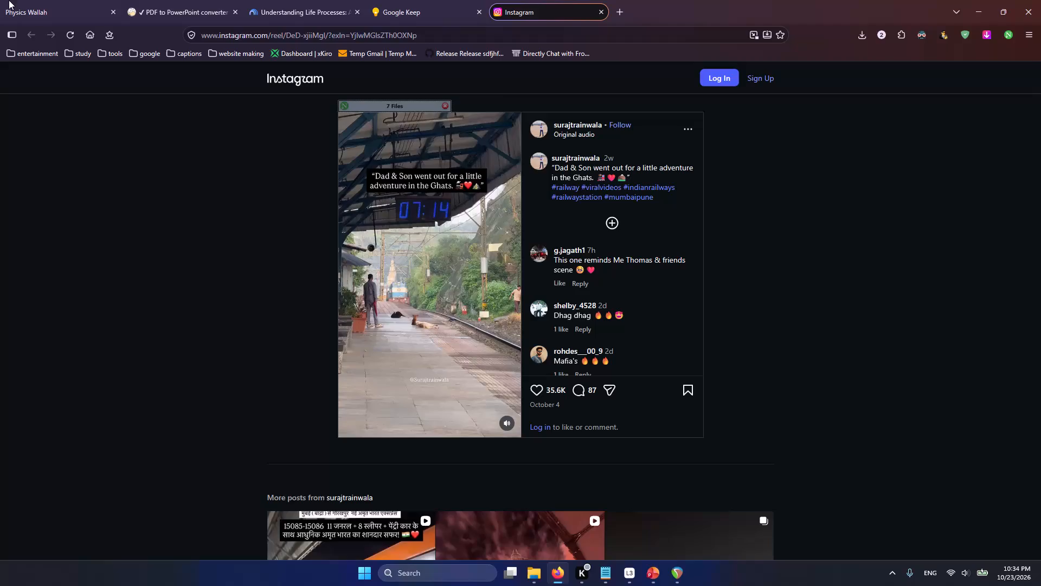
click(453, 337)
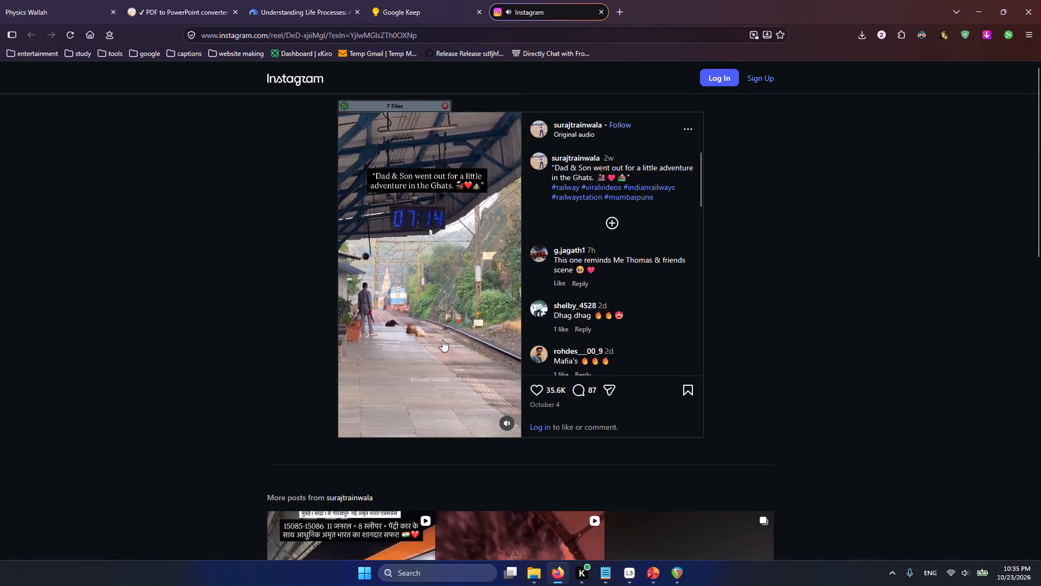
scroll(452, 373, down, 2)
scroll(461, 342, up, 2)
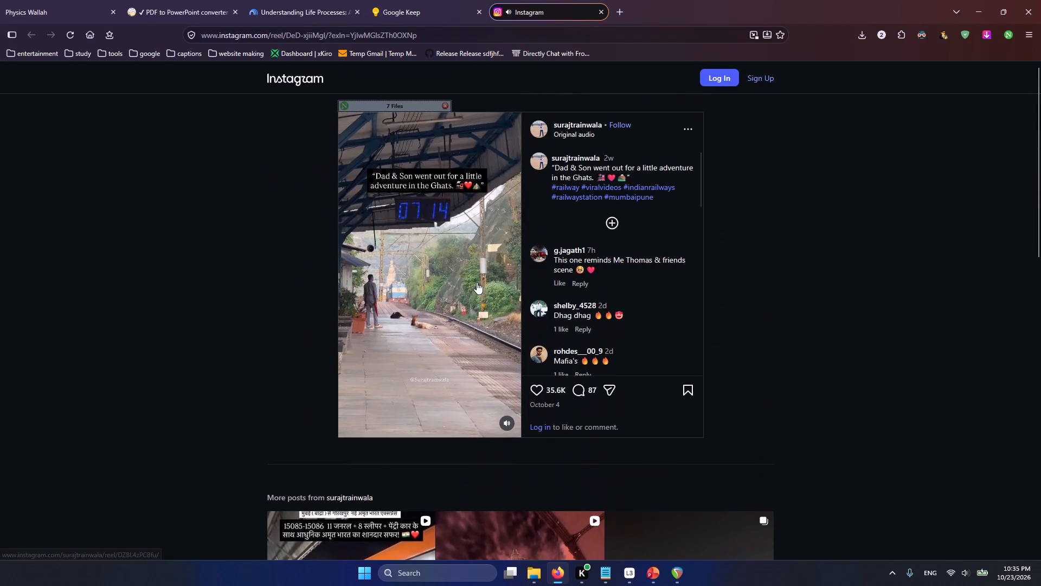
click(379, 44)
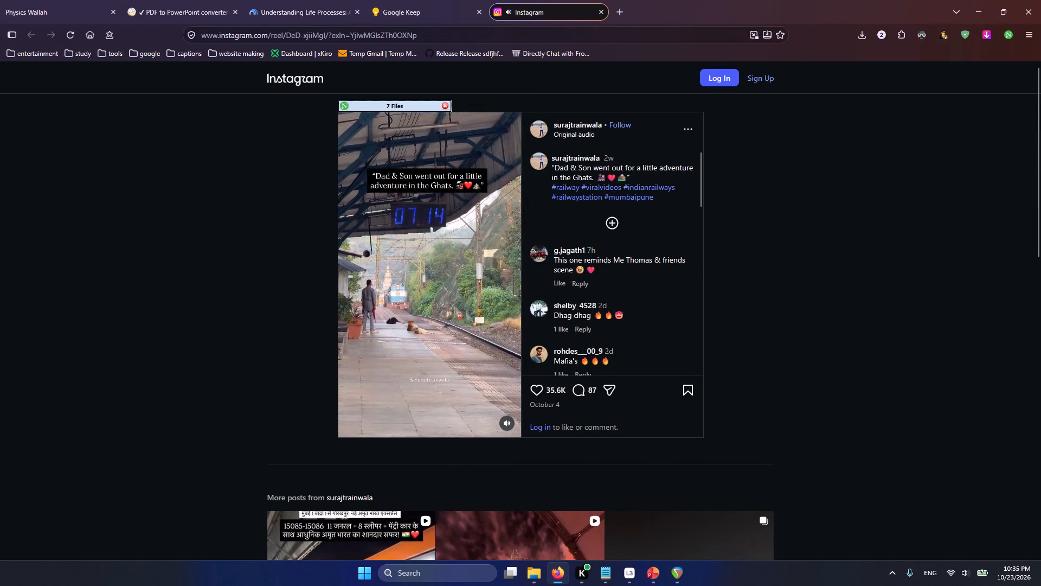
click(381, 32)
key(ctrl+c)
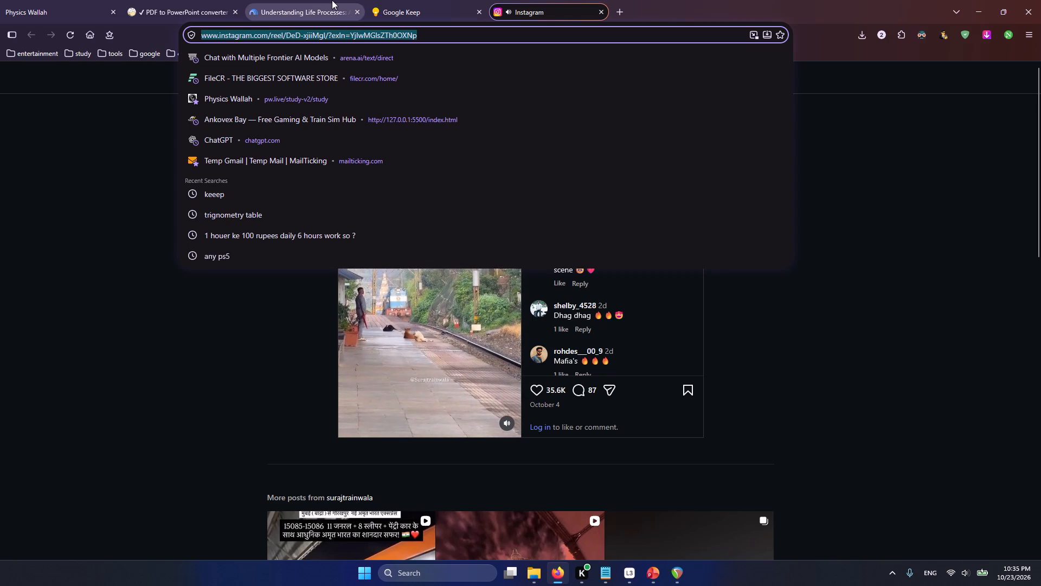
click(310, 0)
click(520, 0)
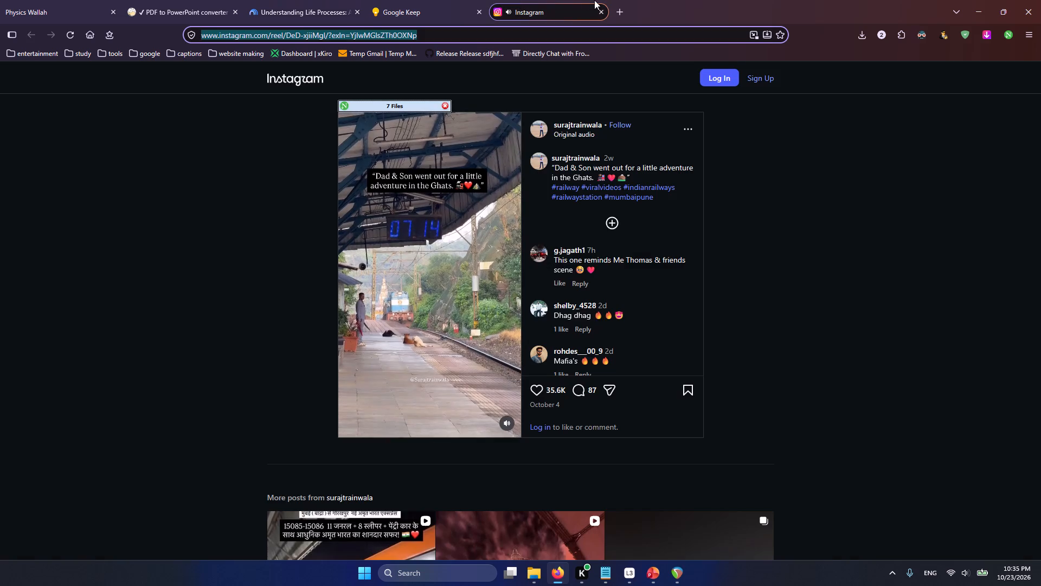
Search the web for "download reels" in a new tab.
click(612, 0)
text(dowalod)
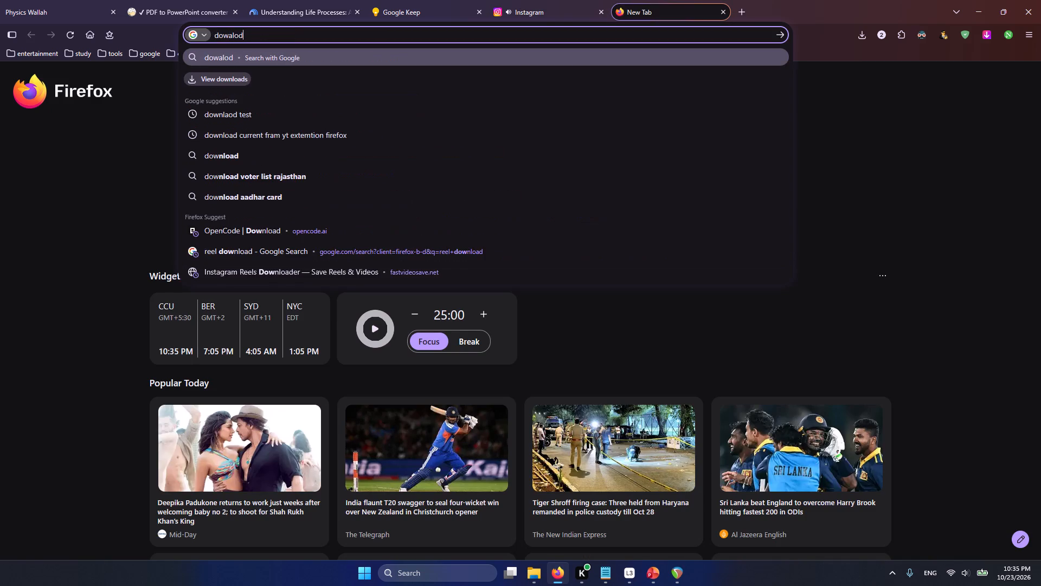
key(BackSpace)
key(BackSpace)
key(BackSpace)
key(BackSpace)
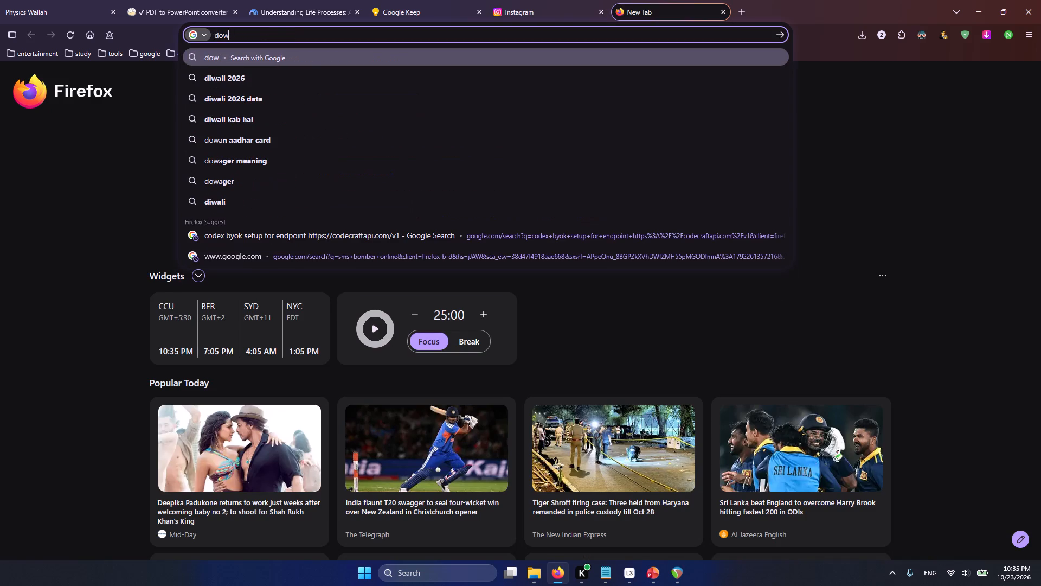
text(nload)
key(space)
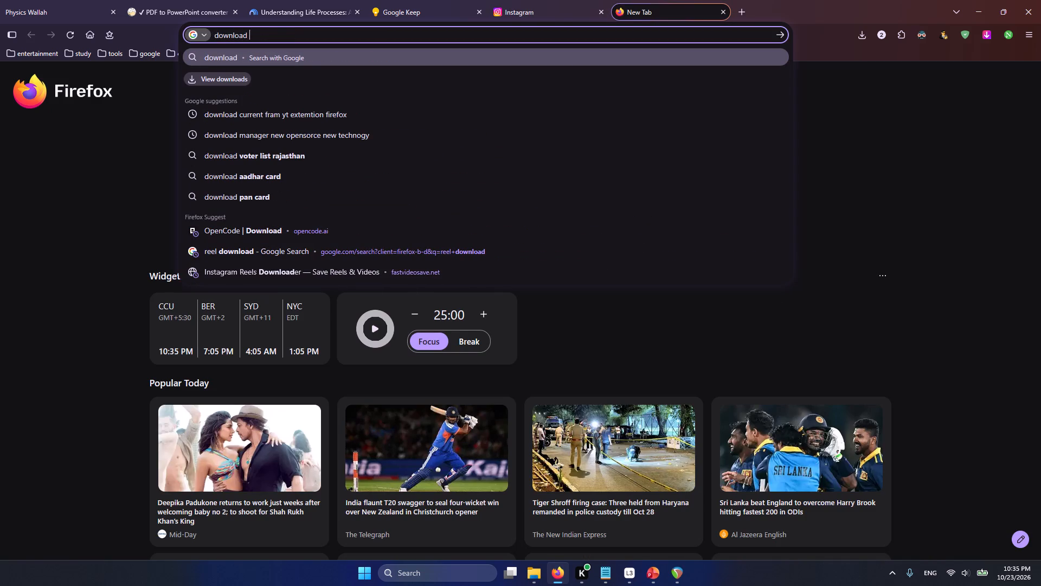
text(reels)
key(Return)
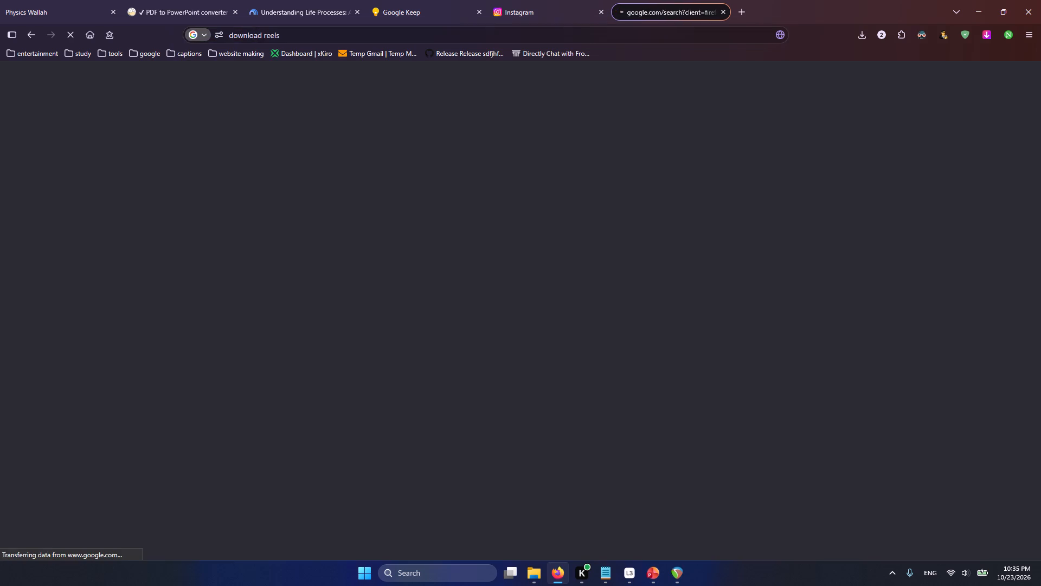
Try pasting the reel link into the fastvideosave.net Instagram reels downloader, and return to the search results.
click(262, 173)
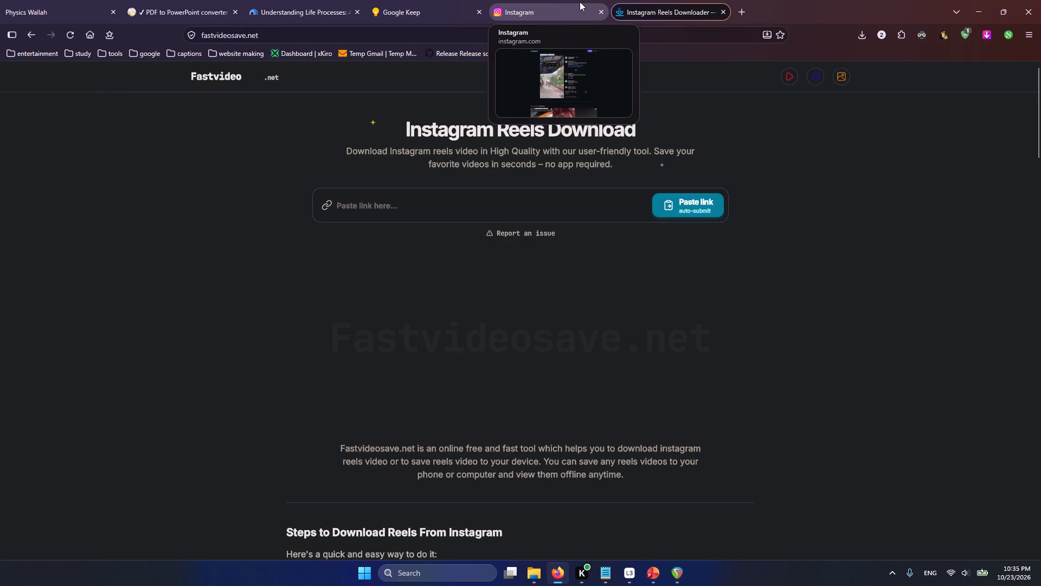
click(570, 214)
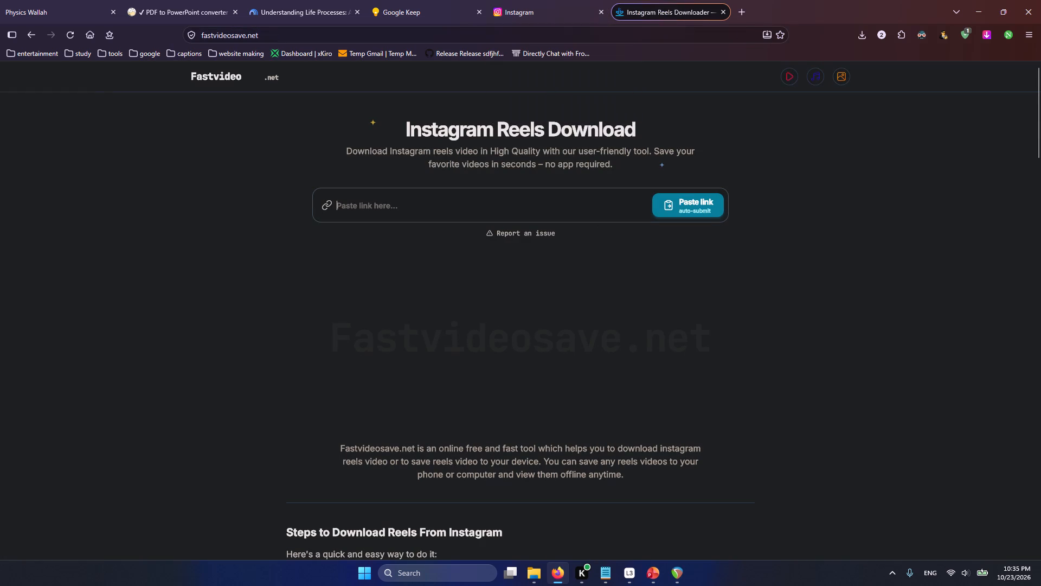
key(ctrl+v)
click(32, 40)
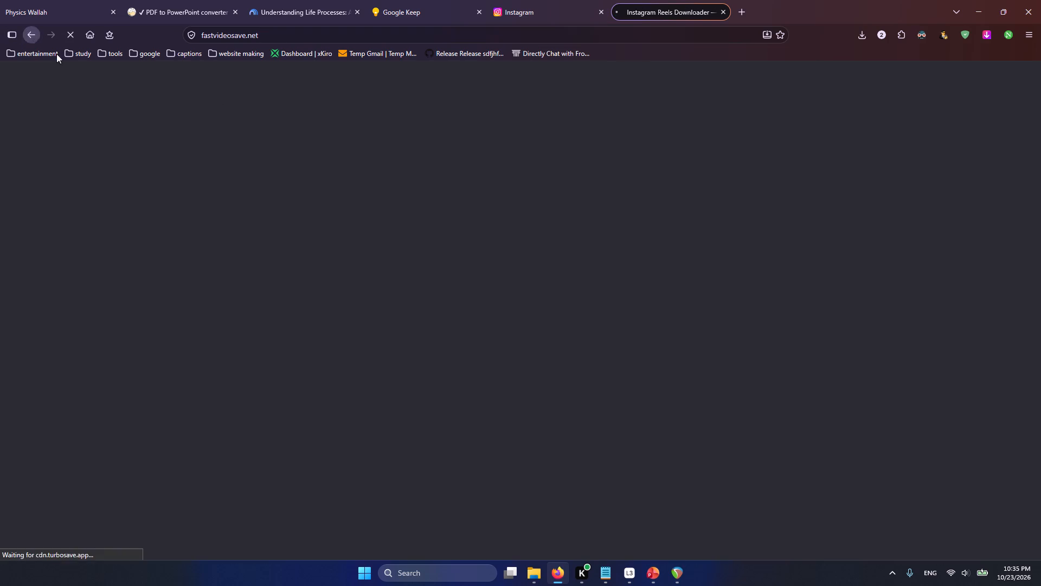
Refine the search to "download reels audio" and open the ReelSave.App Instagram Audio Downloader.
click(255, 81)
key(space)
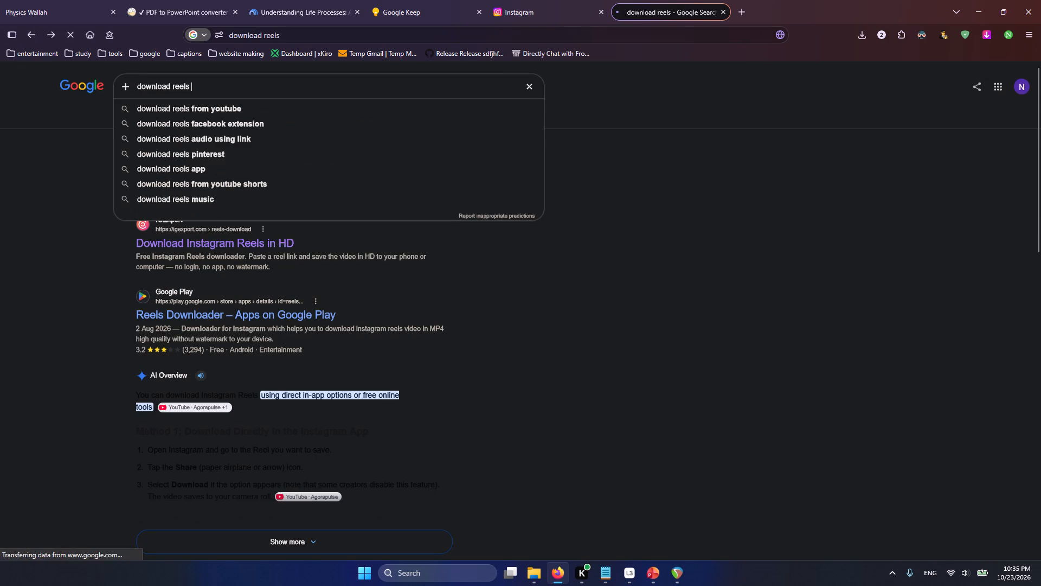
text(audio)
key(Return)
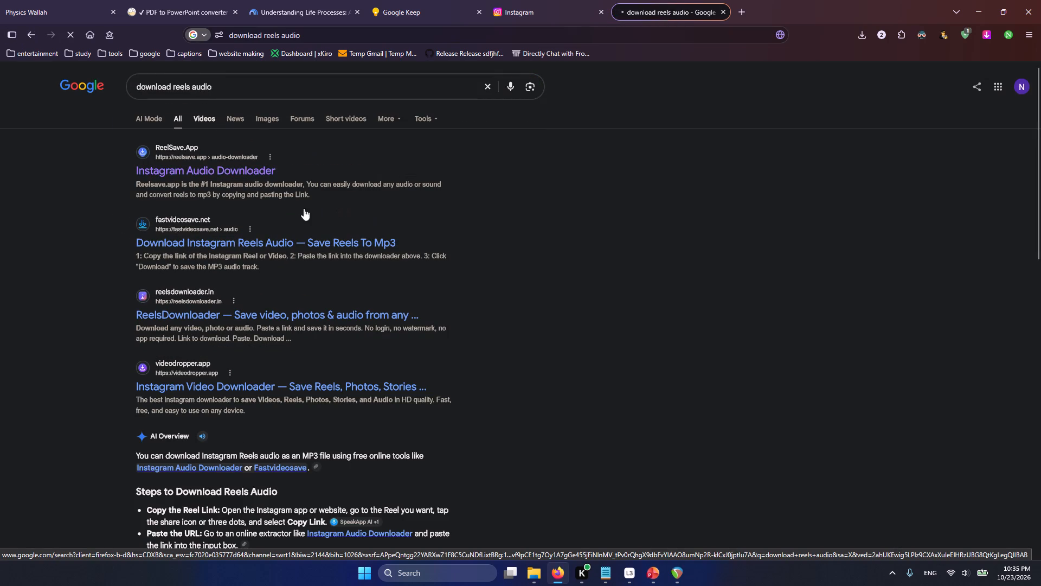
click(235, 170)
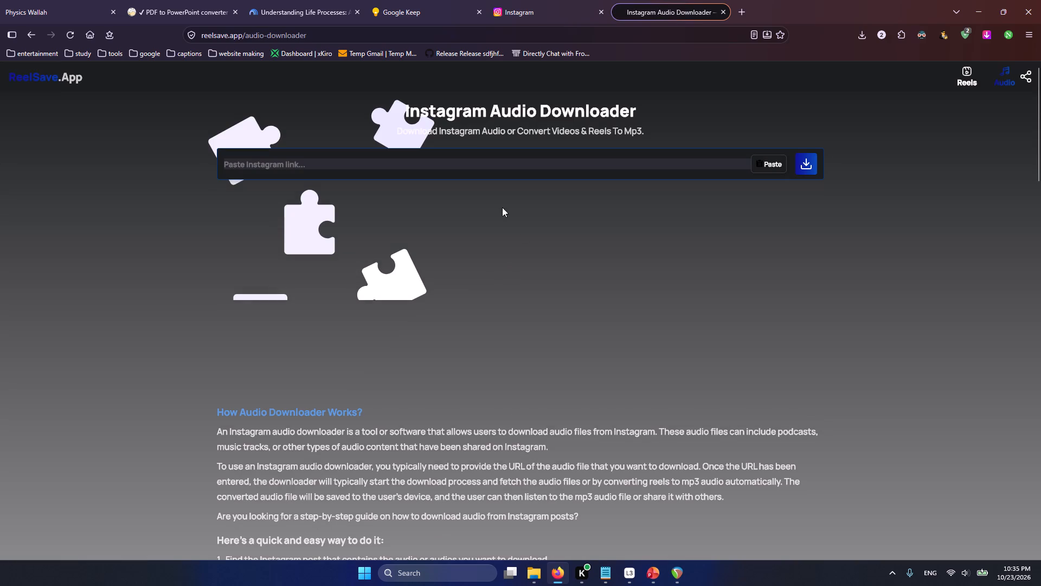
Submit the copied reel link to the Instagram Audio Downloader and download its audio as an MP3.
click(457, 167)
key(ctrl+v)
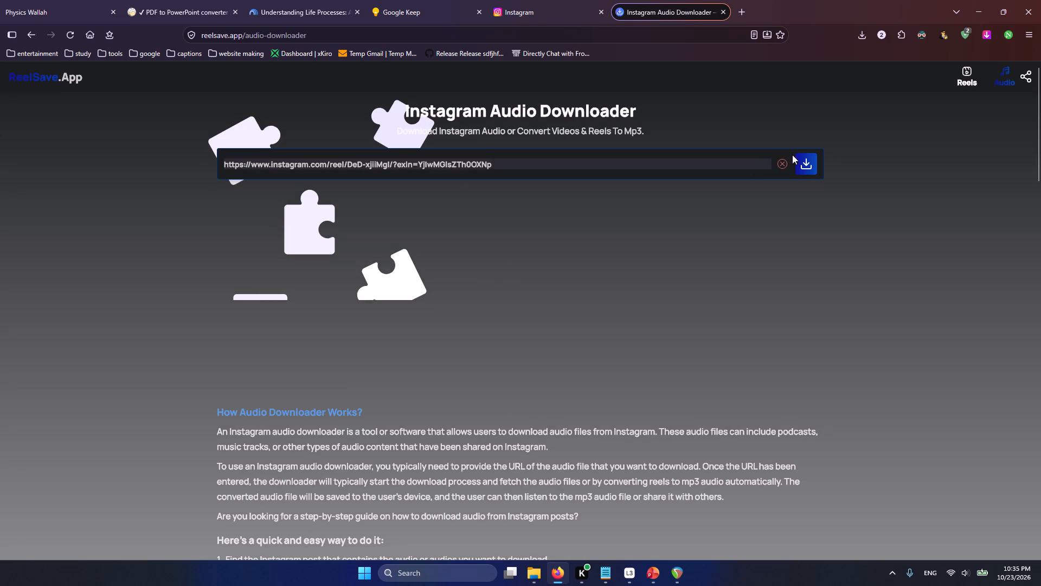
click(814, 168)
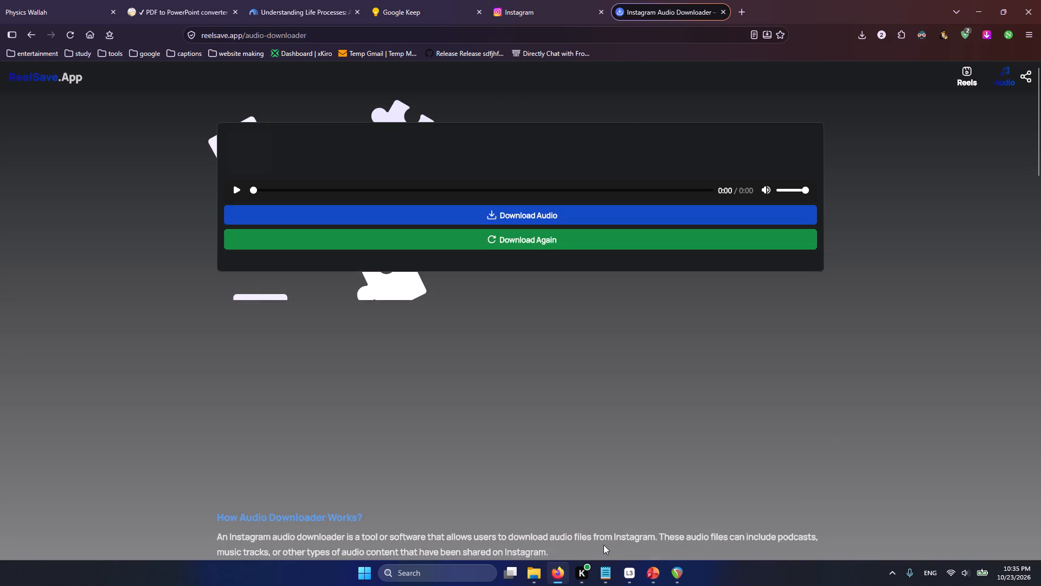
click(426, 213)
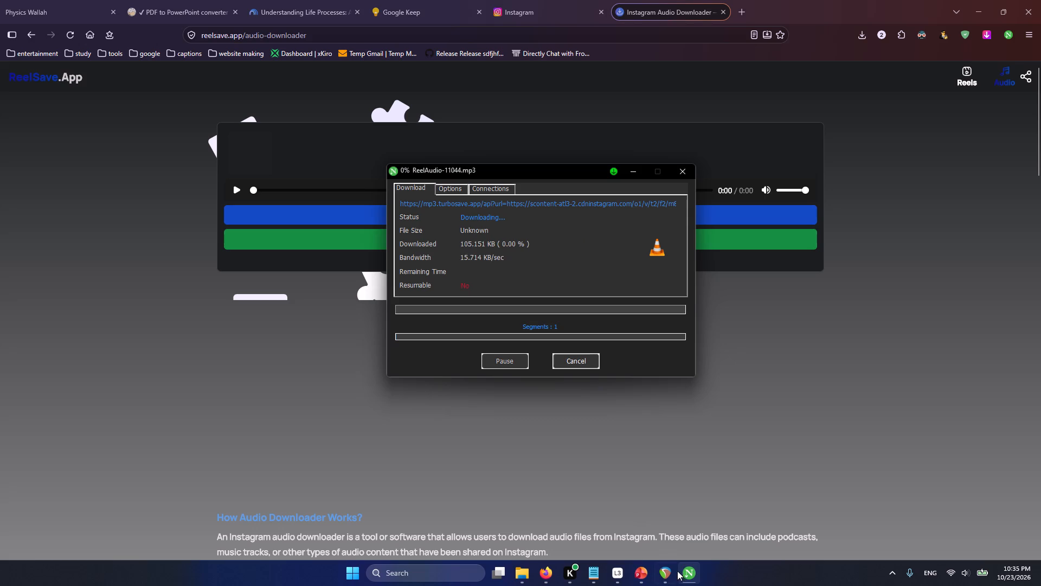
Switch to REAPER and insert the downloaded ReelAudio-11044.mp3 from its folder onto a new track.
click(666, 583)
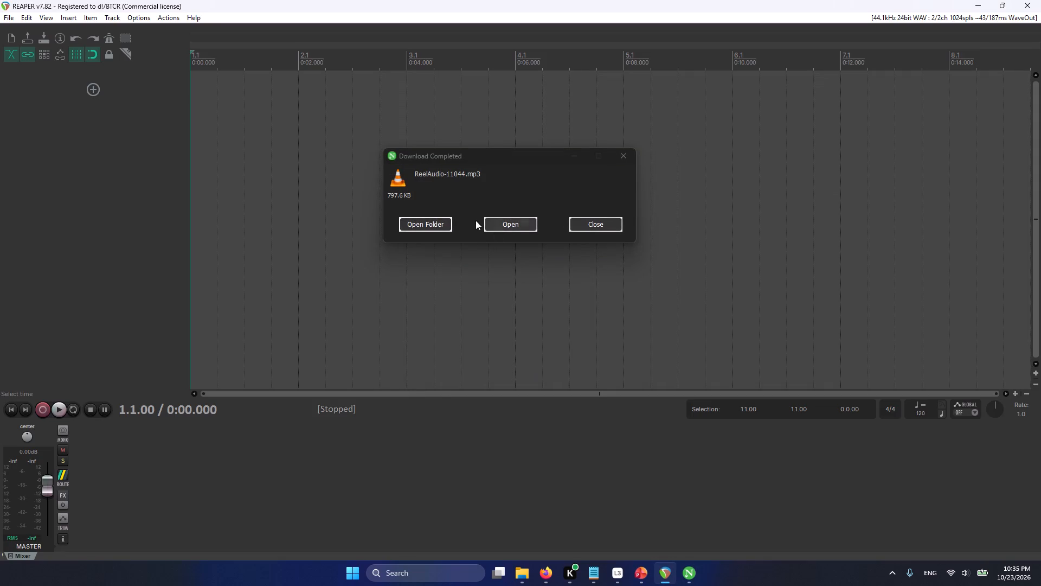
click(429, 220)
drag(498, 368, 711, 282)
click(597, 152)
Move the ReelAudio-11044.mp3 item earlier along the track's timeline.
drag(828, 99, 805, 103)
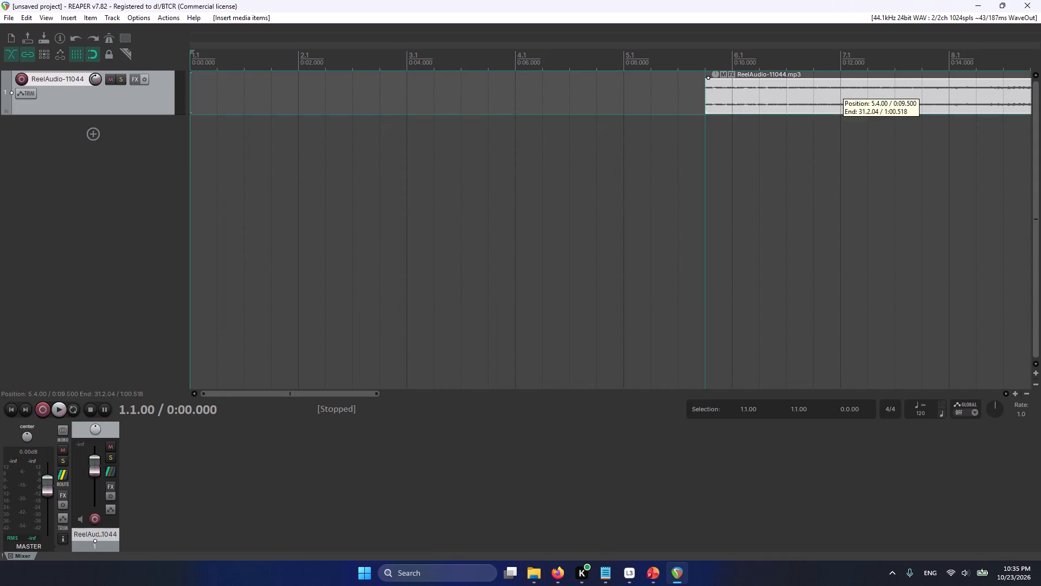
Move the ReelAudio-11044 clip to the very start of the project timeline at 0:00.000.
drag(805, 103, 288, 92)
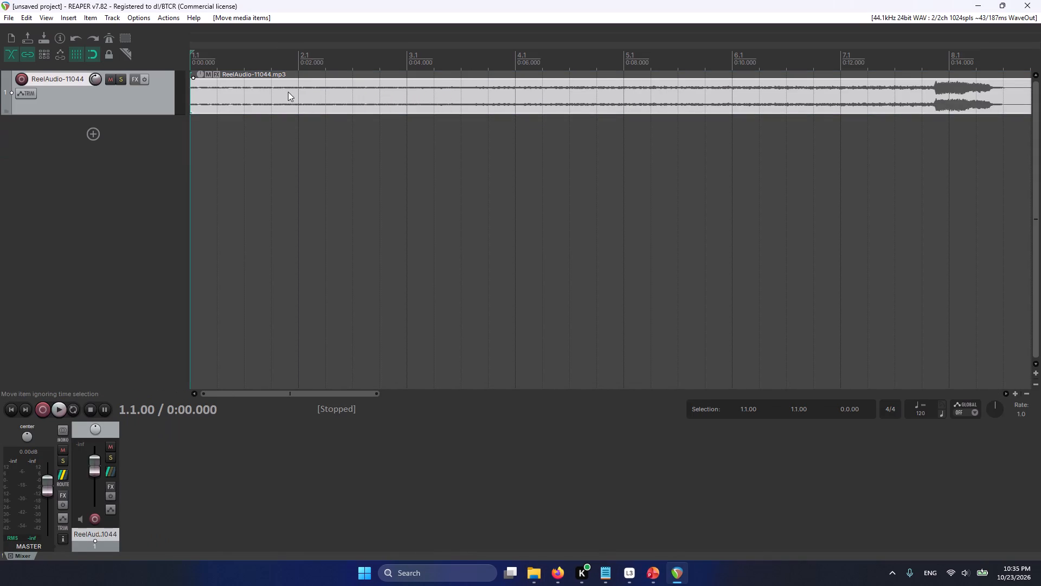
Play the clip from the start and examine its whole waveform.
key(space)
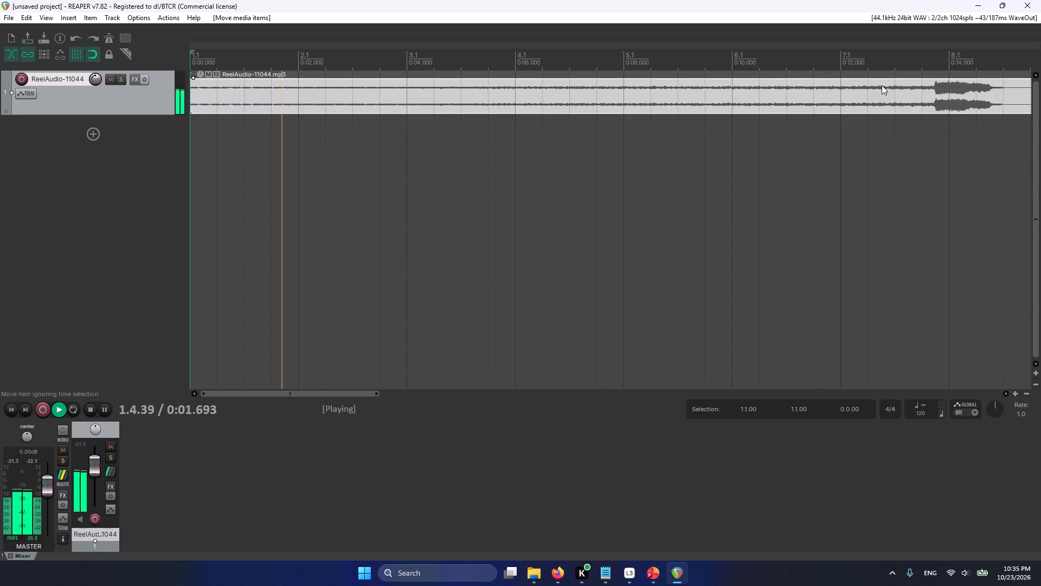
scroll(513, 259, down, 5)
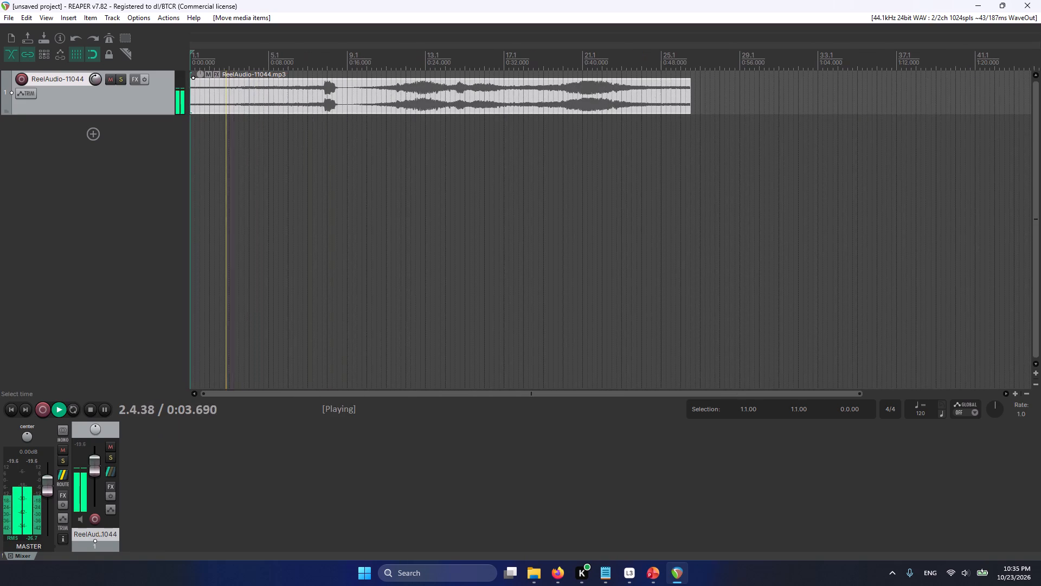
scroll(513, 259, up, 2)
scroll(513, 259, down, 1)
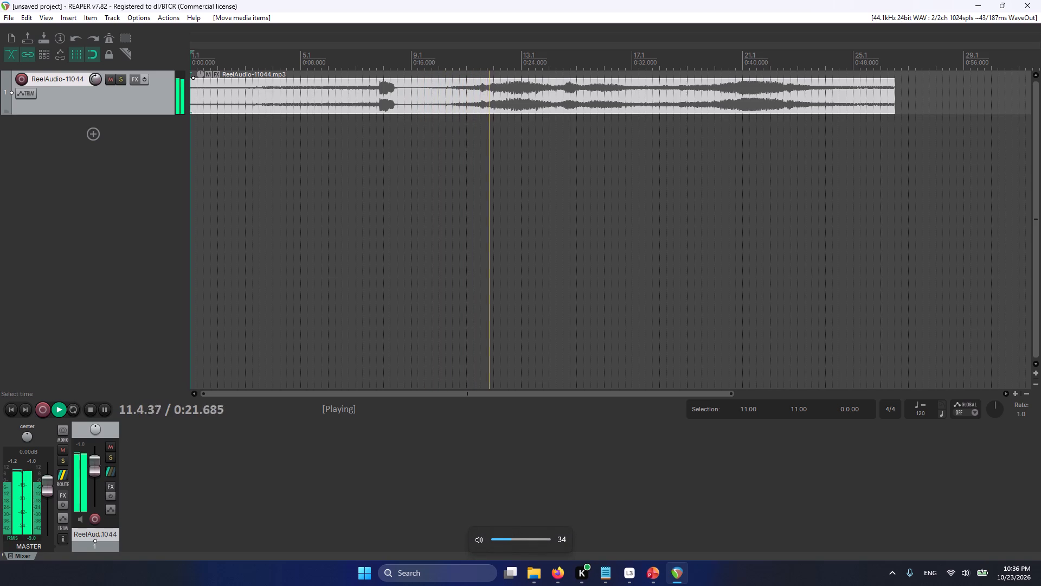
key(space)
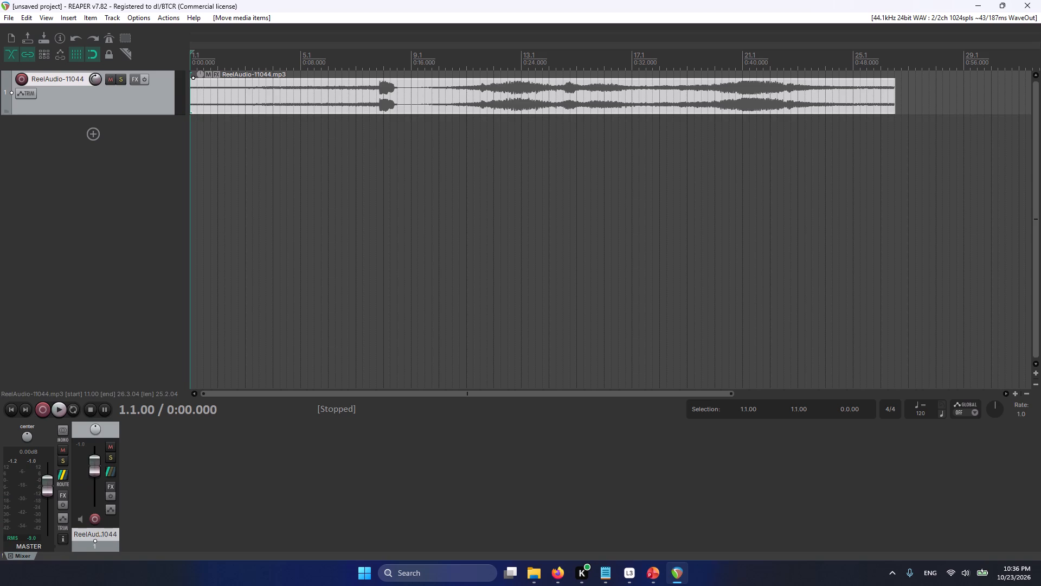
Audition the opening section of the clip in short passages, pausing and resuming playback.
key(Return)
key(Return)
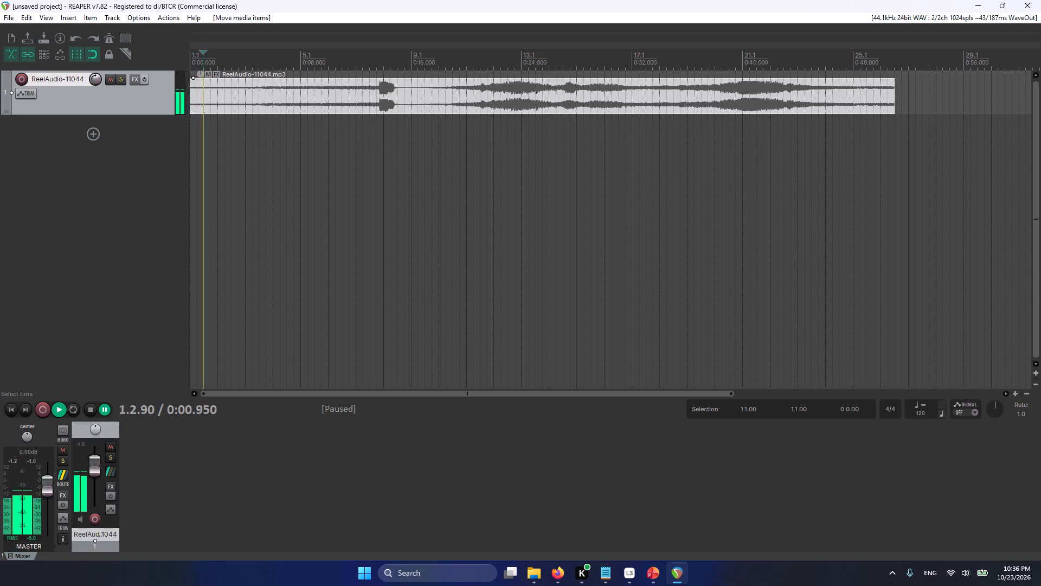
key(Return)
key(Return)
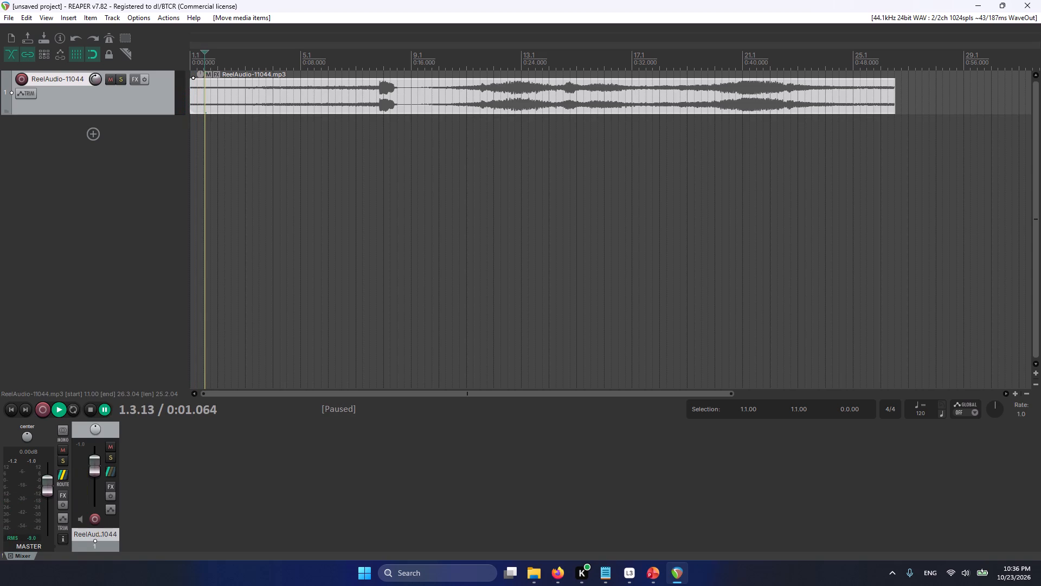
key(Return)
key(Return)
key(Return)
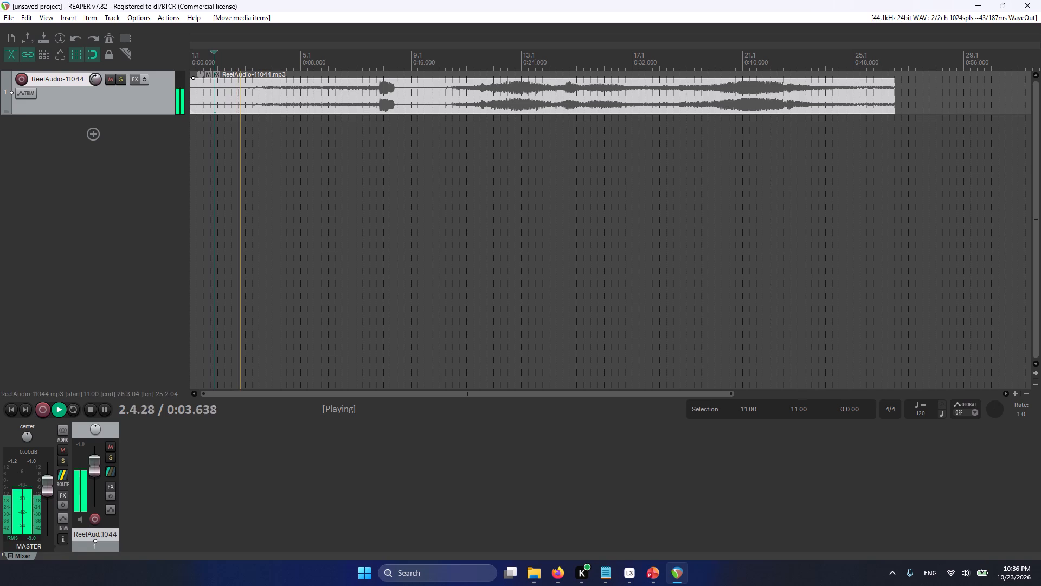
key(Return)
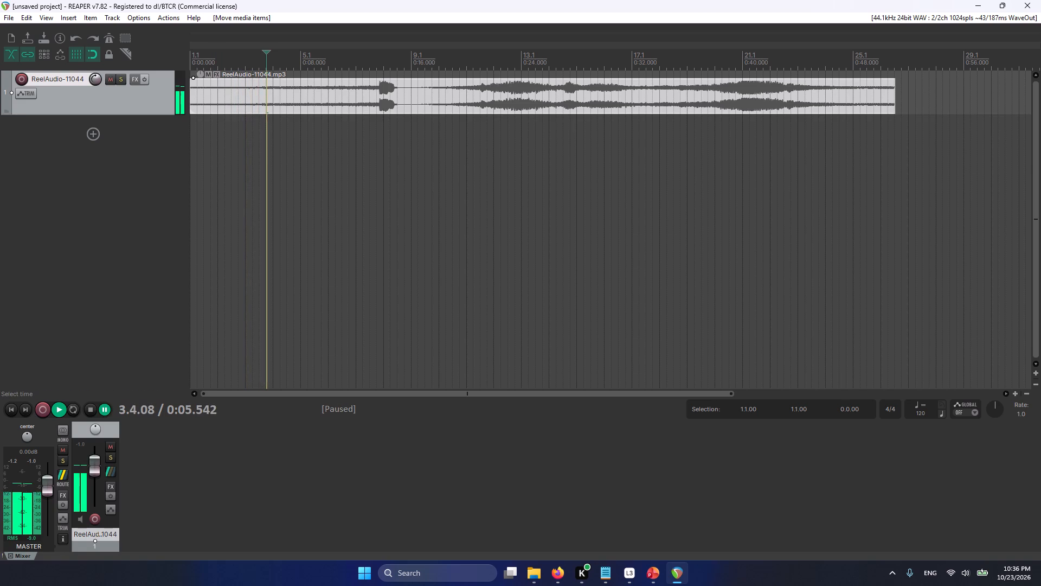
key(Return)
key(Return)
key(Return)
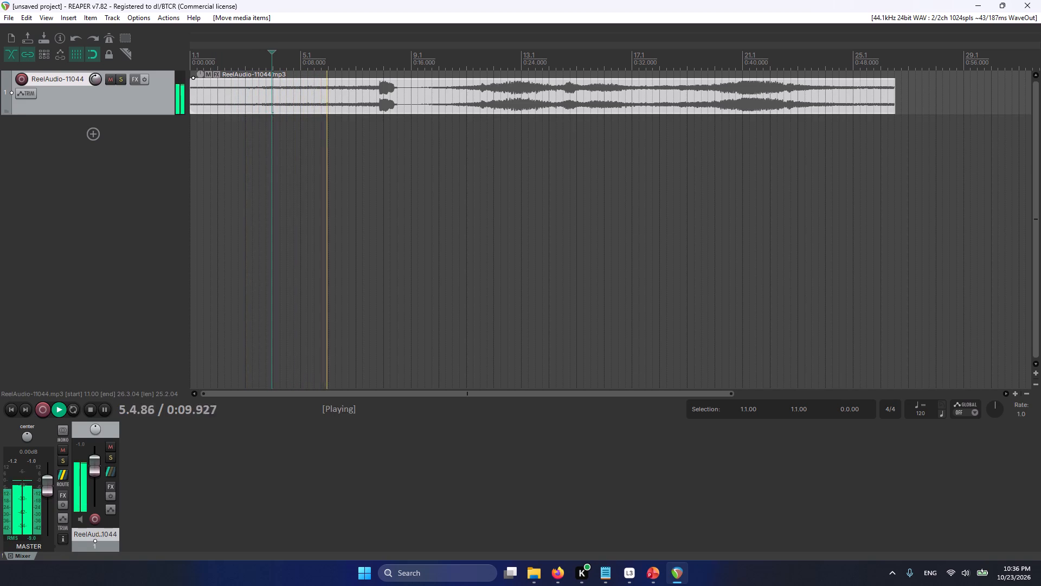
key(Return)
Scrub through the rest of the clip up to about 0:42 to examine where its sounds occur.
key(Down)
key(Right)
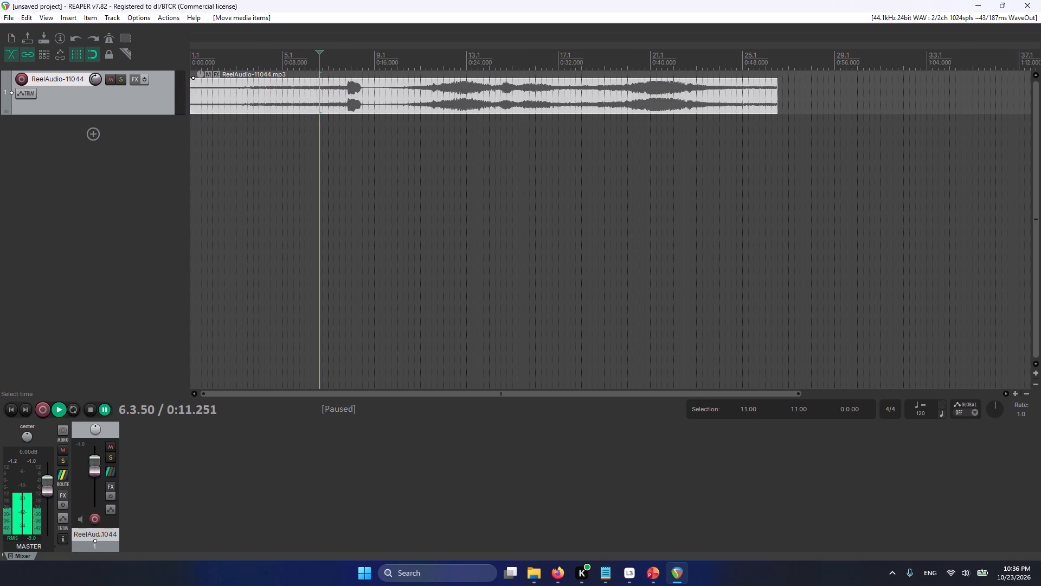
key(Right)
key(Right)
key(Right)
key(Right)
key(Right)
key(Right)
key(Right)
key(Right)
key(Right)
key(Right)
key(Right)
key(Right)
key(Right)
key(Right)
key(Right)
key(Right)
key(Right)
key(Right)
key(Right)
key(Right)
key(Right)
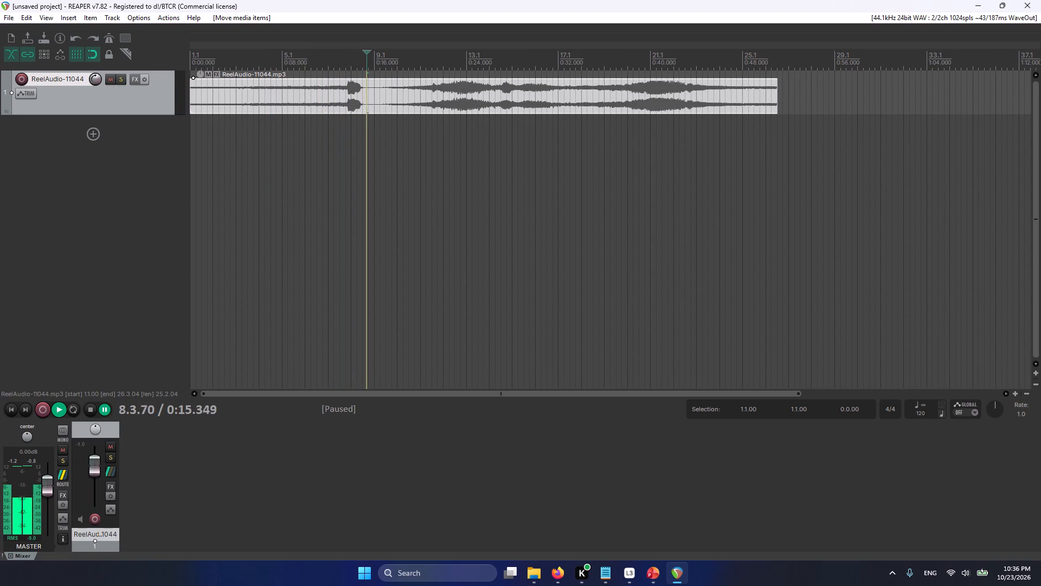
key(Right)
key(Right)
key(Right)
key(Right)
key(Right)
key(Right)
key(Right)
key(Right)
key(Right)
key(Right)
key(Right)
key(Right)
key(Right)
key(Right)
key(Right)
key(Right)
key(Right)
key(Right)
key(Right)
key(Right)
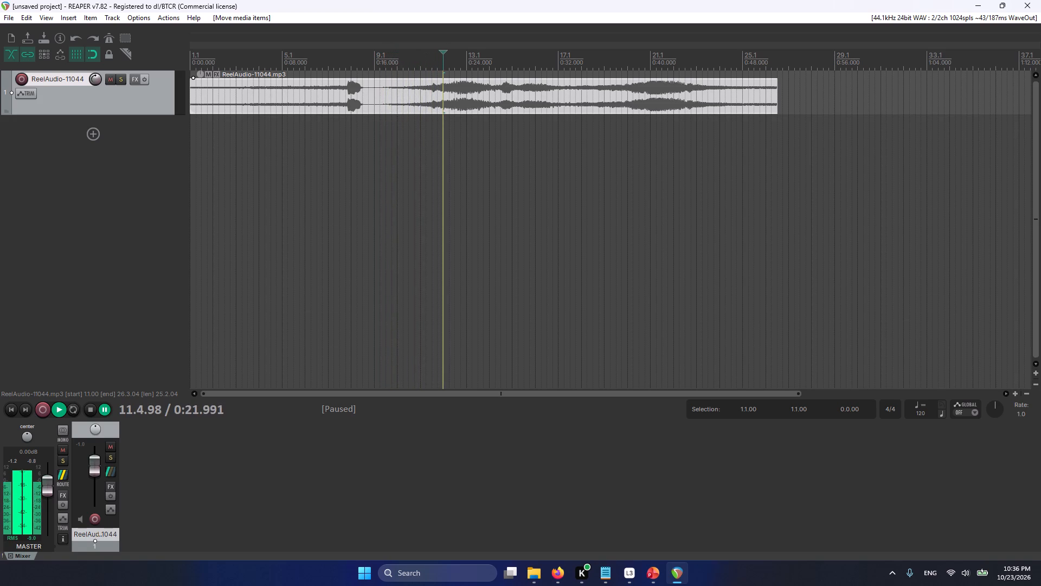
key(Right)
key(Right)
key(Right)
key(Right)
key(Right)
key(Right)
key(Right)
key(Right)
key(Right)
key(Right)
key(Right)
key(Right)
key(Right)
key(Right)
key(Right)
key(Right)
key(Right)
key(Right)
key(Right)
key(Right)
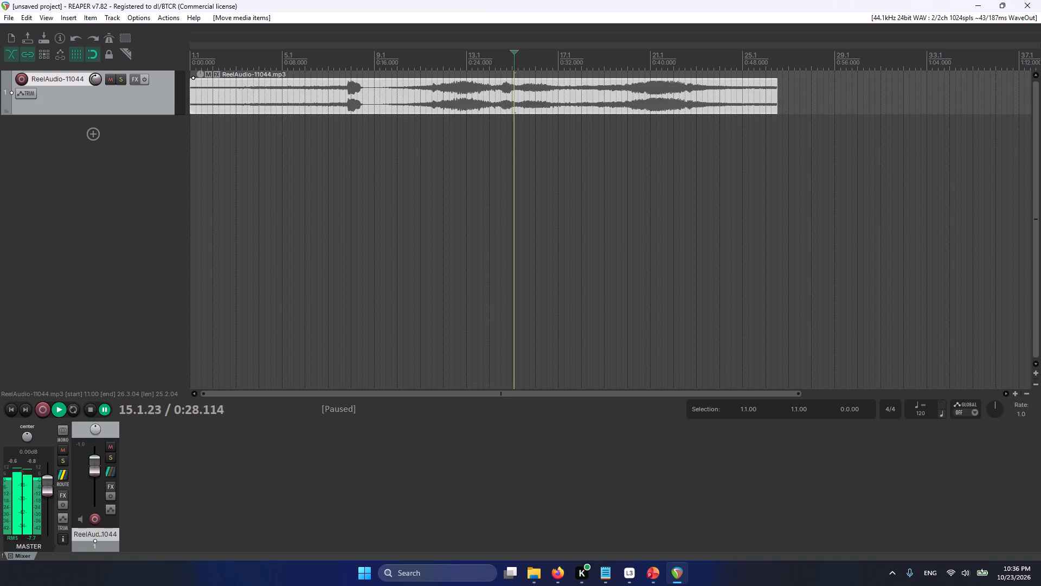
key(Right)
key(Right)
key(Right)
key(Right)
key(Right)
key(Right)
key(Right)
key(Right)
key(Right)
key(Right)
key(Right)
key(Right)
key(Right)
key(Right)
key(Right)
key(Right)
key(Right)
key(Right)
key(Right)
key(Right)
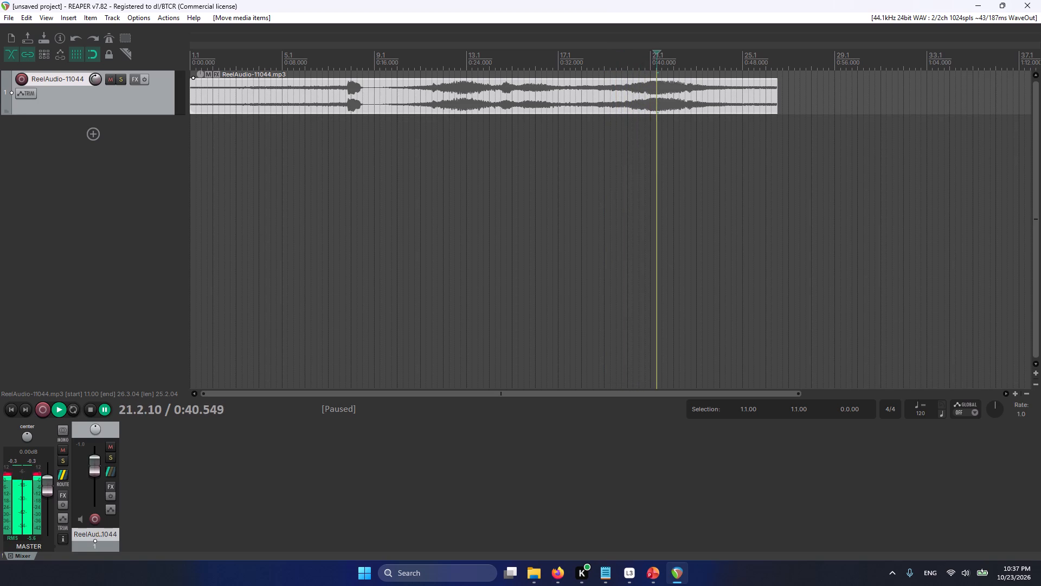
key(Return)
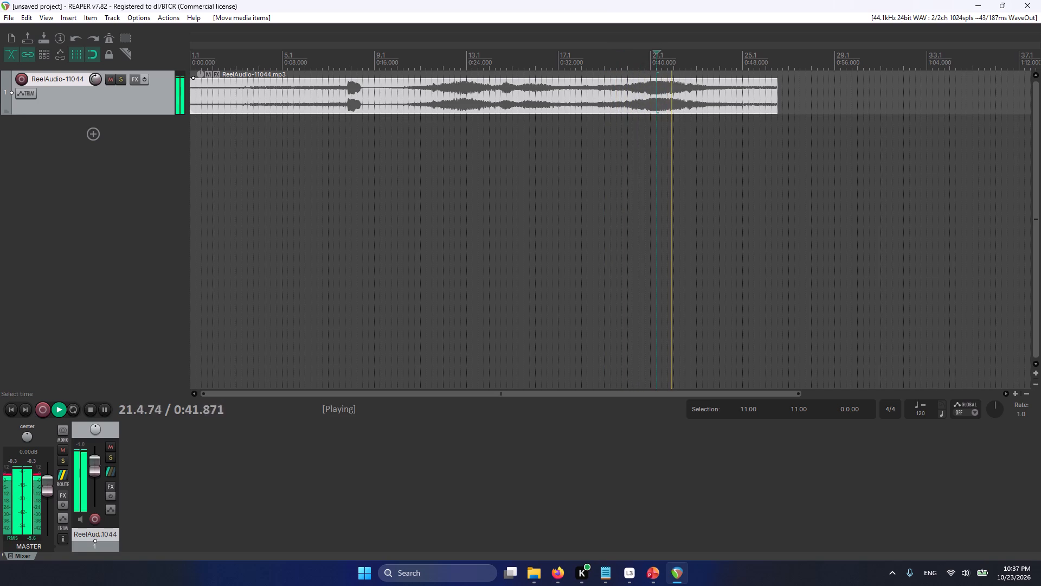
key(Return)
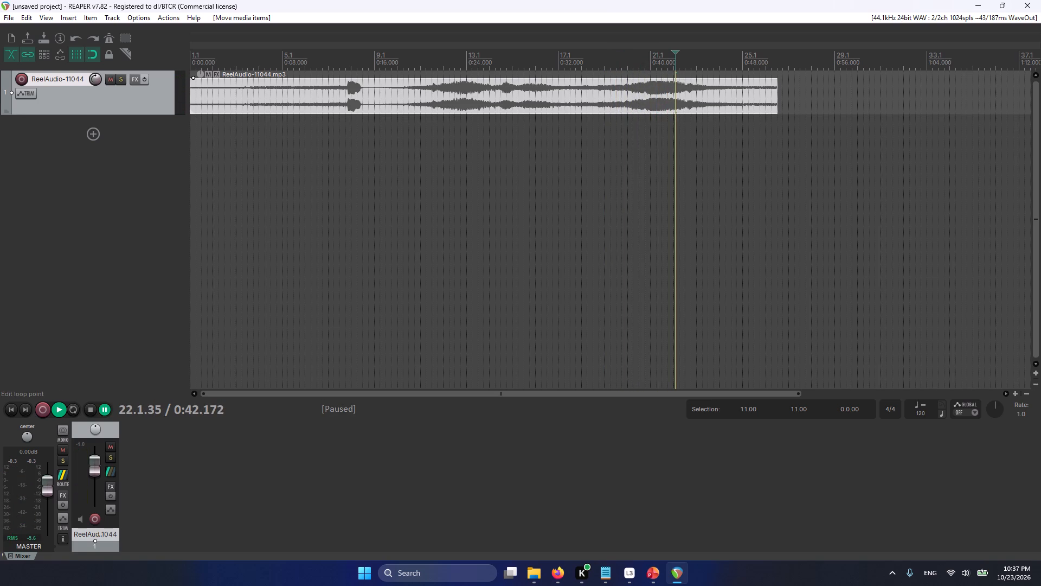
Split the clip at about 0:13.680, just before the first loud burst, and delete the part before the split.
click(345, 66)
click(326, 66)
scroll(338, 70, up, 7)
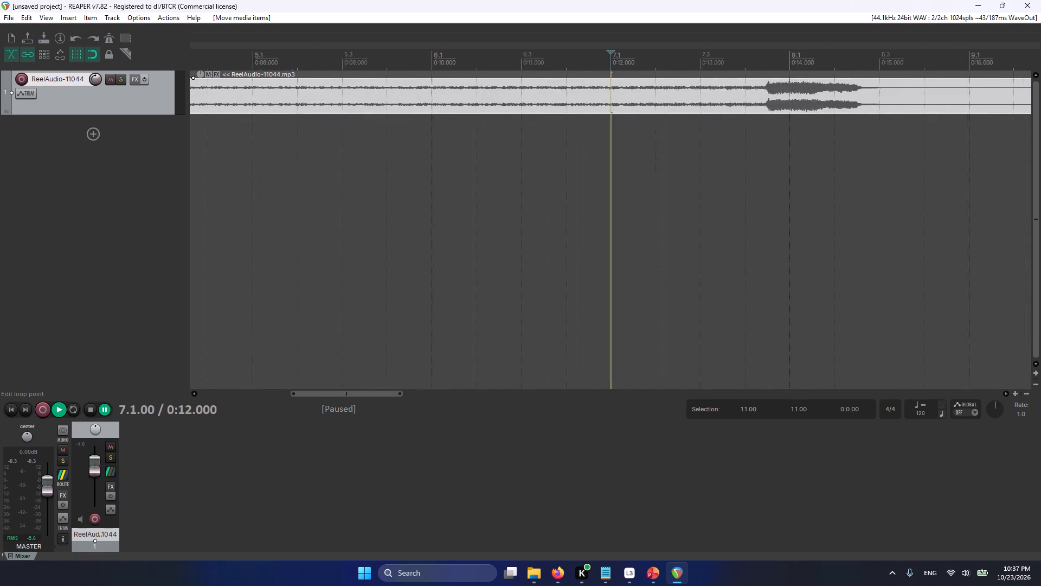
scroll(775, 82, up, 2)
scroll(771, 92, down, 1)
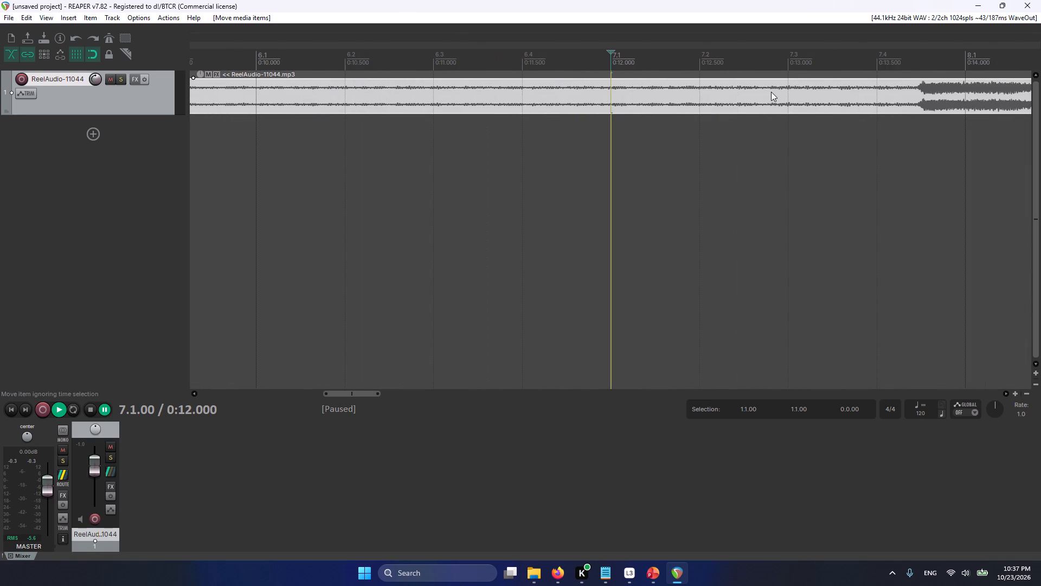
key(Return)
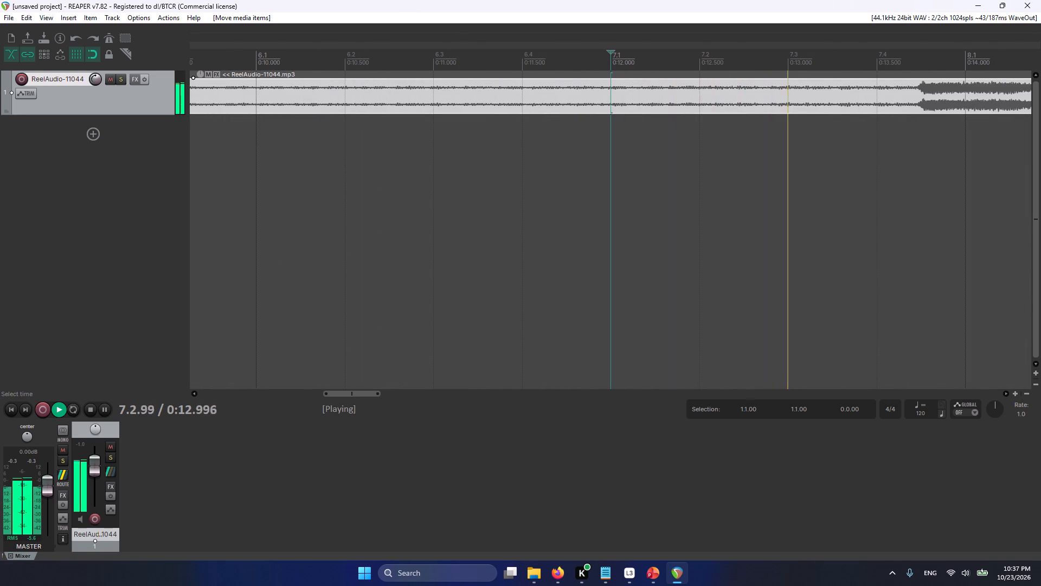
key(Return)
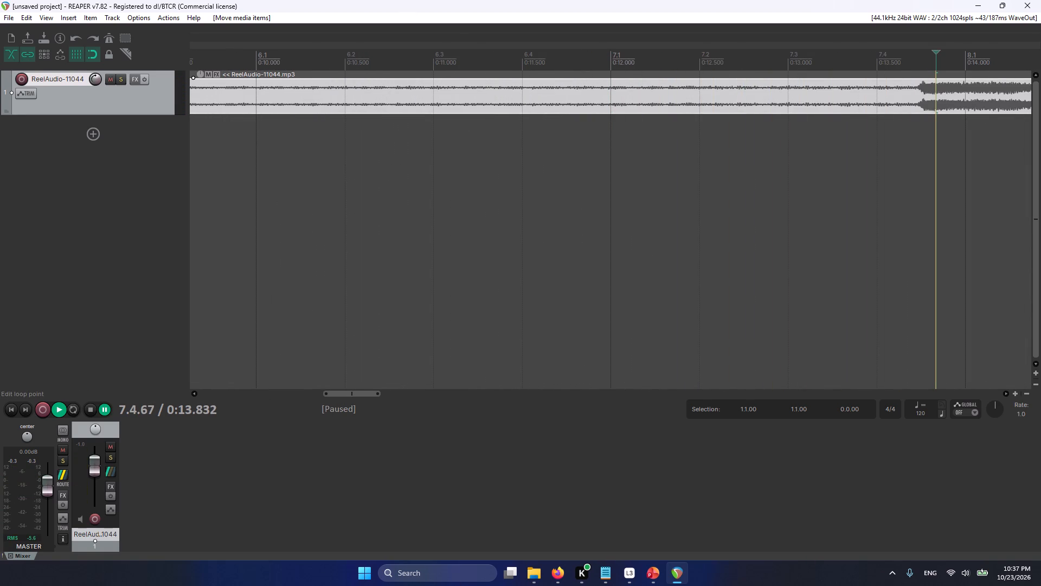
drag(934, 52, 903, 54)
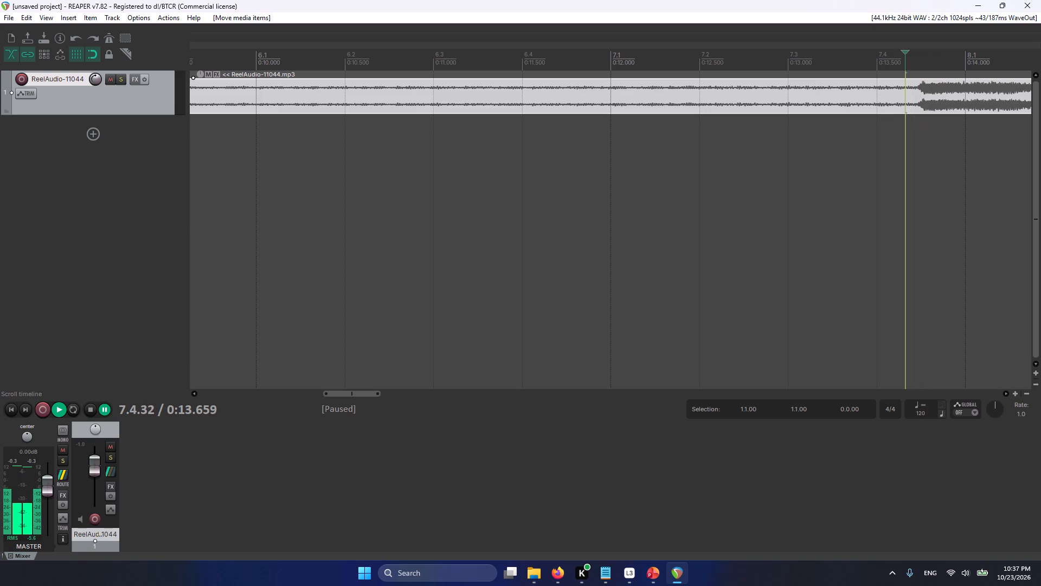
drag(903, 54, 907, 56)
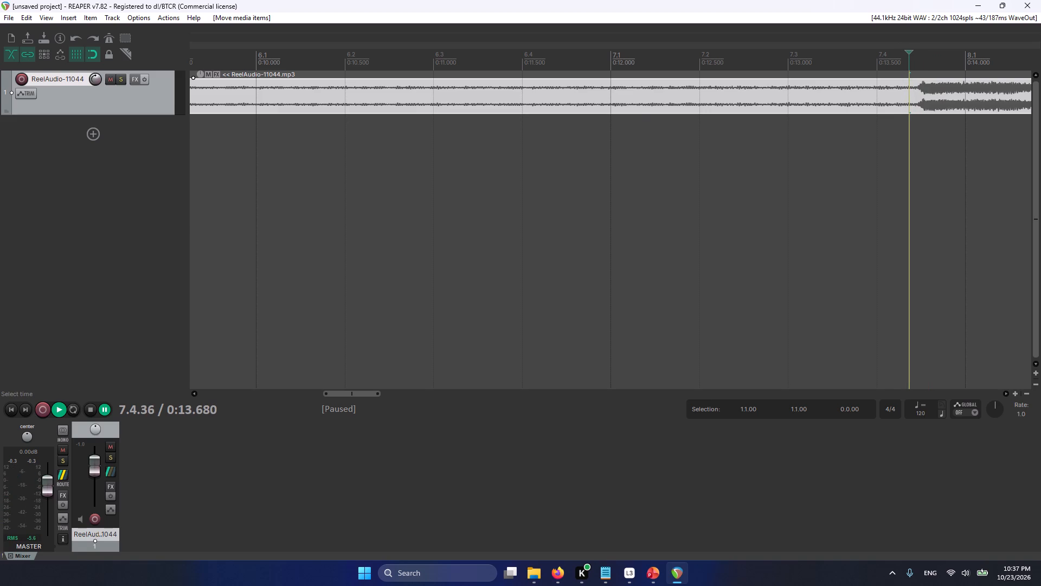
key(s)
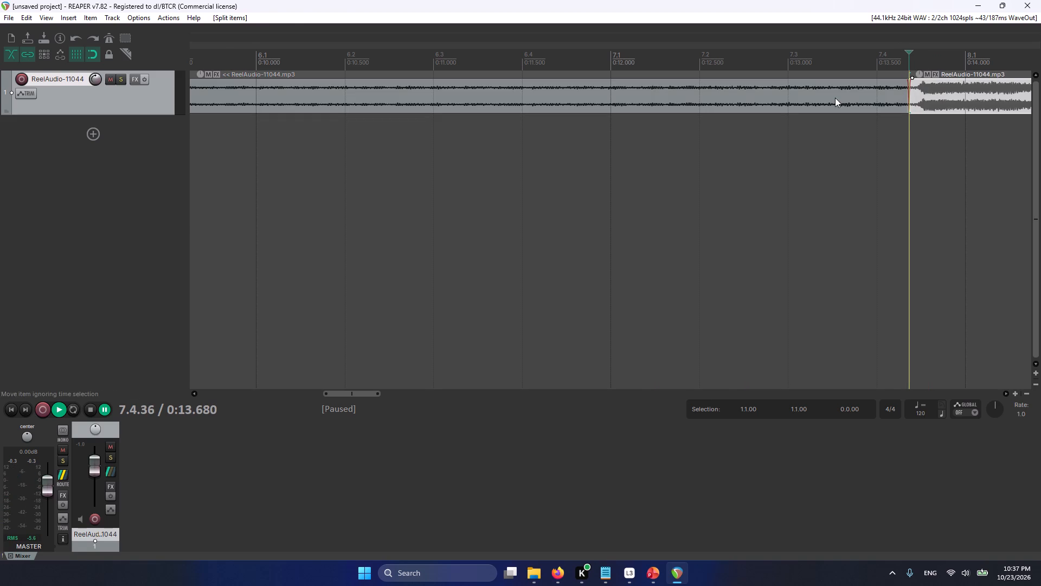
click(835, 98)
key(Delete)
Move the remaining clip back to the start of the timeline at 0:00.000.
drag(961, 97, 275, 94)
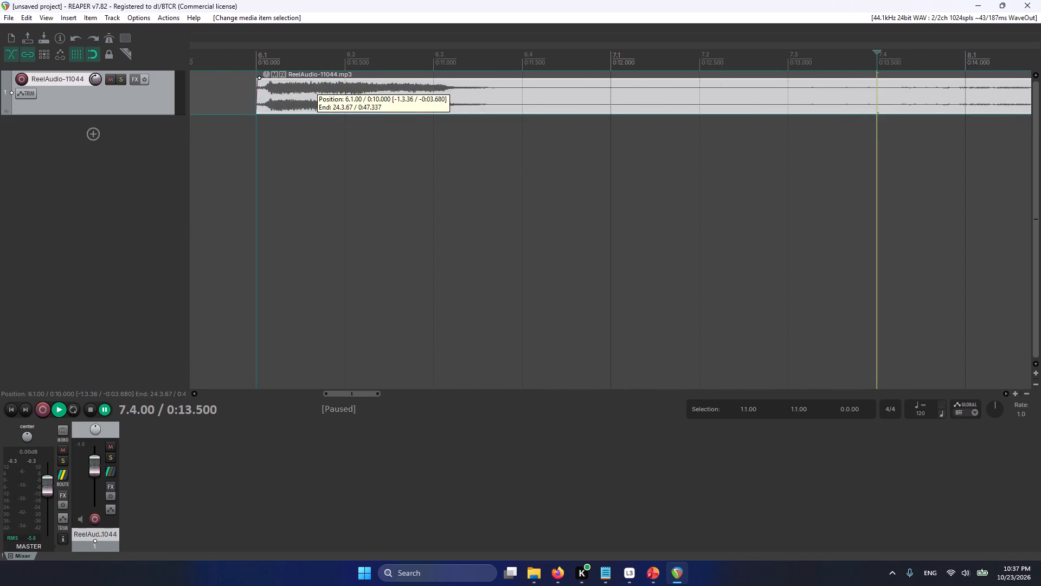
drag(275, 94, 92, 98)
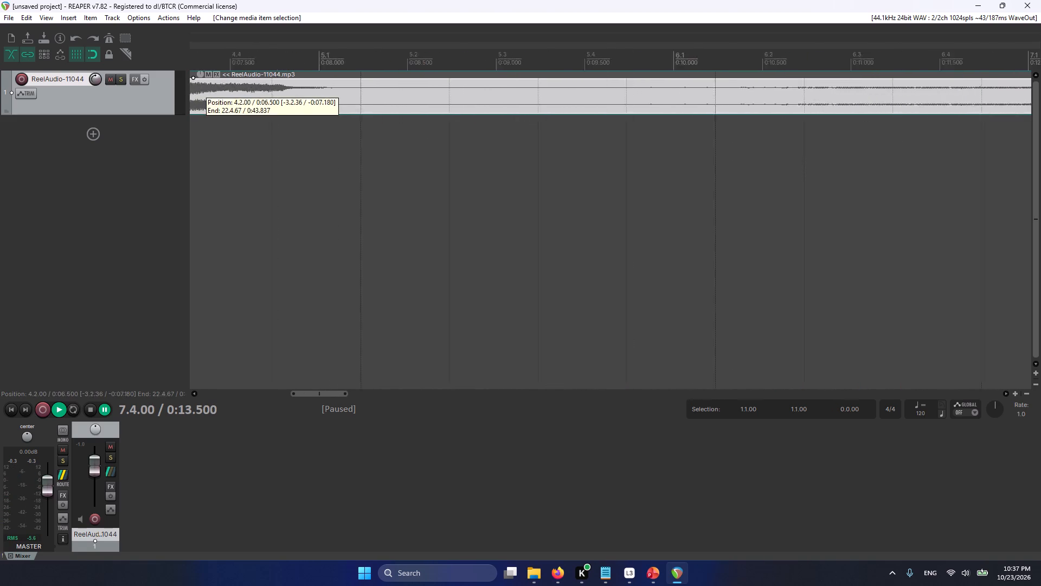
drag(92, 98, 79, 97)
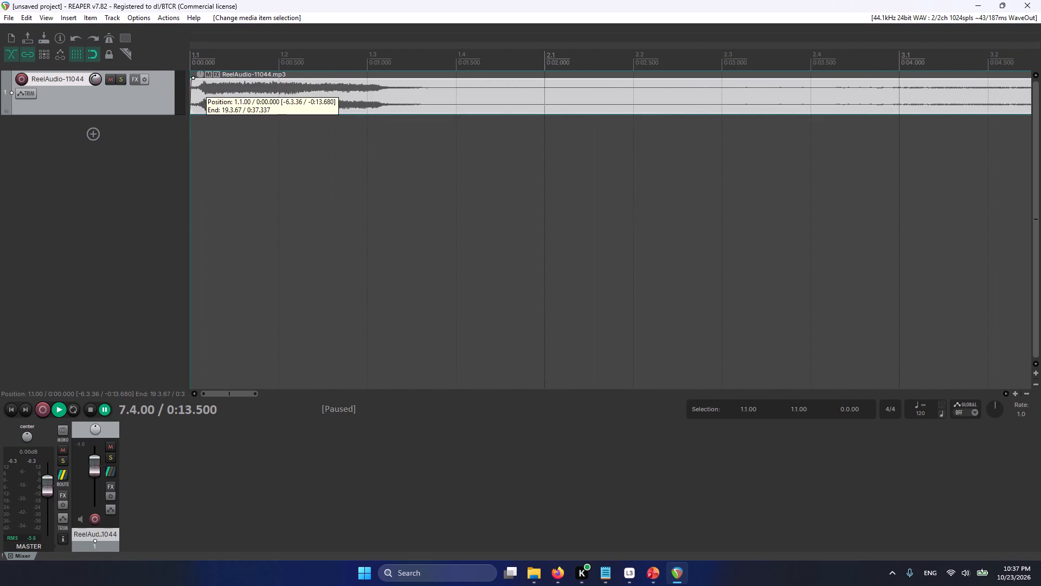
drag(79, 97, 209, 93)
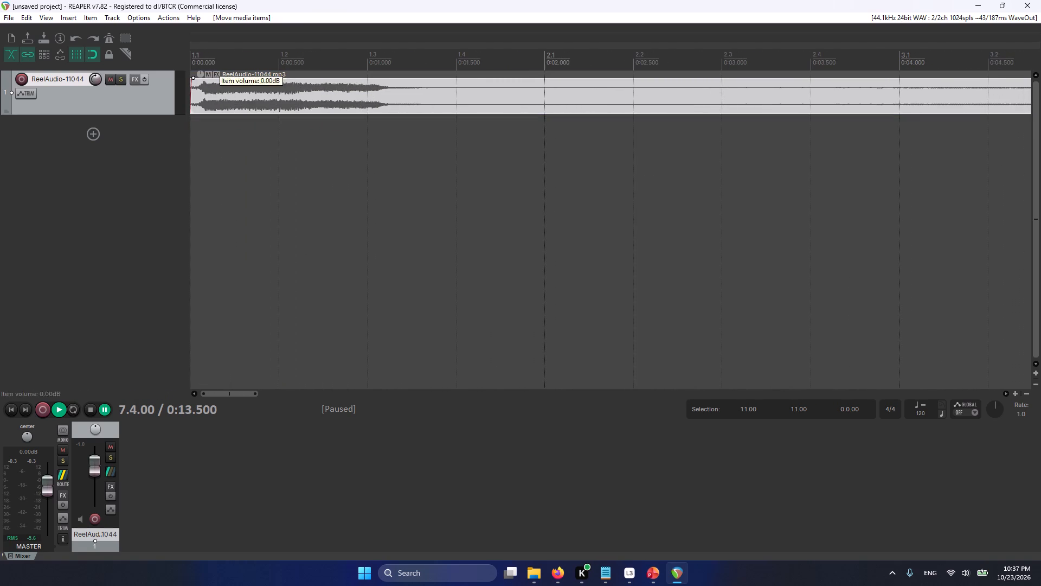
Split the clip at about 0:01.461, just after the burst fades out, and delete everything after the split.
click(187, 48)
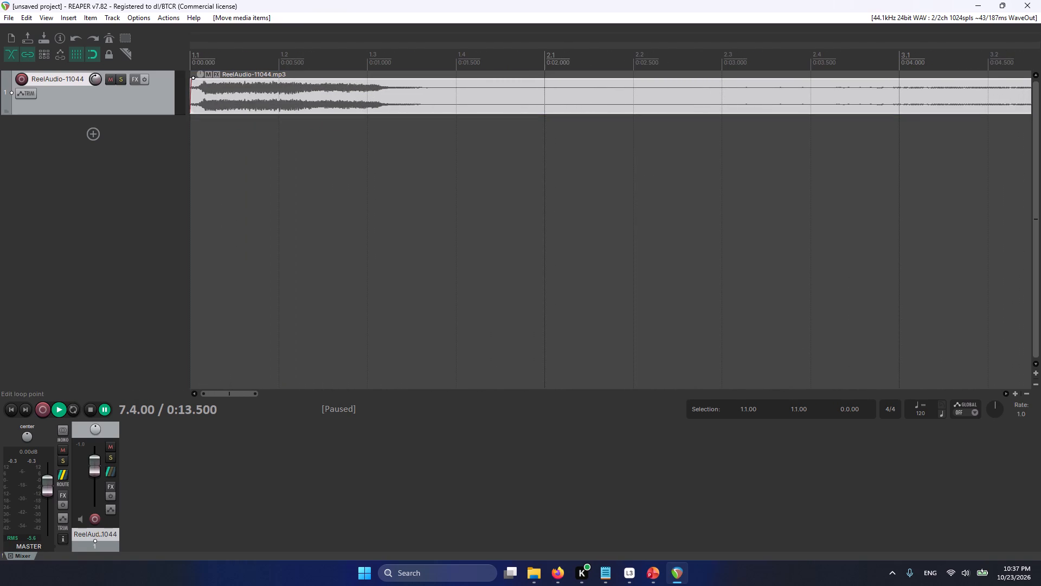
click(194, 53)
key(Return)
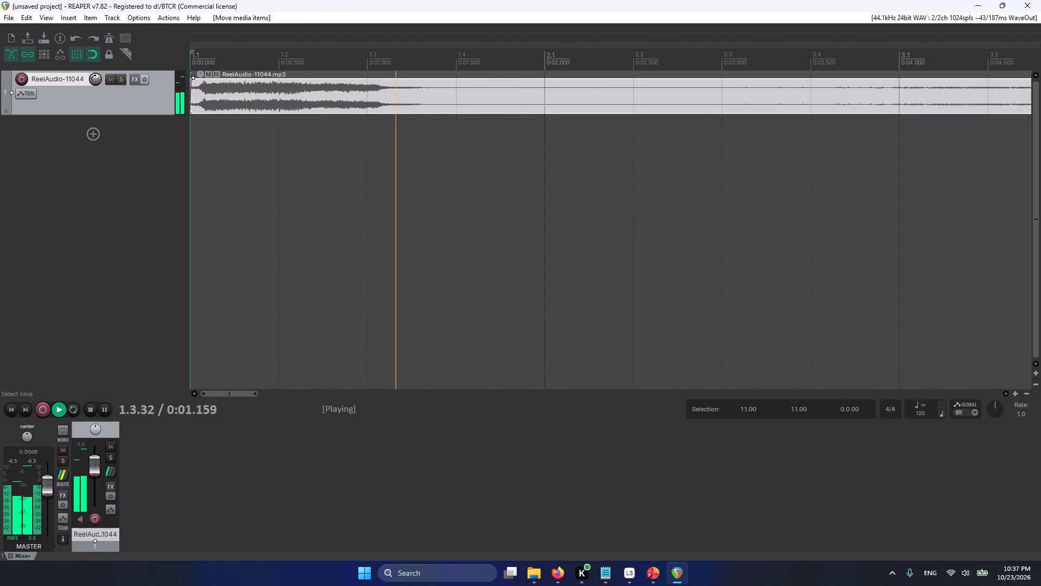
key(Return)
key(s)
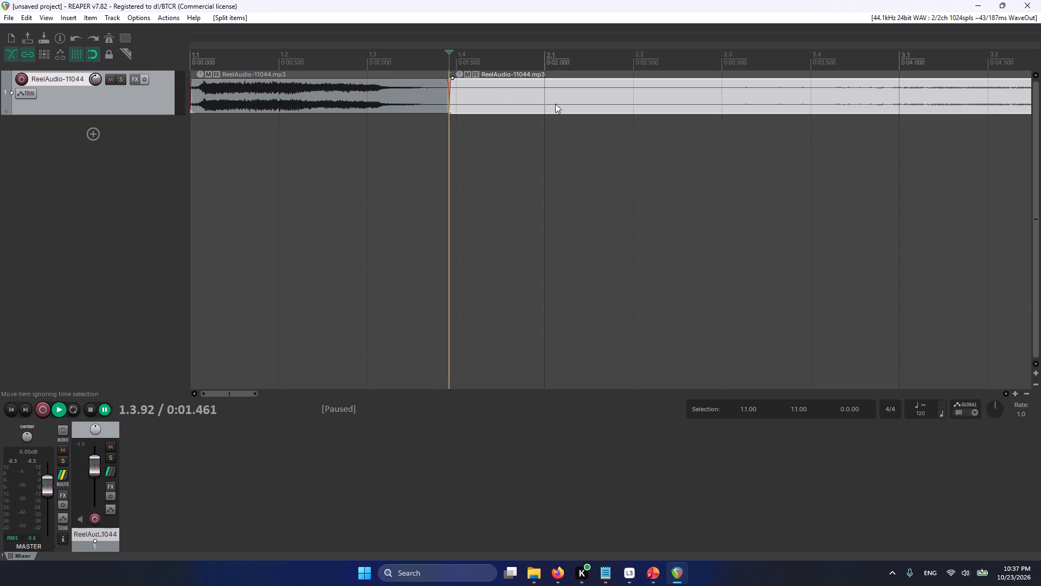
click(579, 95)
key(Delete)
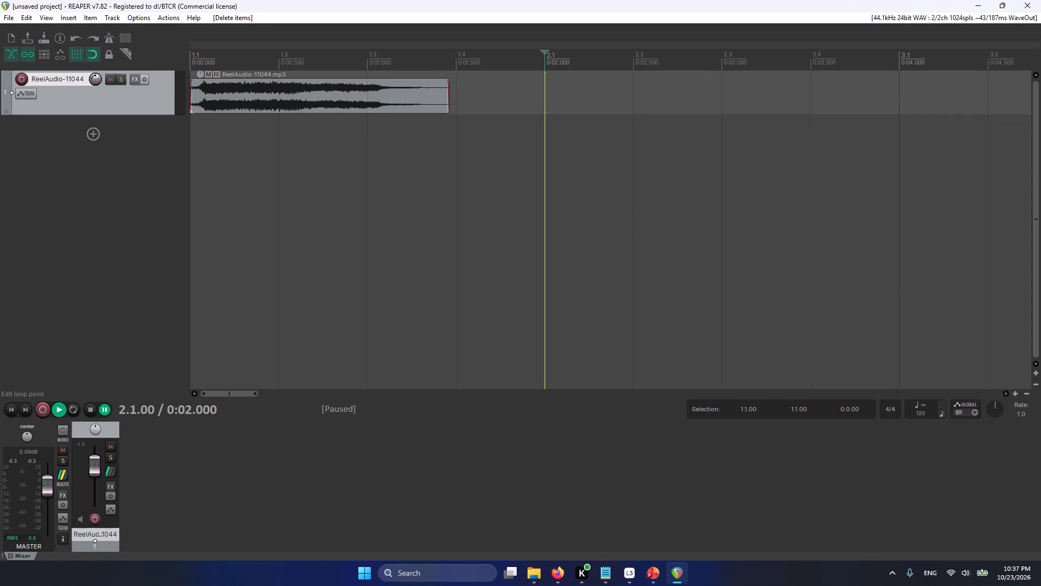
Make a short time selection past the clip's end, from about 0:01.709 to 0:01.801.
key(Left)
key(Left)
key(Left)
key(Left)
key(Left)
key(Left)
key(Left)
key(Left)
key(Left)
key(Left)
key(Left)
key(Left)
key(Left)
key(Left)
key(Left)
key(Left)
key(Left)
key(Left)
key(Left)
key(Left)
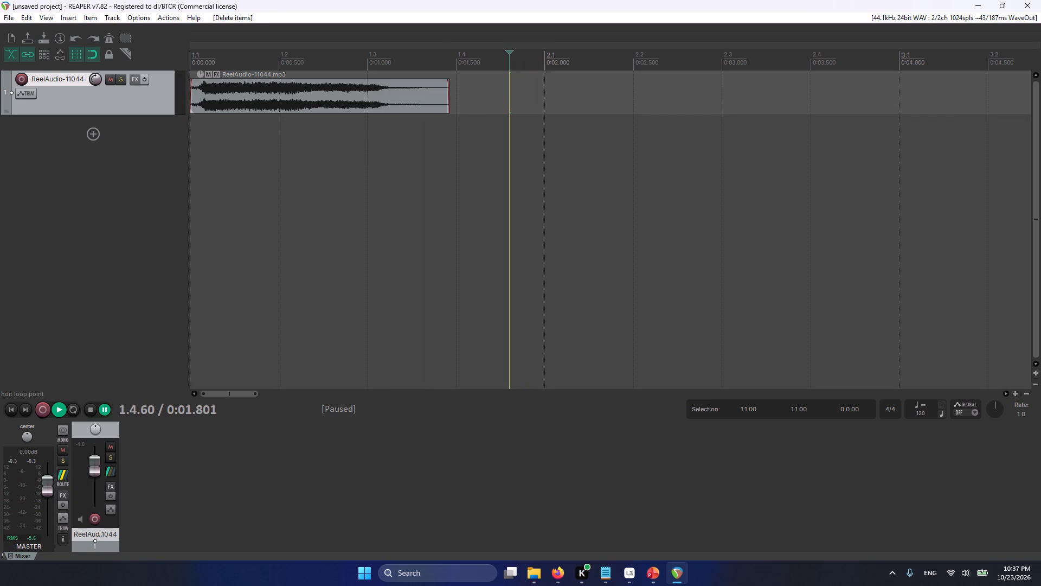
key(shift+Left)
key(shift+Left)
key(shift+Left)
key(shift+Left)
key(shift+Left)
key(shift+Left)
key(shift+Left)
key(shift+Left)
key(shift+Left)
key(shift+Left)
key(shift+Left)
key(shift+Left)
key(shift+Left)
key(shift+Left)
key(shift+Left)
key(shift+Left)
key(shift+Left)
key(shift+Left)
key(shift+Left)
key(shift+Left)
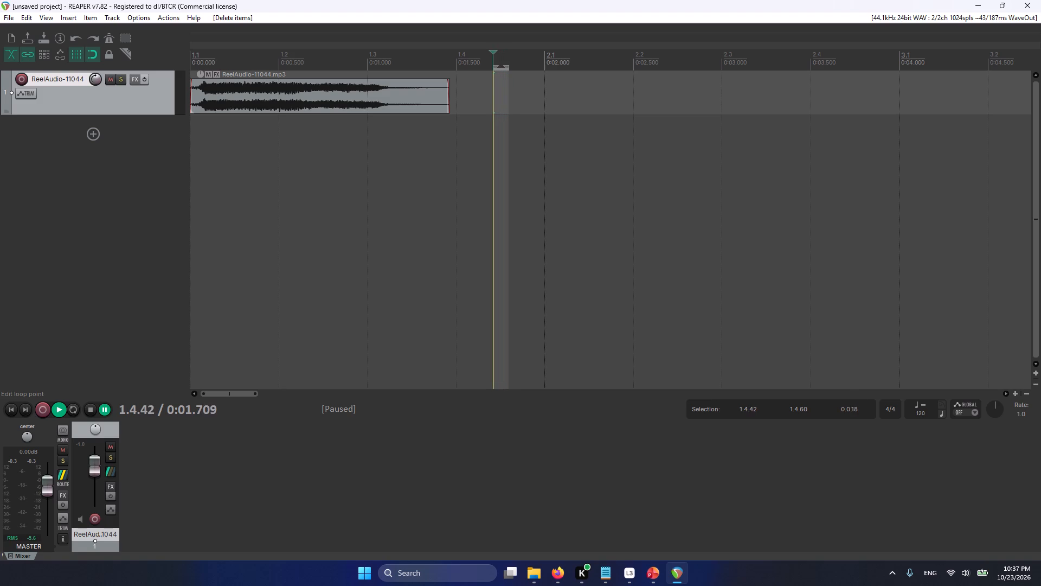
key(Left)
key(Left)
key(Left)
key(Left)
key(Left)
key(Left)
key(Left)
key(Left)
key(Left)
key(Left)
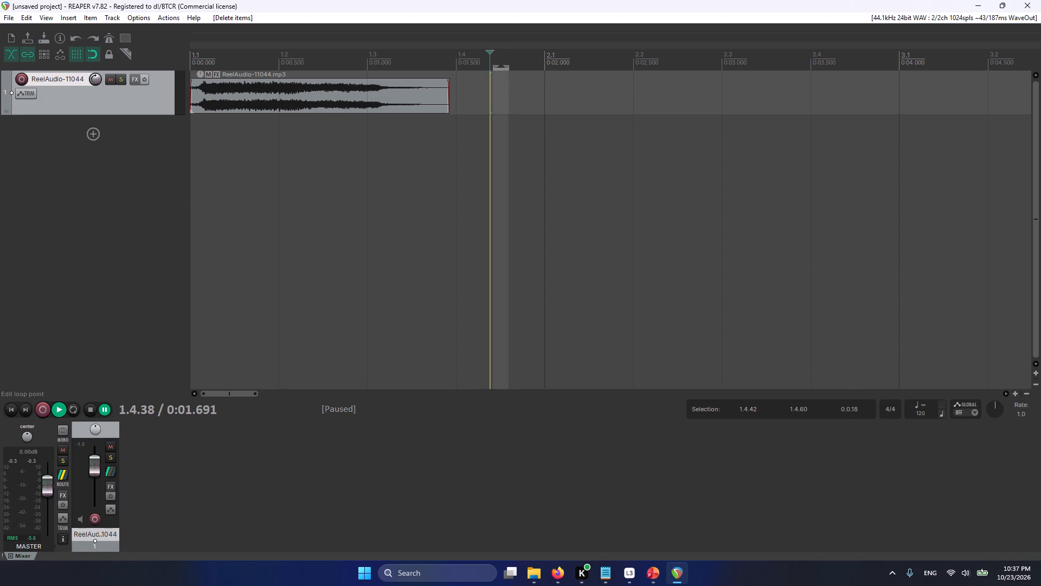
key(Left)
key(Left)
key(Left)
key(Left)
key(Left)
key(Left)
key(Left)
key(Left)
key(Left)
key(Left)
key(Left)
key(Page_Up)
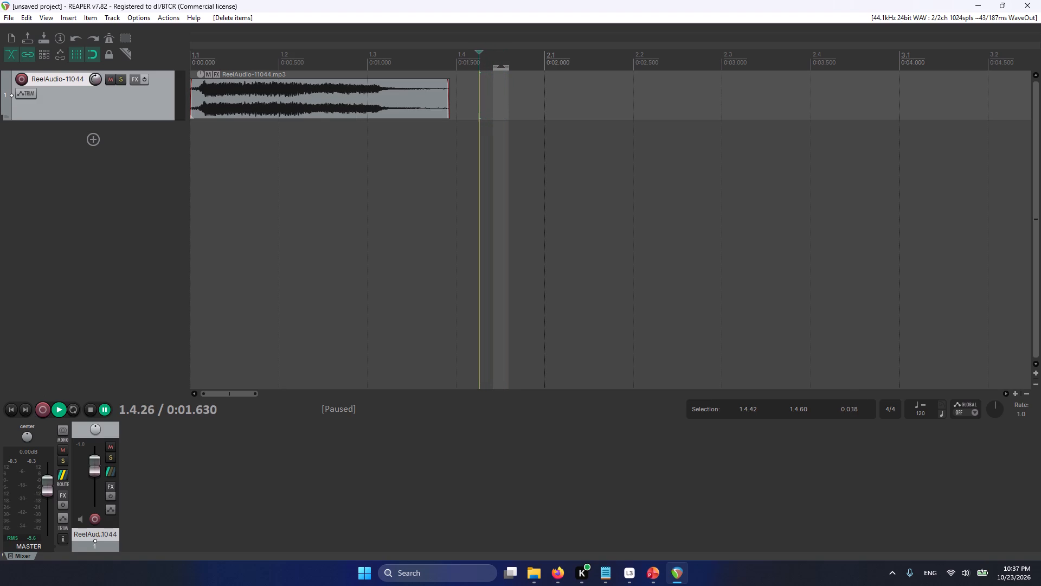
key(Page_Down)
Scrub from the project start through the clip's opening and add a marker at about 0:00.165.
key(Home)
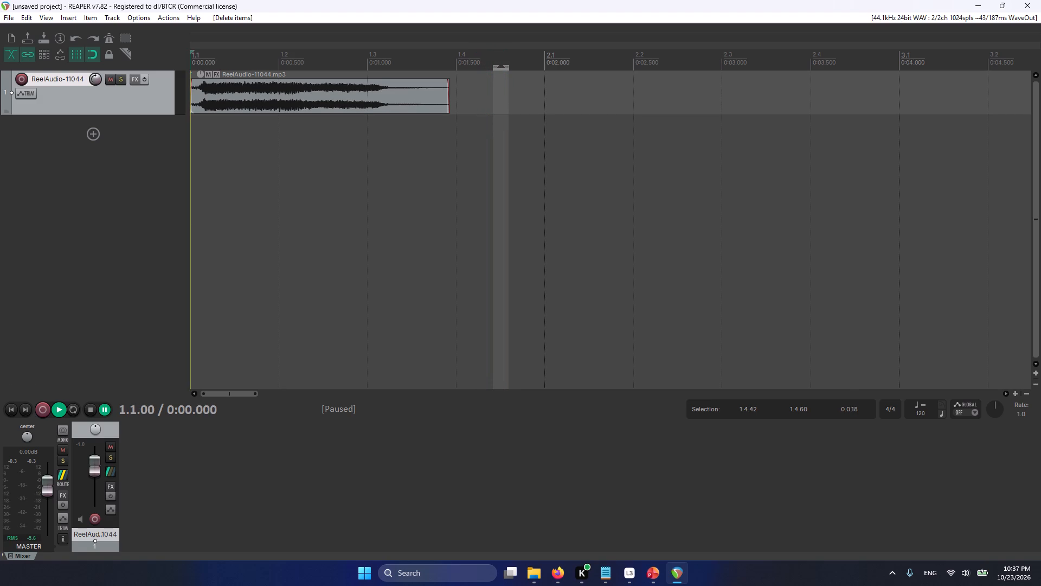
key(Right)
key(Right)
key(Right)
key(Right)
key(Right)
key(Right)
key(Right)
key(Right)
key(Right)
key(Right)
key(Right)
key(Right)
key(Right)
key(Right)
key(Right)
key(Right)
key(Right)
key(Right)
key(Right)
key(Right)
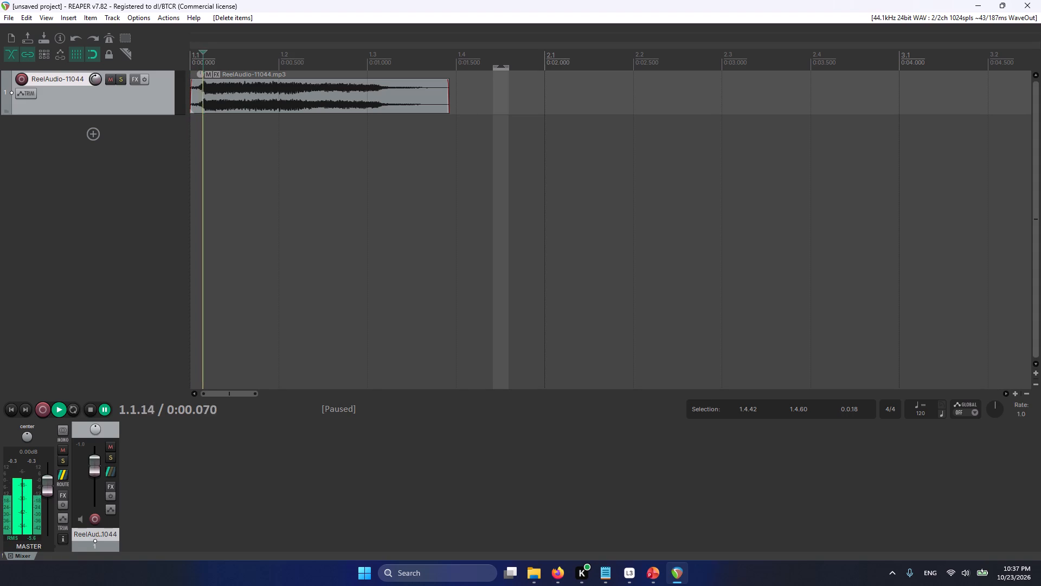
key(Left)
key(Left)
key(Left)
key(Left)
key(Left)
key(Left)
key(Left)
key(Left)
key(Left)
key(Left)
key(Left)
key(Left)
key(Left)
key(Left)
key(Left)
key(Left)
key(Left)
key(Left)
key(Left)
key(Left)
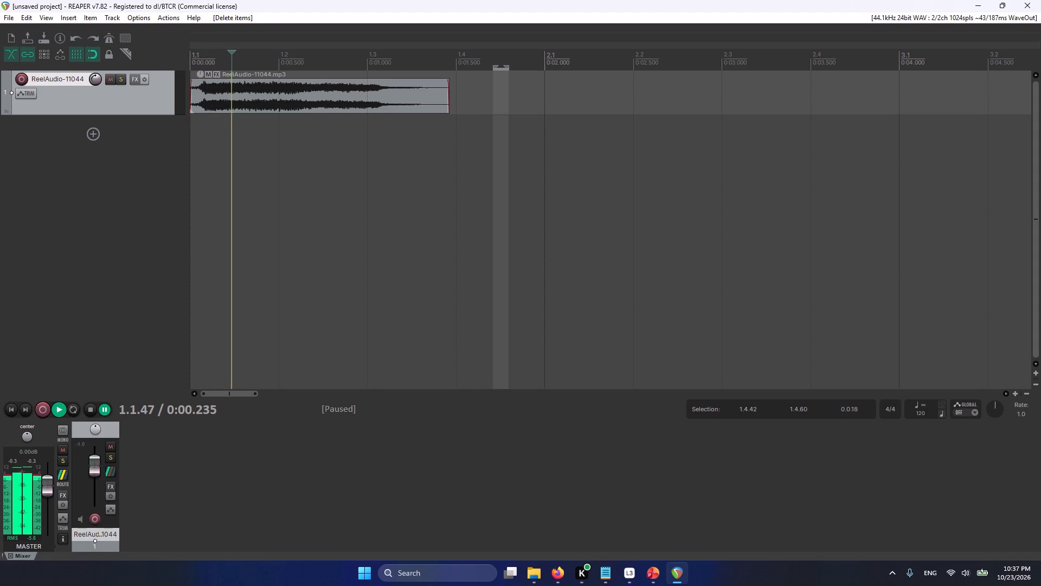
key(m)
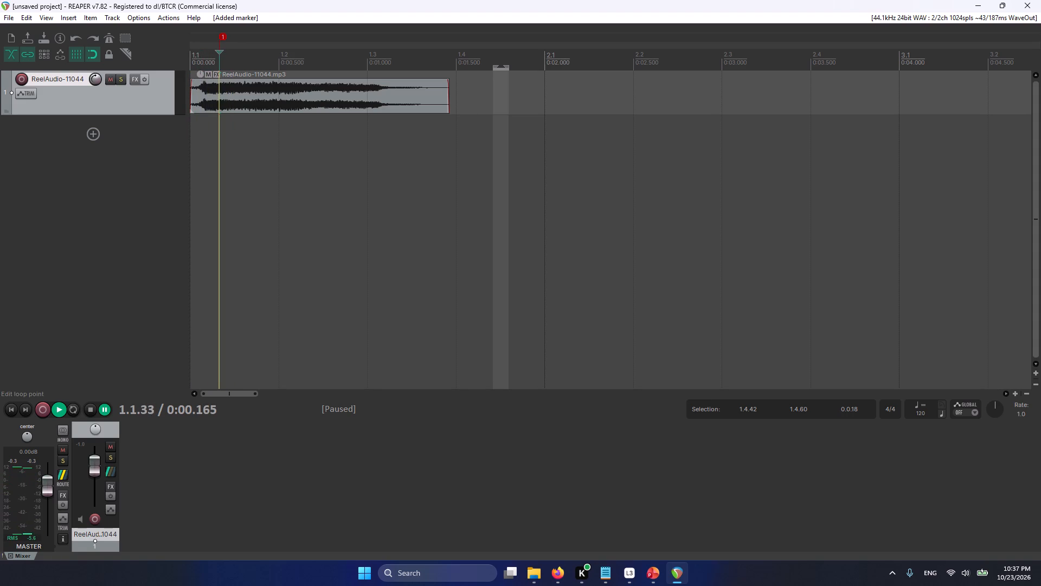
Audition the clip onward from the first marker and add a second marker at about 0:00.806.
key(Right)
key(Right)
key(Right)
key(Right)
key(Right)
key(Return)
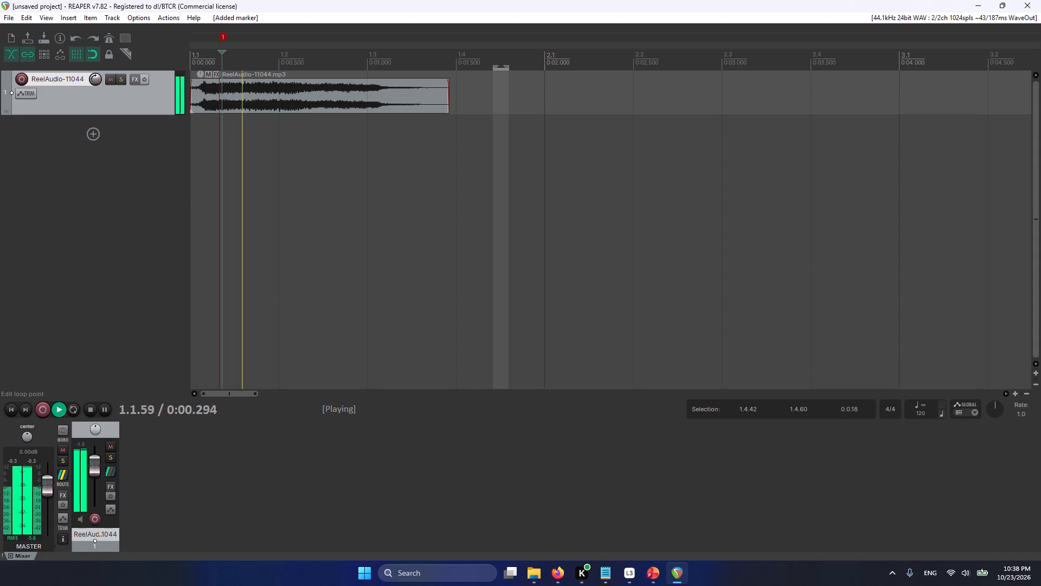
key(Return)
key(Left)
key(Left)
key(Left)
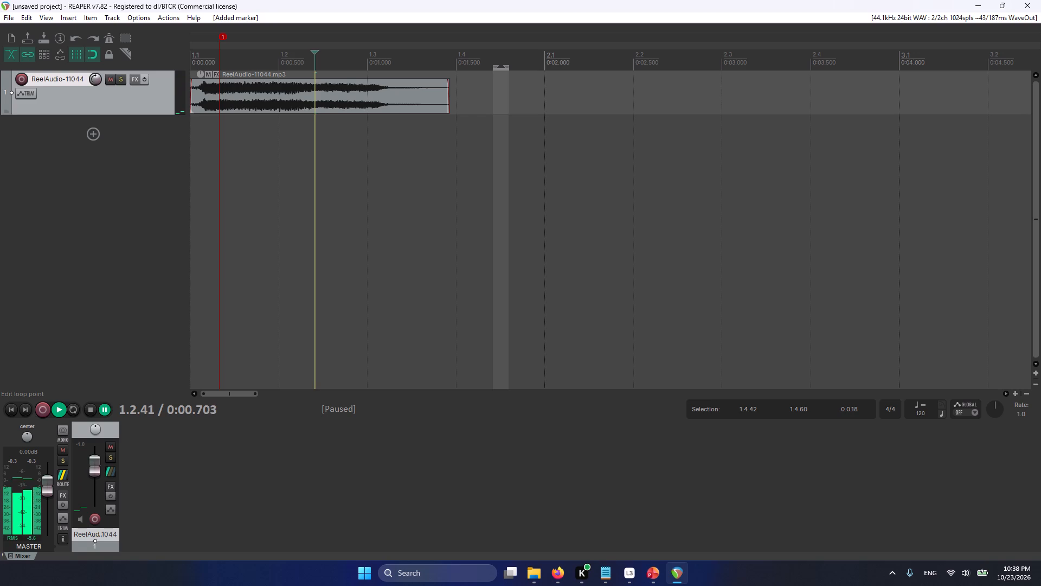
key(Return)
key(Return)
key(Left)
key(Left)
key(Left)
key(Left)
key(Left)
key(Left)
key(Left)
key(Left)
key(Left)
key(Left)
key(Left)
key(Left)
key(Left)
key(Left)
key(Left)
key(Left)
key(Left)
key(Left)
key(Left)
key(Left)
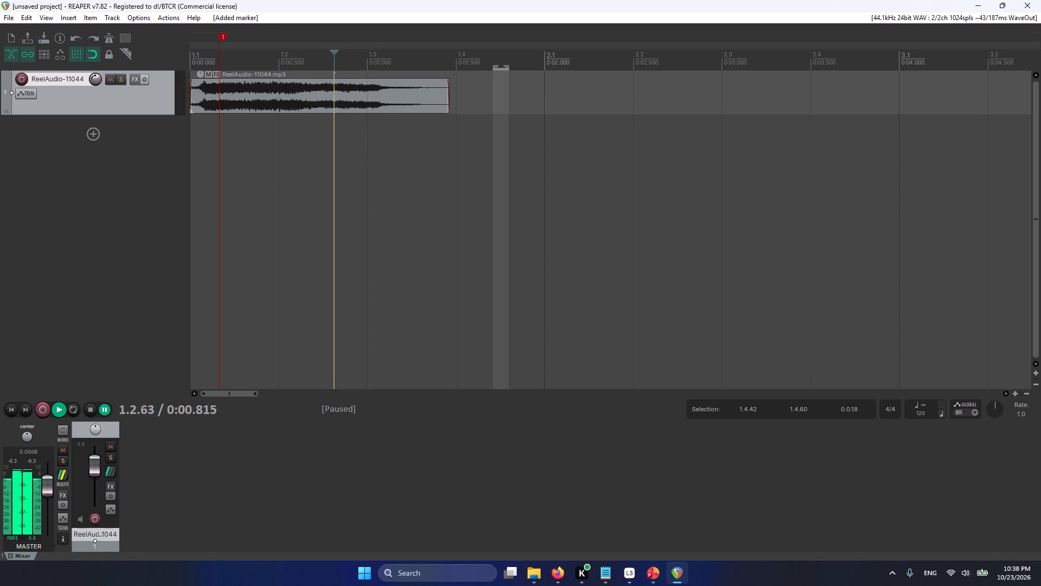
key(m)
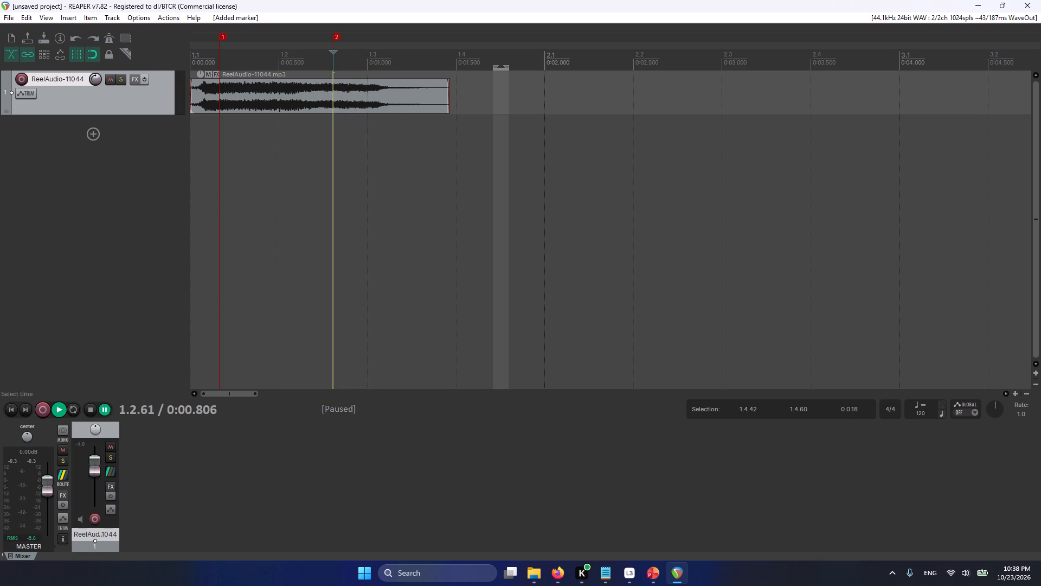
Set the time selection to span from marker 1 to marker 2, about 0:00.165 to 0:00.806.
key(bracketright)
key(bracketleft)
drag(495, 67, 1, 74)
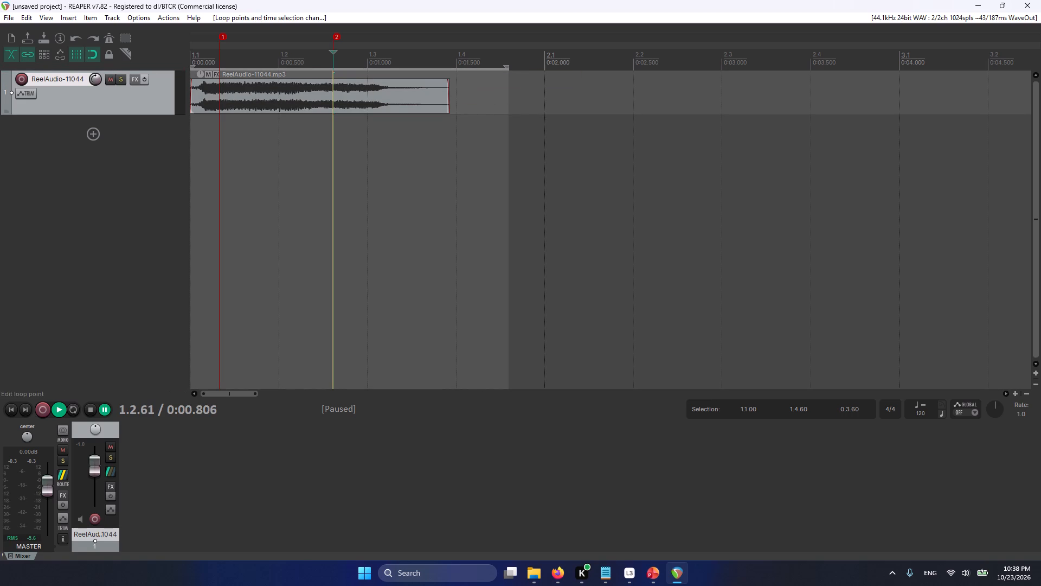
click(505, 68)
drag(509, 67, 342, 87)
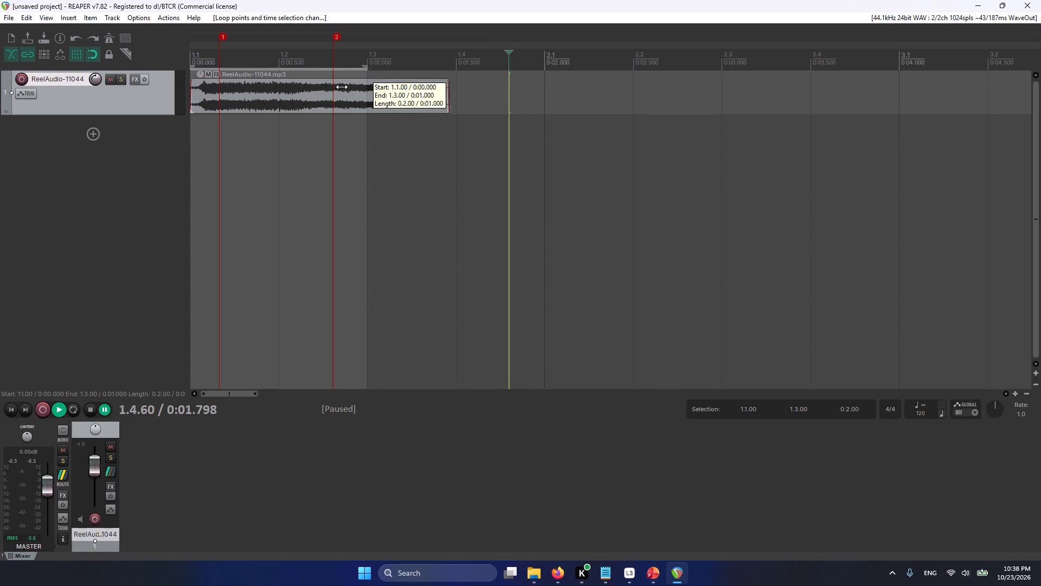
drag(342, 87, 316, 92)
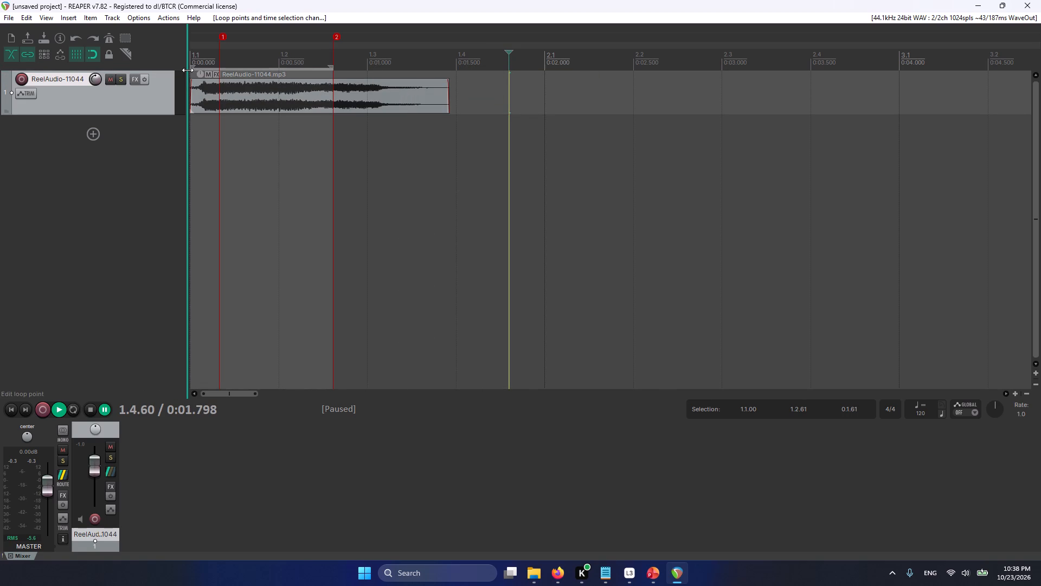
drag(190, 66, 214, 66)
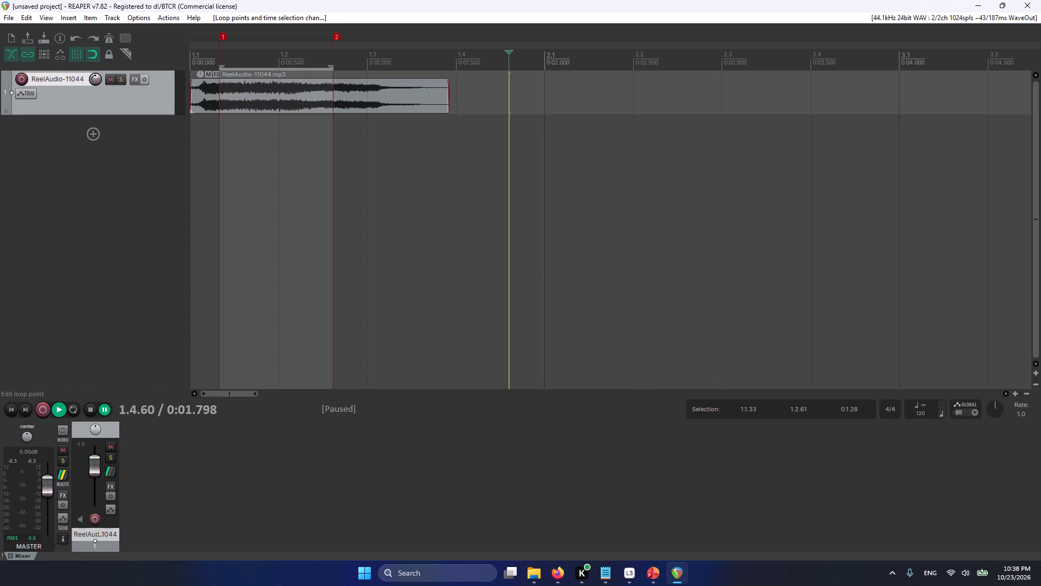
Place the edit cursor at marker 1, turn on repeat and play the selection as a loop.
click(221, 65)
text(r)
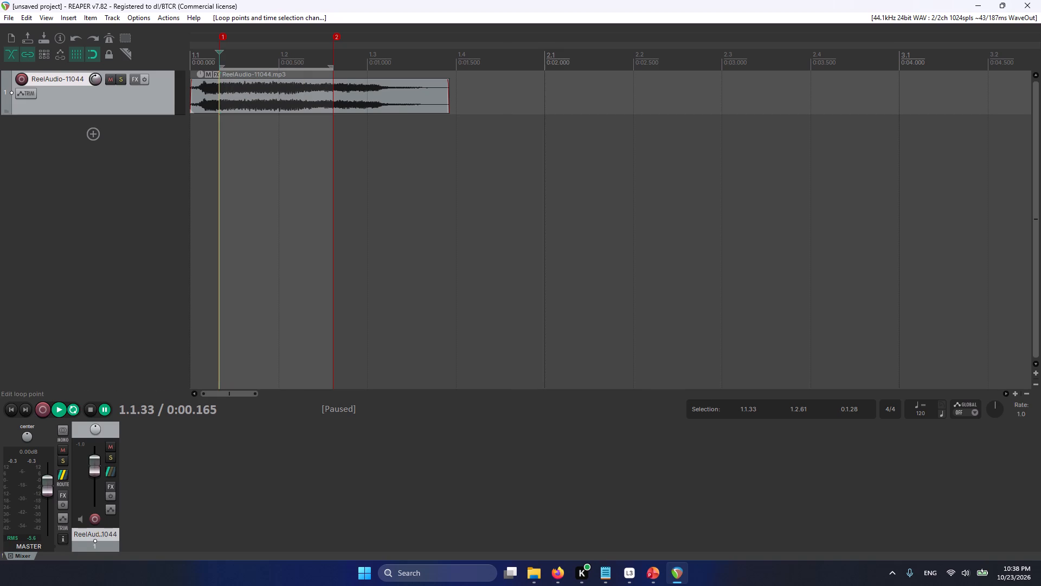
key(space)
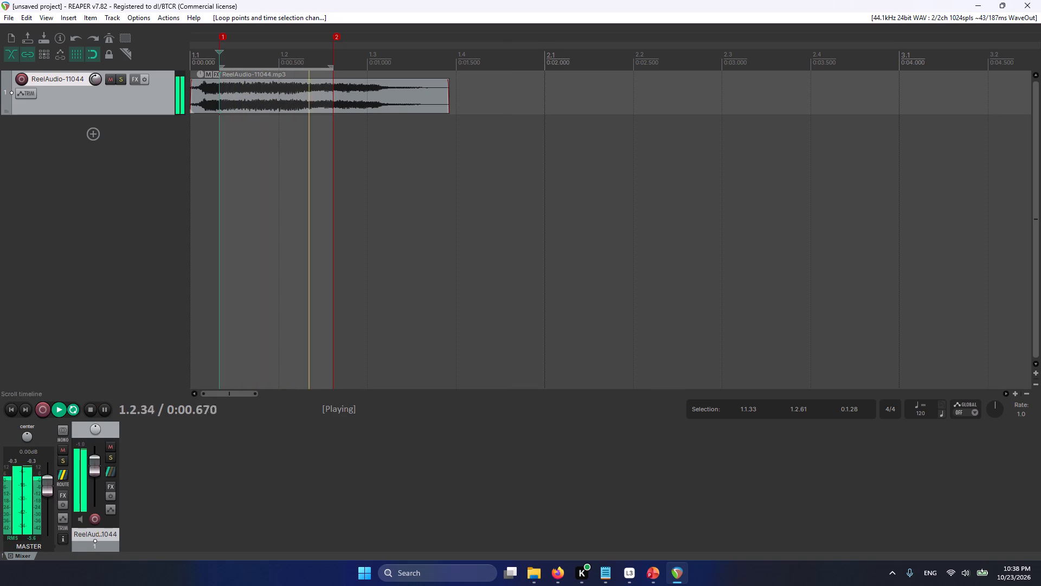
Move marker 2 to 0:01.000, clear of the loop selection's end.
drag(333, 69, 339, 68)
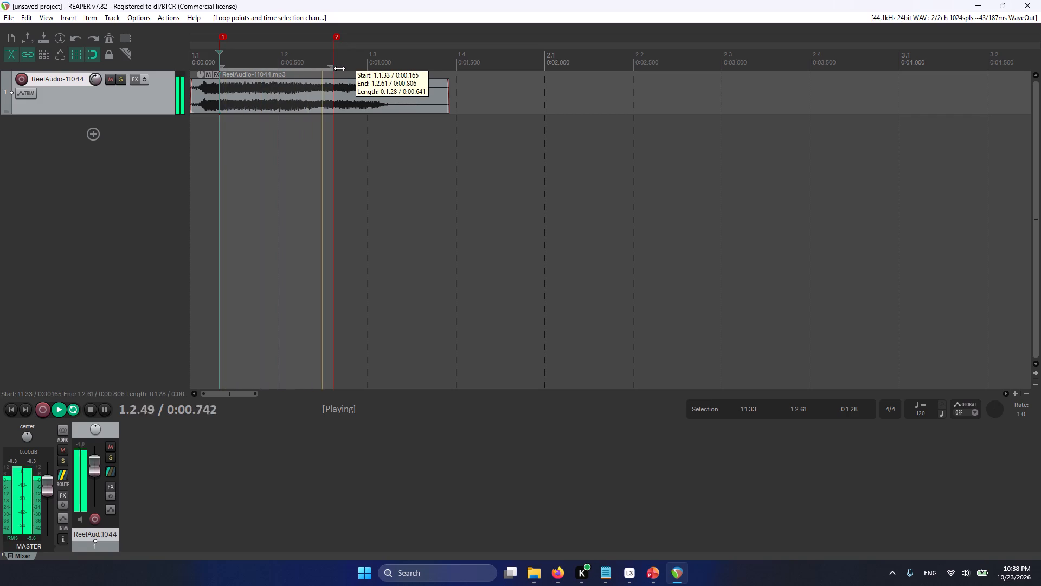
drag(339, 68, 349, 69)
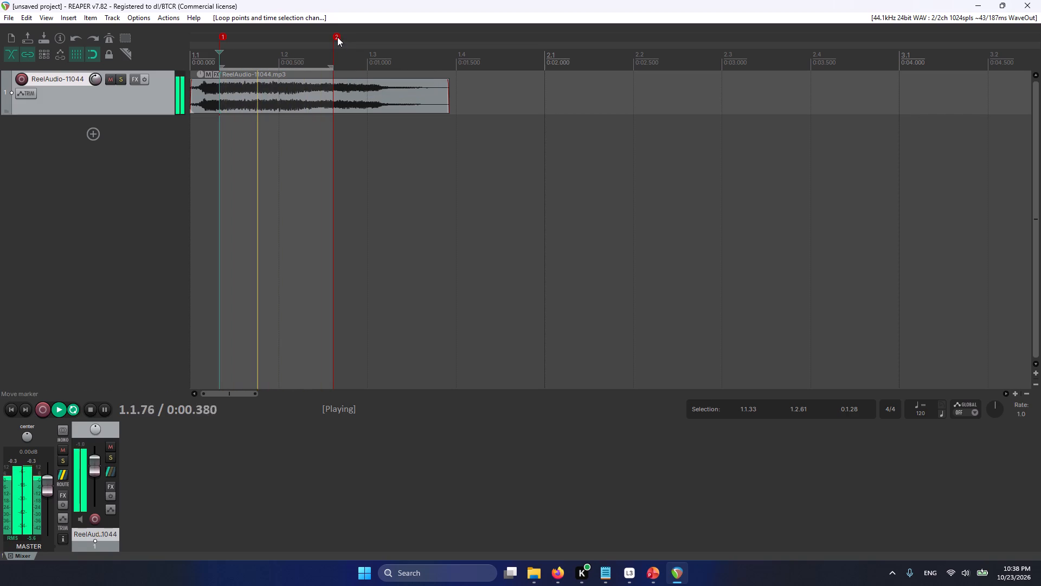
drag(336, 35, 357, 37)
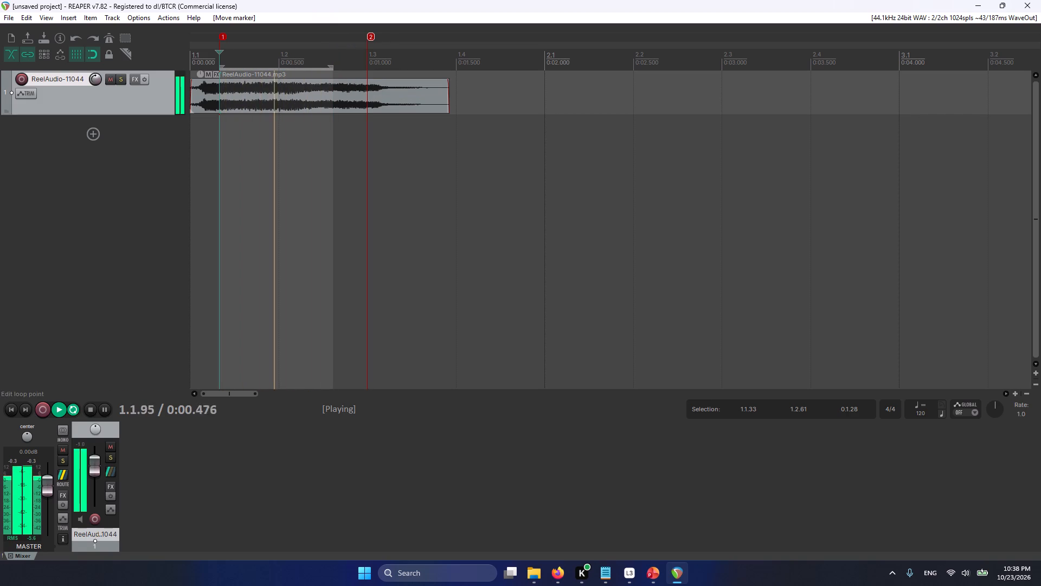
Turn off snapping and extend the loop selection's end to about 0:00.959.
click(98, 55)
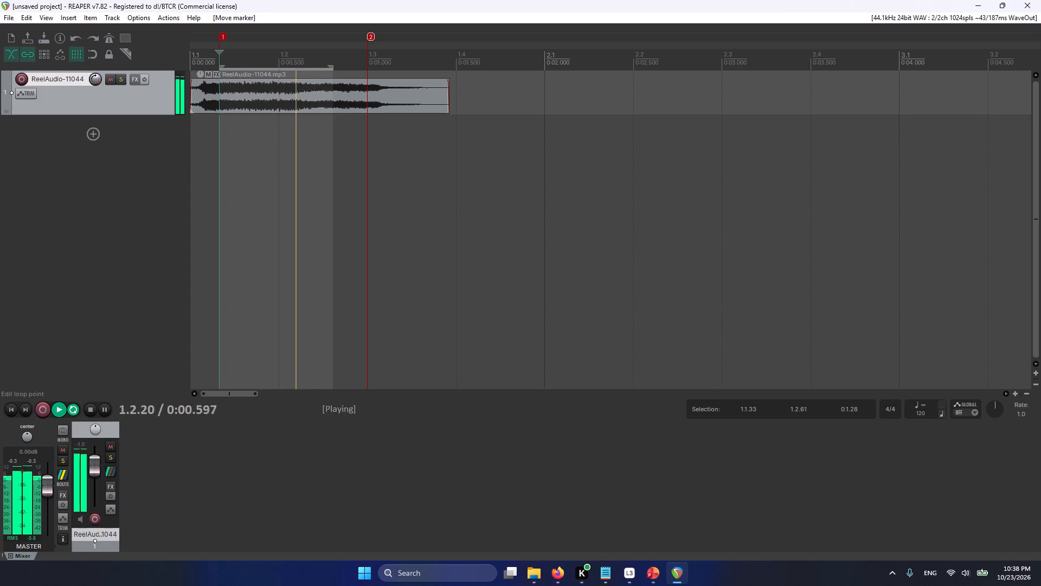
drag(330, 66, 340, 66)
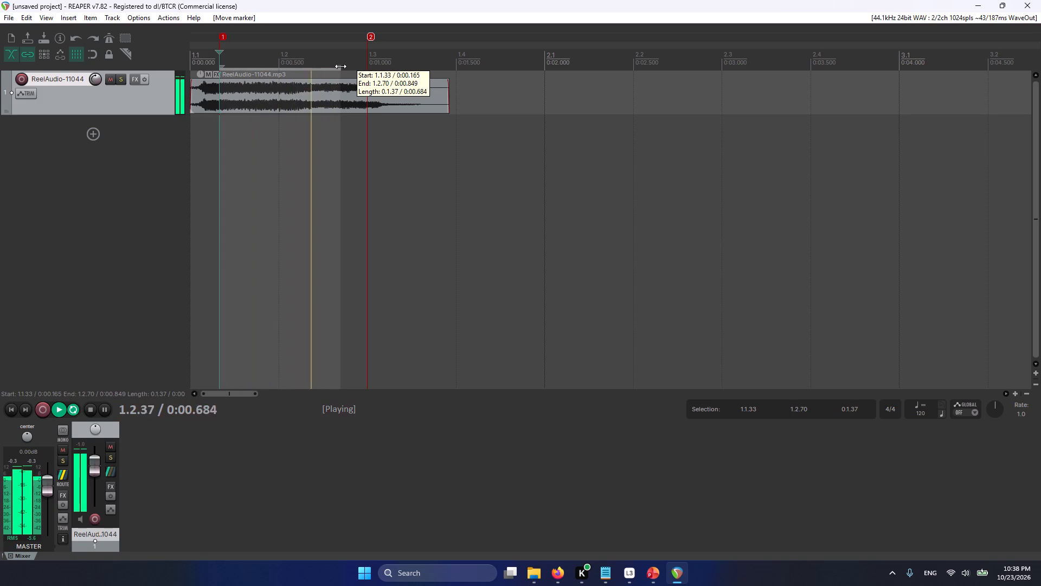
drag(340, 66, 344, 67)
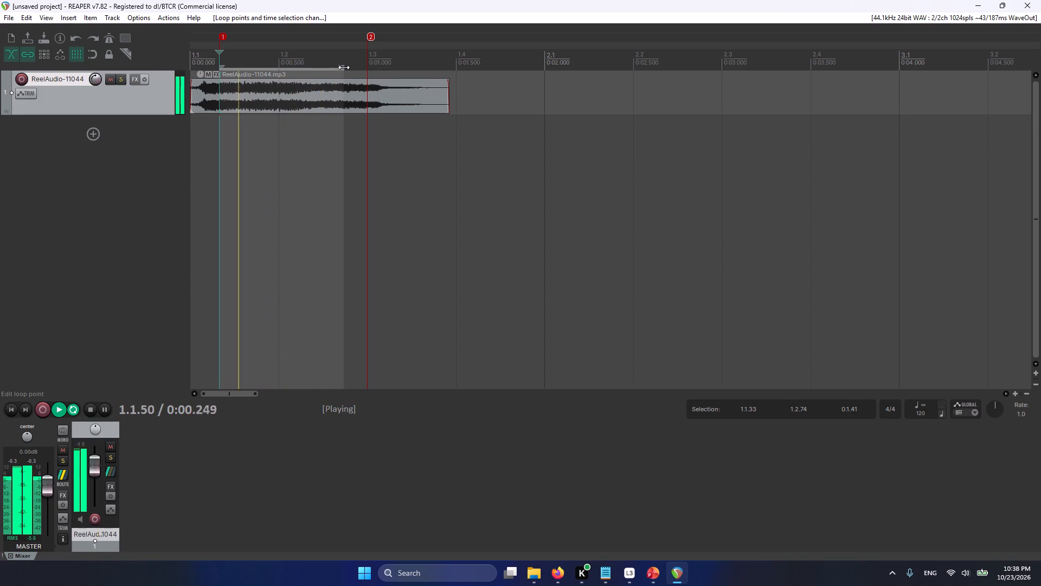
click(345, 67)
drag(342, 67, 360, 71)
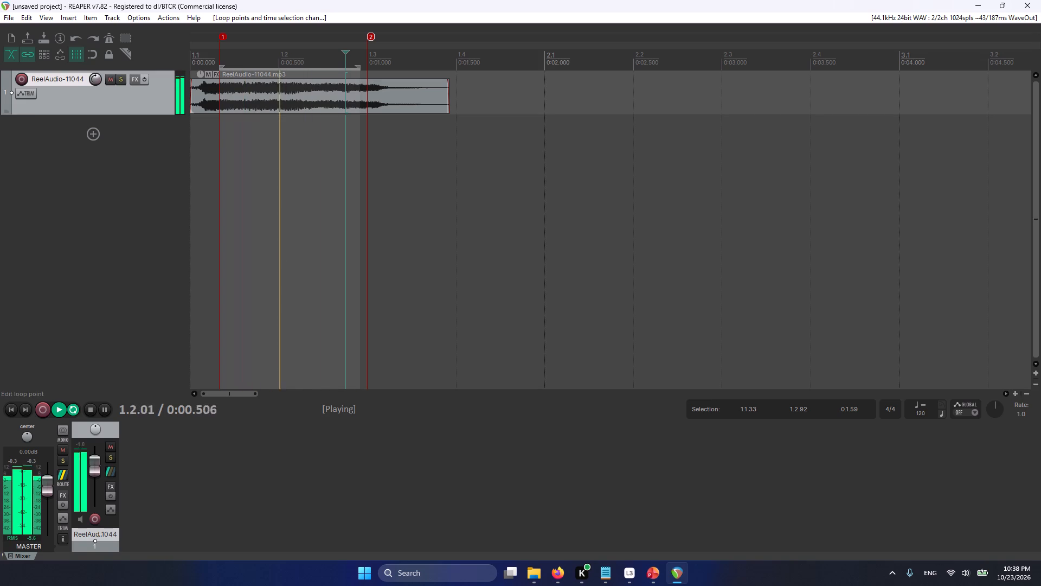
Adjust the playing loop selection to start at about 0:00.085 and end at about 1.1.89.
drag(221, 68, 209, 70)
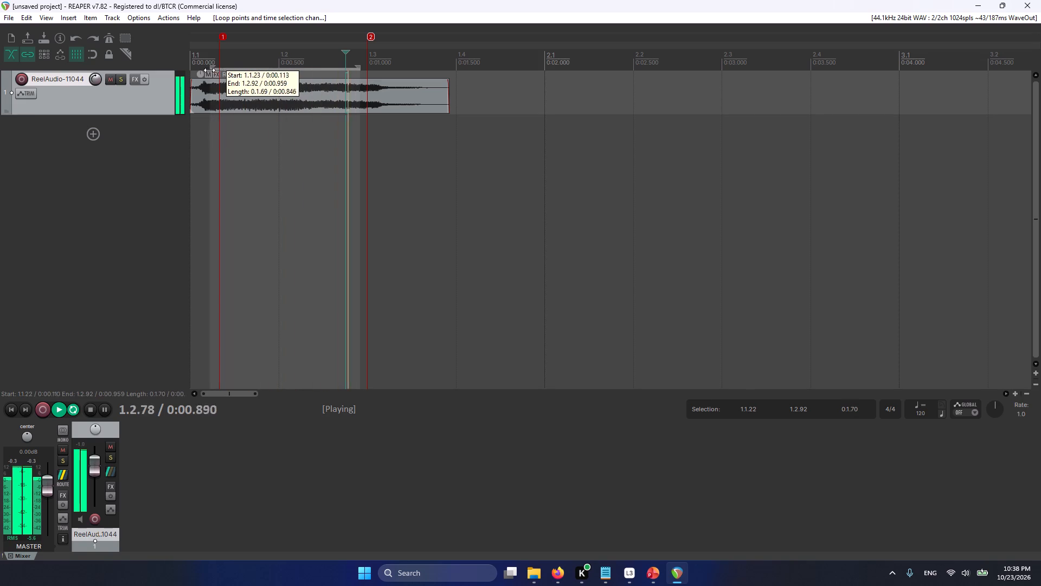
drag(209, 70, 205, 70)
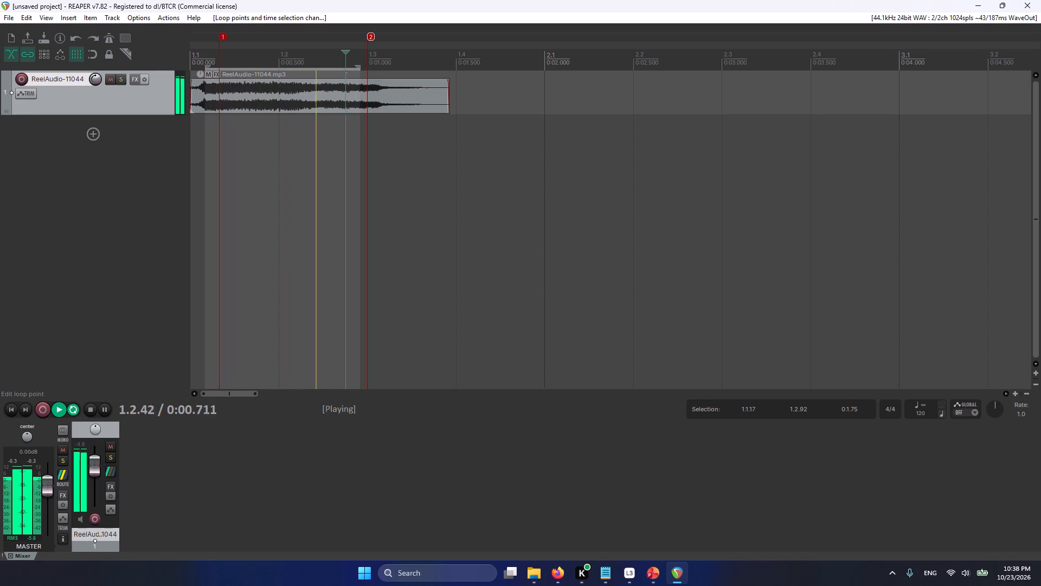
drag(358, 67, 294, 67)
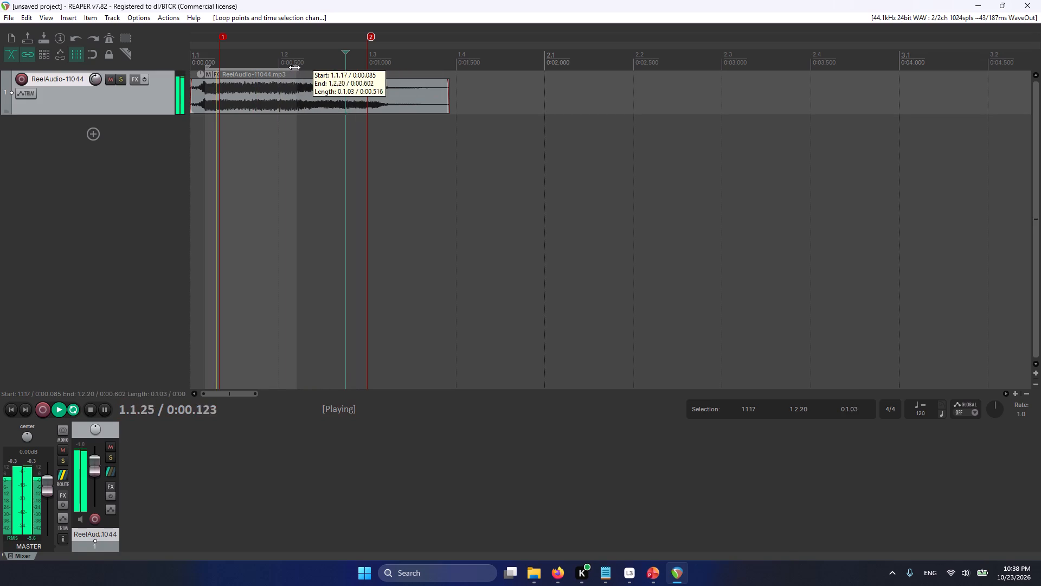
drag(294, 67, 269, 66)
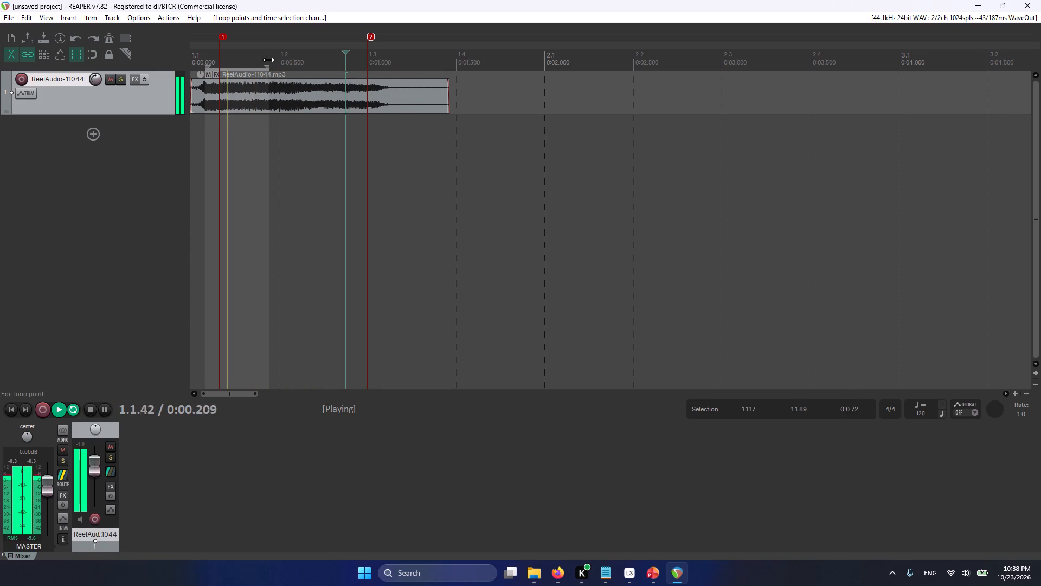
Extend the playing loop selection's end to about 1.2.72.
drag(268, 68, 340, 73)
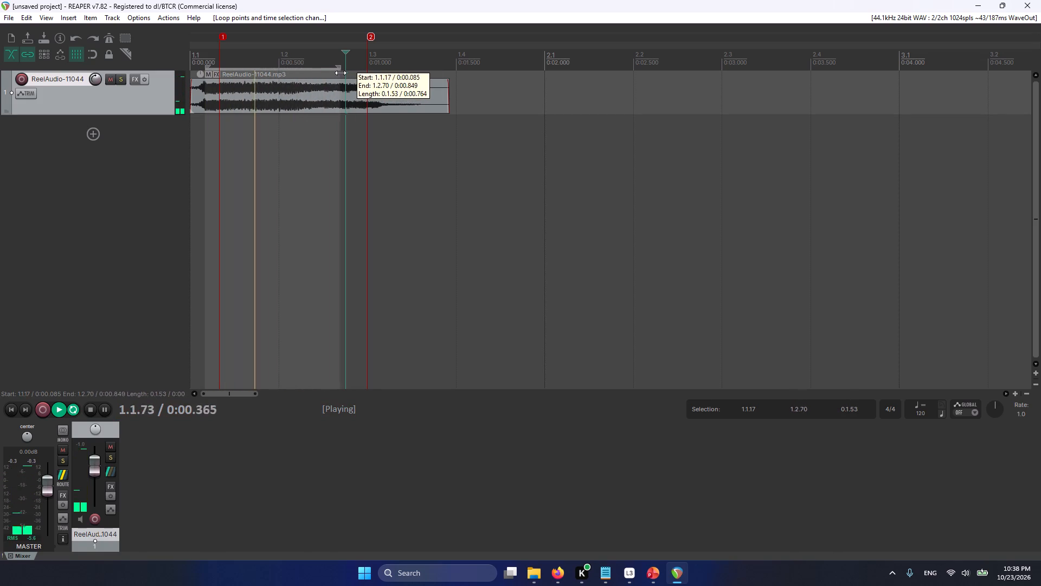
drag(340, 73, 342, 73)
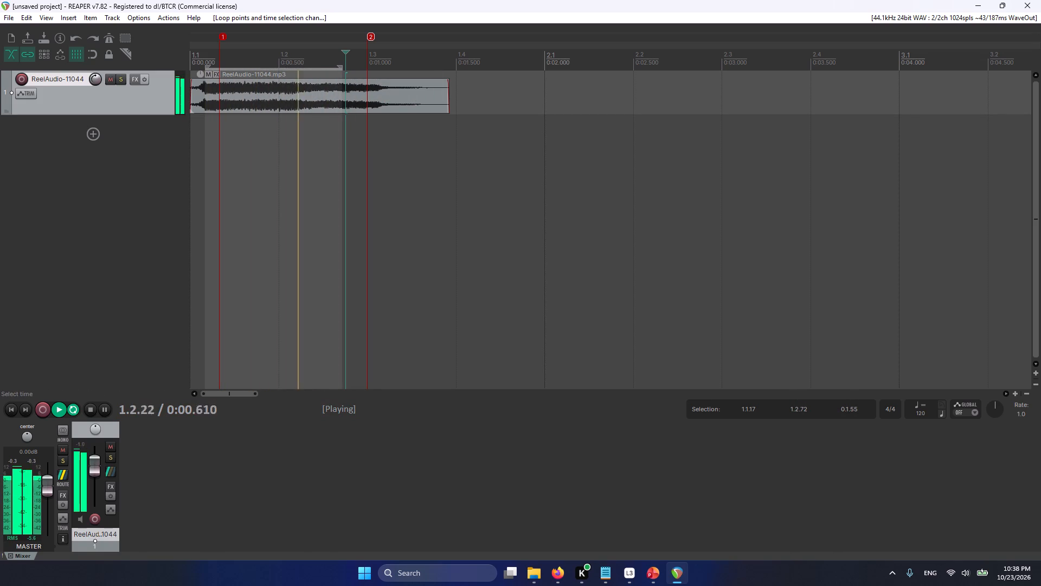
Raise the master volume to about +5 dB.
drag(45, 481, 48, 474)
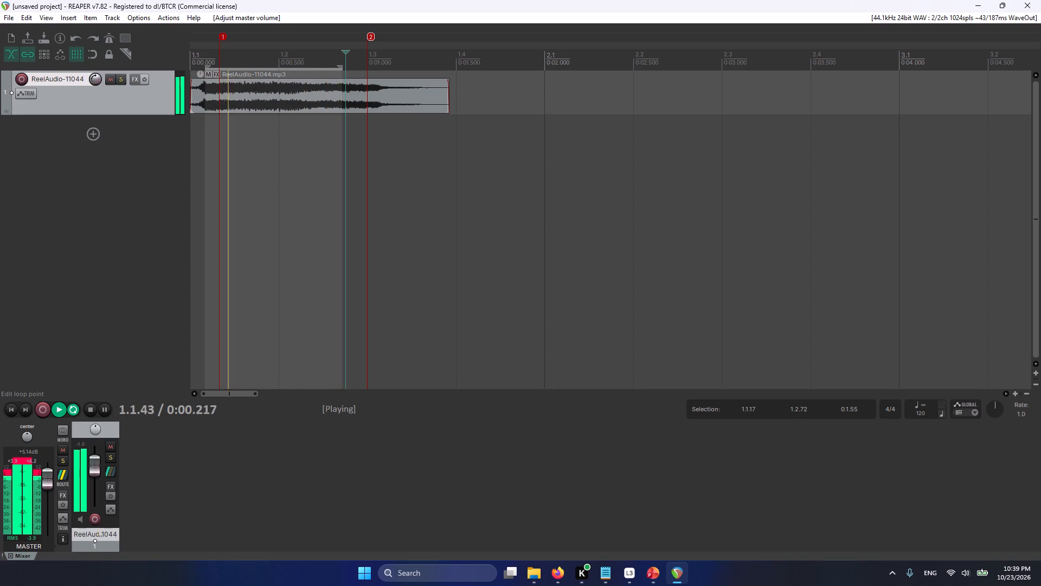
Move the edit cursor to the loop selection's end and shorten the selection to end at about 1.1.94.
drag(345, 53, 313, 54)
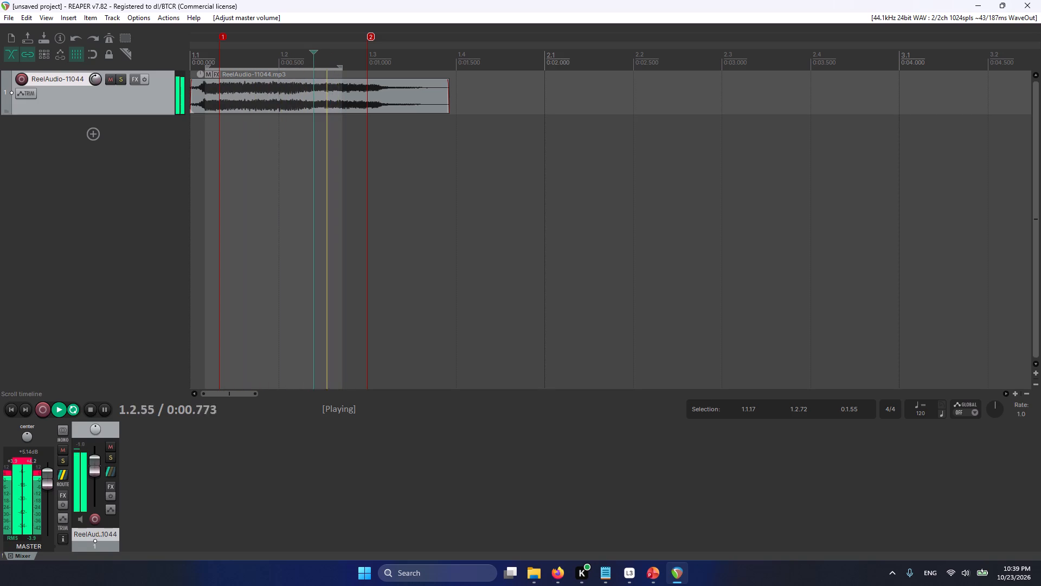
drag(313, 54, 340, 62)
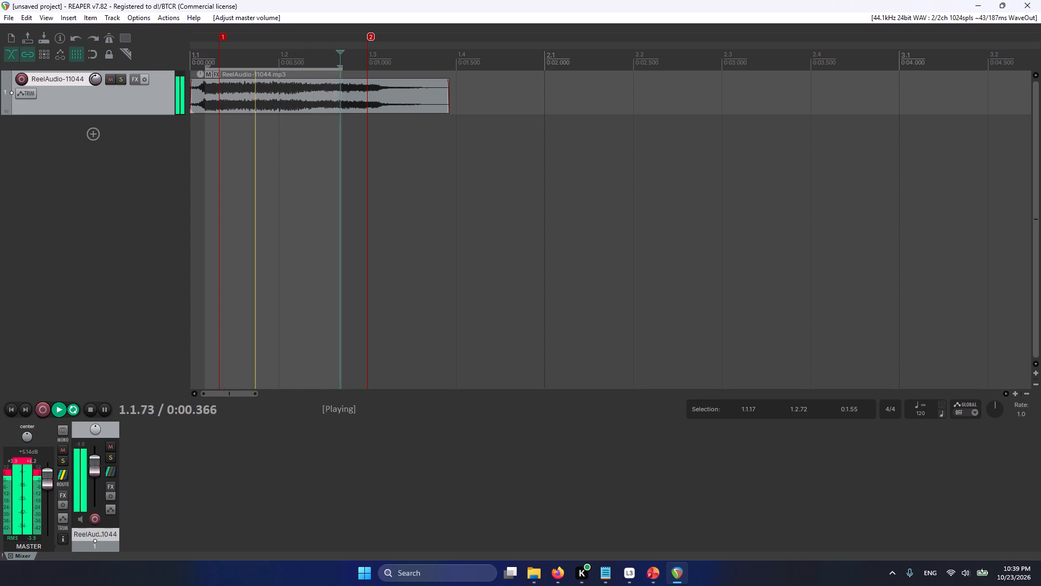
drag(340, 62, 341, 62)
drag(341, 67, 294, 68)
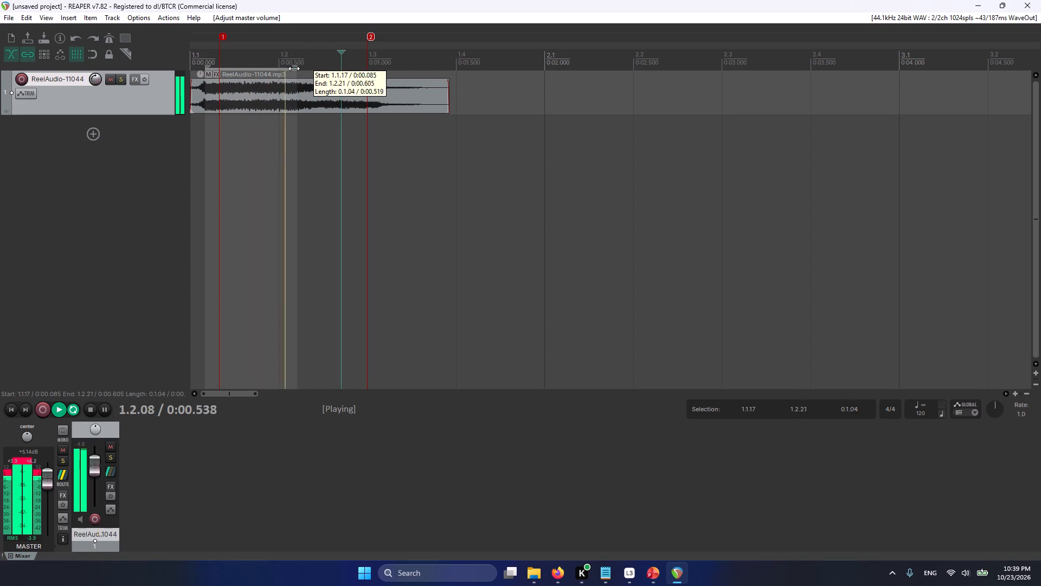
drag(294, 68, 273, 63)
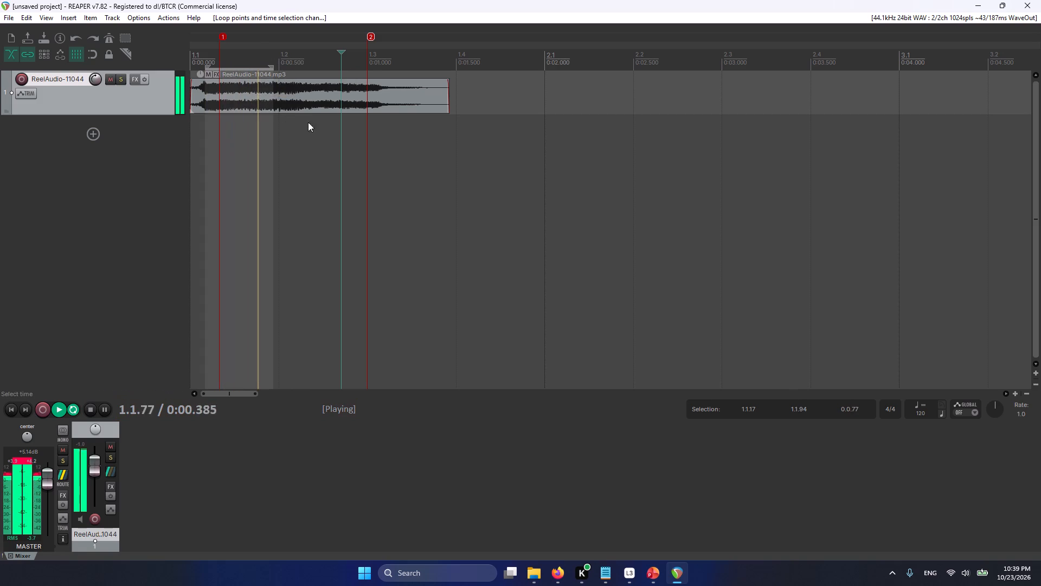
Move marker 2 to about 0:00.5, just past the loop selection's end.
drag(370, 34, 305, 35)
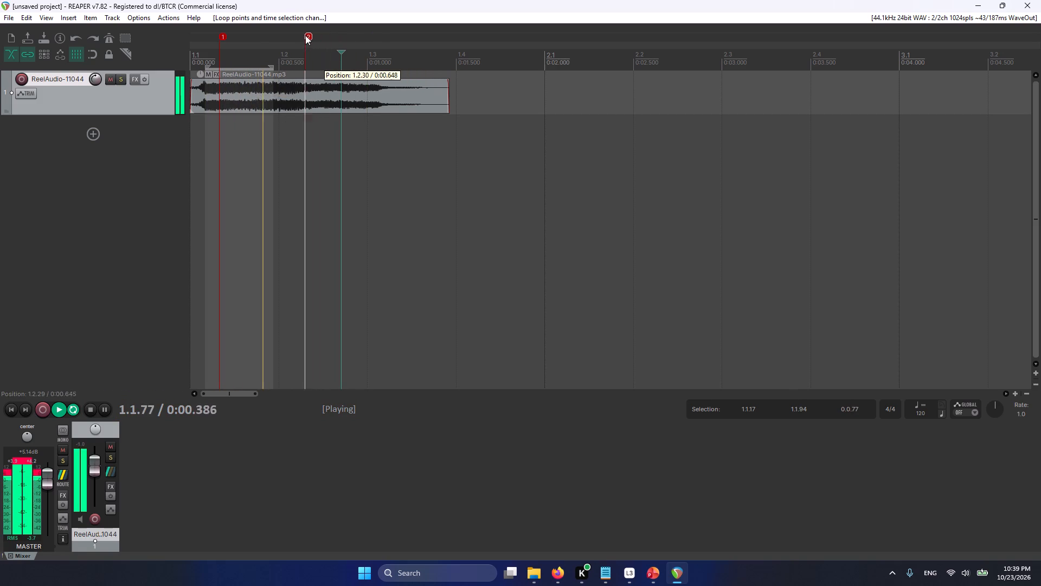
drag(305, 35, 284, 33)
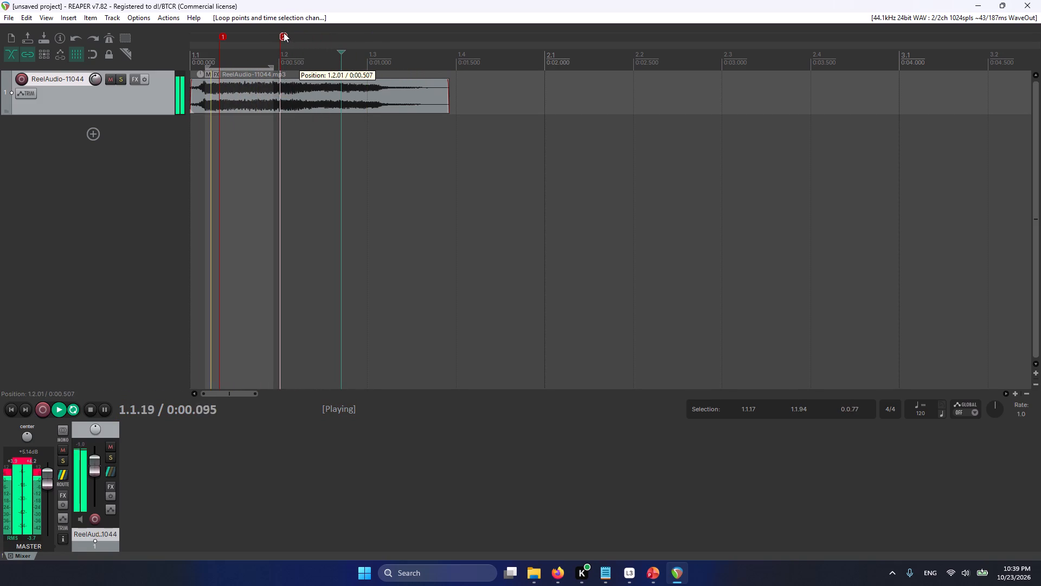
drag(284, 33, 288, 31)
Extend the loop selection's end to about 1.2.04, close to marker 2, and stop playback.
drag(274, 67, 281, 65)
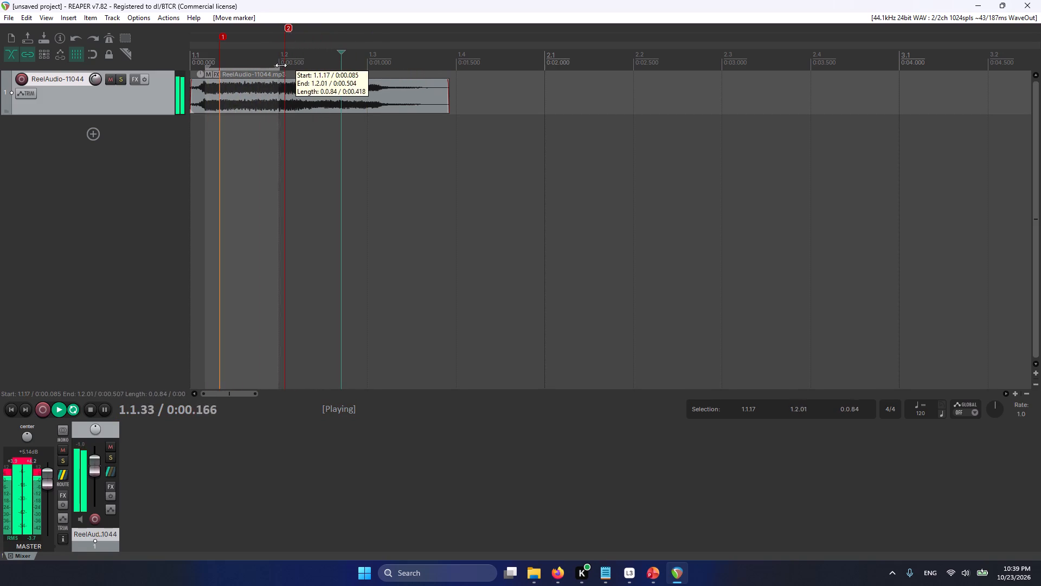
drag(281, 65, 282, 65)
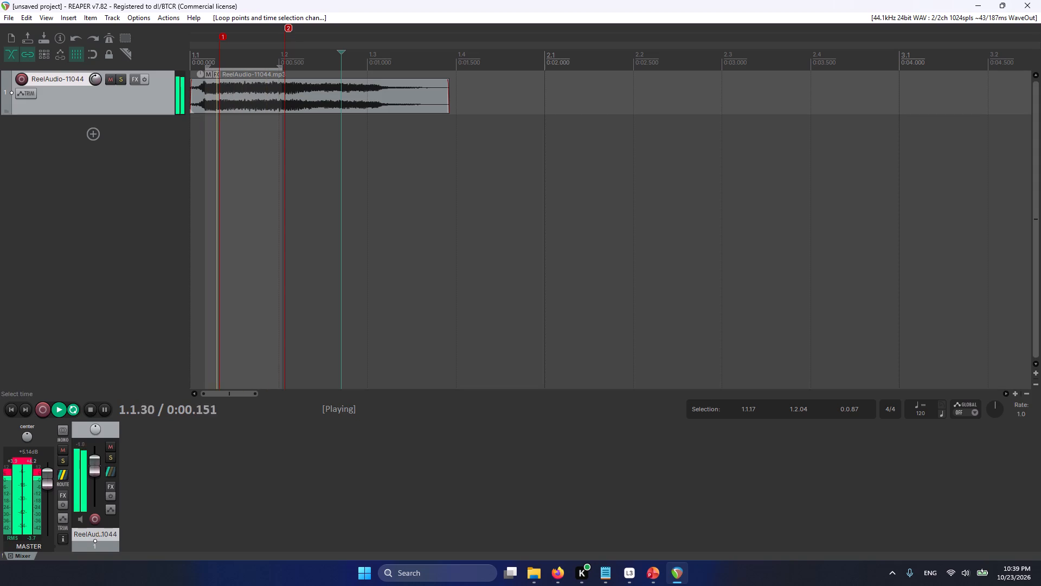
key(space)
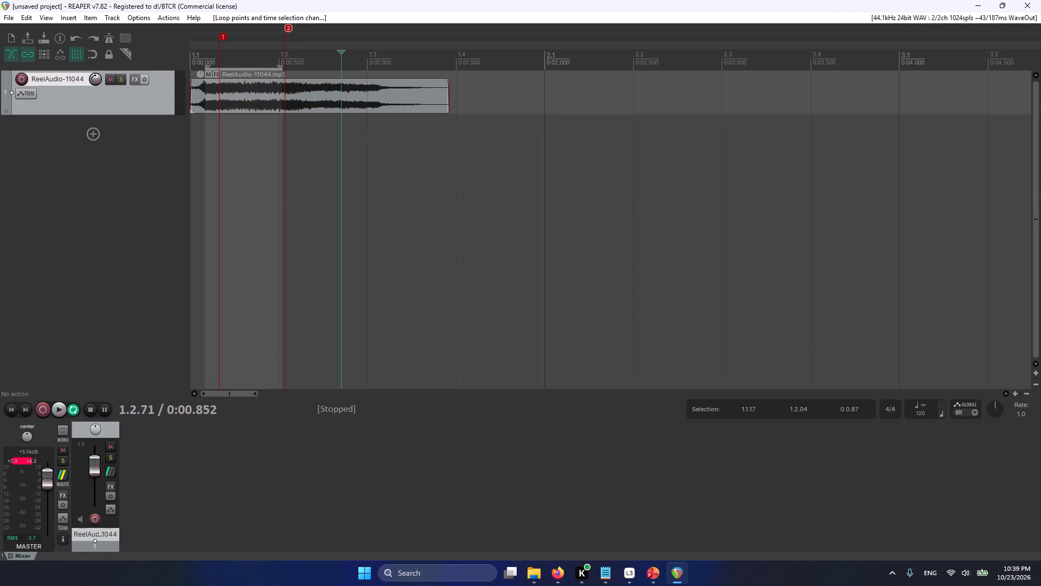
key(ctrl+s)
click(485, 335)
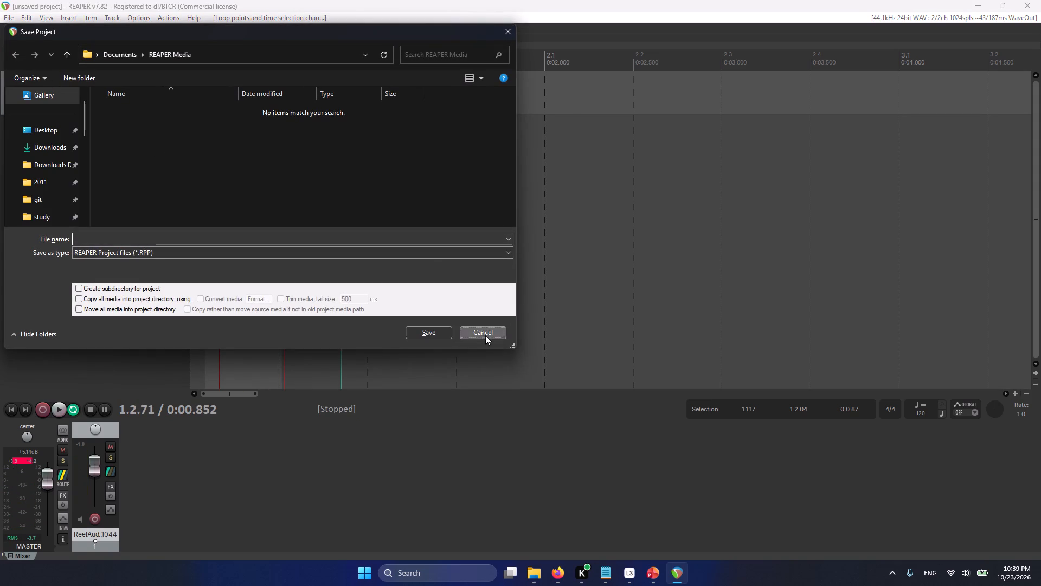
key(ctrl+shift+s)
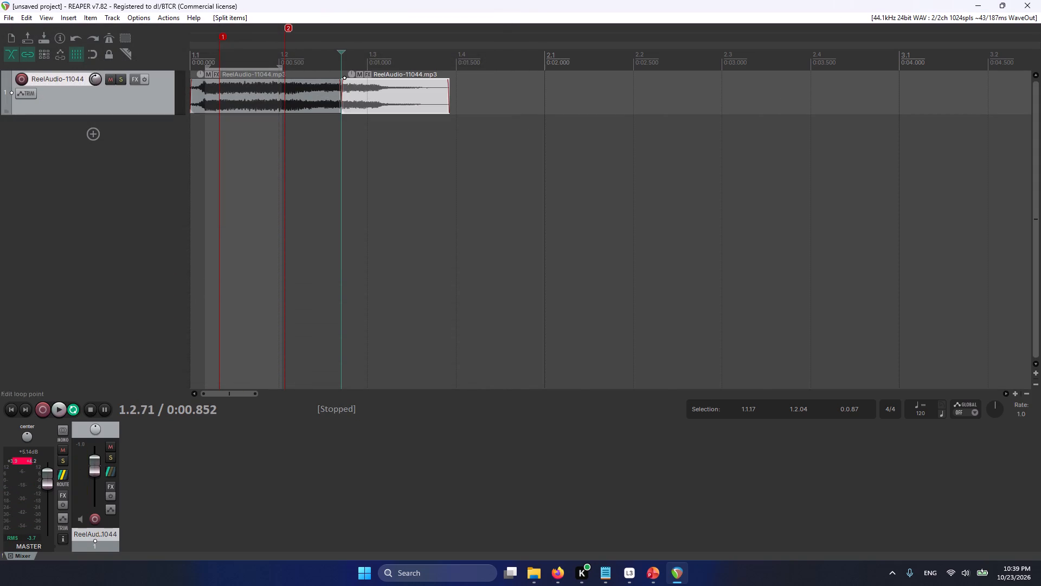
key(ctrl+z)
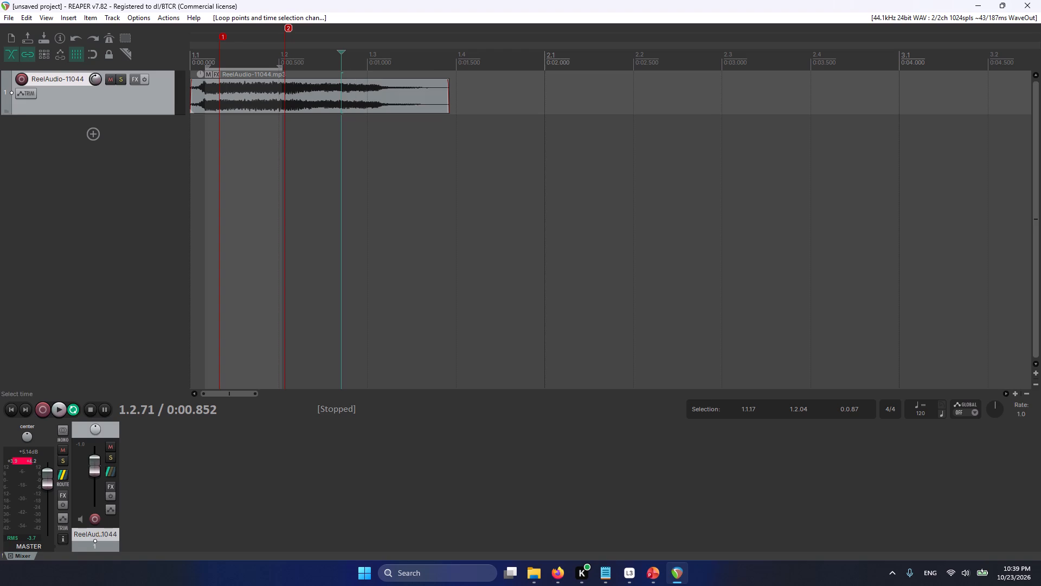
Play the loop and widen its selection past the whole clip, from 1.1.00 to about 2.1.23.
key(space)
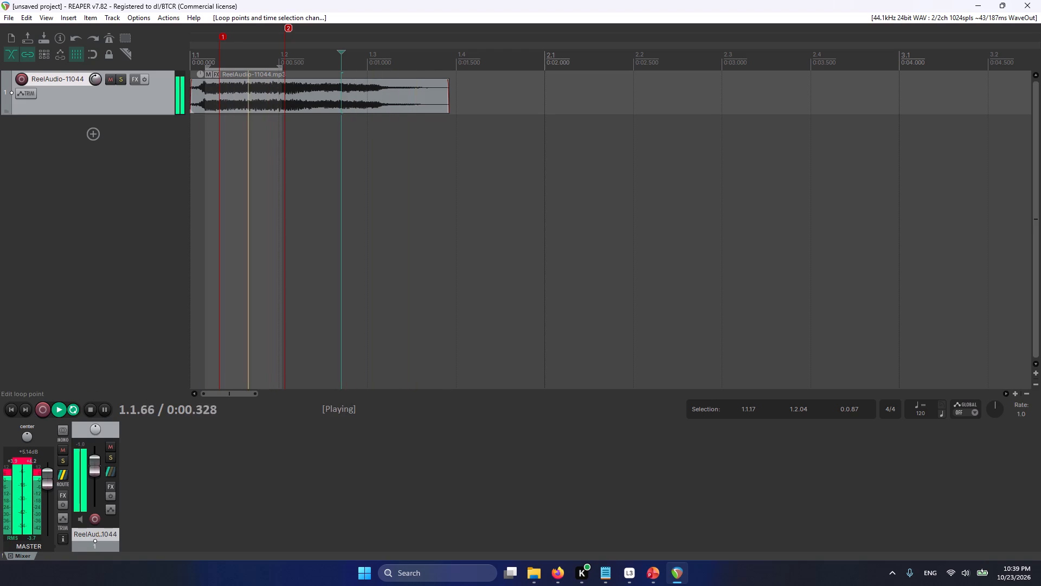
drag(208, 67, 87, 76)
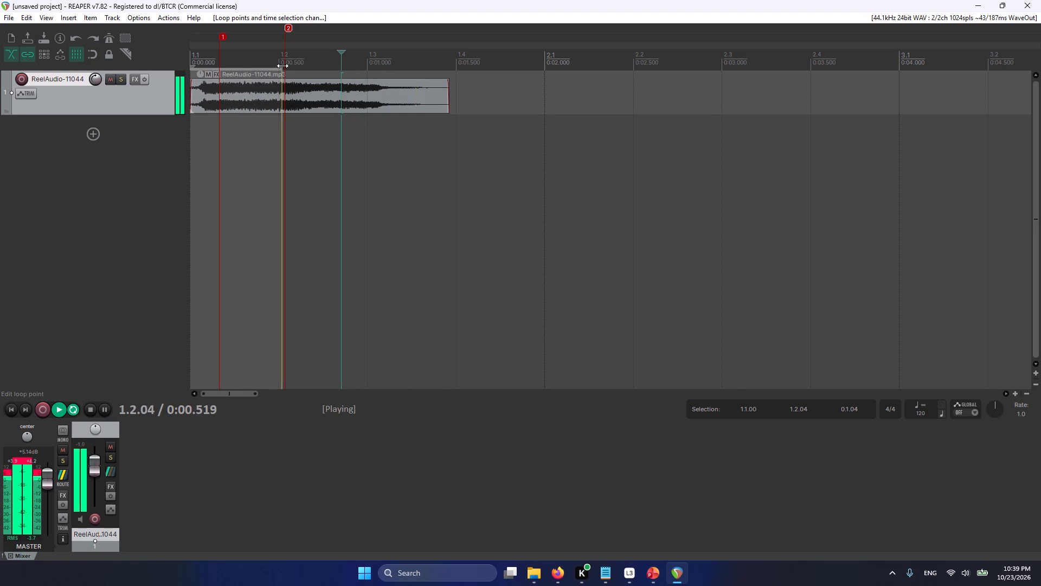
drag(281, 68, 565, 102)
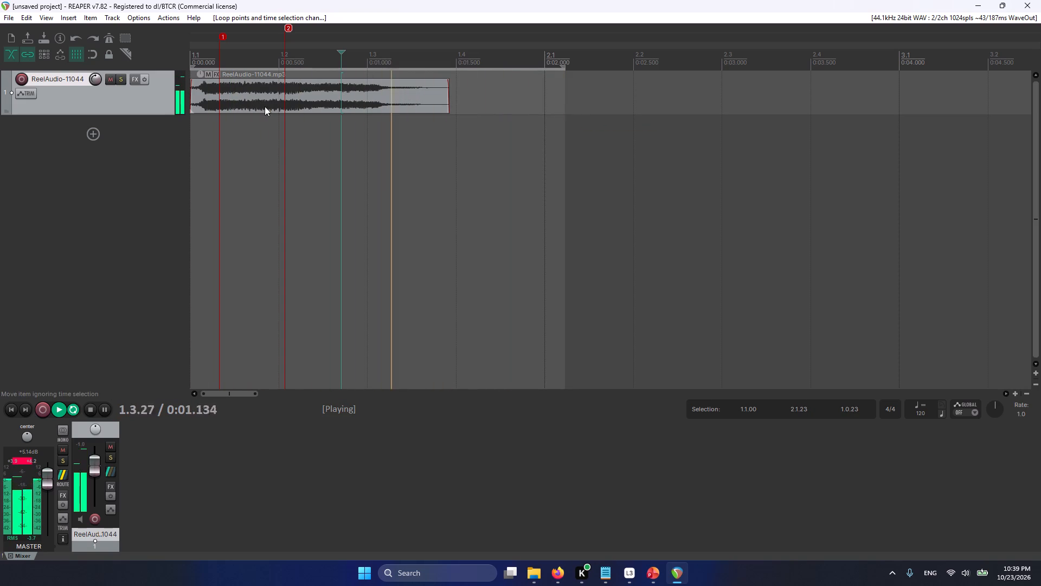
Open the project's Render settings.
click(10, 11)
click(9, 15)
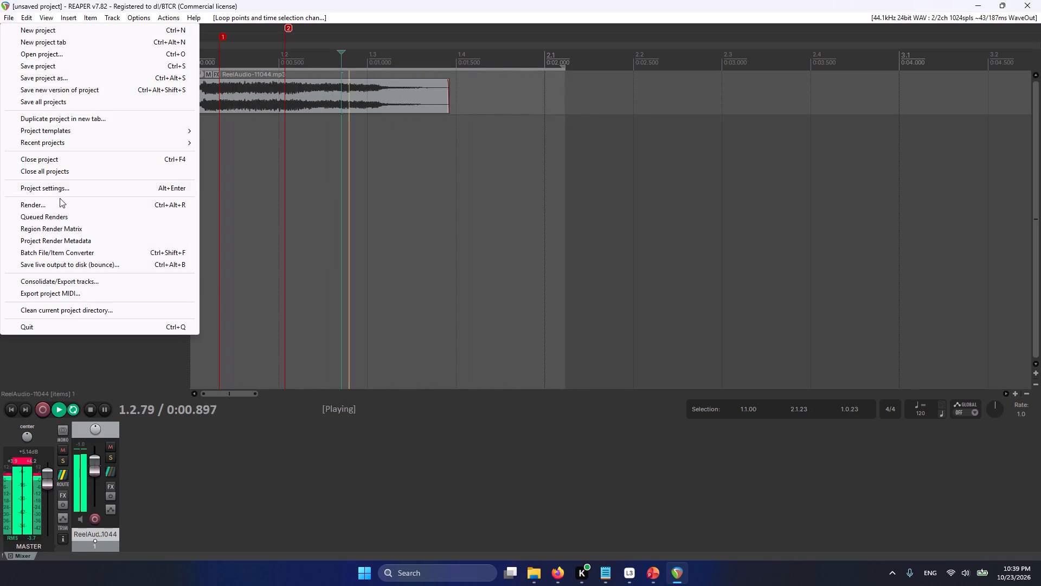
click(53, 202)
click(462, 378)
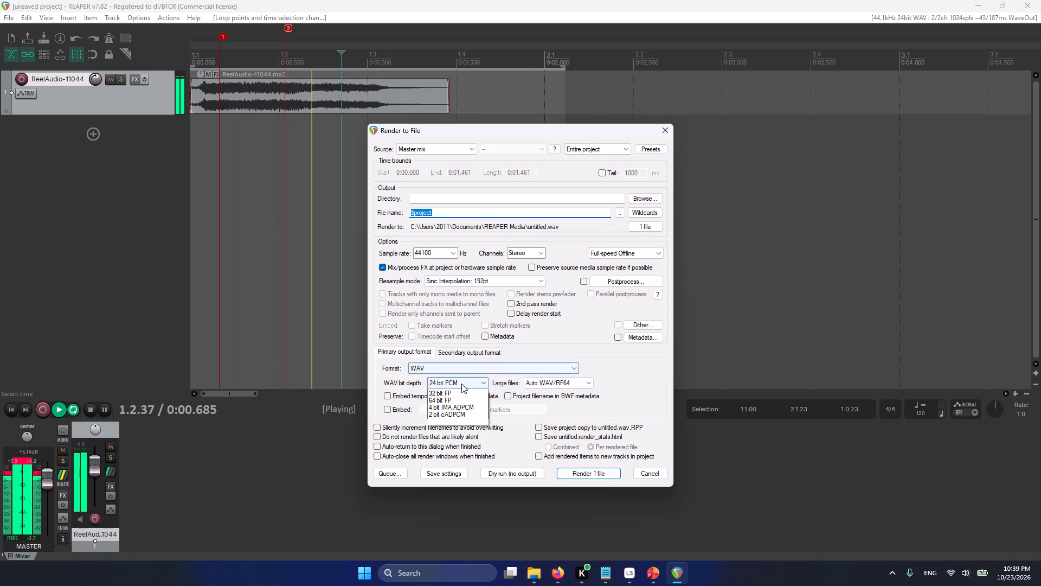
Set the WAV bit depth to 16 bit PCM and enable embedding of regions and markers.
click(446, 392)
click(445, 377)
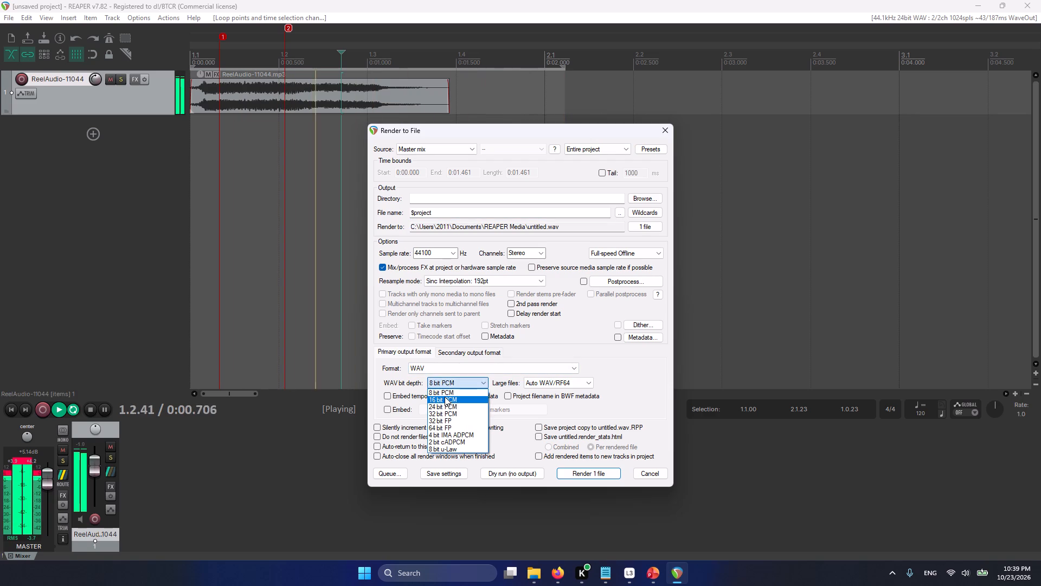
click(445, 397)
click(389, 407)
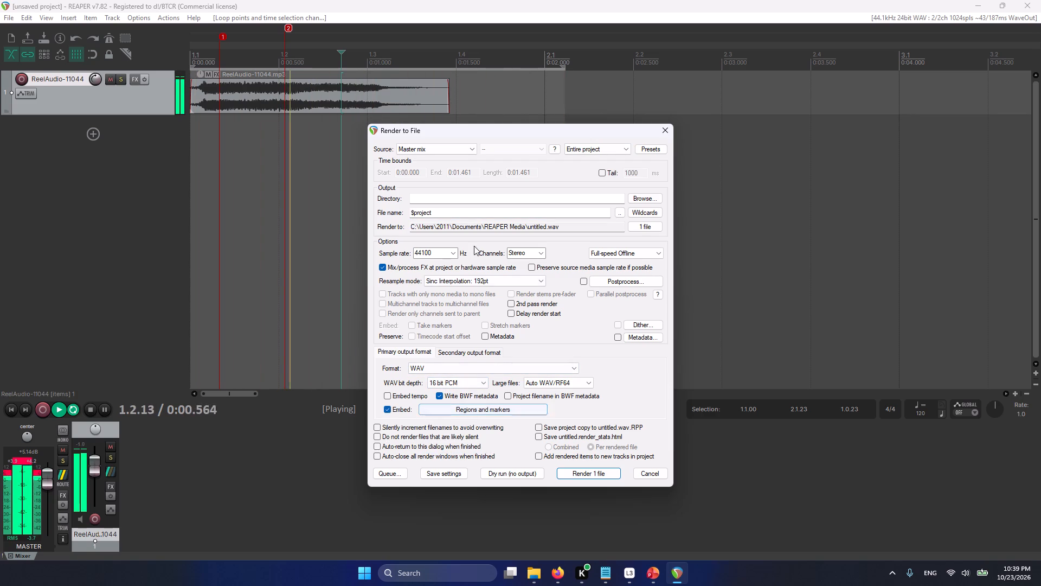
Render the project to the Downloads folder with the file name ns_alco_sound123.
click(643, 200)
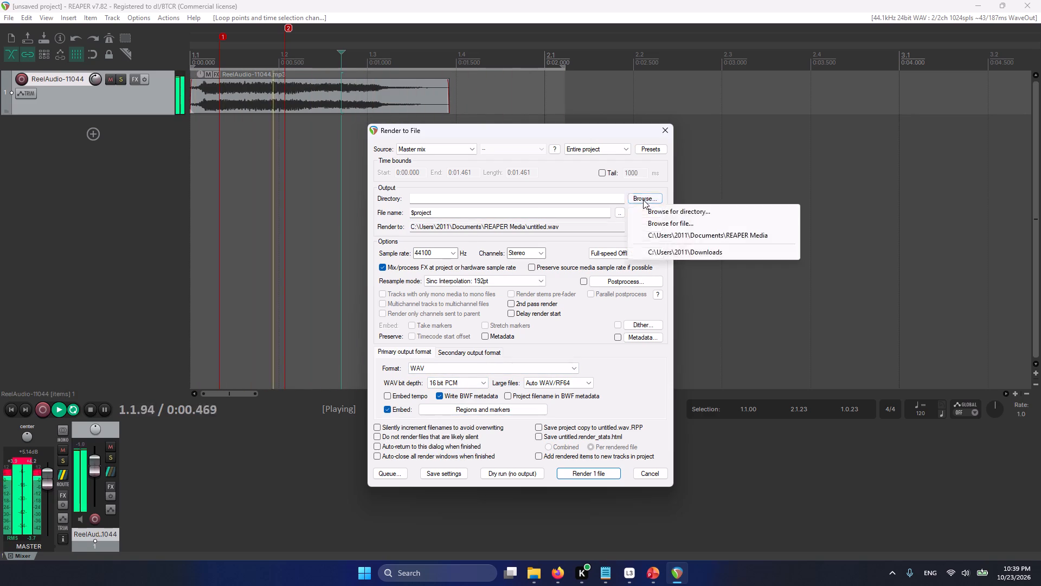
click(698, 251)
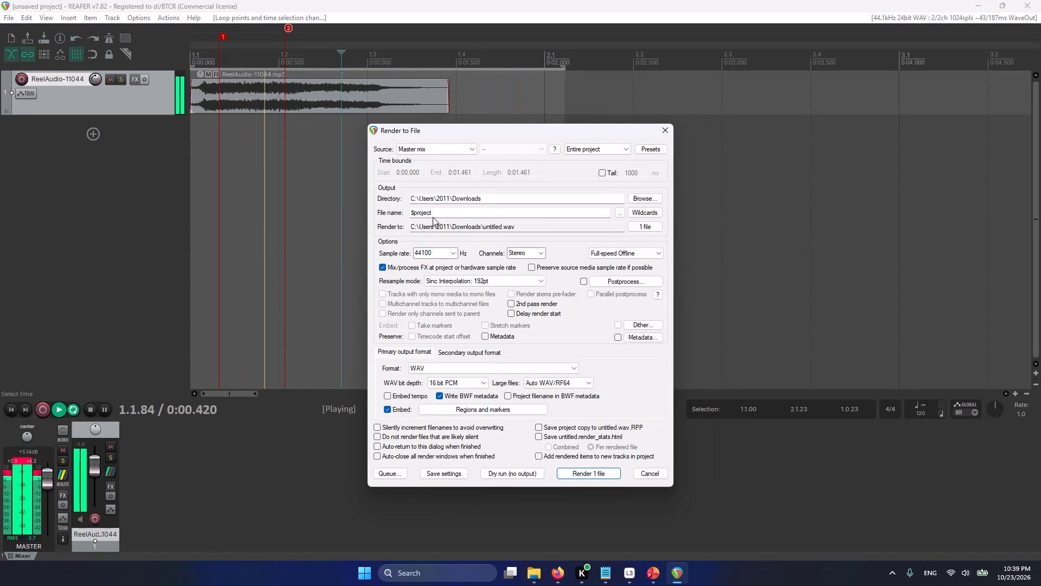
double_click(427, 213)
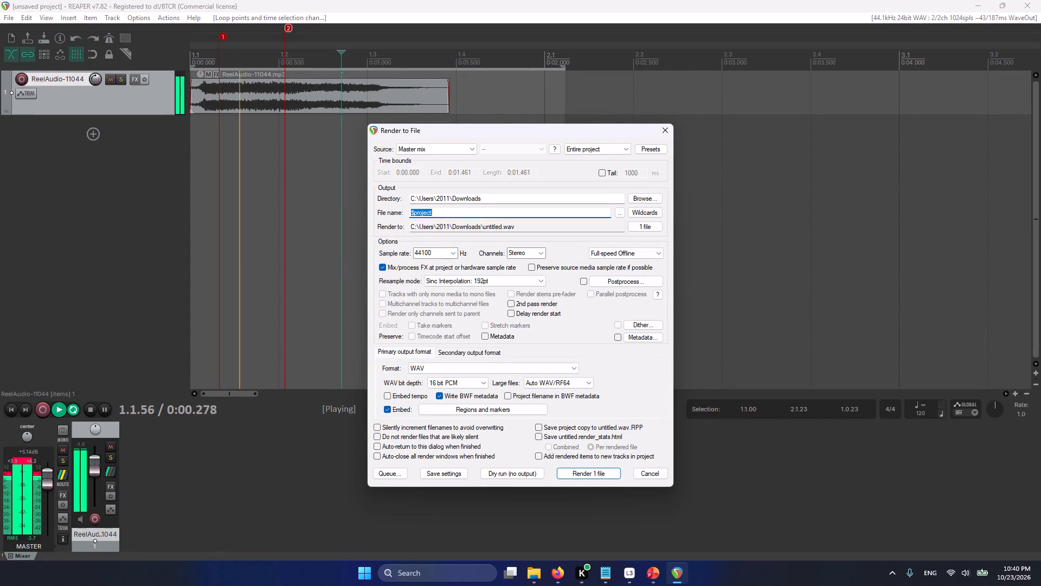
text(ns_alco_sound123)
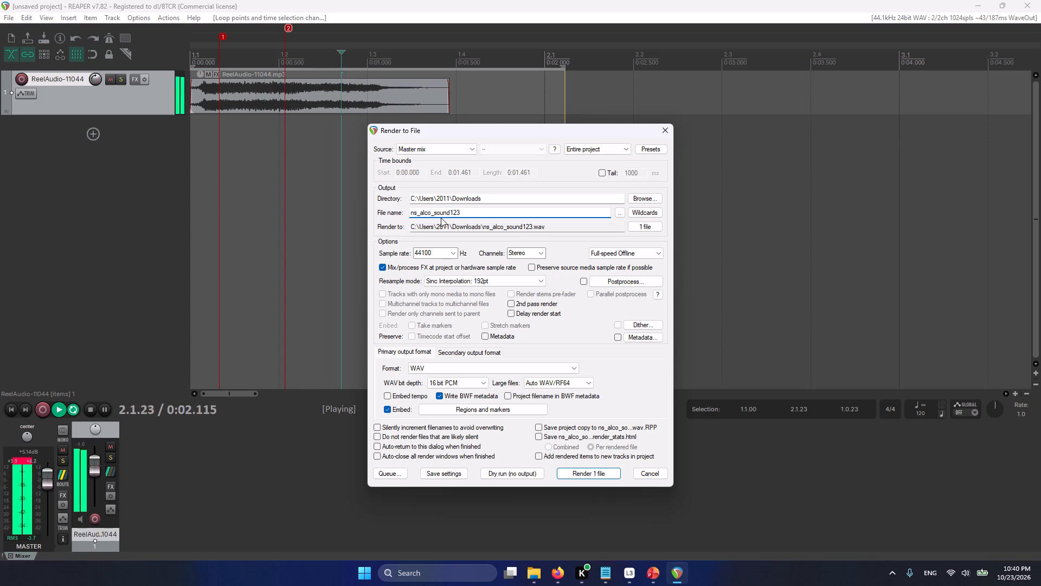
click(593, 469)
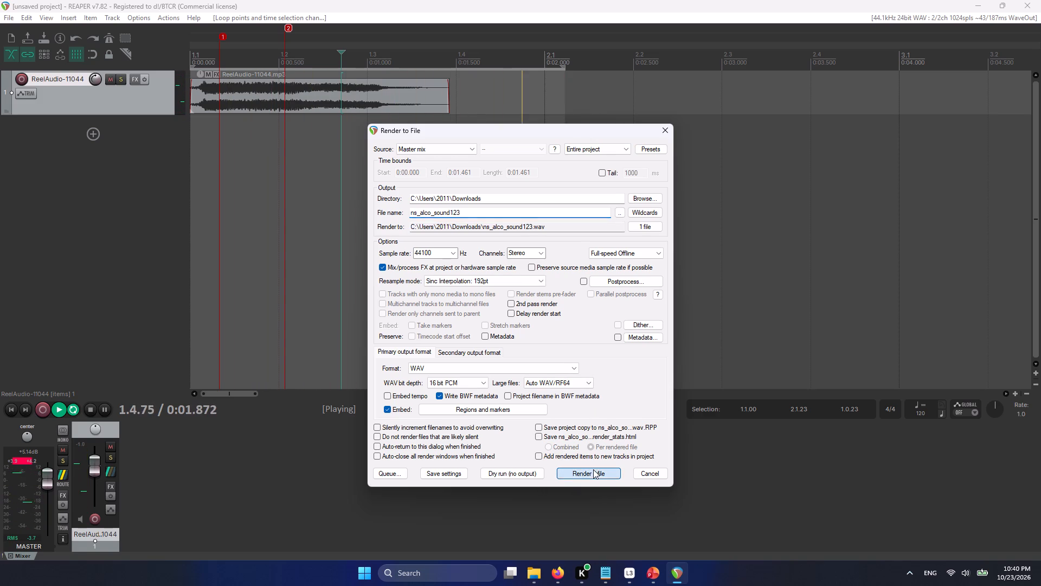
click(634, 471)
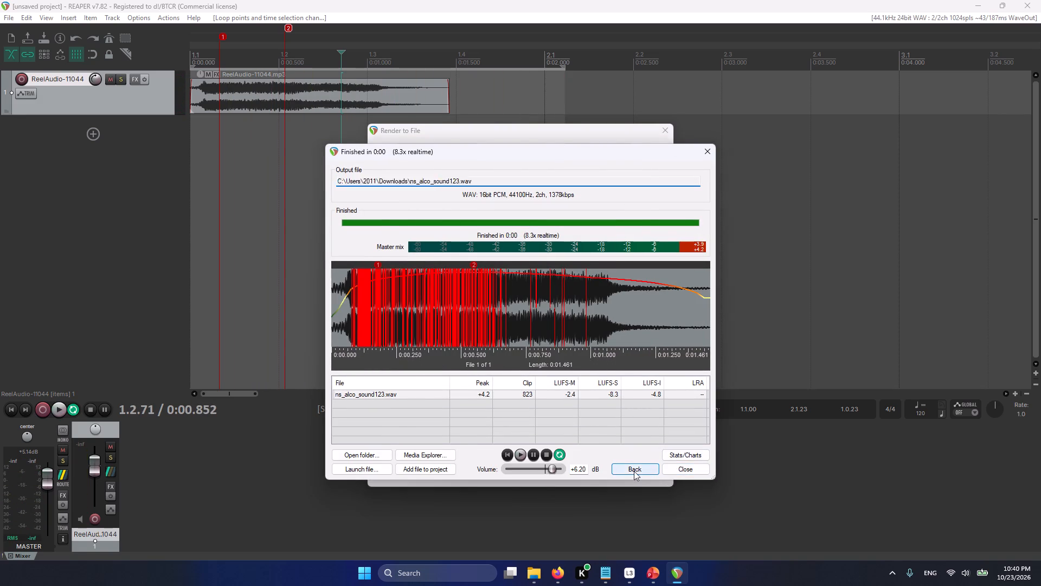
Delete the reel audio clip from the track and close the render settings.
click(267, 186)
click(267, 109)
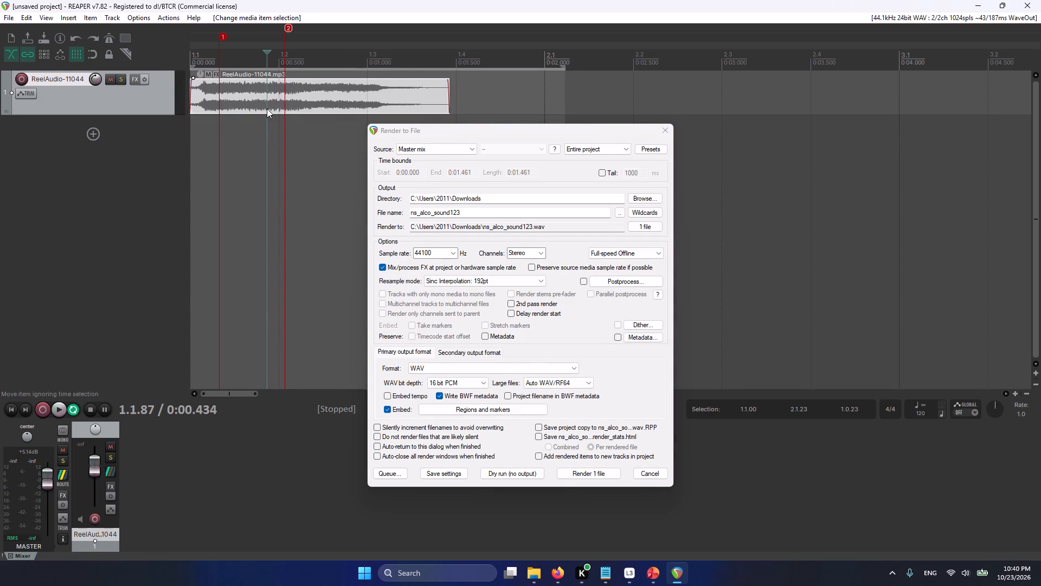
key(Delete)
click(660, 133)
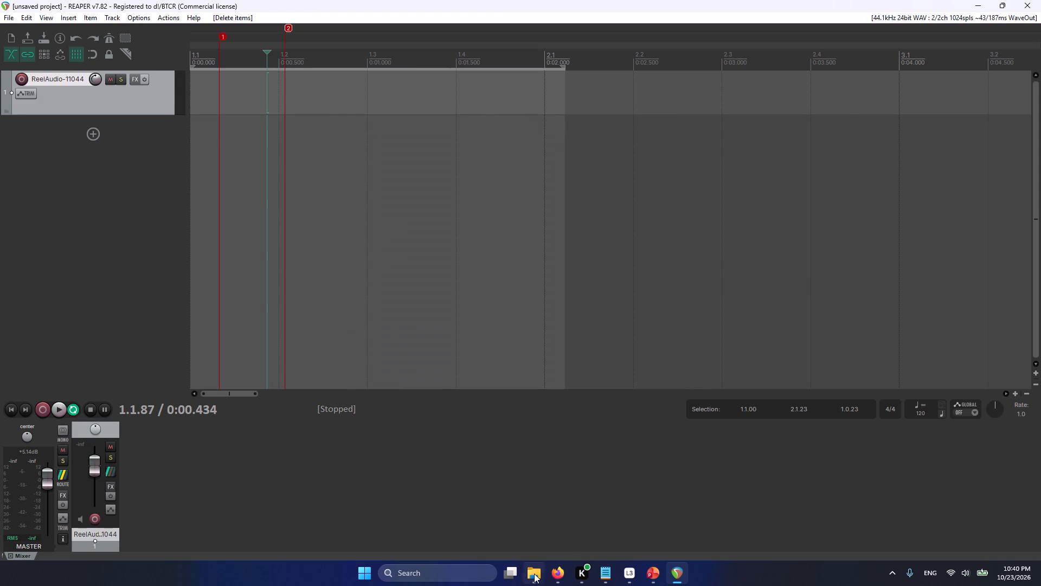
In File Explorer, open Downloads in a new tab and delete the source reel audio file just above sec_model2027.pdf in name order.
click(534, 574)
click(371, 138)
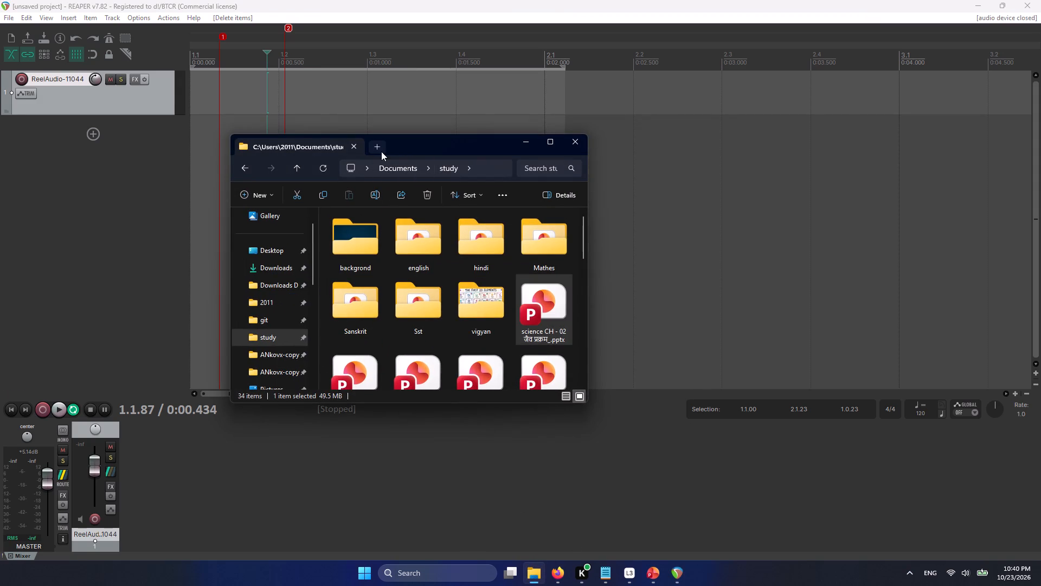
click(381, 151)
click(256, 256)
click(265, 262)
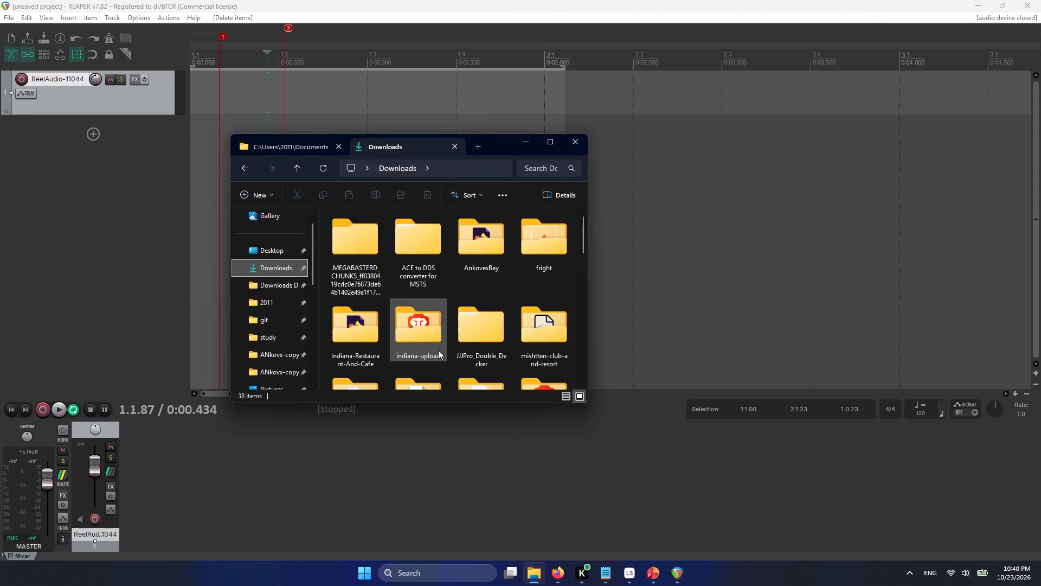
scroll(448, 353, down, 17)
click(368, 359)
key(Delete)
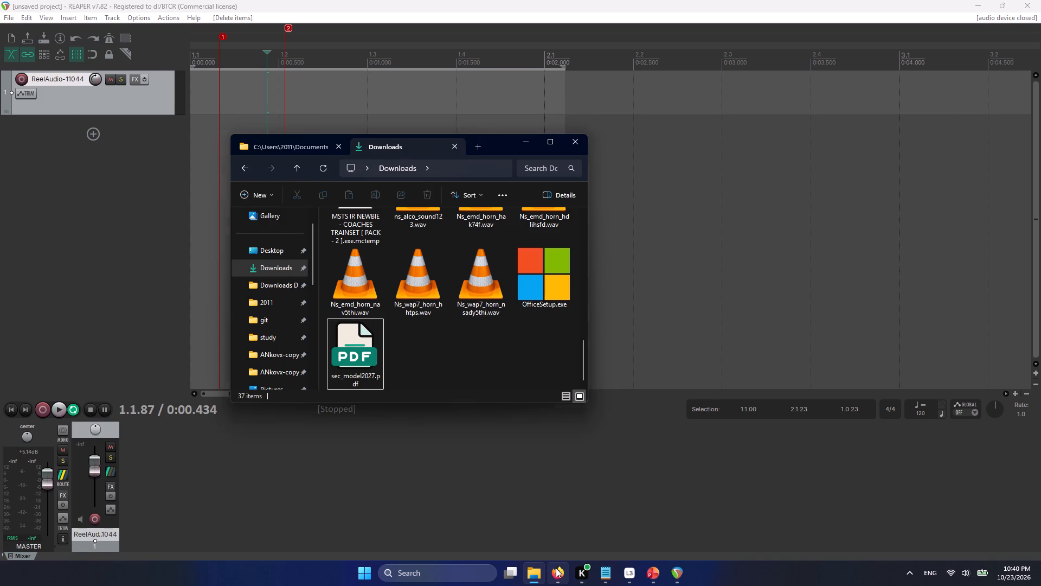
Switch to Firefox and open the first reel link, DeVt4_wS5Z1, from the "Horn so" note in Google Keep.
click(556, 568)
click(548, 0)
click(605, 13)
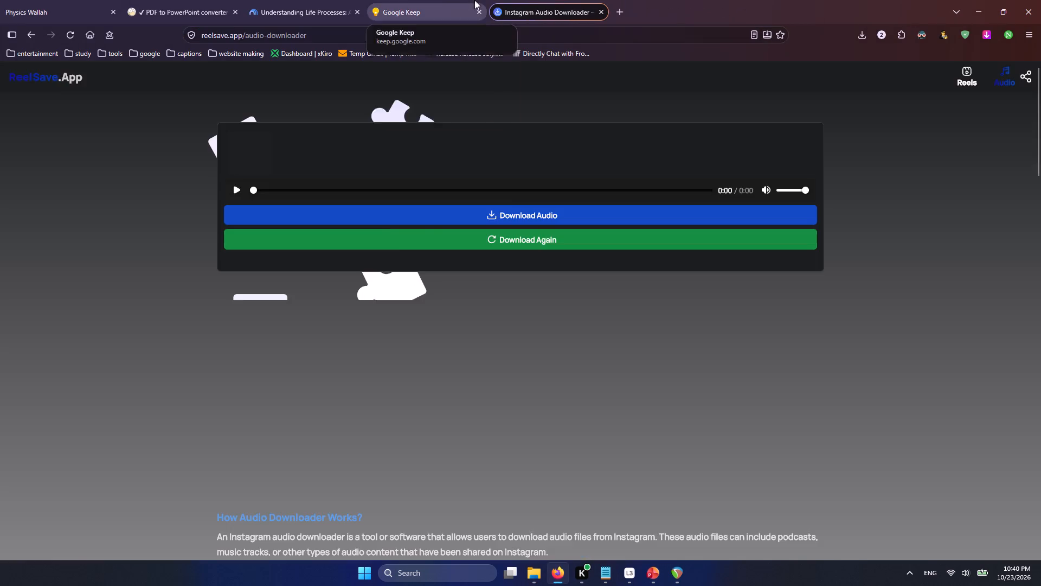
click(433, 0)
click(398, 122)
click(416, 137)
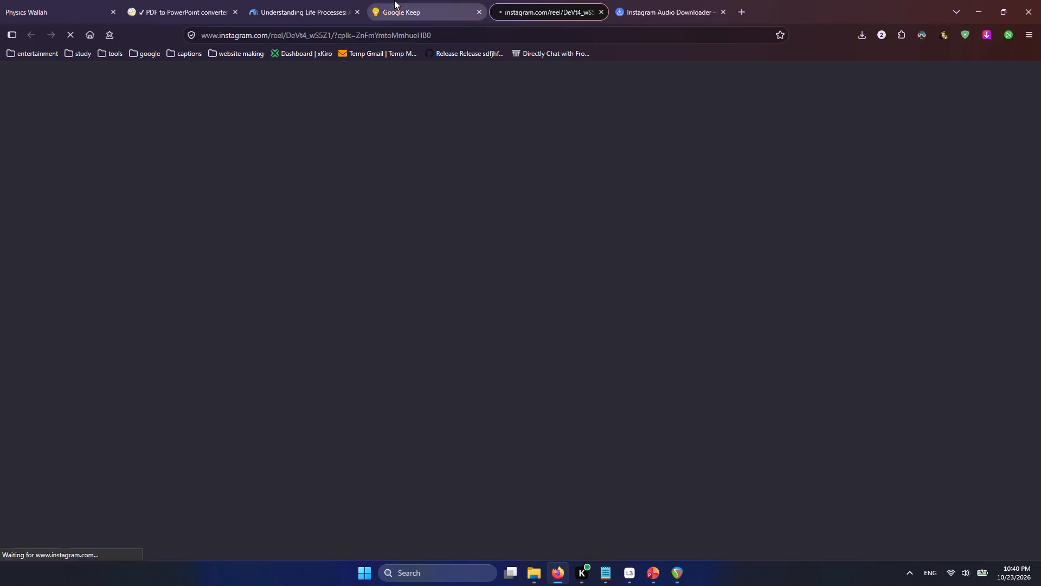
Mark the DeVt4_wS5Z1 reel link as completed in the "Horn so" note.
click(394, 0)
click(378, 114)
click(370, 121)
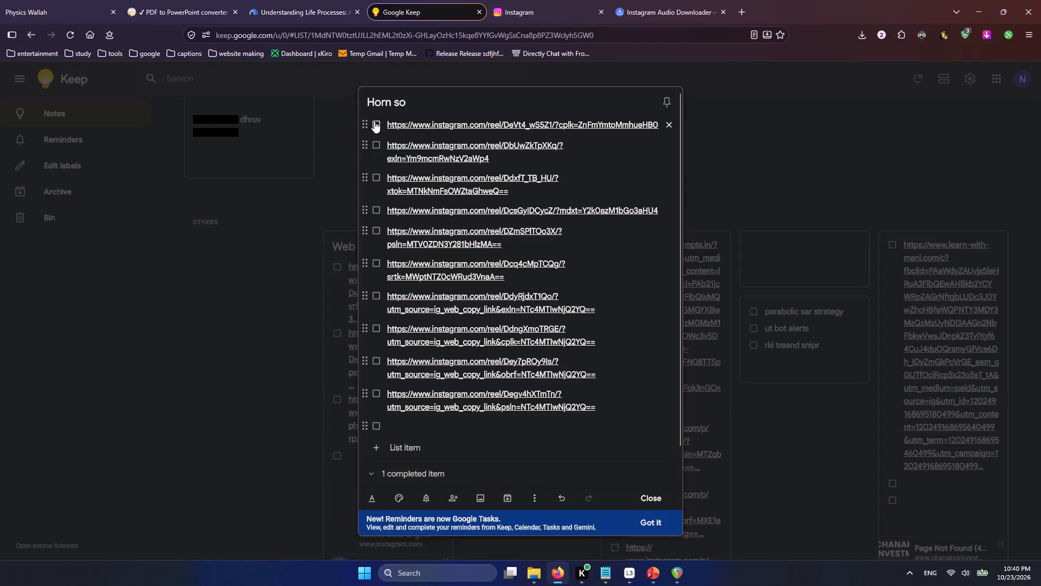
click(374, 121)
click(536, 0)
click(440, 0)
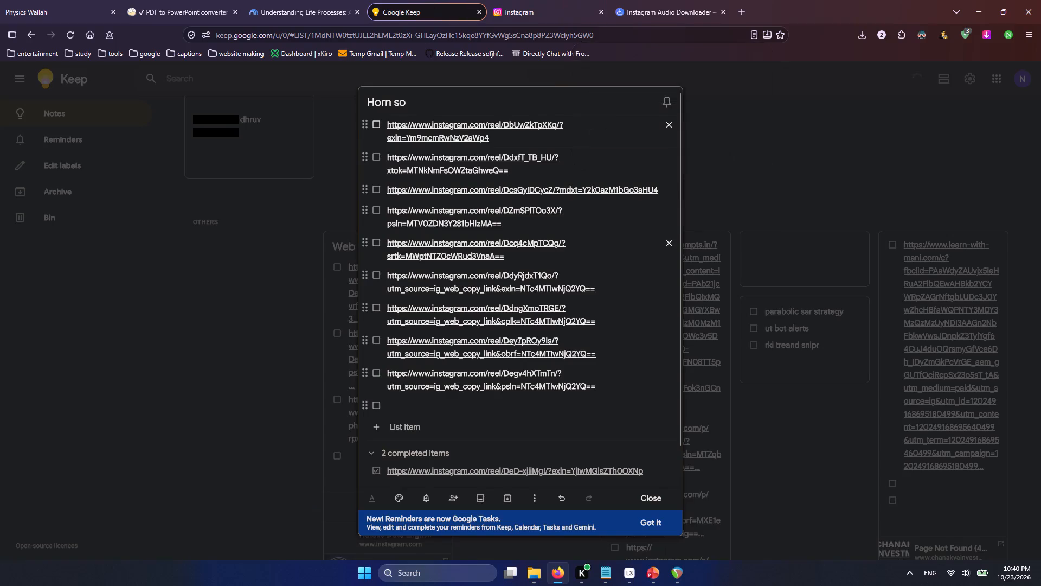
scroll(452, 277, down, 2)
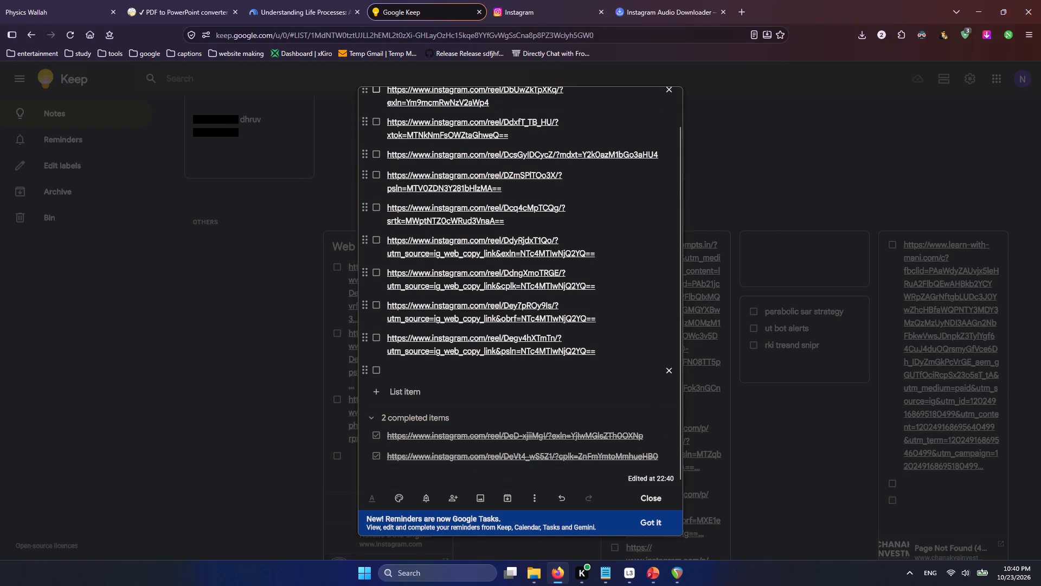
Dismiss the Instagram sign-up prompt and listen to the reel with its sound on.
click(567, 0)
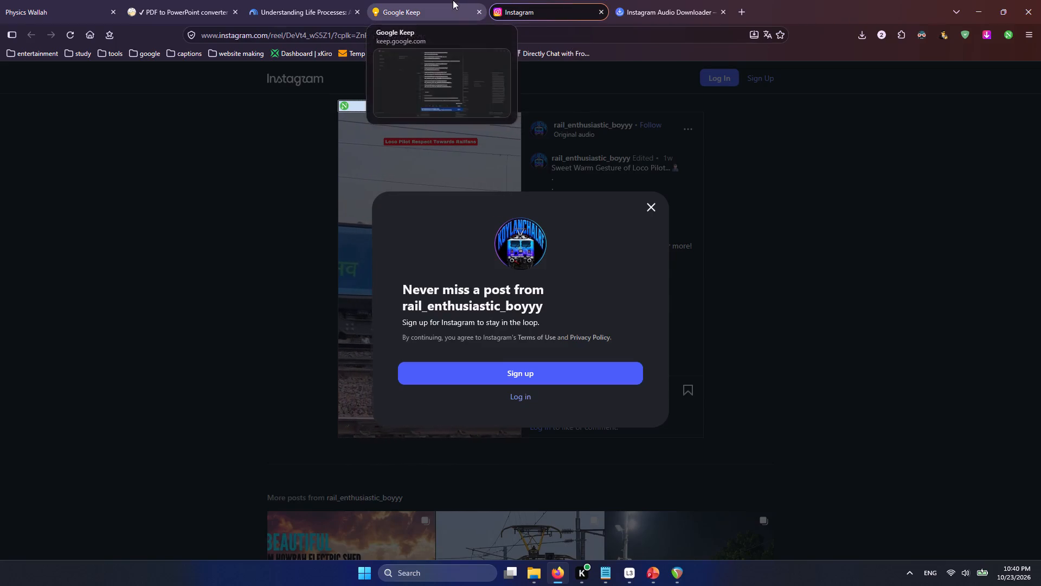
click(655, 207)
click(508, 419)
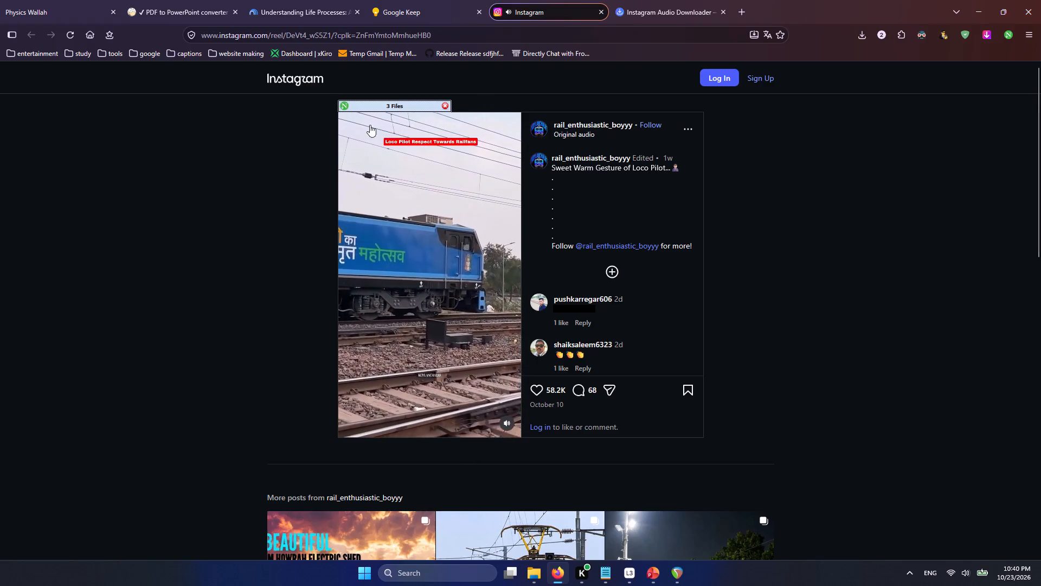
Copy the reel's address and download its audio as an MP3 through the ReelSave audio downloader.
click(311, 35)
key(ctrl+c)
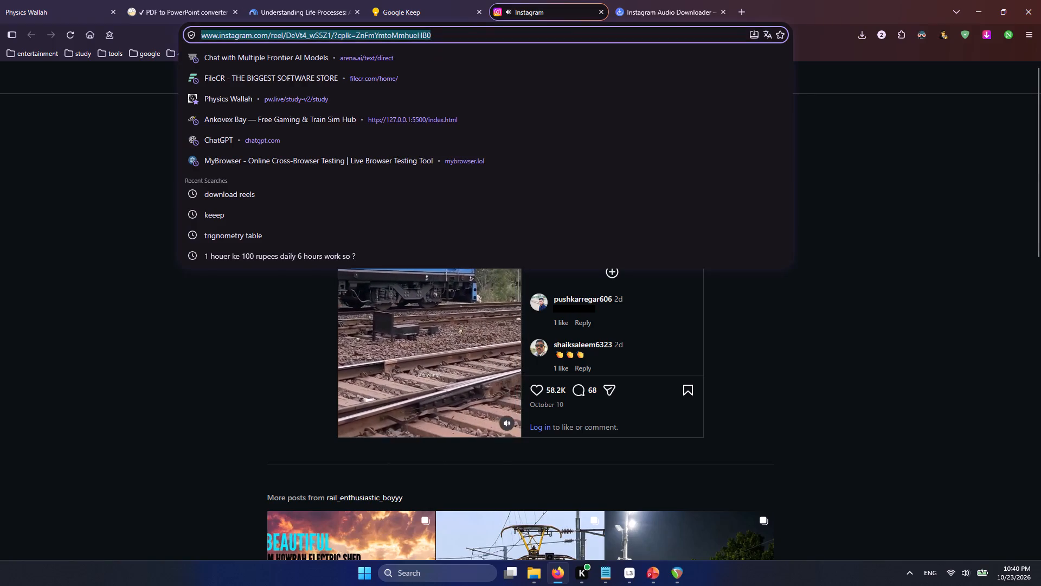
click(449, 341)
click(641, 0)
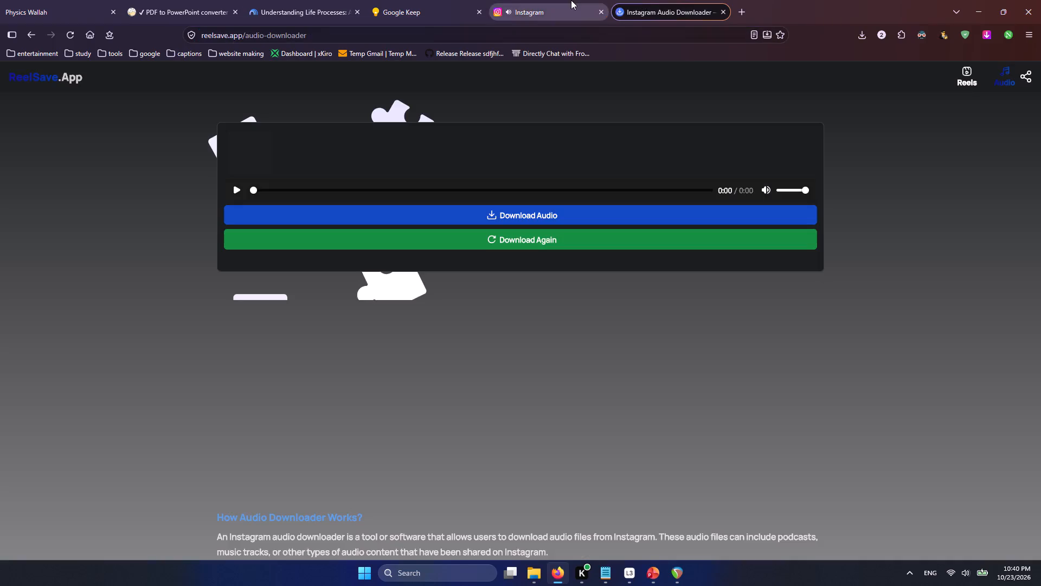
click(491, 236)
click(447, 167)
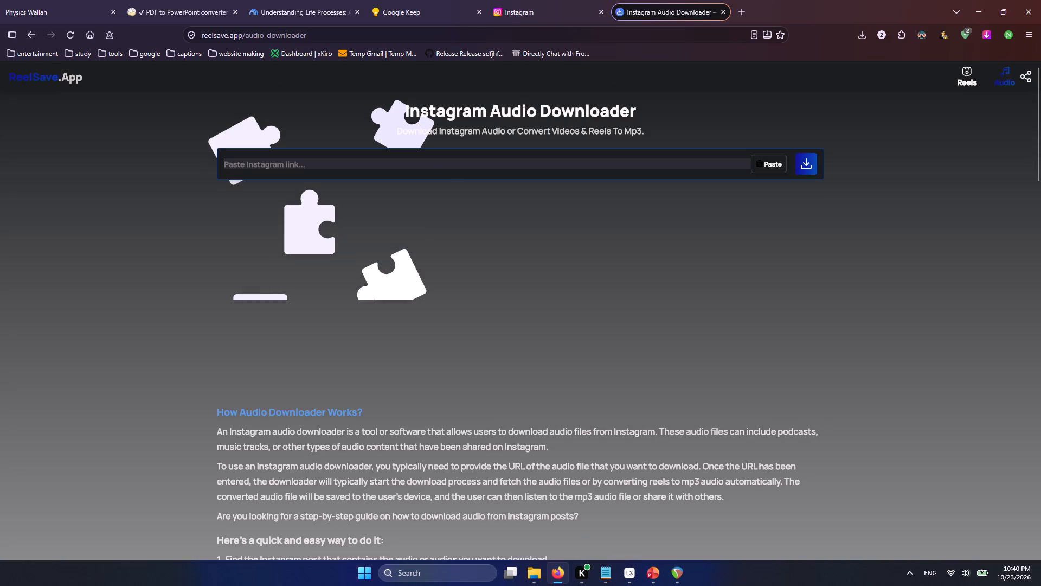
key(ctrl+v)
click(804, 163)
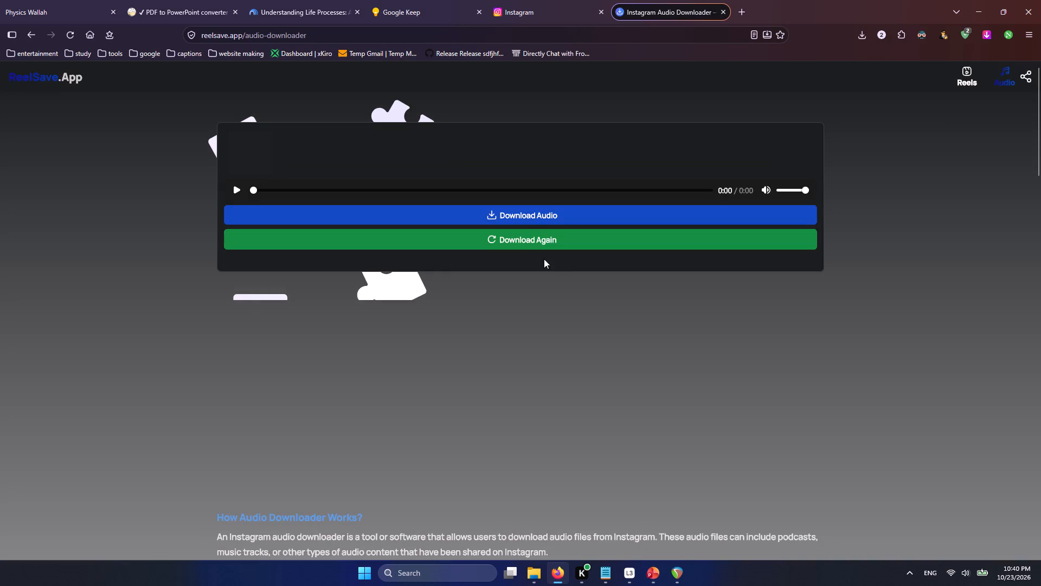
click(521, 213)
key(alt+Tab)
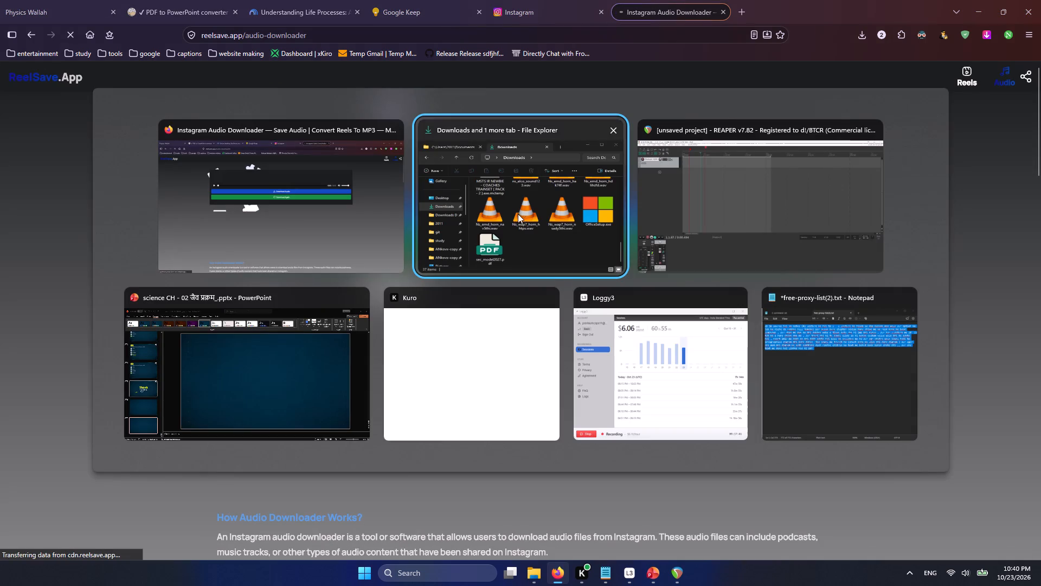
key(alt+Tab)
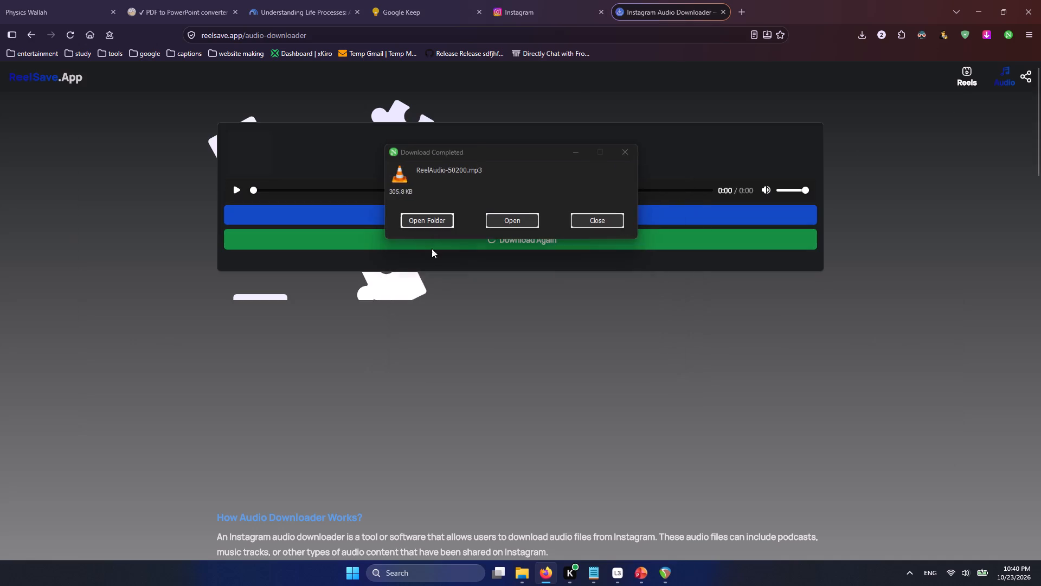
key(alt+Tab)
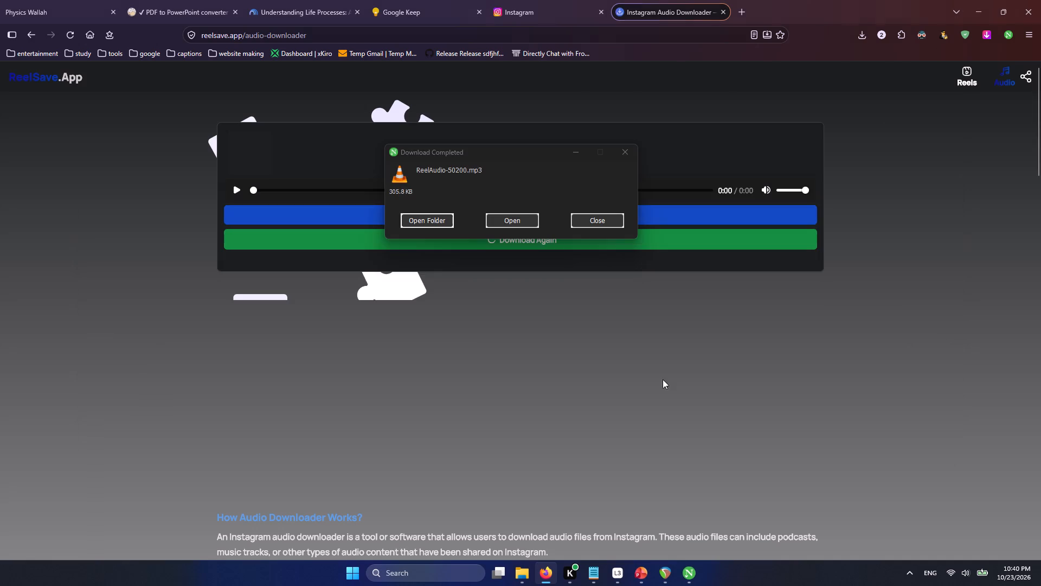
Open the completed download's folder and insert ReelAudio-50200.mp3 at the start of the existing track in REAPER.
click(439, 221)
key(alt+Tab)
key(alt+Tab)
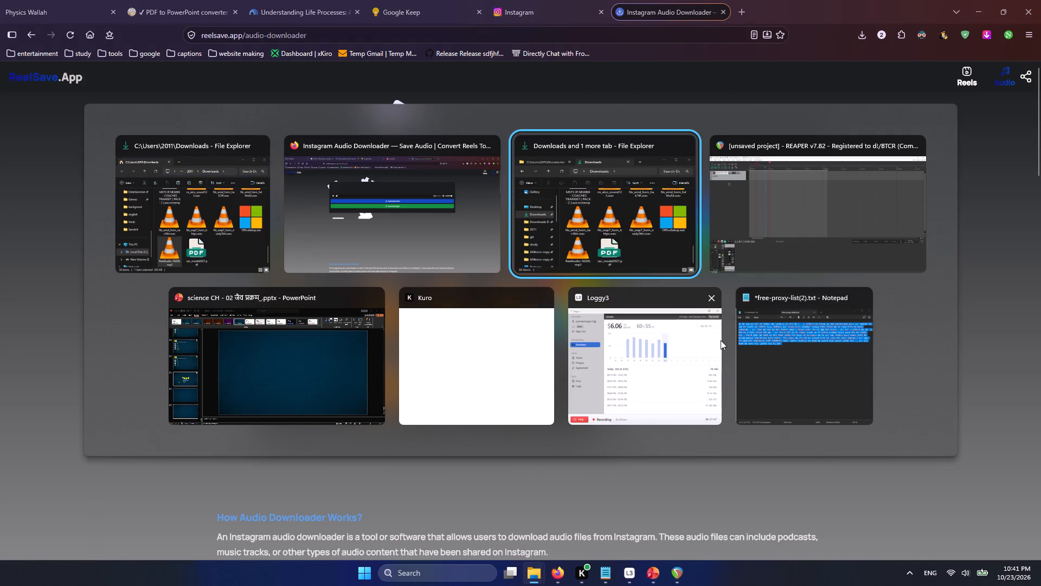
key(alt+Tab)
key(alt+Tab)
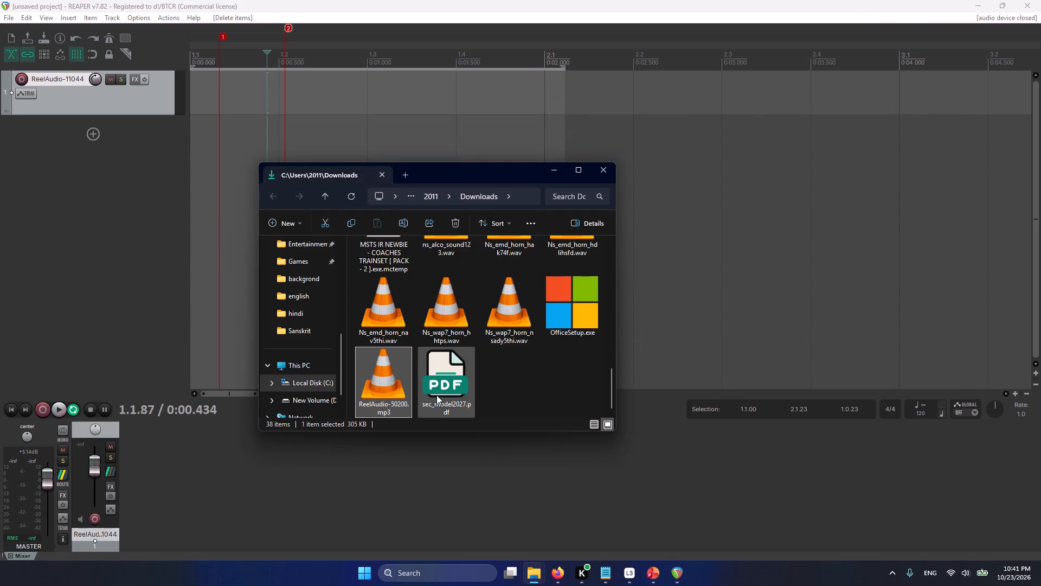
drag(385, 393, 178, 107)
click(601, 172)
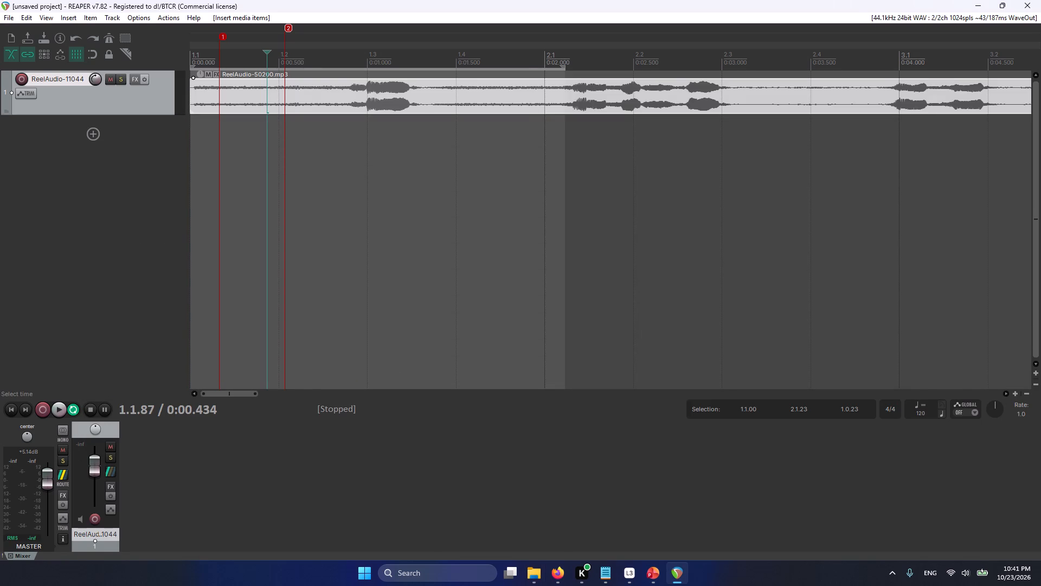
Play the new recording and extend the loop selection's end to about 10.3.88, near the clip's end.
key(space)
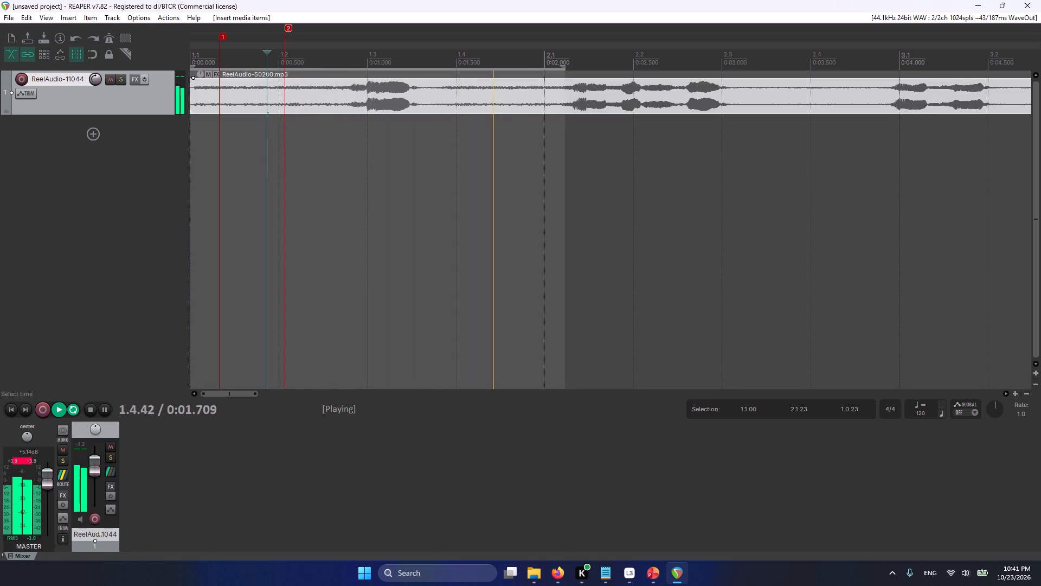
key(space)
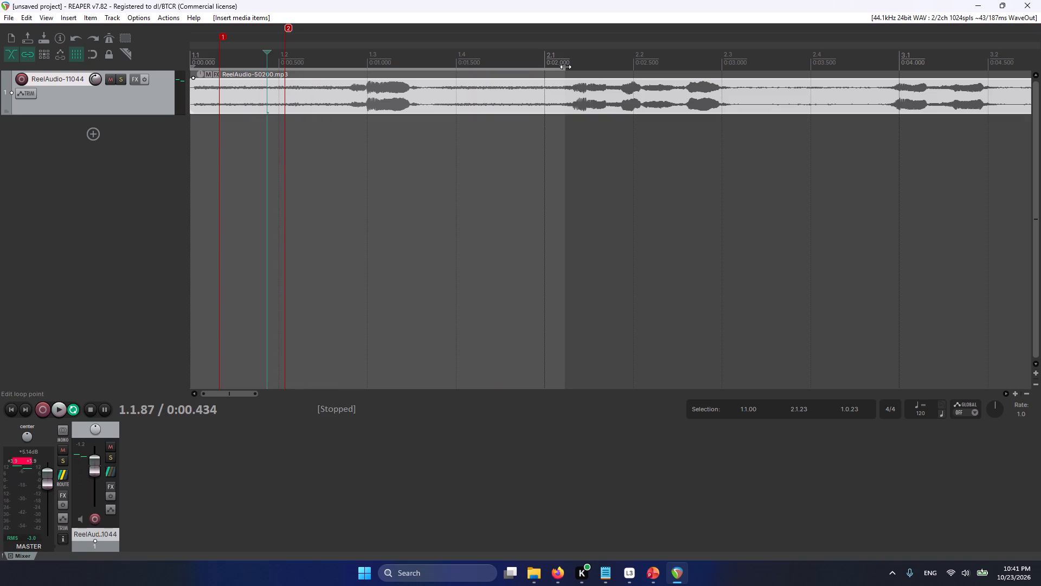
drag(563, 67, 1040, 94)
key(space)
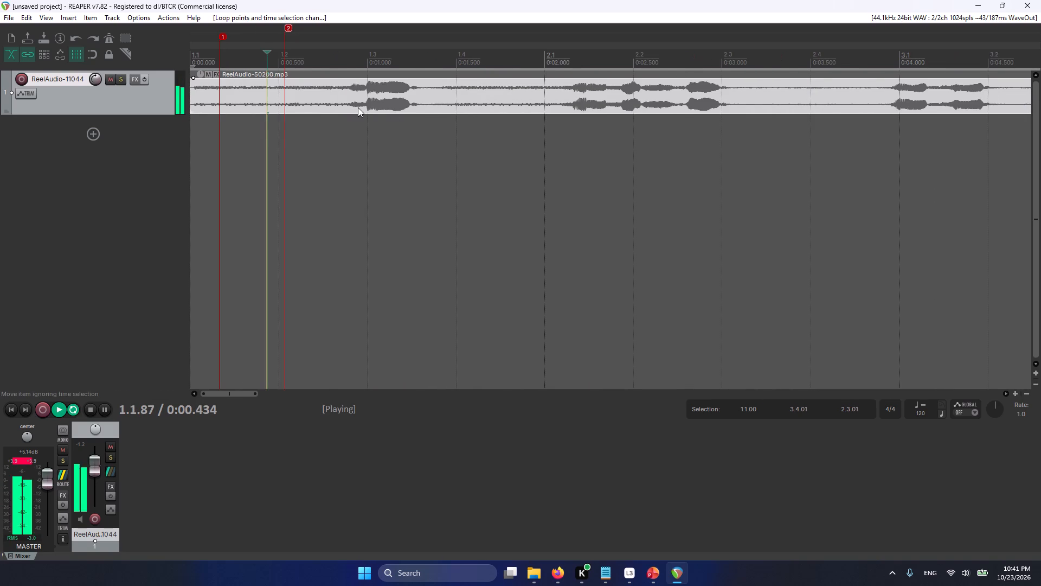
scroll(428, 143, down, 3)
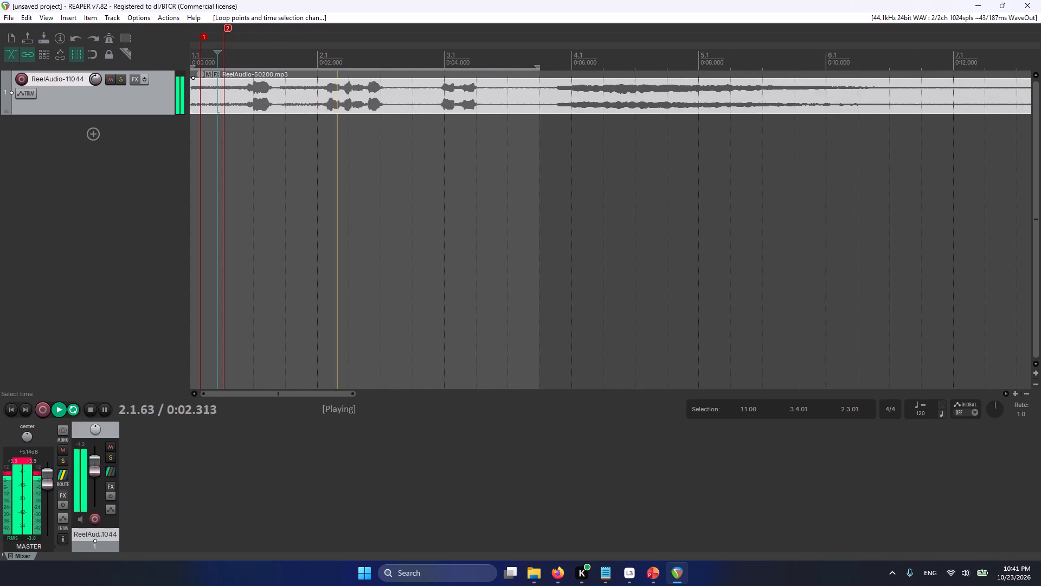
scroll(432, 143, down, 2)
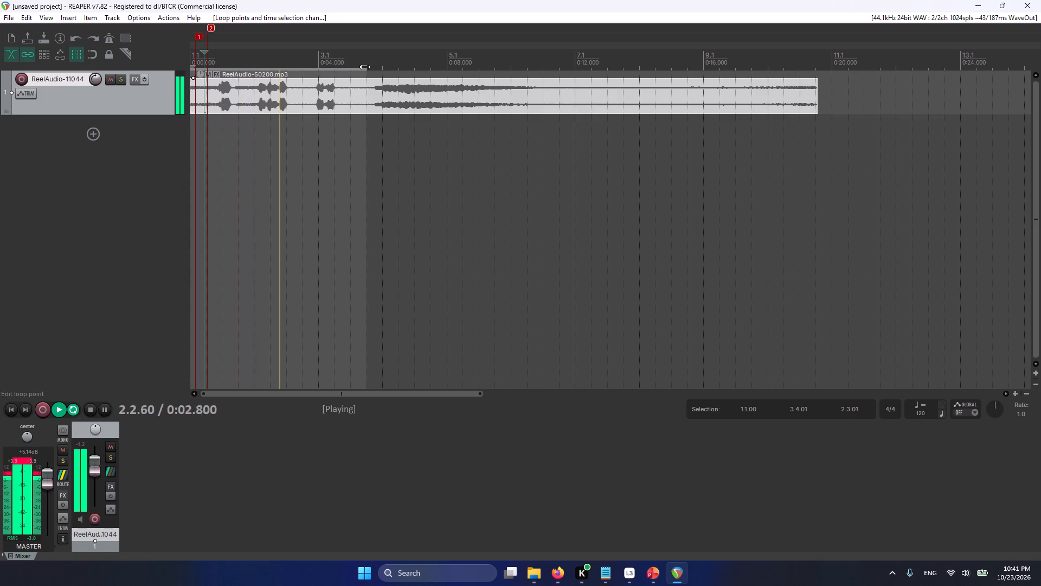
drag(365, 67, 814, 91)
Audition the recording from several points between about 0:03.7 and 0:06, finishing from 0:03.739, and stop playback.
click(379, 50)
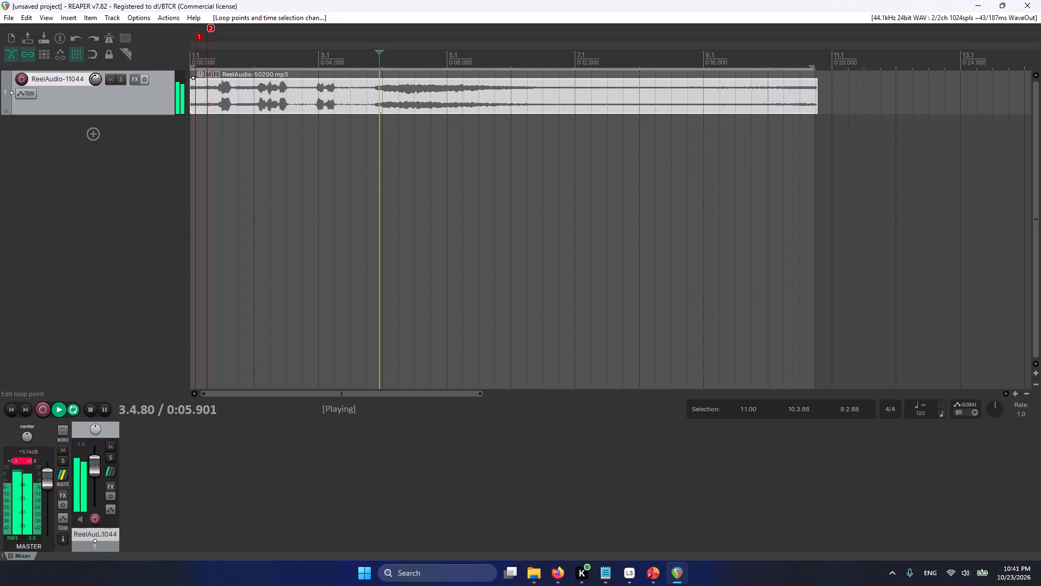
click(385, 58)
click(346, 58)
click(310, 58)
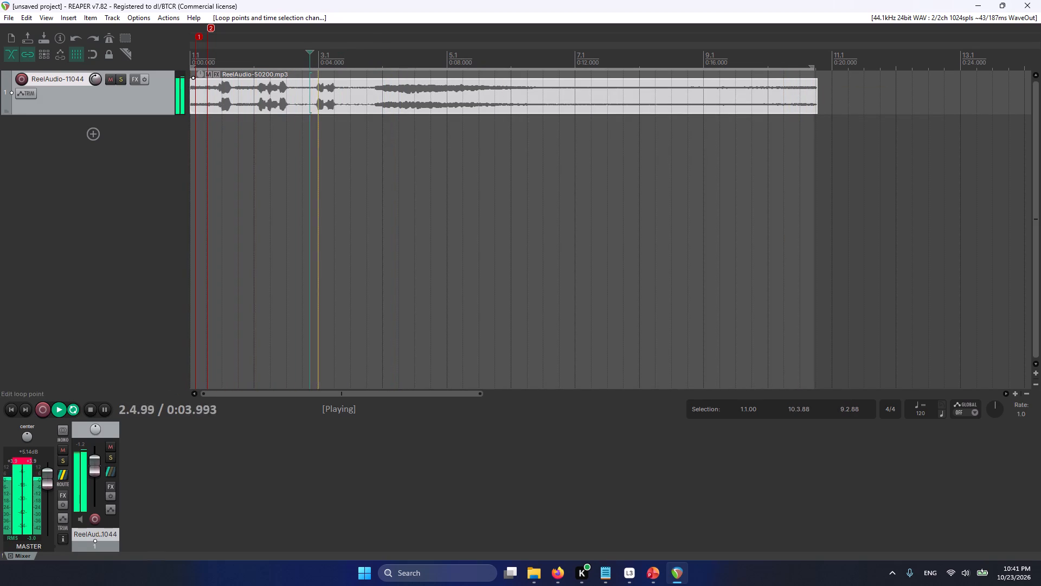
key(space)
Remove markers 2 and 1 from the timeline.
alt+click(209, 29)
alt+click(200, 36)
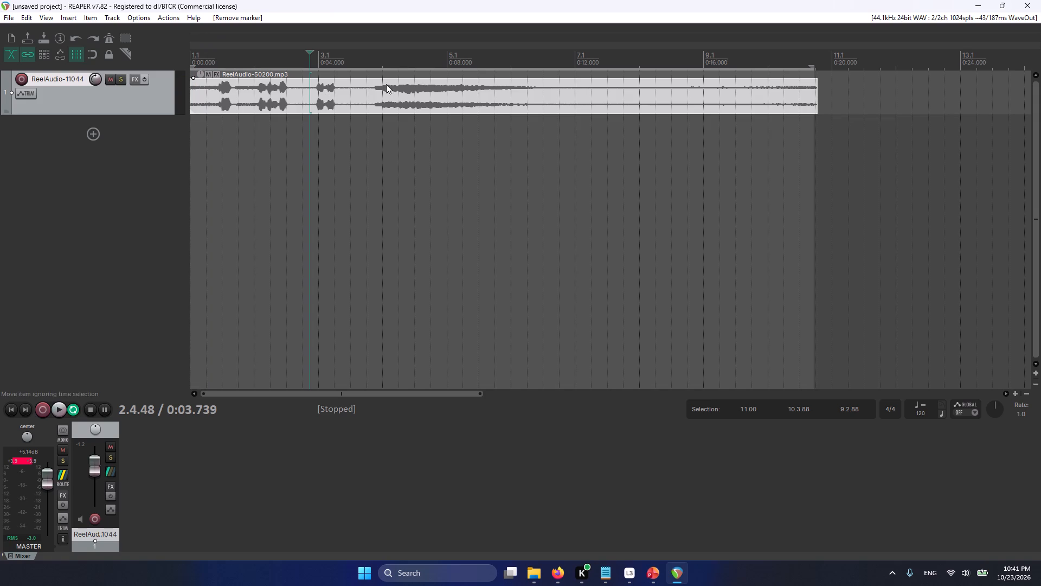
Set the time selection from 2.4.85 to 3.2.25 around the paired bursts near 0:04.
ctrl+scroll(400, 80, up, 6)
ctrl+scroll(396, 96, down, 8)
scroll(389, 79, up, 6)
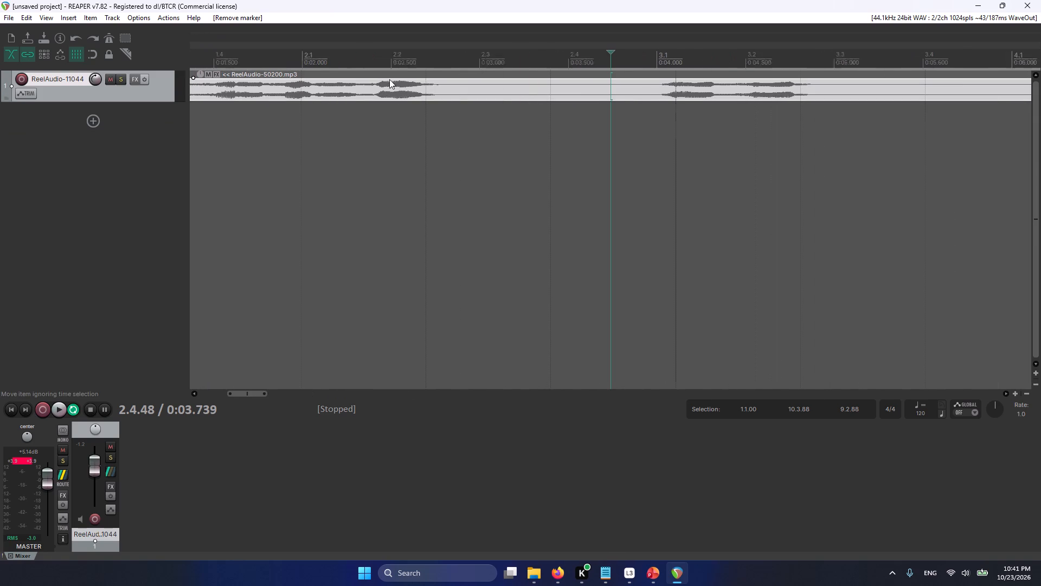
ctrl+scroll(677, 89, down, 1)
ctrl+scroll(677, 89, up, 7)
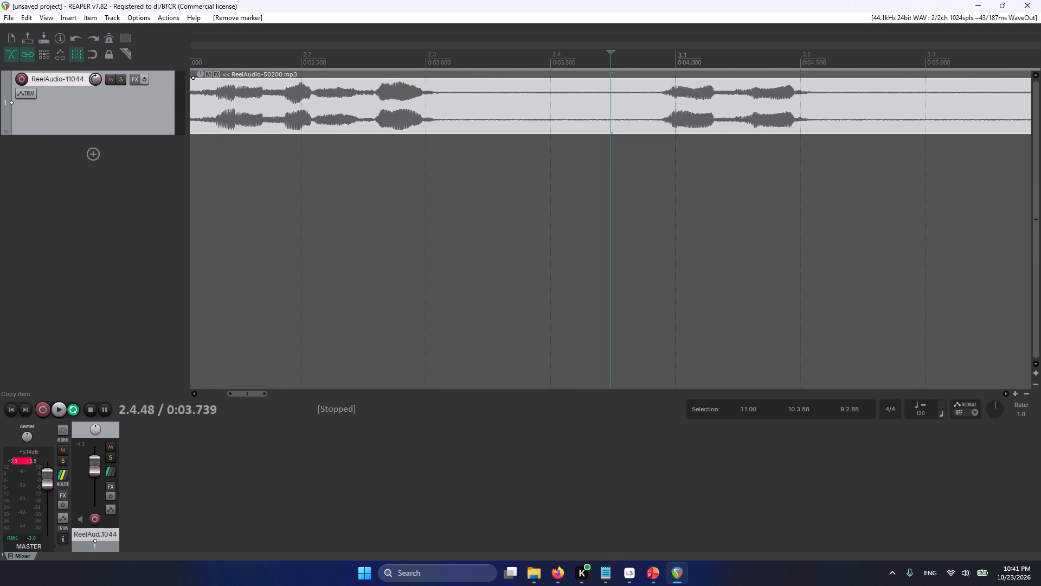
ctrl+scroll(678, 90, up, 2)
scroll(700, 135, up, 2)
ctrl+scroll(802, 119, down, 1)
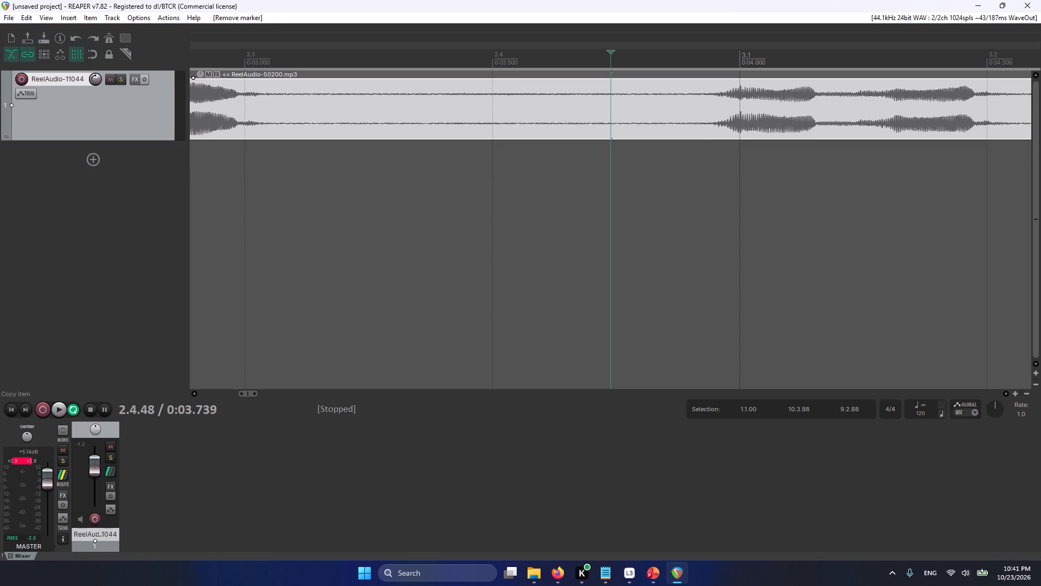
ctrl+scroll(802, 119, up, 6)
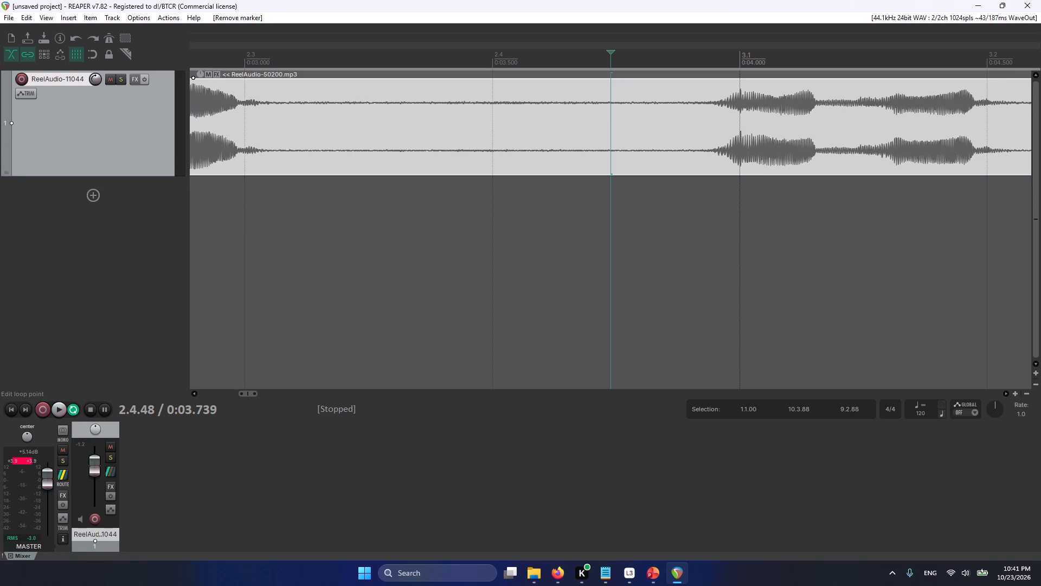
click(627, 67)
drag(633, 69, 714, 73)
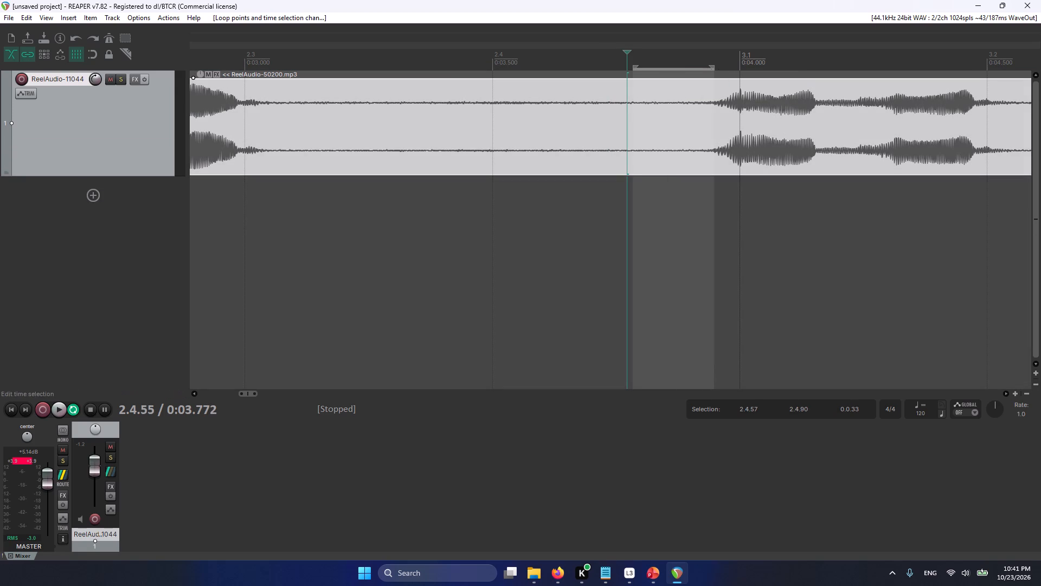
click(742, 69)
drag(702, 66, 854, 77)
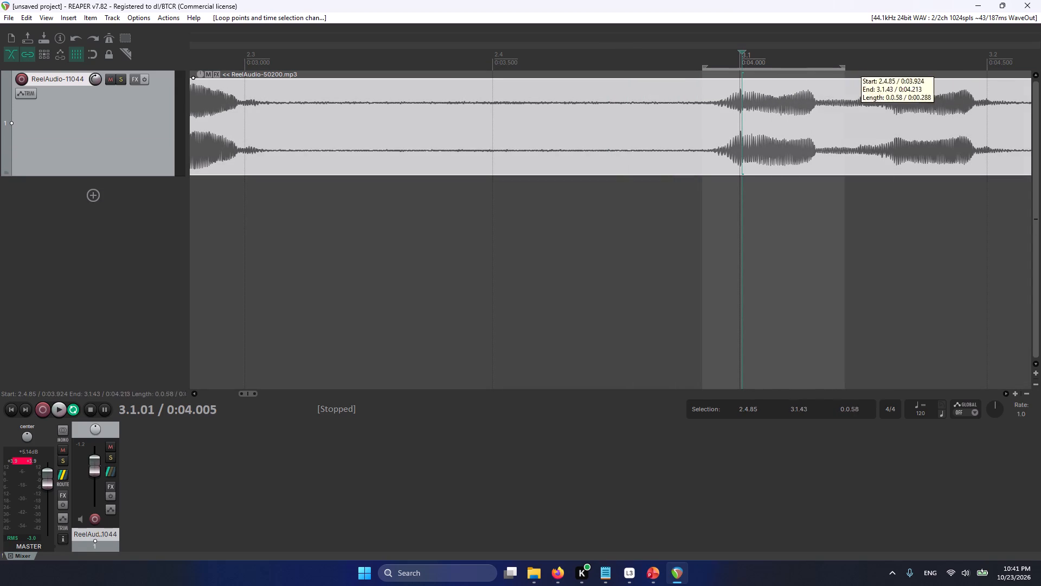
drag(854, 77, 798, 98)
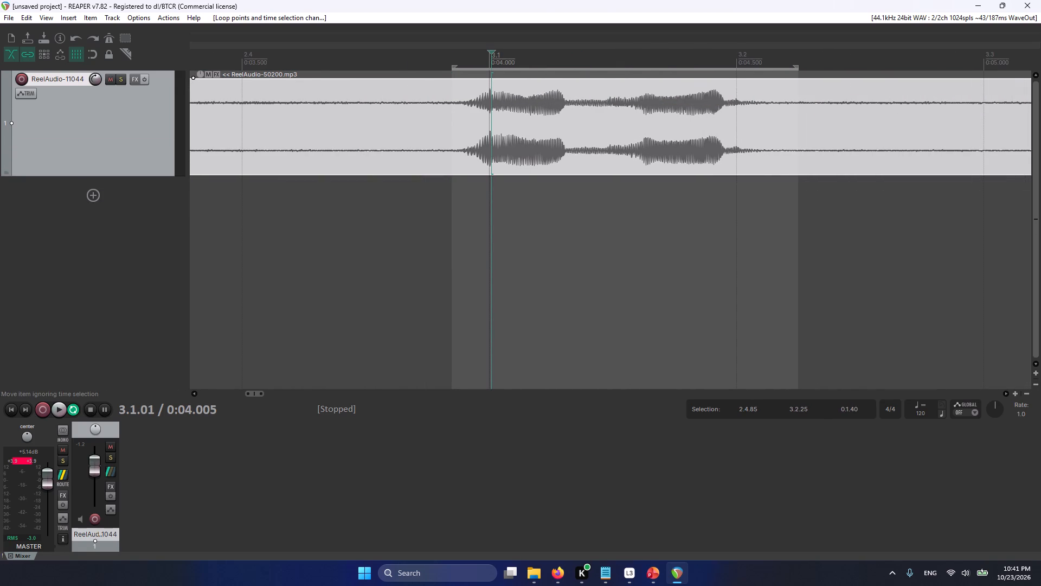
Audition the recording from 0:04.005, toggling repeat off and back on during playback, and stop.
key(space)
key(r)
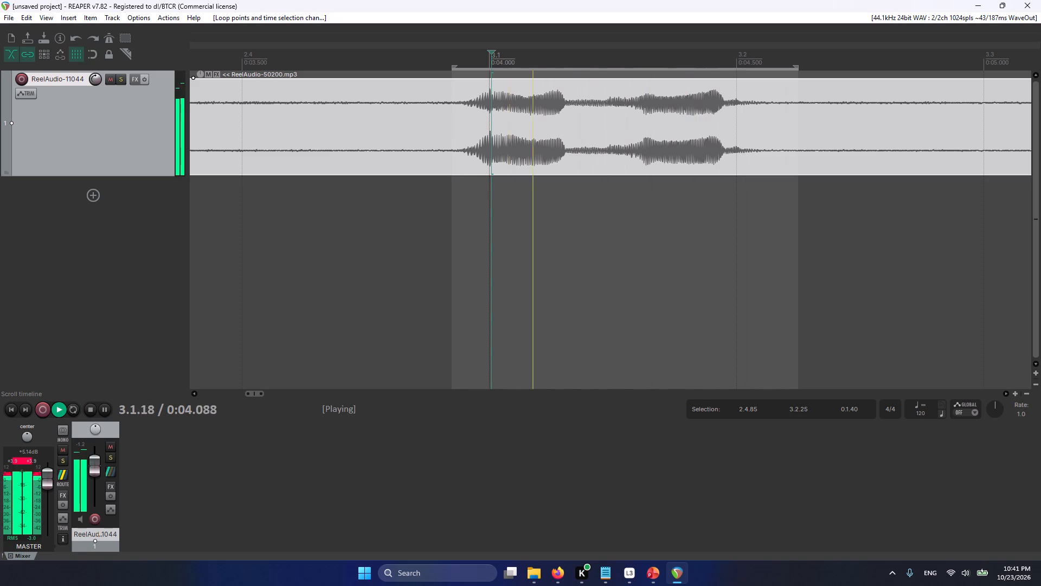
key(r)
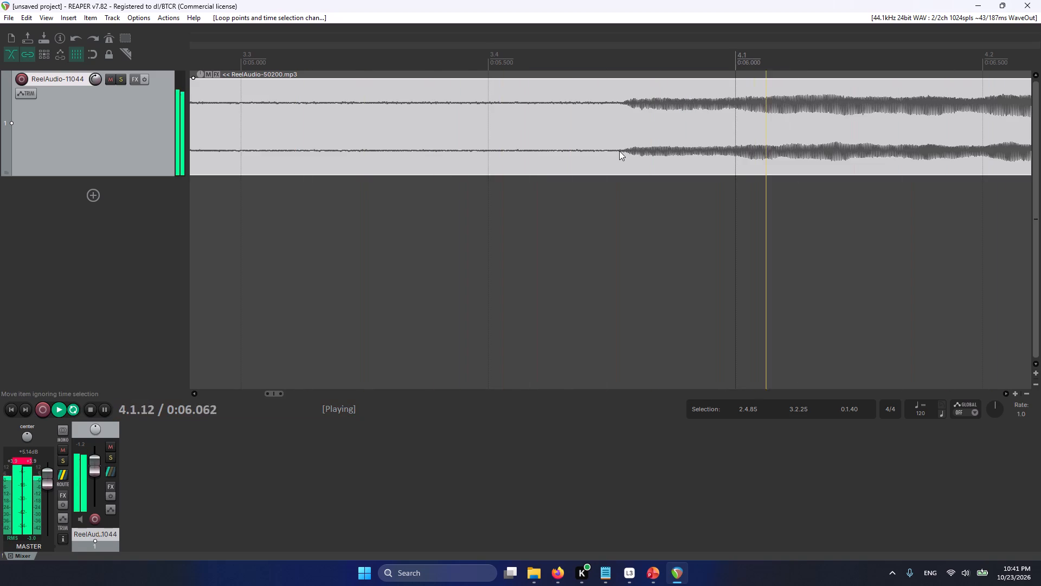
key(space)
Set the time selection from 3.4.47 to 6.2.73 over the long sustained sound and turn repeat off.
scroll(619, 151, down, 4)
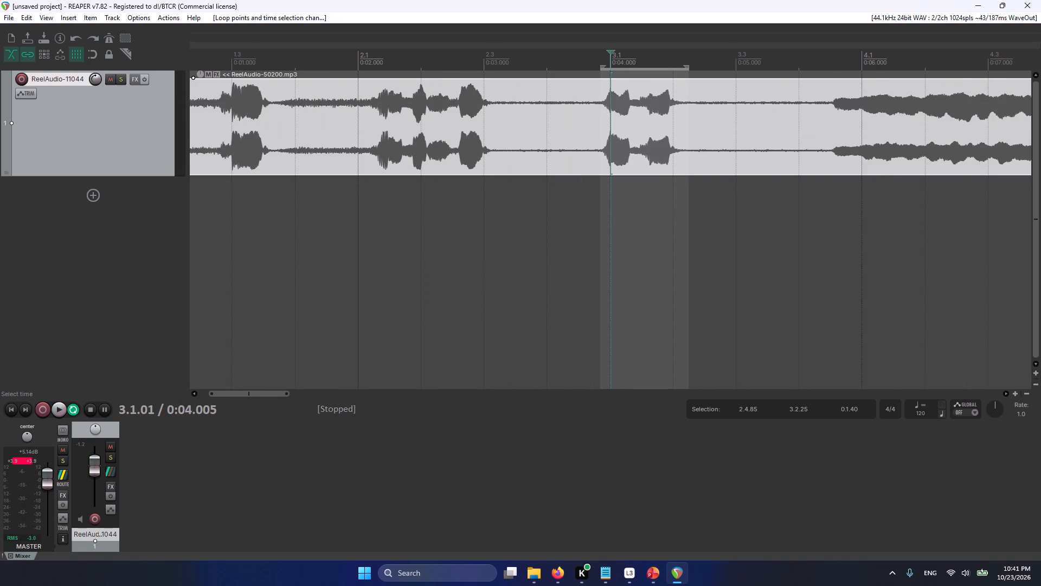
drag(828, 68, 979, 78)
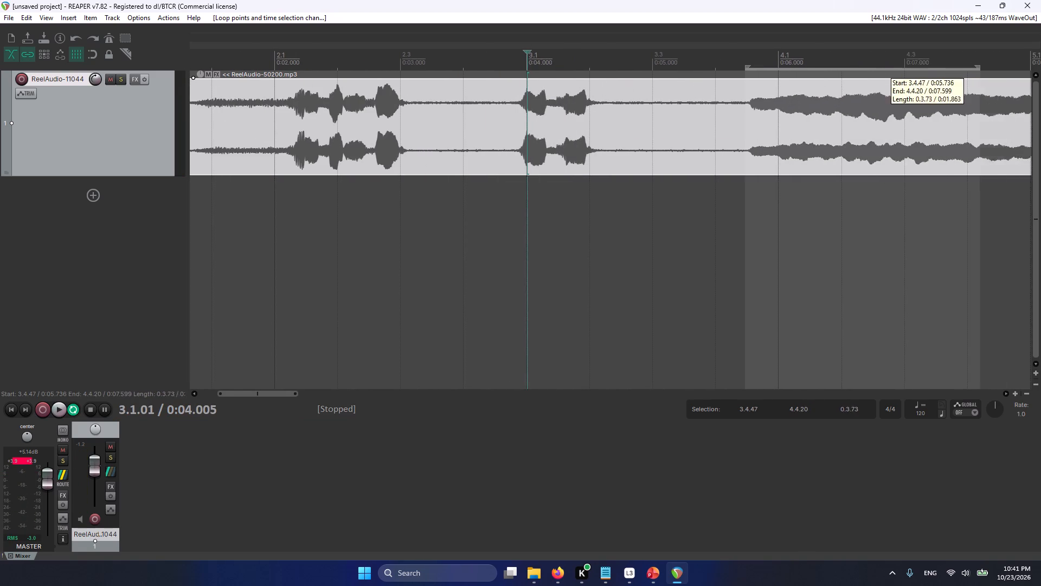
drag(979, 78, 640, 139)
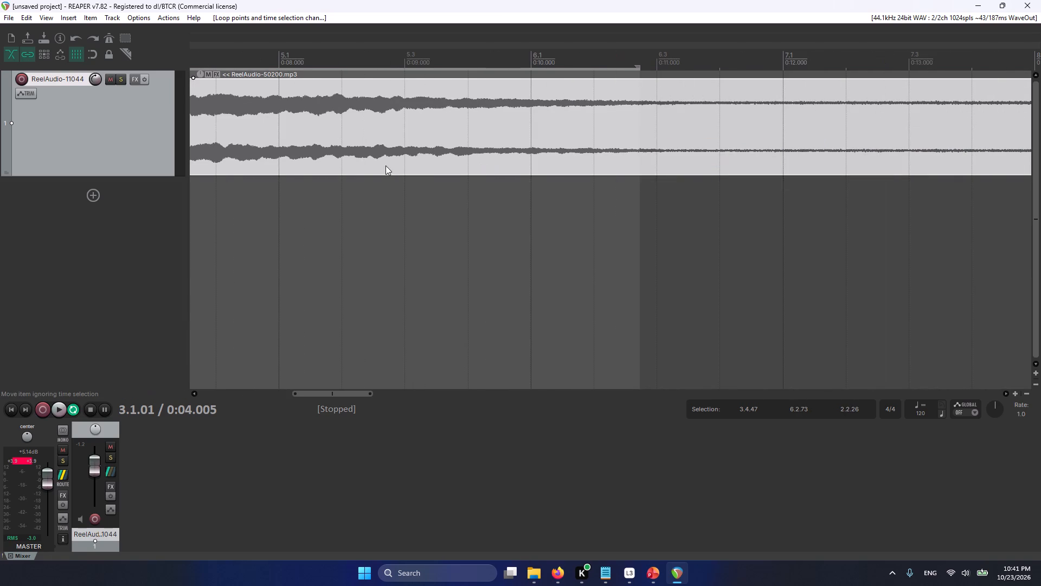
scroll(385, 165, down, 2)
key(r)
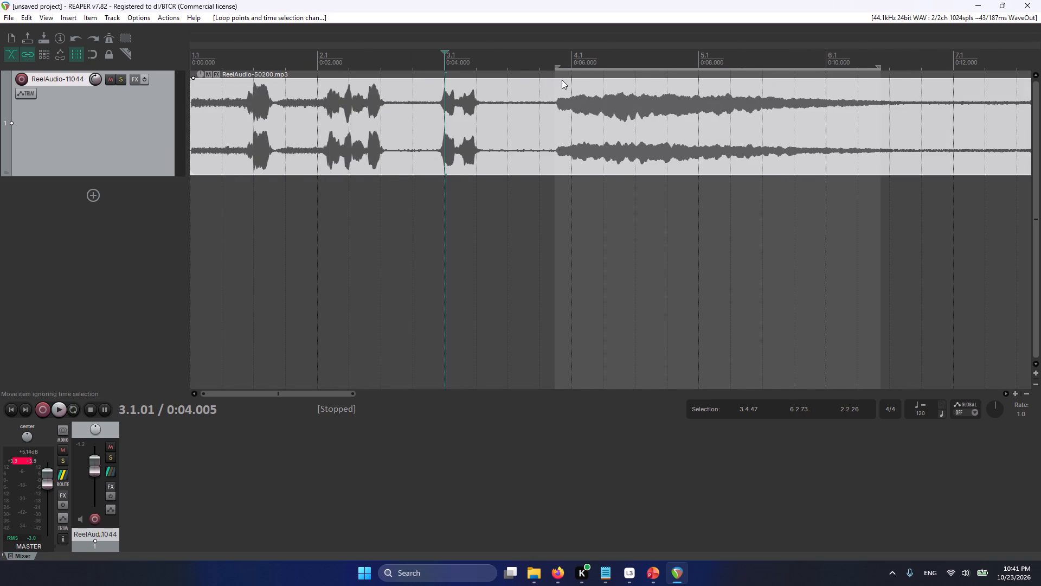
Extend the time selection's end to 7.1.21 while auditioning the long sound and replaying its tail from about 0:10.88.
key(Return)
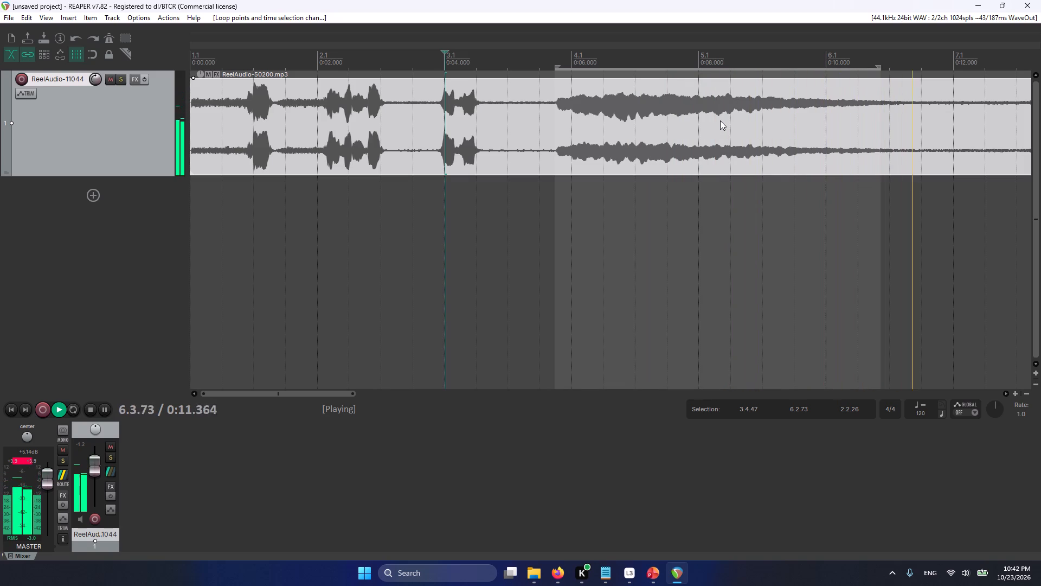
key(Return)
click(882, 67)
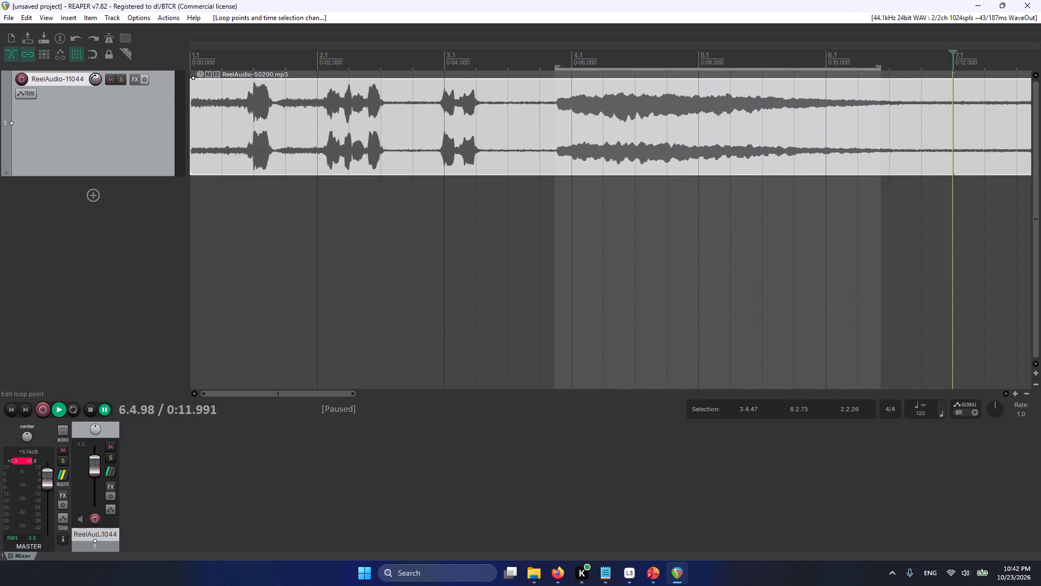
drag(878, 65, 960, 65)
key(Return)
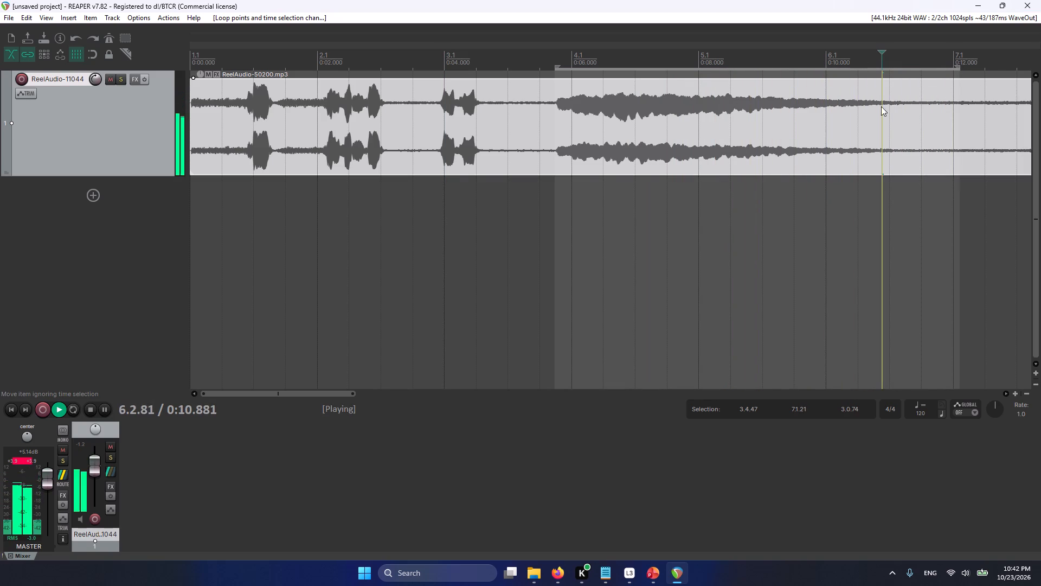
key(Return)
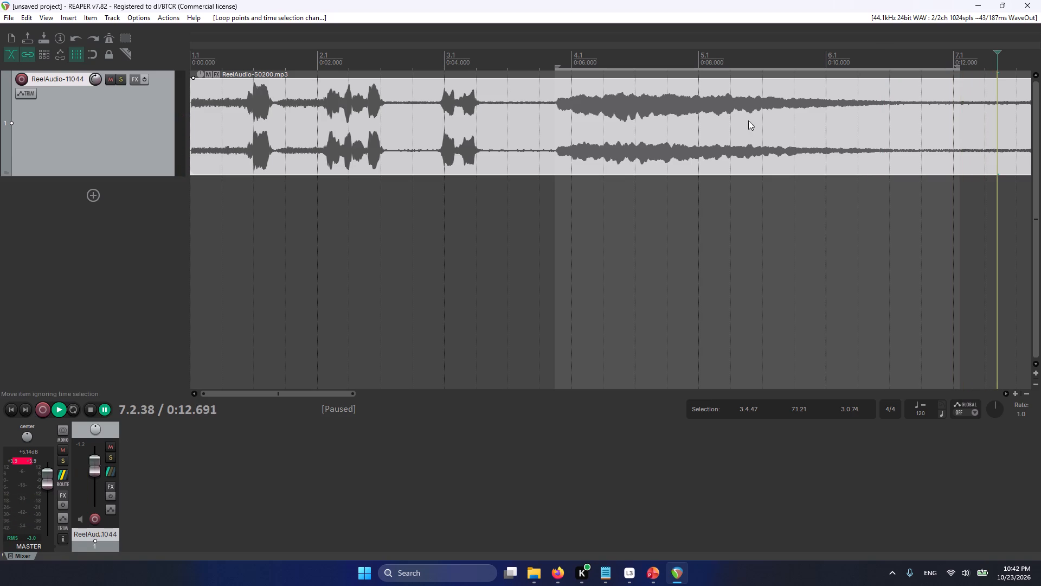
Audition the long sound from its beginning at about 0:05.78, pause, and return the cursor to 0:05.763.
click(556, 60)
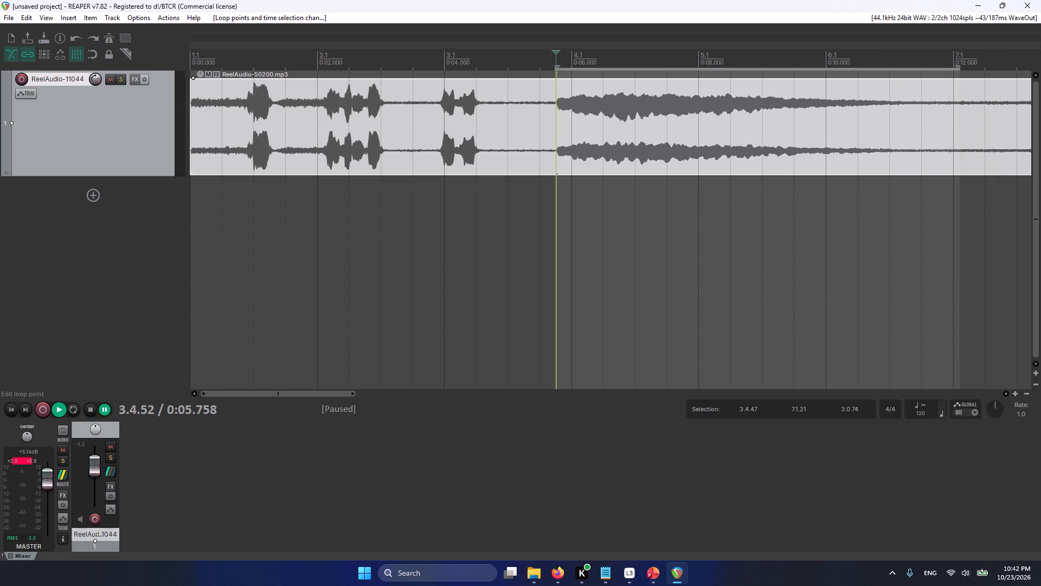
click(557, 72)
key(Return)
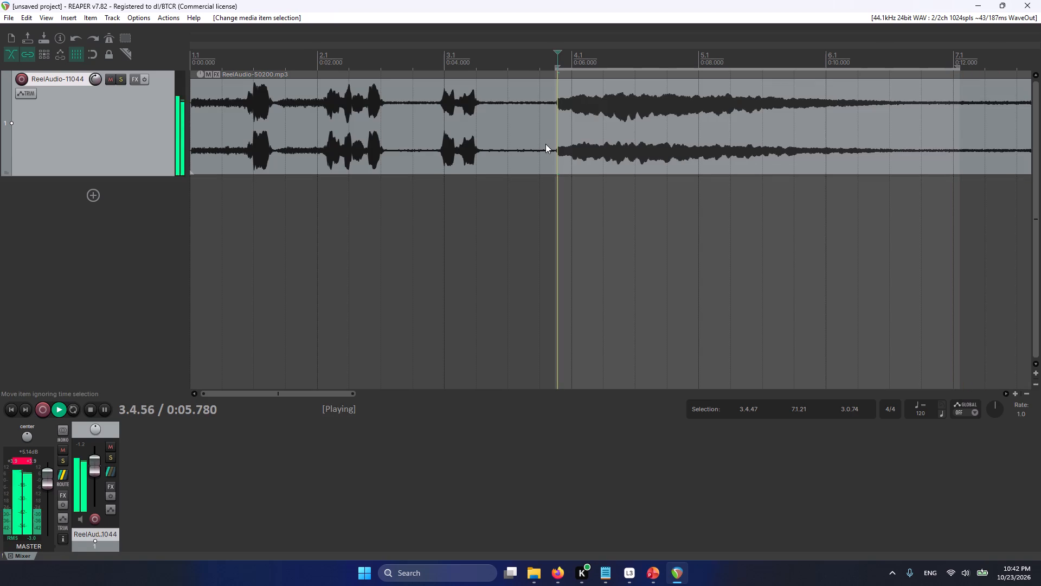
click(576, 133)
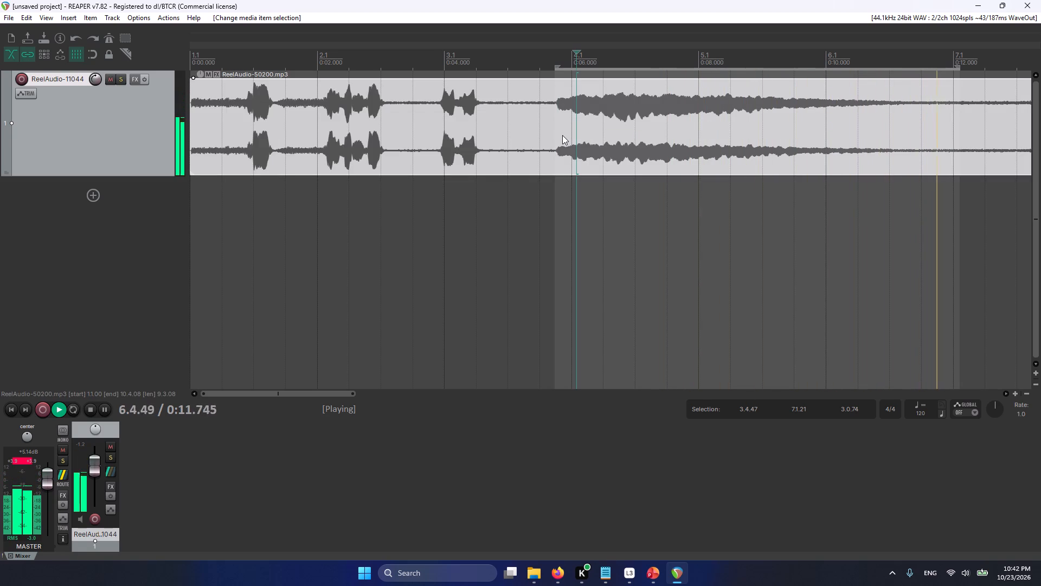
key(Return)
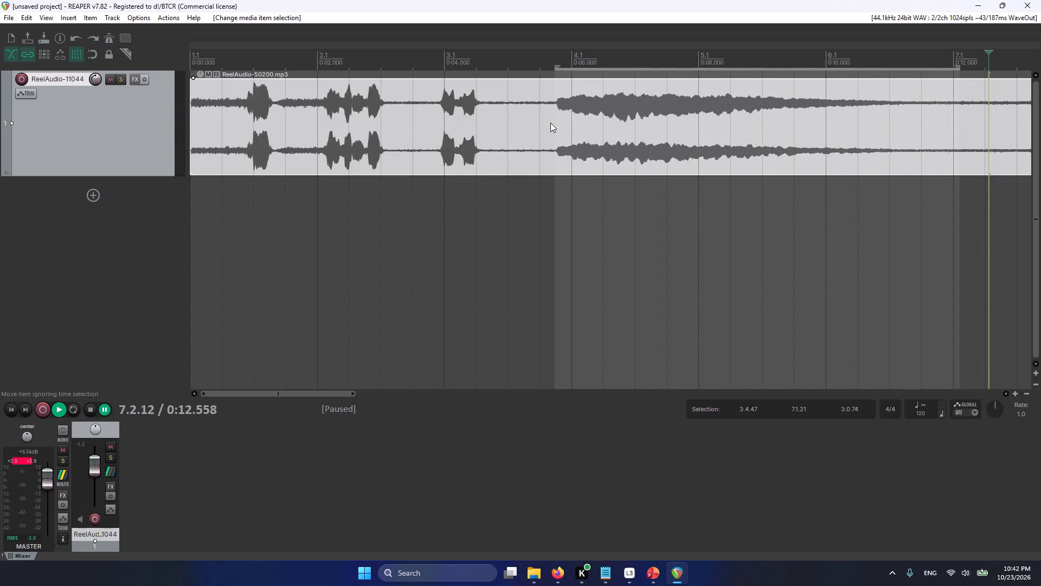
click(556, 119)
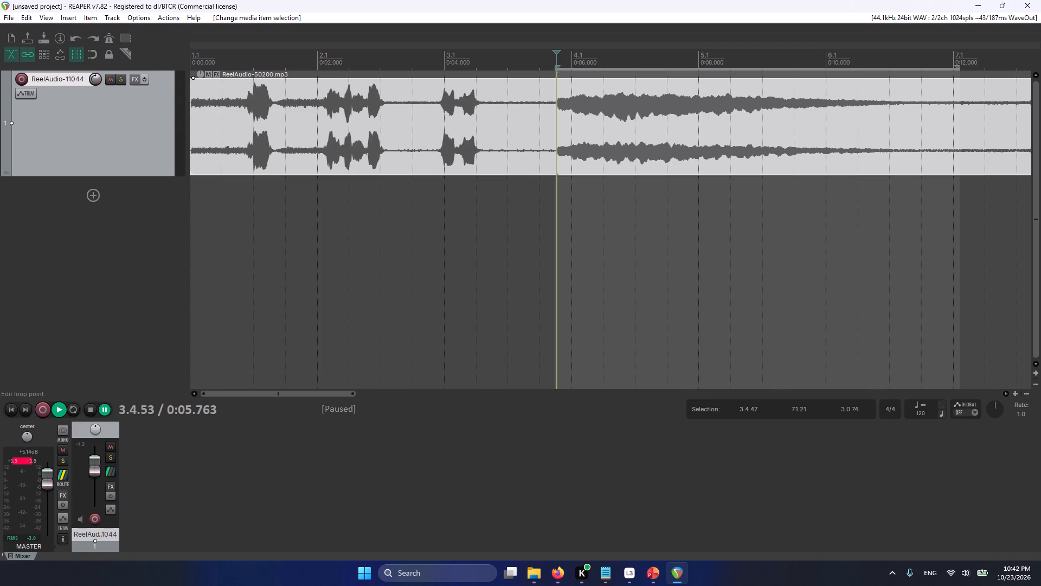
Split the recording at 0:05.660, just before the long sound, and delete the portion before the split.
right_click(582, 86)
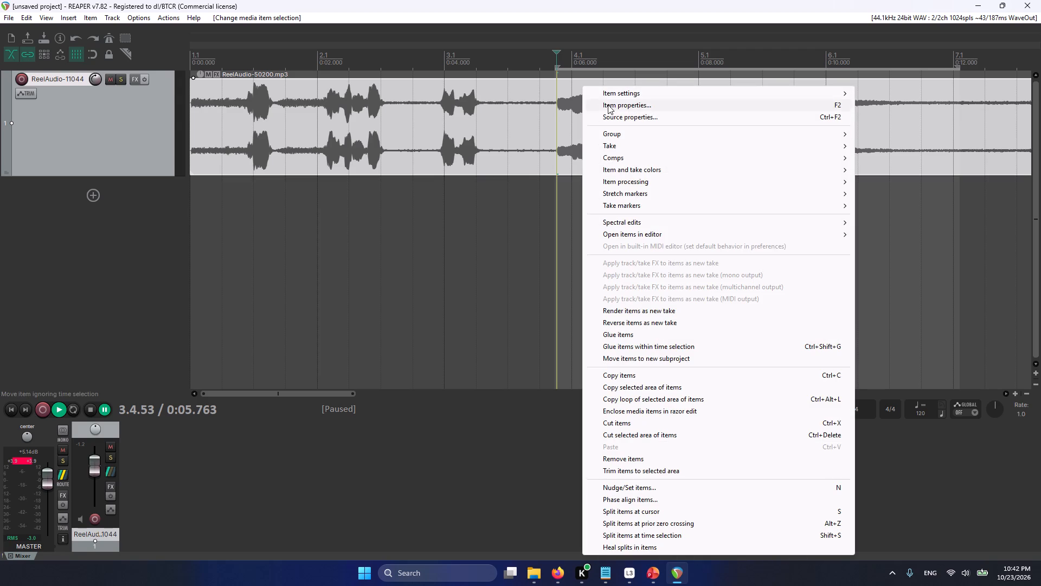
click(538, 150)
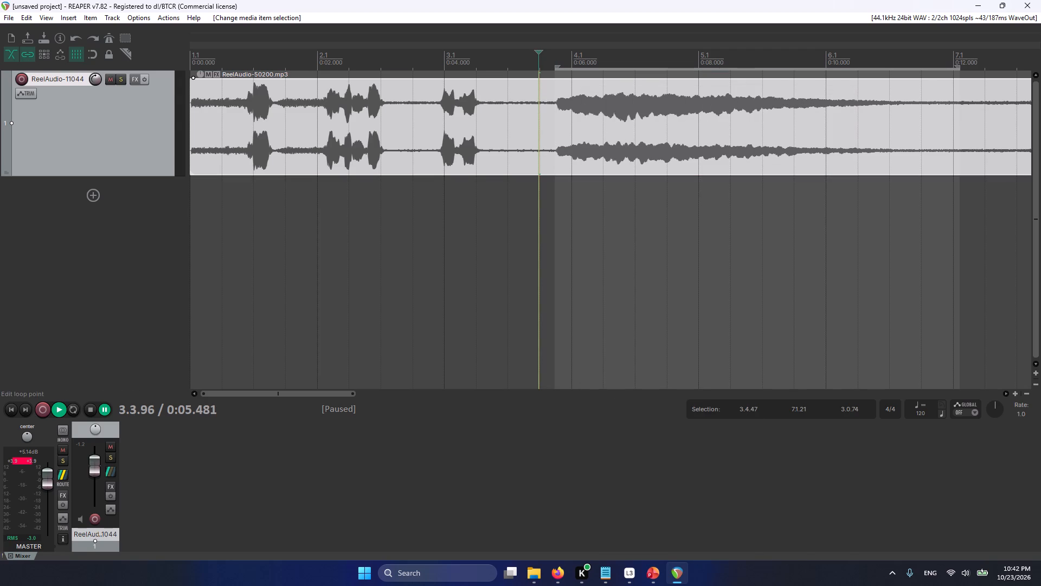
drag(538, 54, 554, 56)
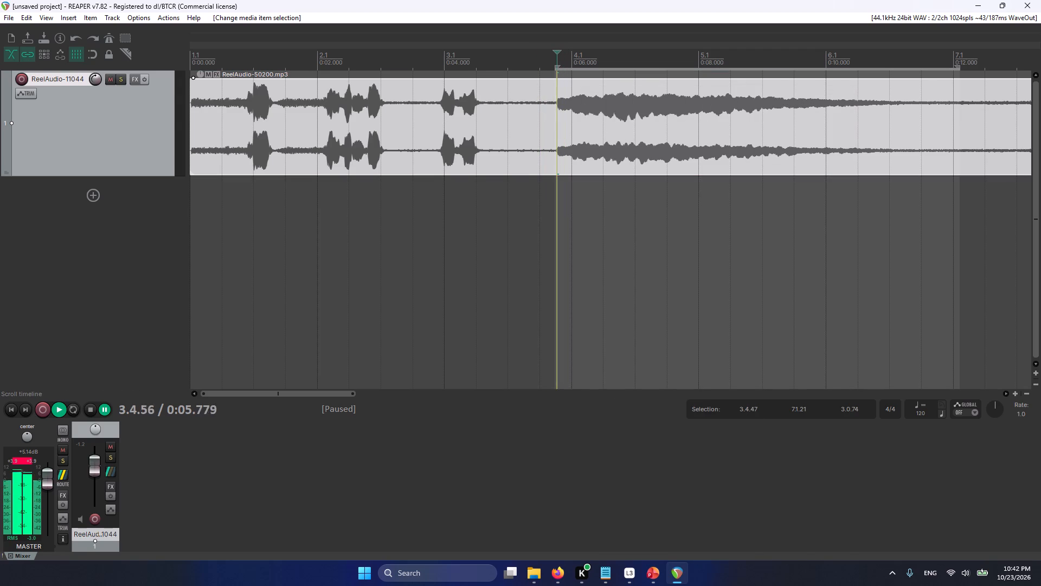
drag(554, 56, 549, 56)
key(s)
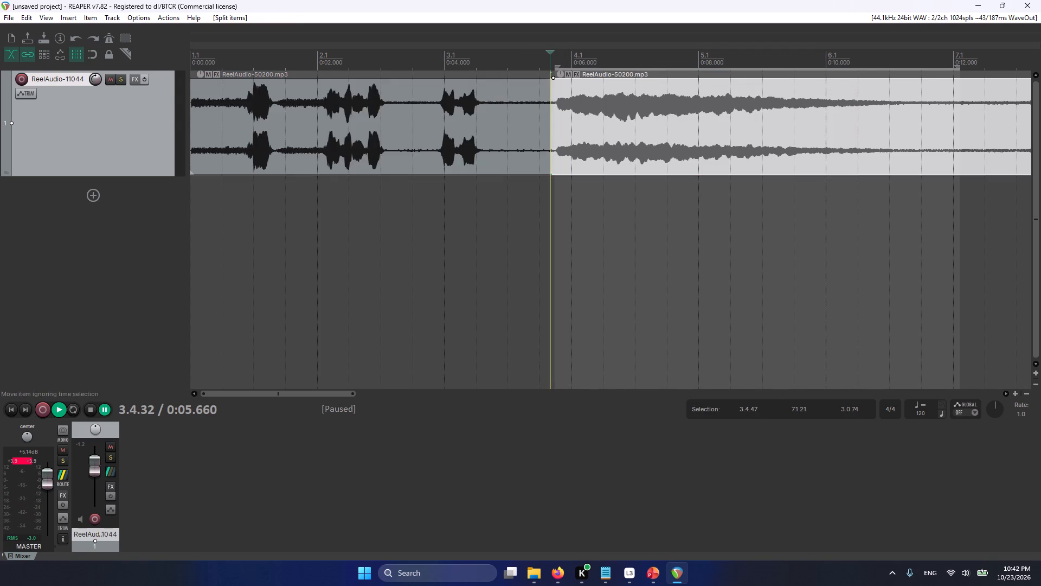
click(515, 120)
key(Delete)
Move the remaining long-sound item to the project start at 1.1.00.
drag(633, 127, 69, 145)
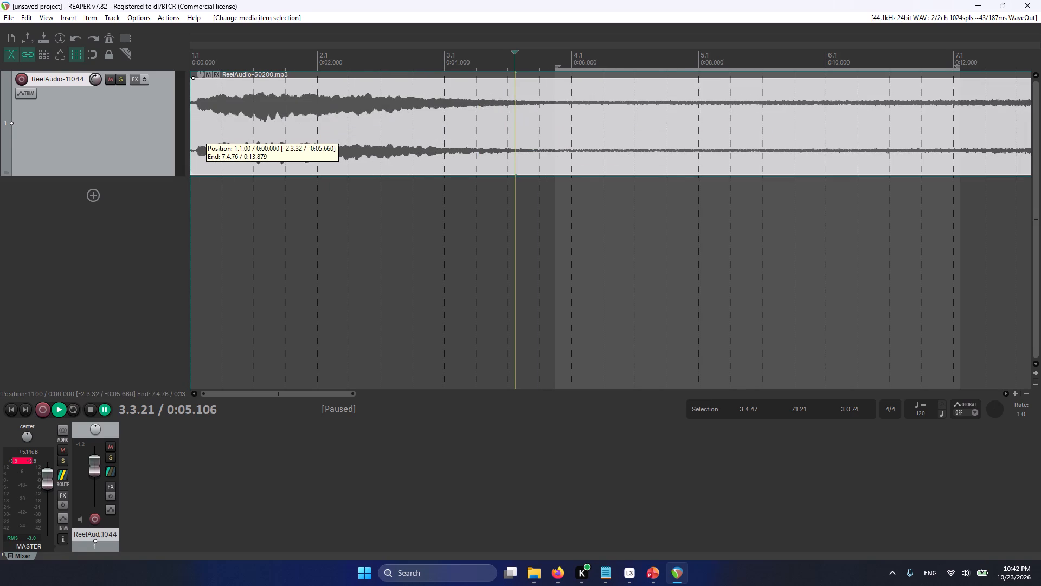
drag(69, 145, 217, 130)
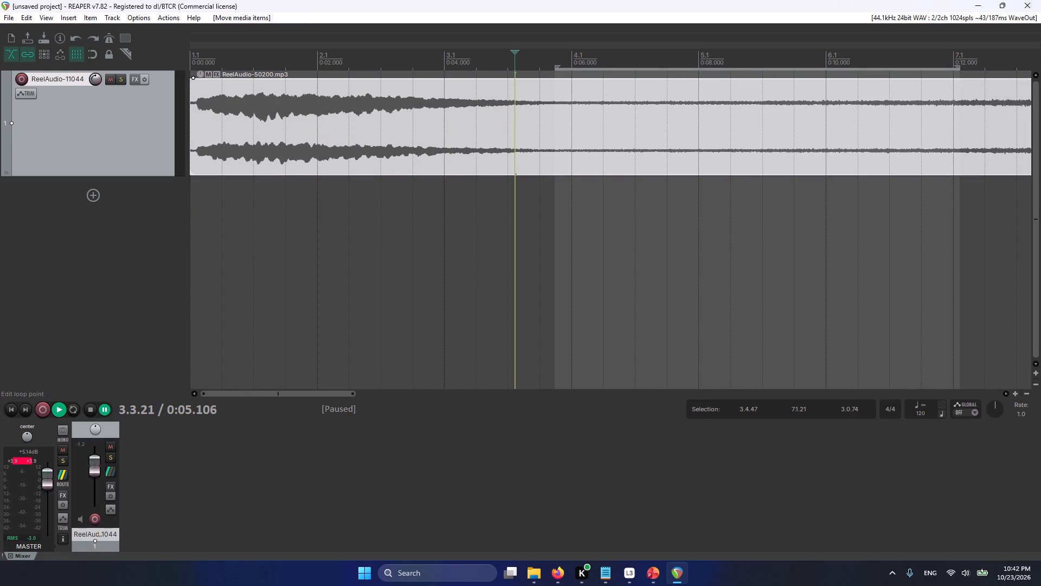
Audition the moved item's opening from 0:00.000 and from several points within its first 0.4 seconds.
click(215, 65)
click(218, 49)
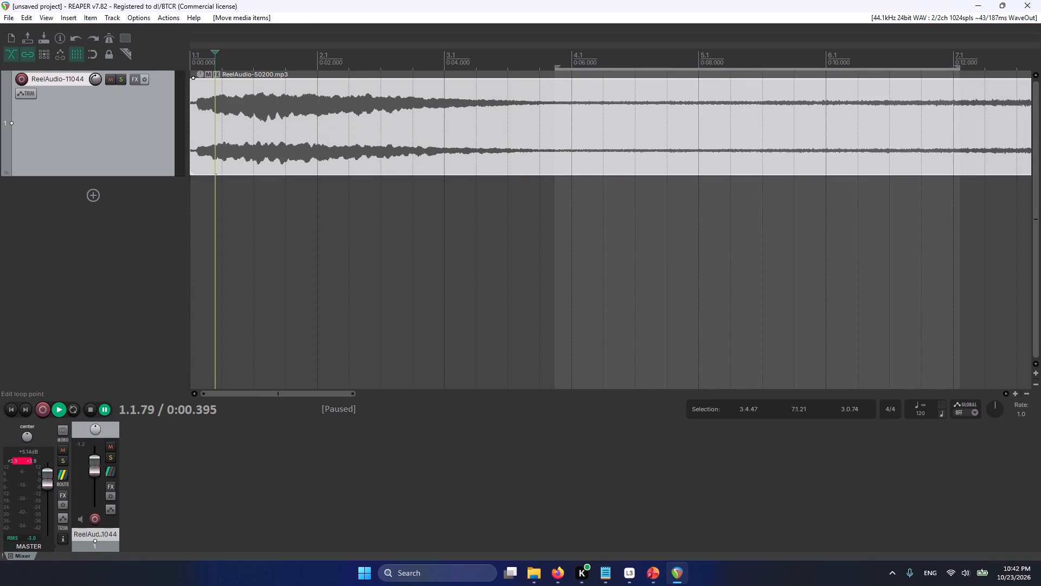
drag(215, 53, 0, 53)
key(Return)
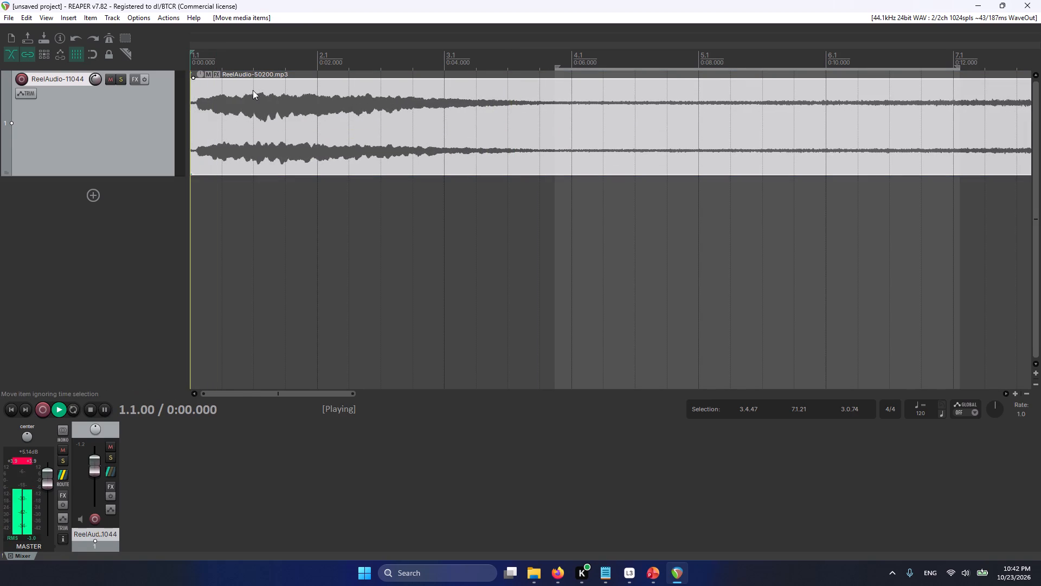
key(Return)
click(215, 61)
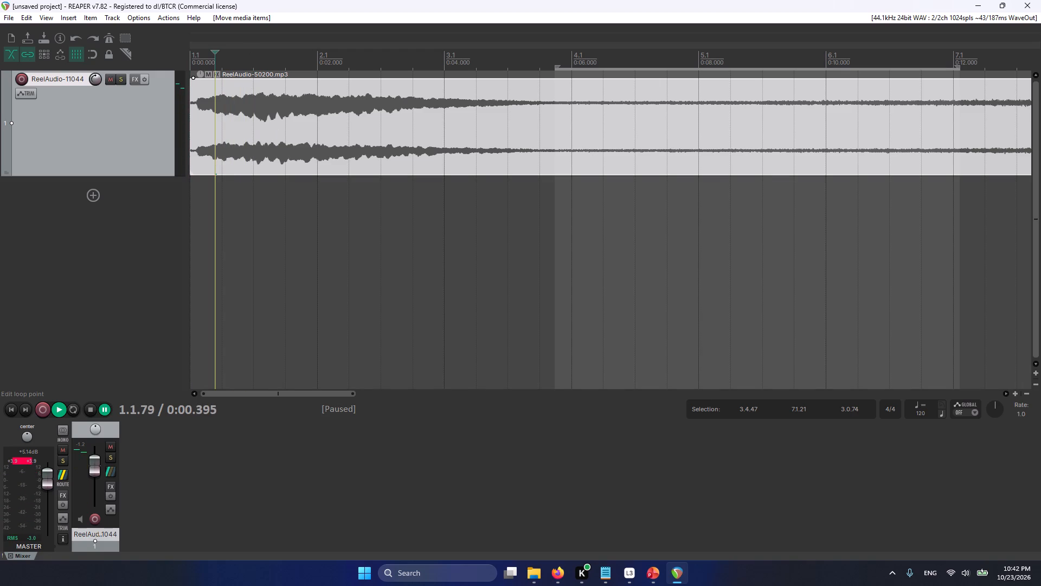
key(Return)
key(Return)
click(208, 65)
key(Return)
key(Return)
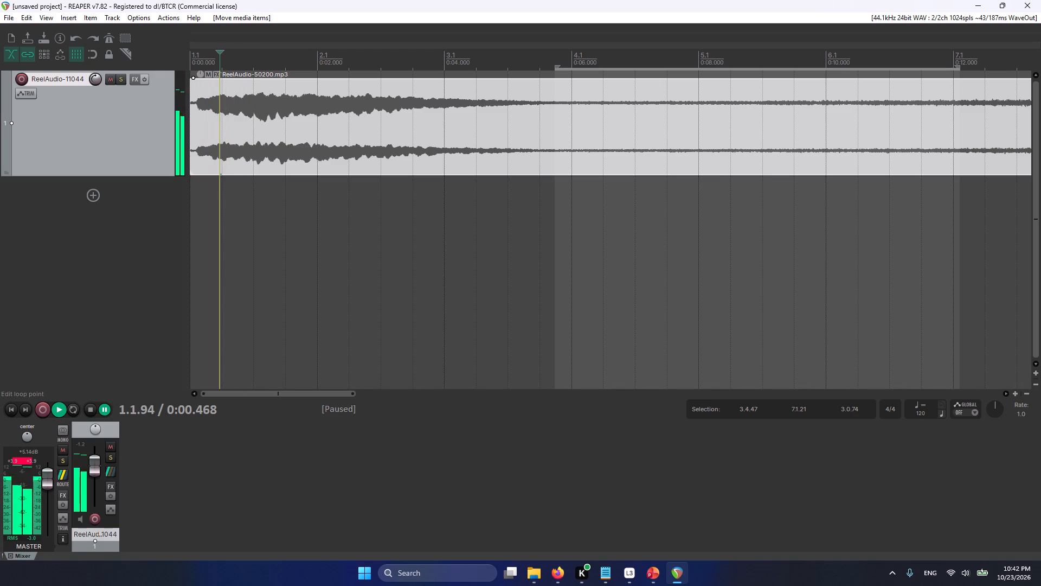
Add a marker at 0:00.387 near the start of the long sound.
click(214, 63)
key(m)
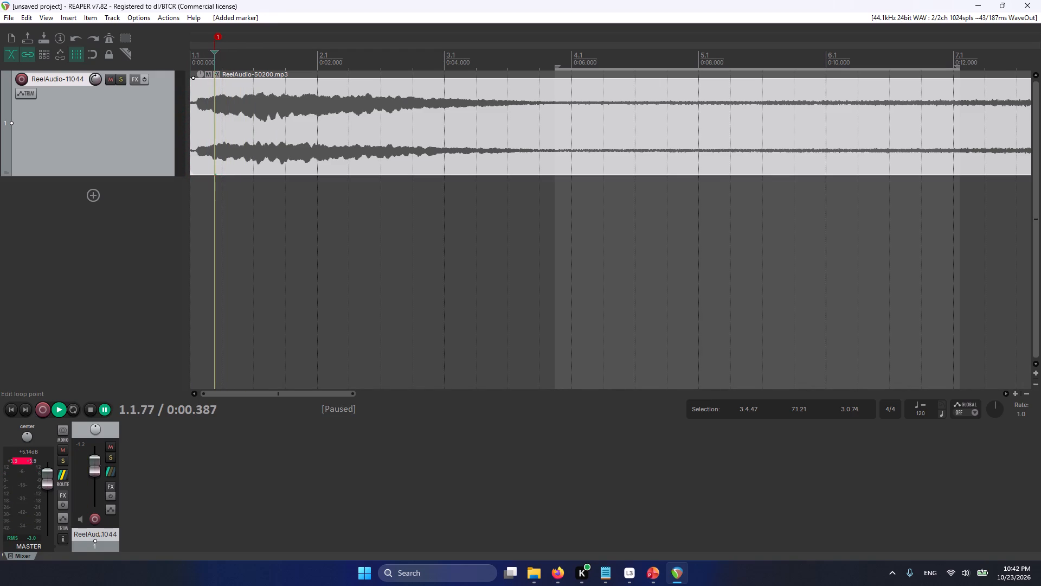
Audition the long sound from the new marker and pause at 0:03.007.
key(Return)
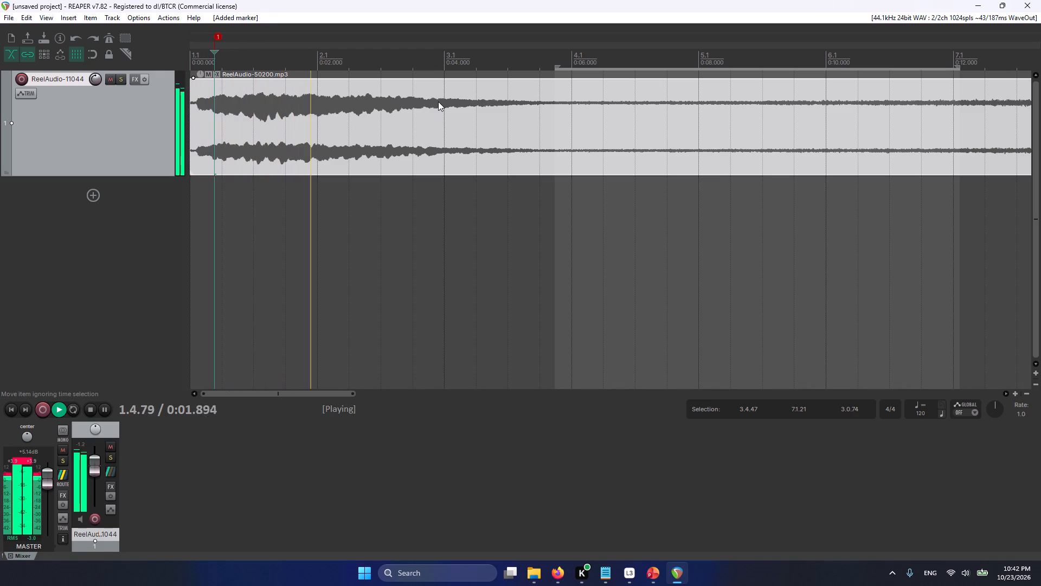
key(Return)
key(Return)
key(Return)
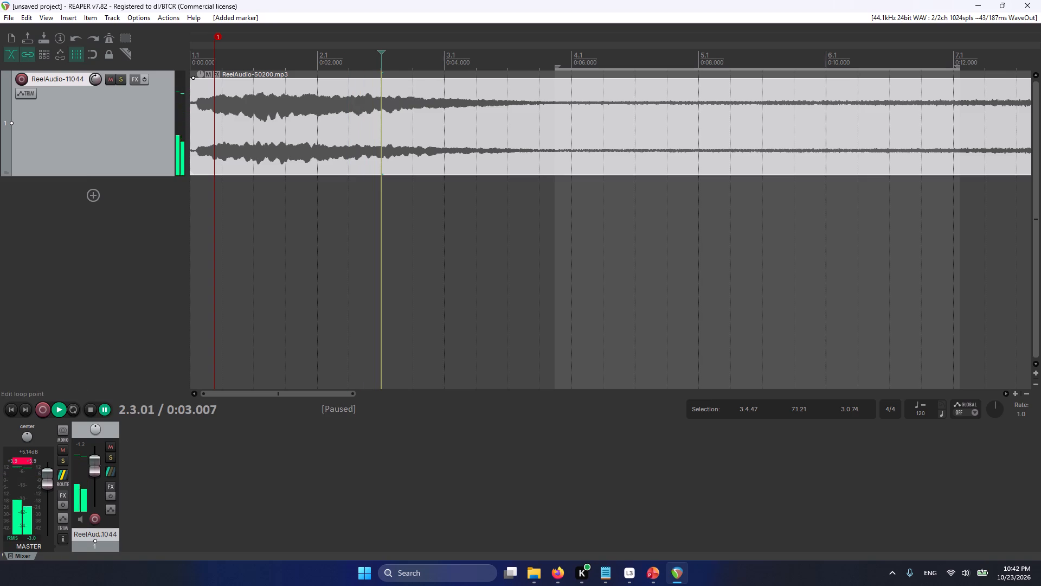
Audition the long sound from several points between about 0:01.9 and 0:02.4.
click(336, 63)
key(Return)
click(320, 62)
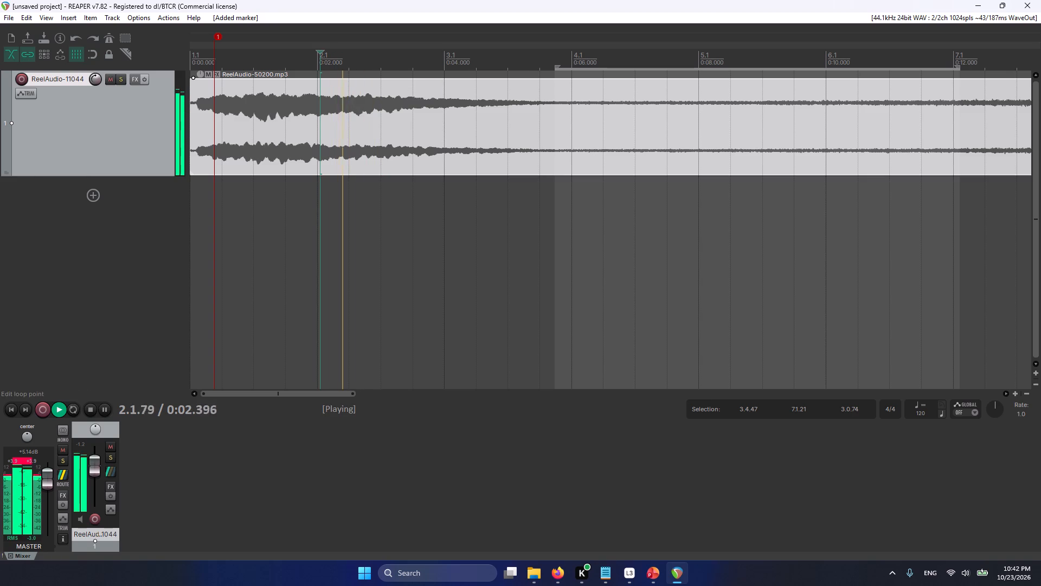
key(Return)
click(316, 62)
key(Return)
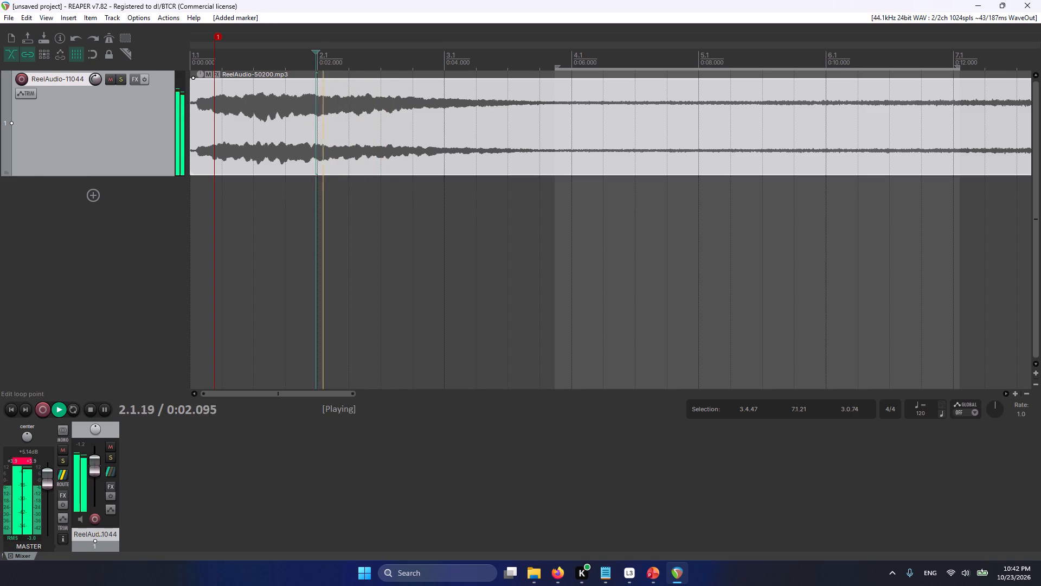
click(329, 62)
click(342, 62)
click(322, 63)
Audition the long sound from earlier points between about 0:00.9 and 0:01.9 to find a loop end.
click(267, 61)
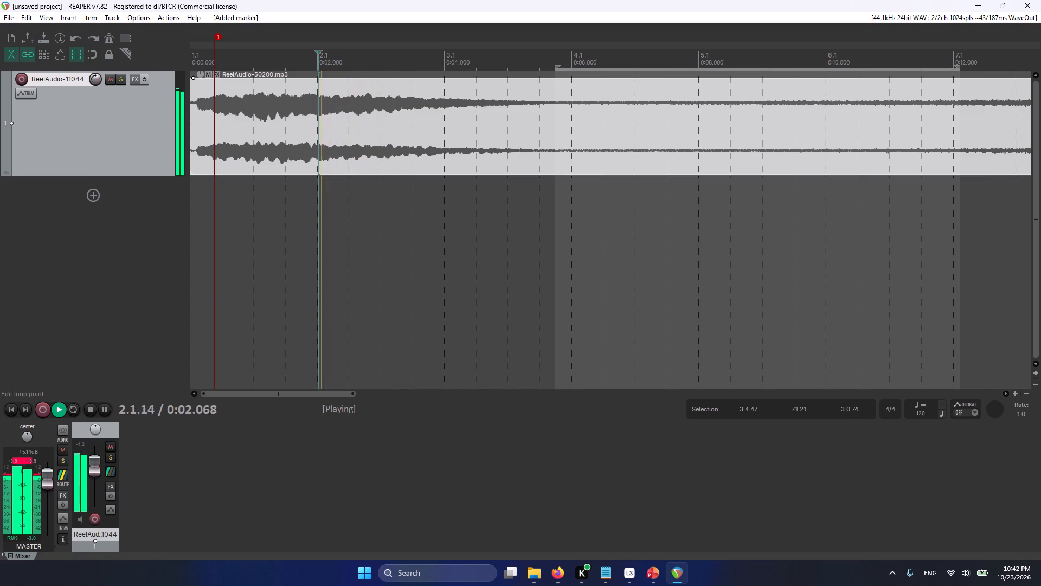
click(246, 61)
click(281, 63)
click(293, 62)
click(298, 62)
click(268, 60)
click(287, 59)
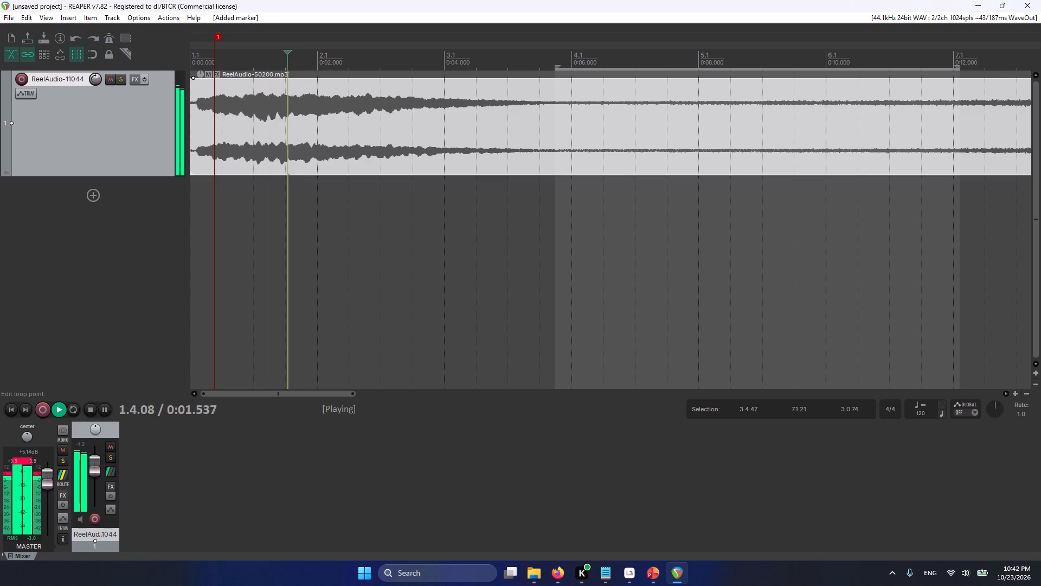
click(299, 60)
click(310, 62)
click(313, 64)
triple_click(310, 64)
click(310, 64)
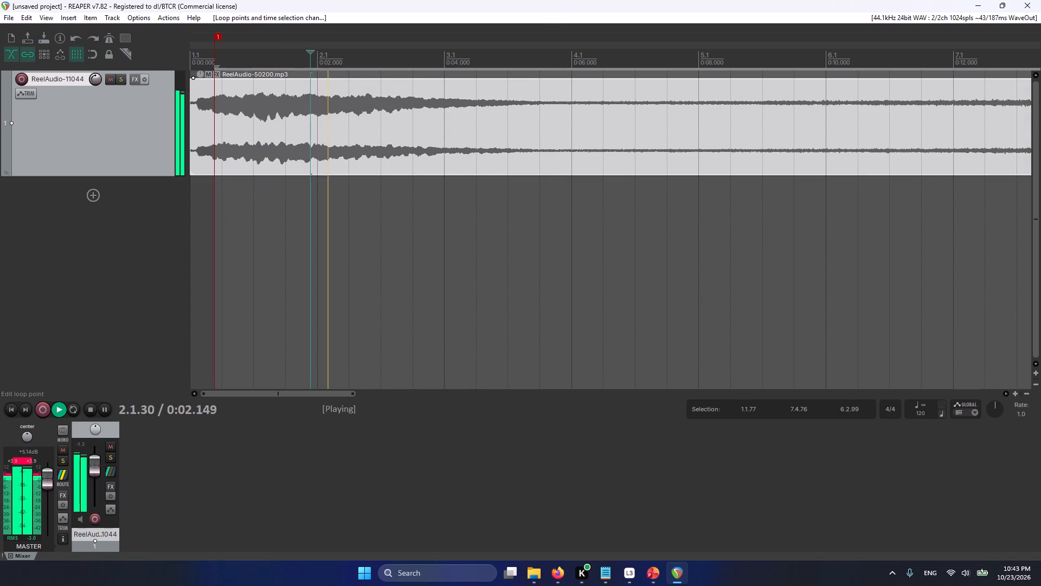
Add a second marker at about 0:01.947 as the loop end of the long sound.
click(307, 62)
click(313, 62)
double_click(313, 62)
key(m)
Set the time selection to the section between marker 1 and marker 2.
click(313, 62)
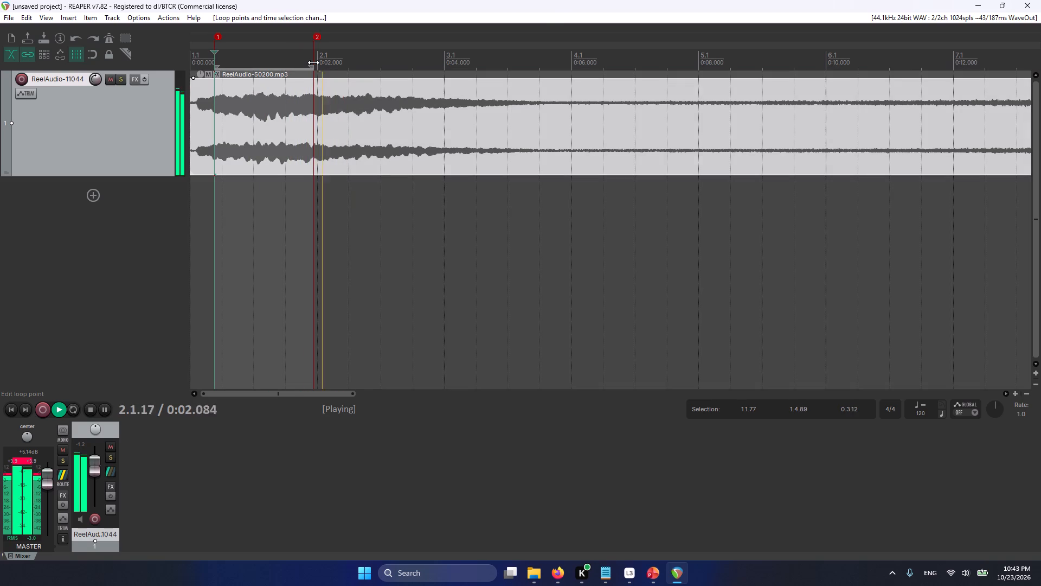
click(313, 62)
click(313, 58)
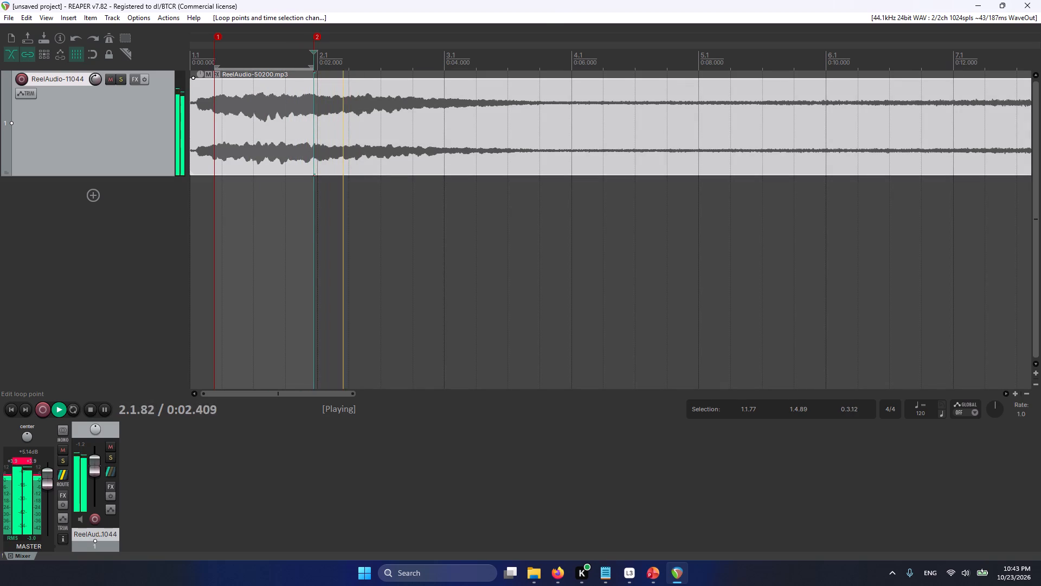
Bring the playback position back to the project start and play the long sound from 0:00.000.
click(190, 97)
click(255, 95)
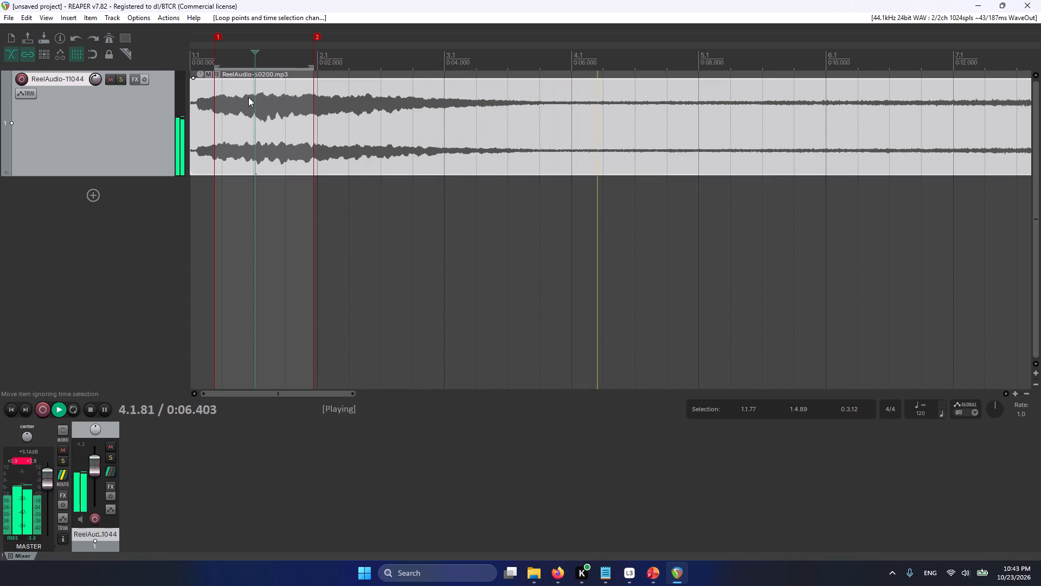
key(Left)
key(Left)
key(Left)
key(Left)
key(Left)
key(Return)
key(Left)
key(Left)
key(Left)
key(Left)
key(Left)
key(Left)
key(Left)
key(Left)
key(Left)
key(Left)
key(Left)
key(Left)
key(Left)
key(Left)
key(Left)
key(Left)
key(Left)
key(Left)
key(Left)
key(Left)
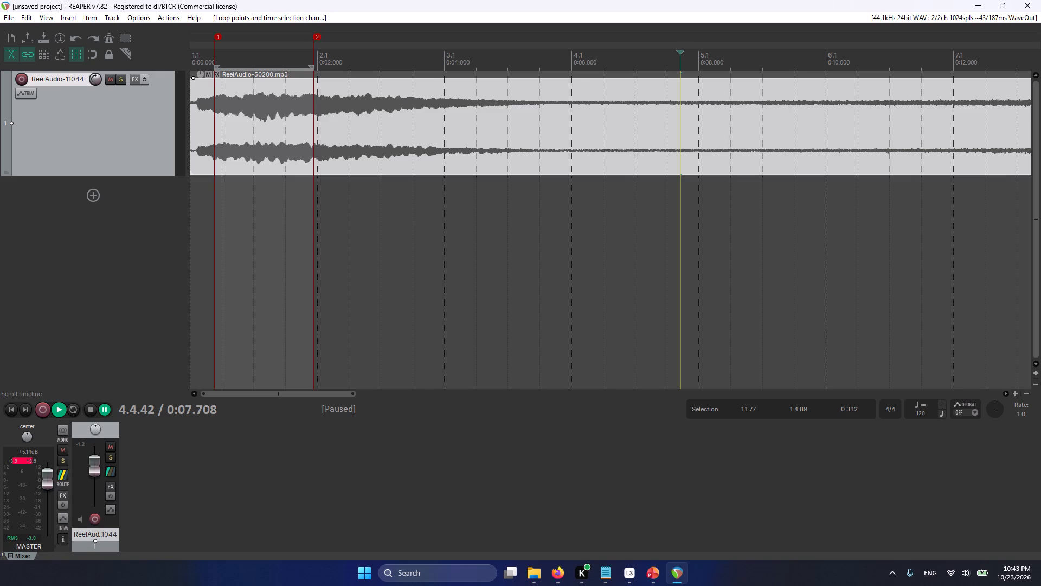
drag(676, 50, 0, 78)
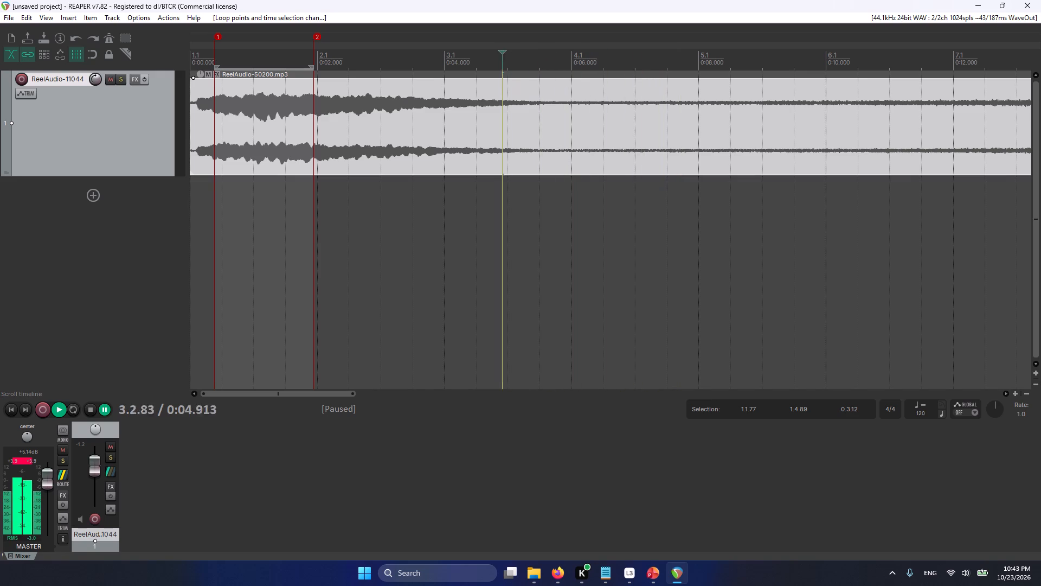
drag(0, 78, 0, 78)
key(Return)
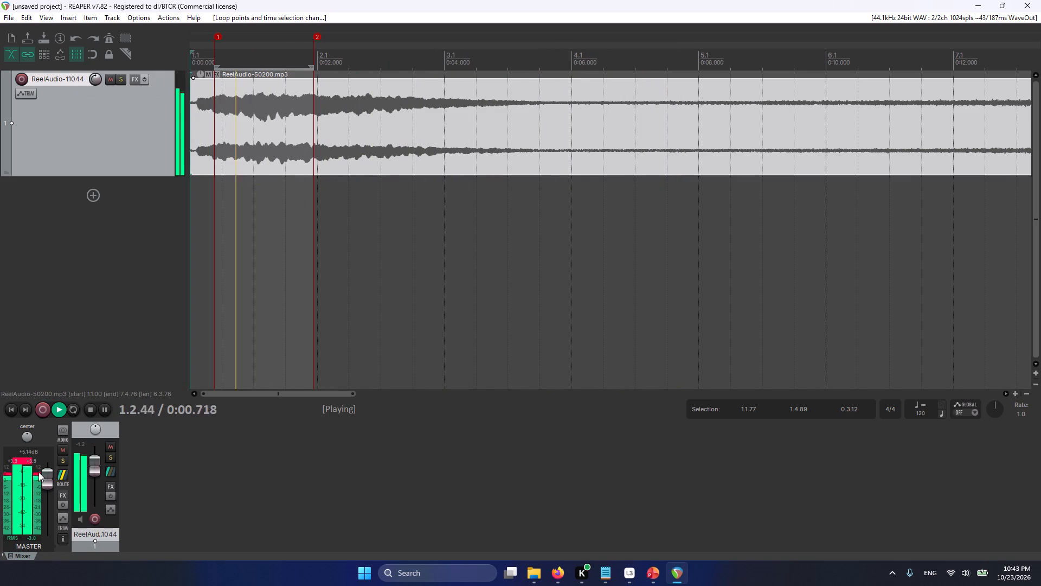
Raise the master volume to +12.0 dB.
drag(42, 476, 44, 461)
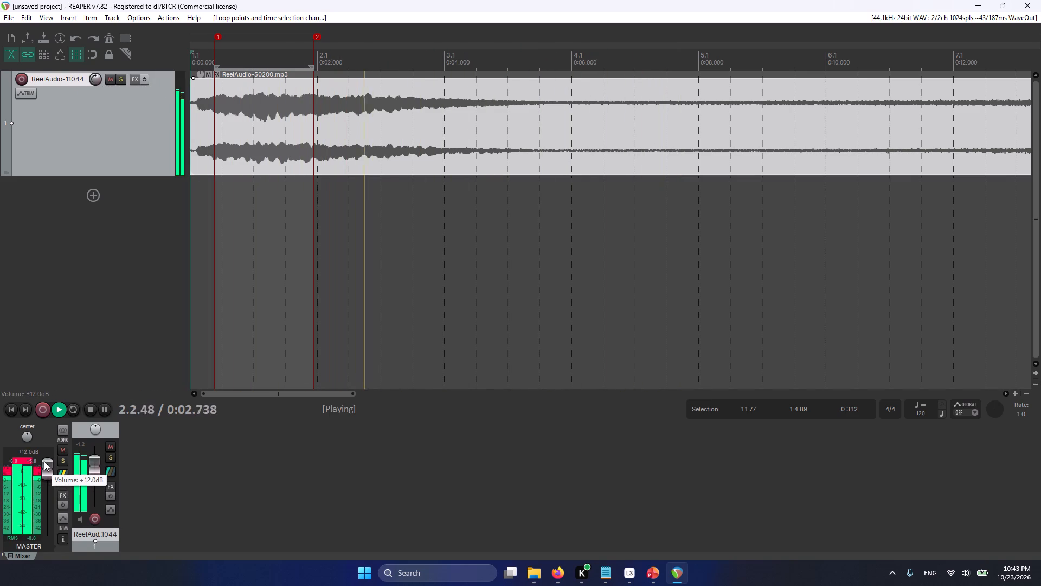
drag(44, 461, 44, 448)
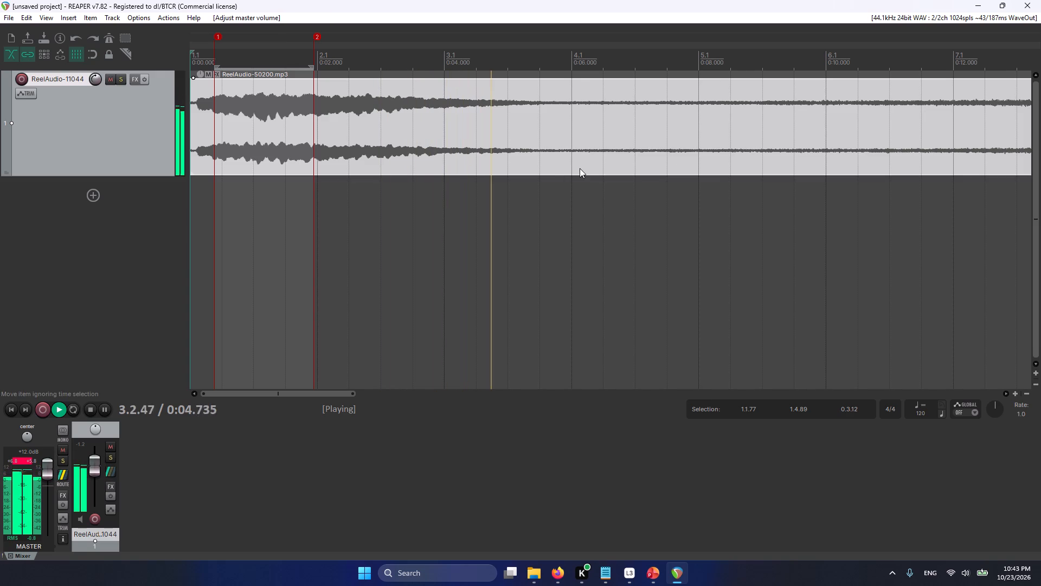
Split the long-sound item at about 0:05.5, where the sound has faded, and delete the part after the split.
key(Return)
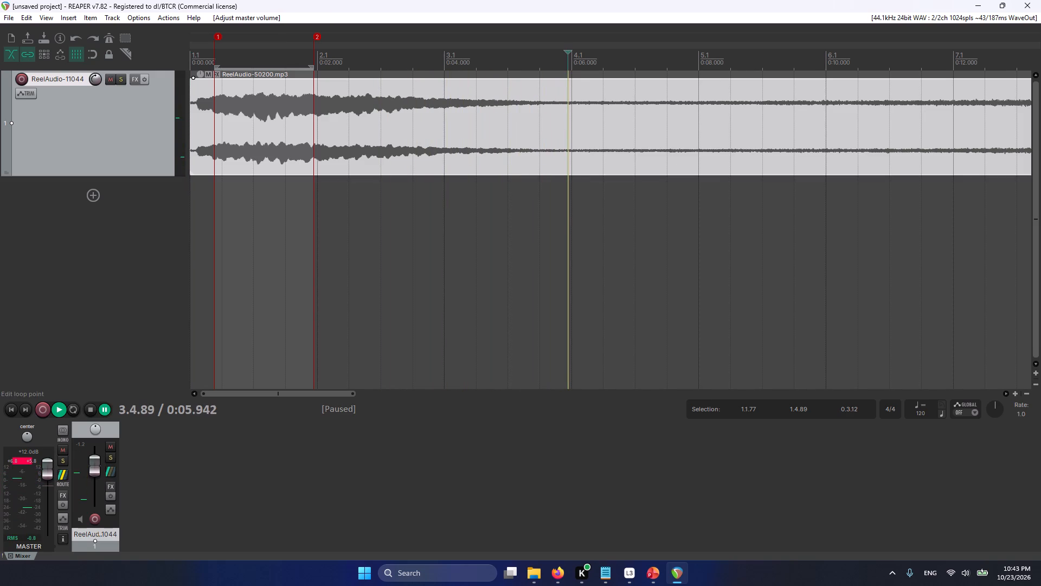
drag(569, 53, 542, 53)
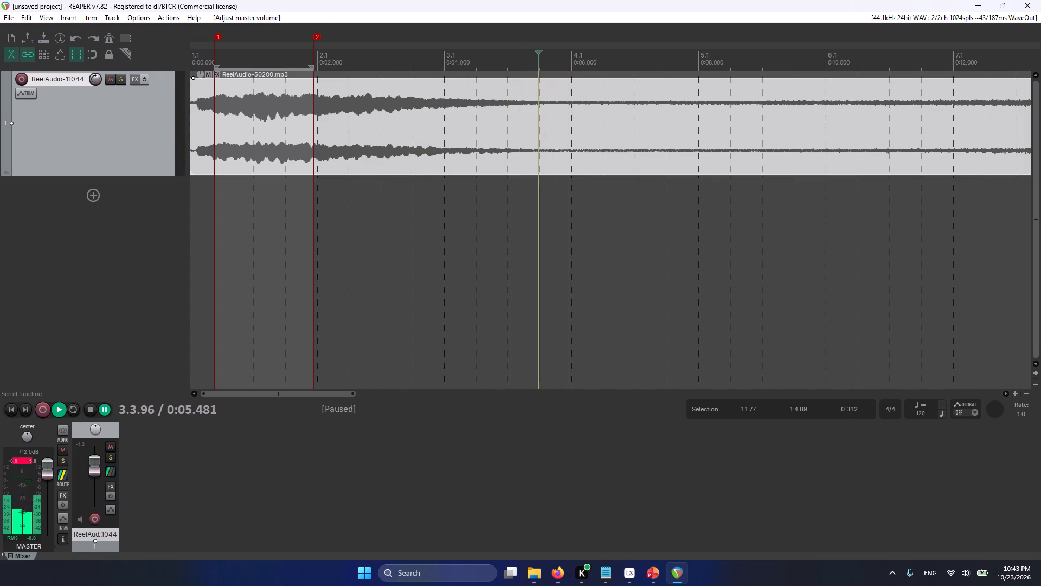
drag(542, 53, 542, 53)
key(s)
click(667, 135)
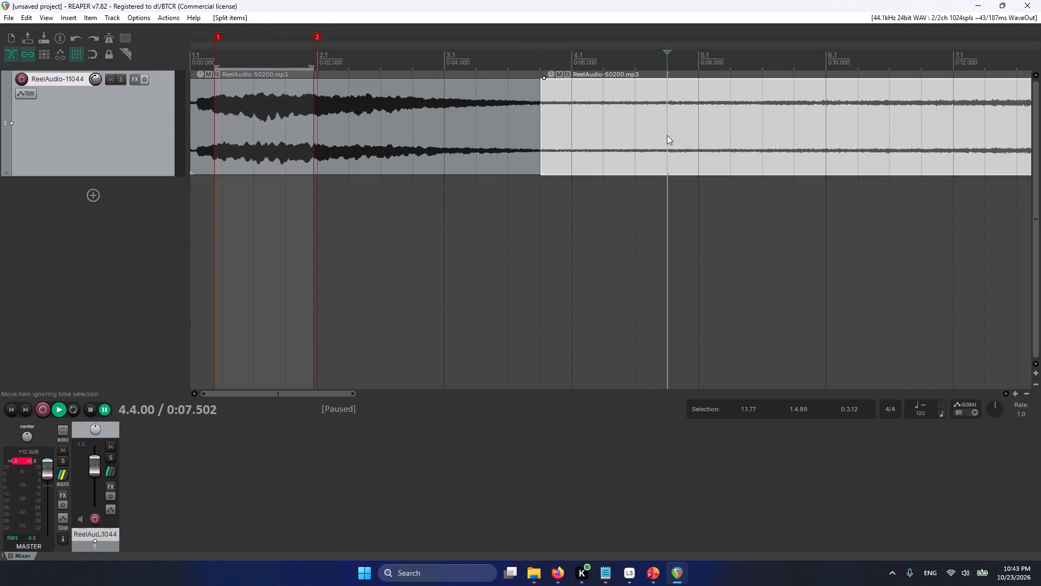
key(Delete)
Audition the trimmed item from the project start and pause at 0:01.900, just before marker 2.
key(Left)
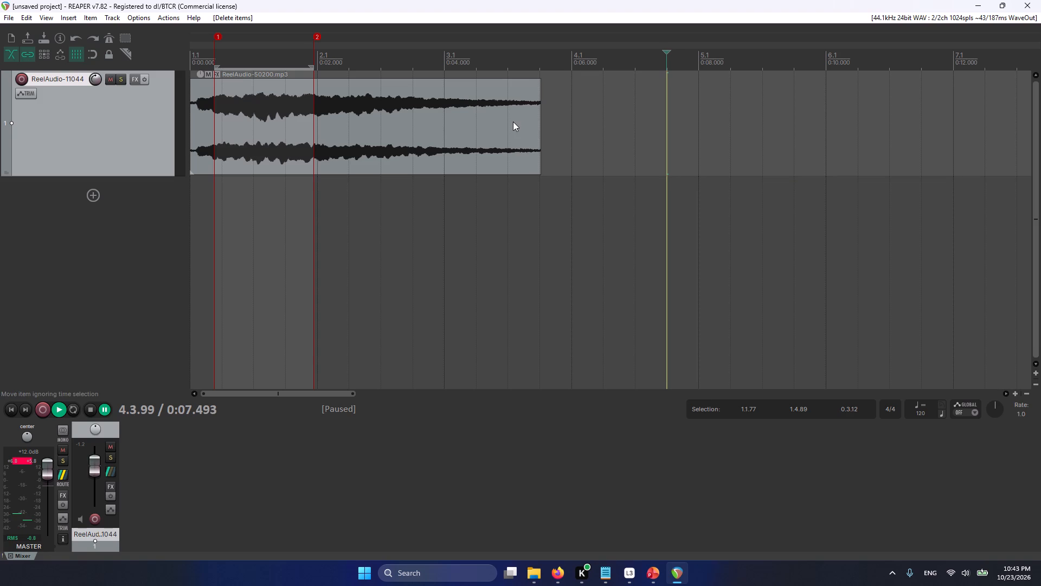
key(Home)
key(Return)
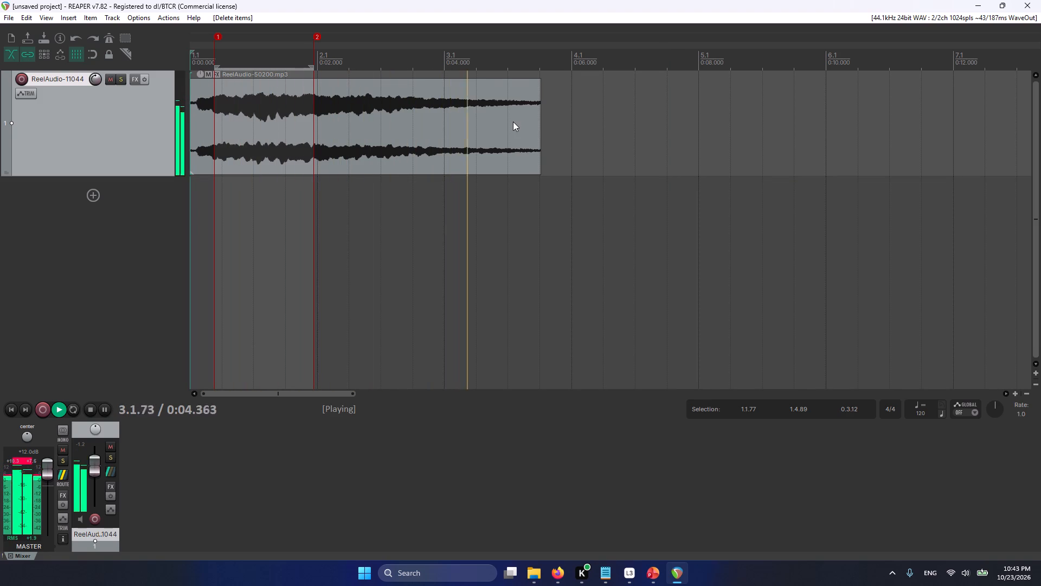
key(Return)
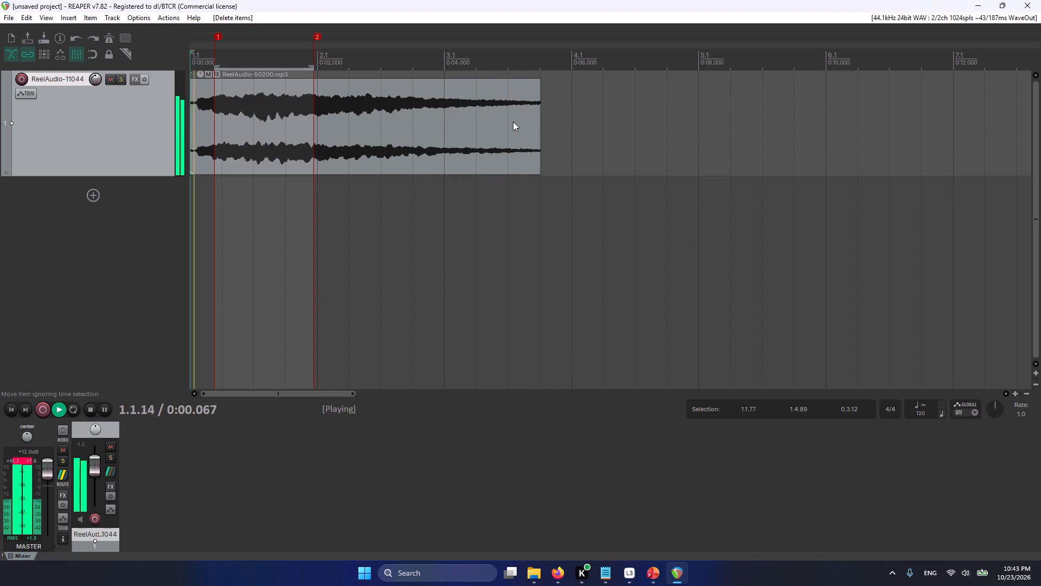
key(Return)
key(Return)
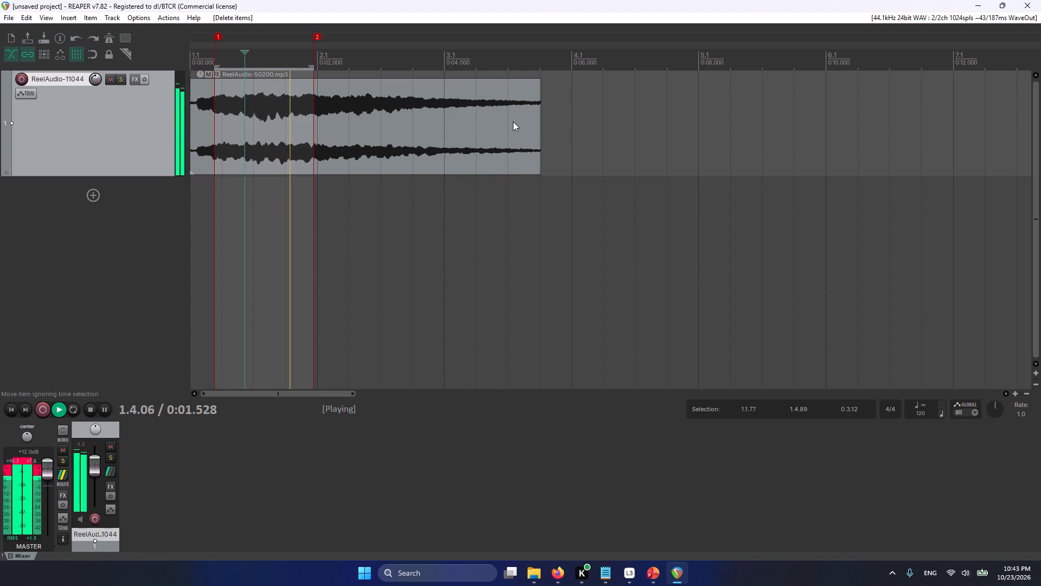
key(Return)
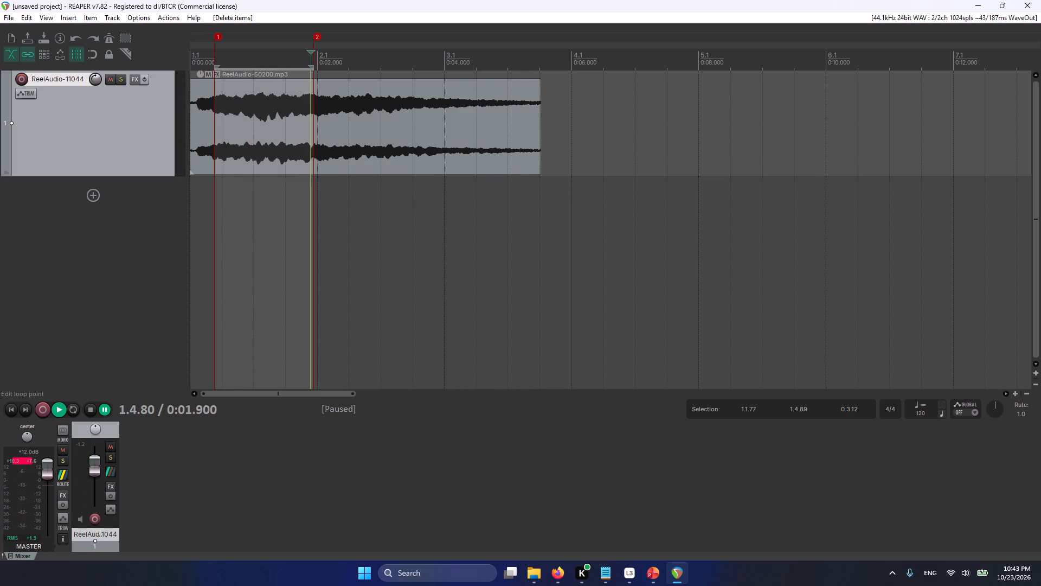
Place the cursor at 0:01.537, turn on repeat and play the selected loop section.
click(273, 66)
click(287, 65)
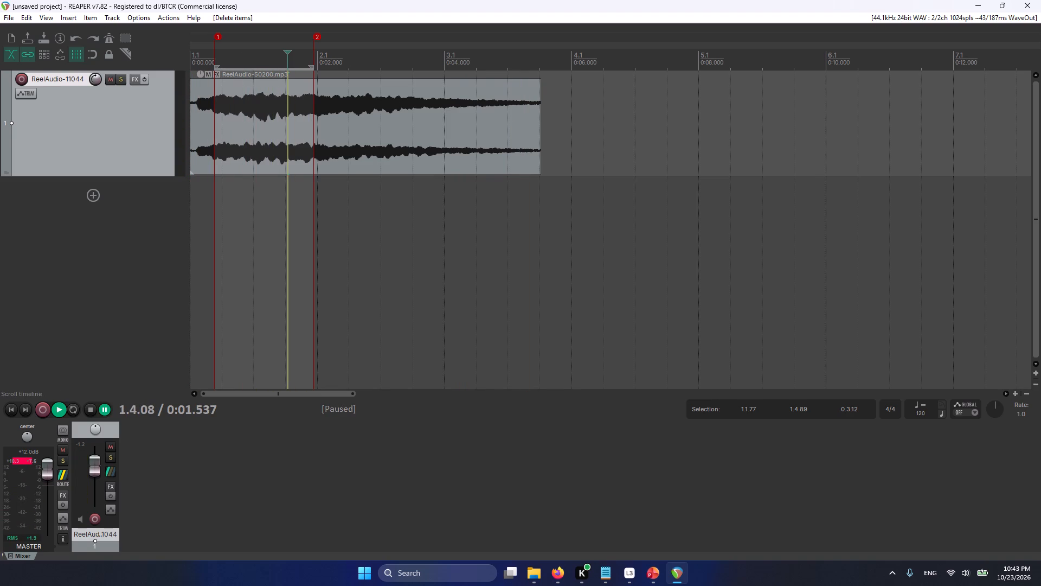
click(81, 411)
key(Return)
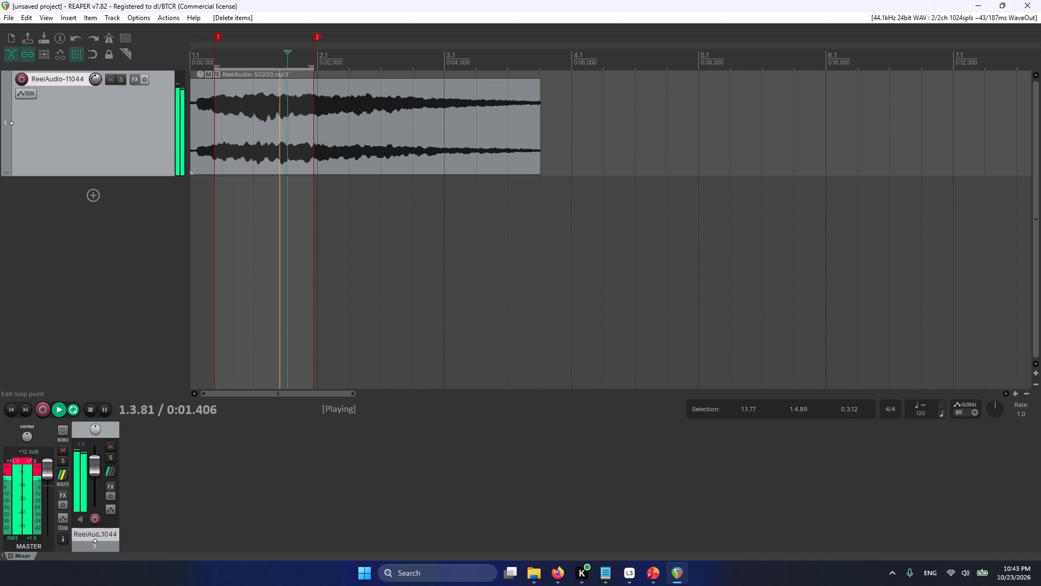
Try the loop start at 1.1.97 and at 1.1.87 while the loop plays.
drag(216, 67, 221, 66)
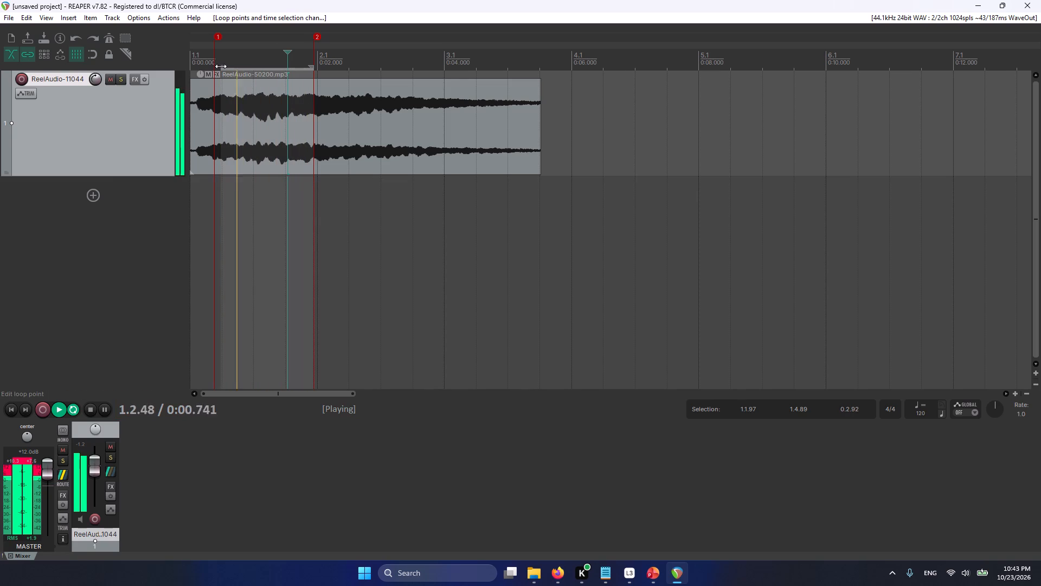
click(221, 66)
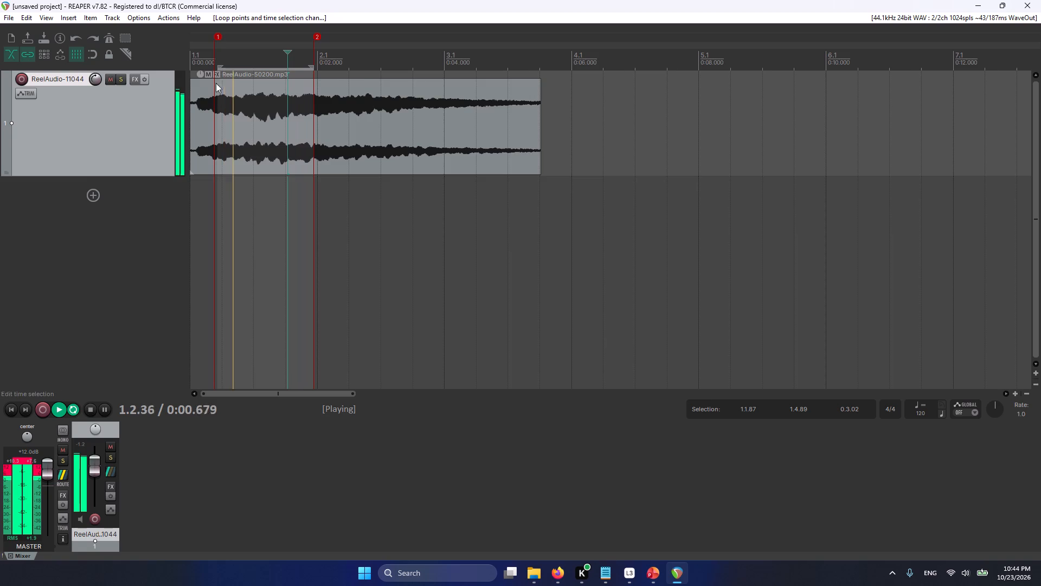
Move the loop start to 1.1.76, just before marker 1, and stop playback.
scroll(214, 91, up, 7)
scroll(451, 140, down, 1)
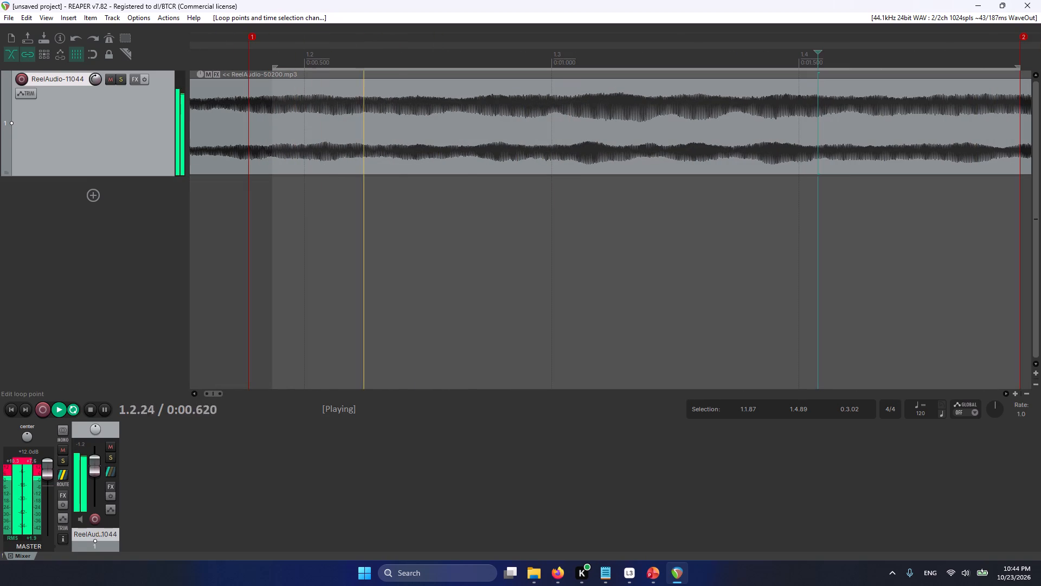
drag(275, 66, 245, 70)
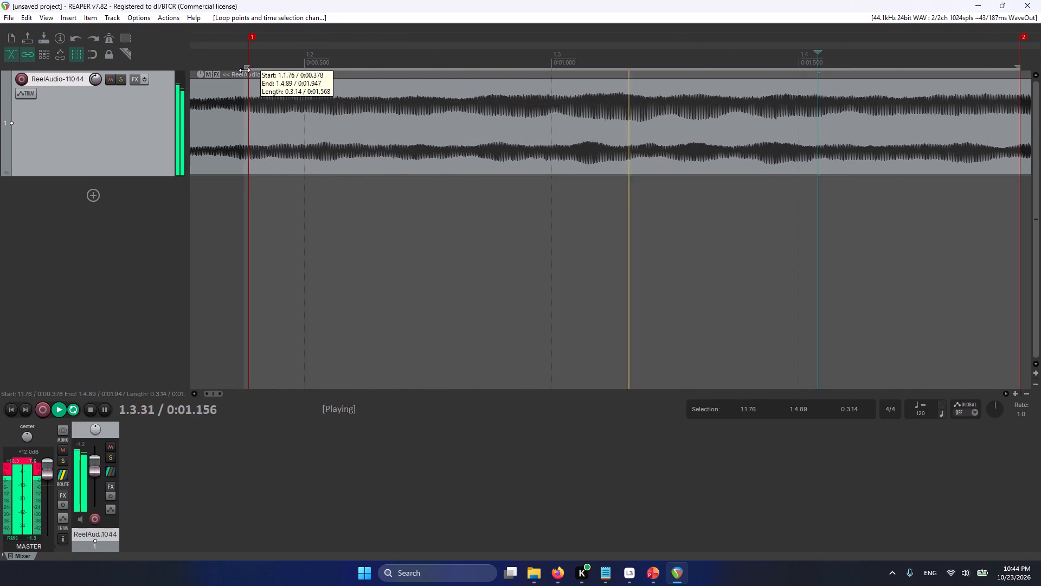
drag(245, 70, 245, 70)
key(space)
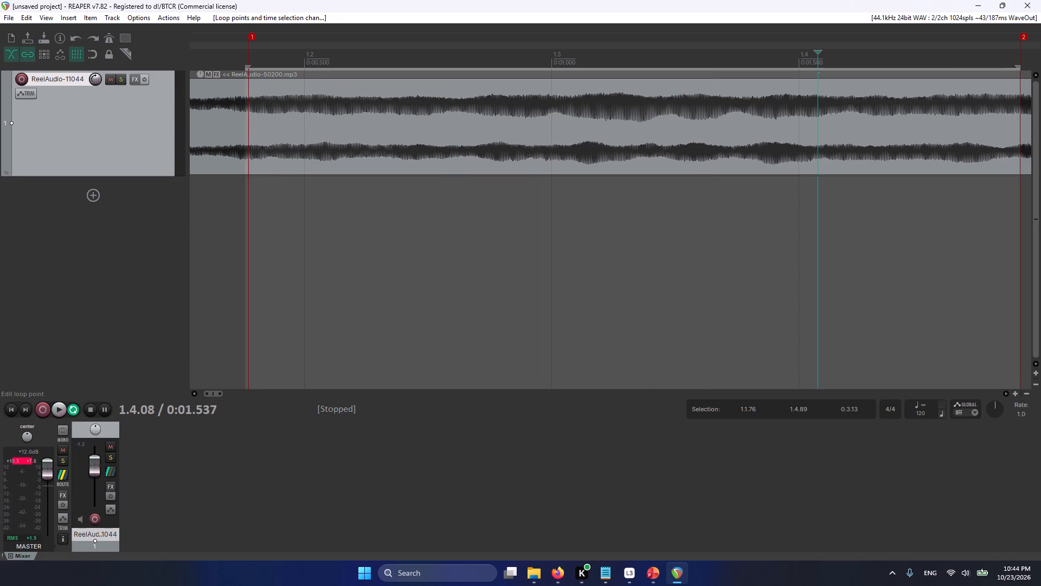
Open the Render to File settings and replace "alco" with "wag12" in the output file name.
click(3, 15)
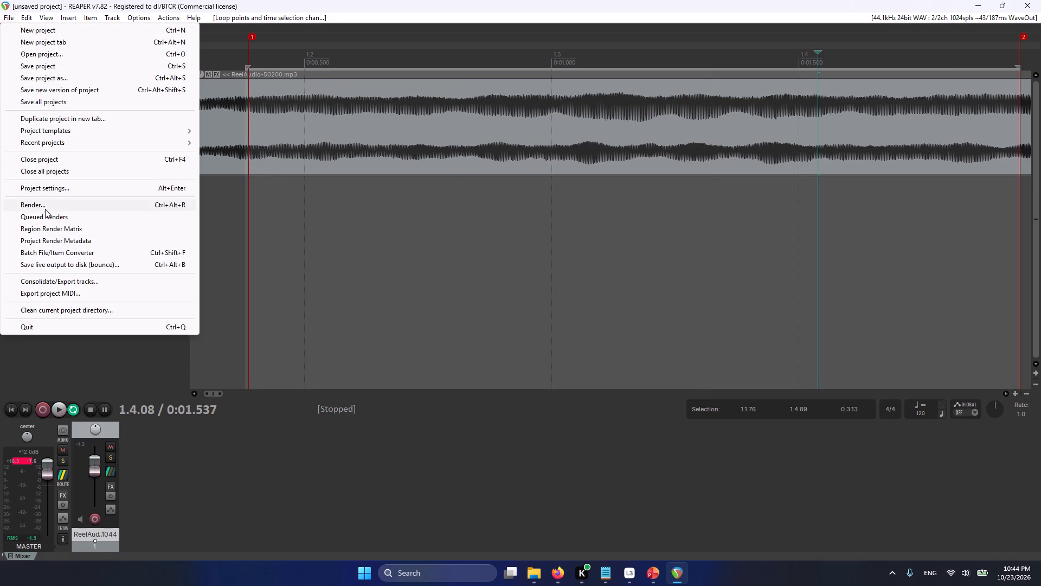
click(45, 209)
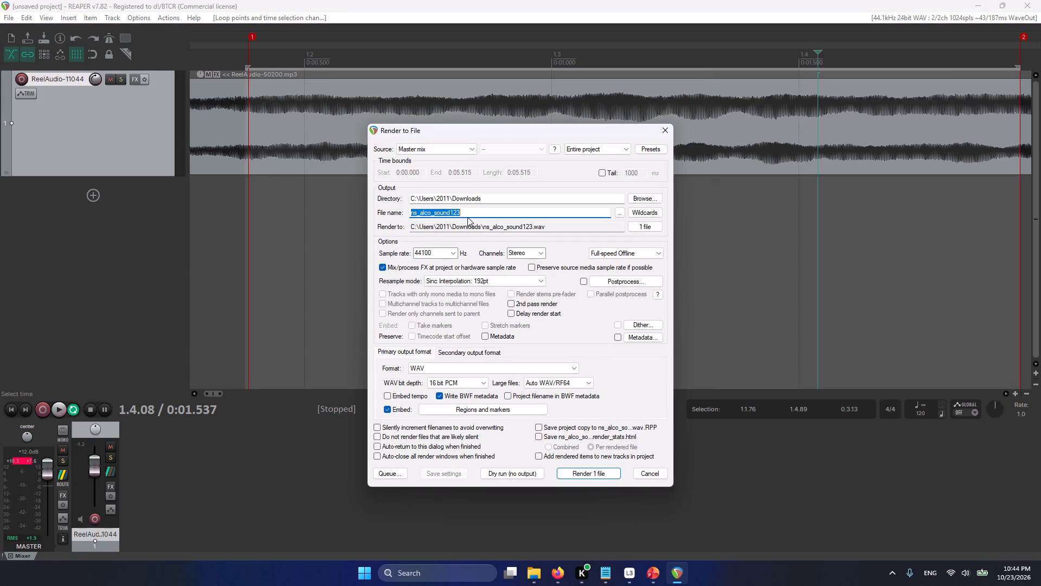
double_click(422, 212)
click(429, 212)
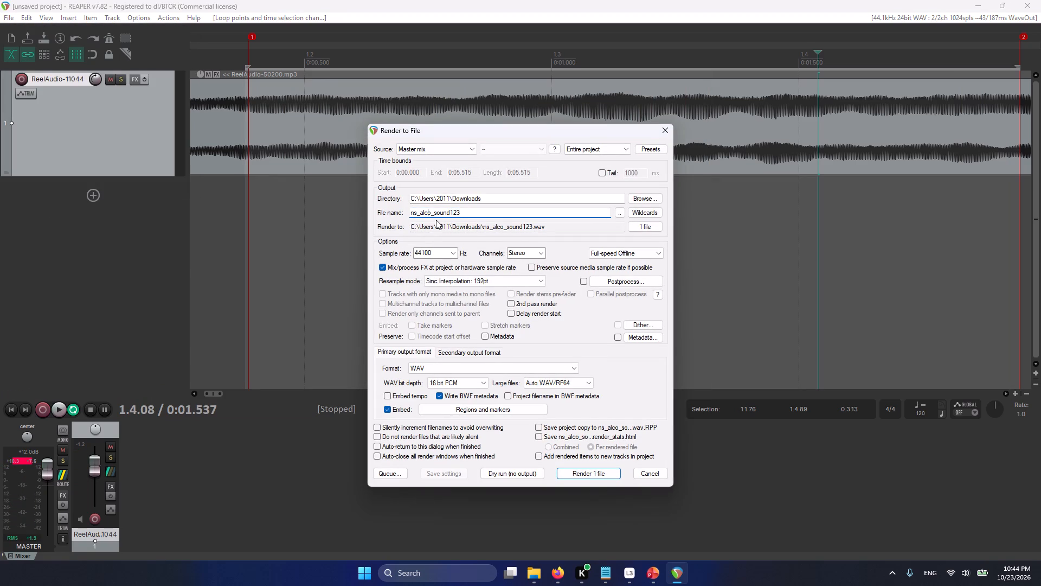
key(BackSpace)
key(Delete)
key(BackSpace)
key(BackSpace)
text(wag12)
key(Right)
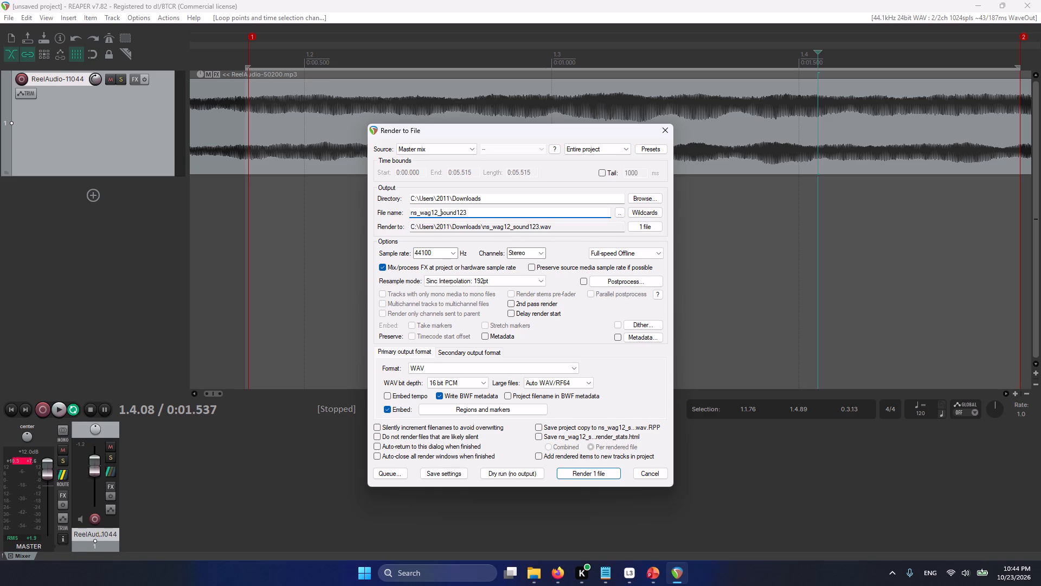
Change the number ending the file name to complete ns_wag12_sound1579, and render the entire project as a WAV file.
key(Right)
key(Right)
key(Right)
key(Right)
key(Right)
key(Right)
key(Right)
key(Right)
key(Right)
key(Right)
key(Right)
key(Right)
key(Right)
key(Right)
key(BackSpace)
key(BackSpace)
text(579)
click(609, 474)
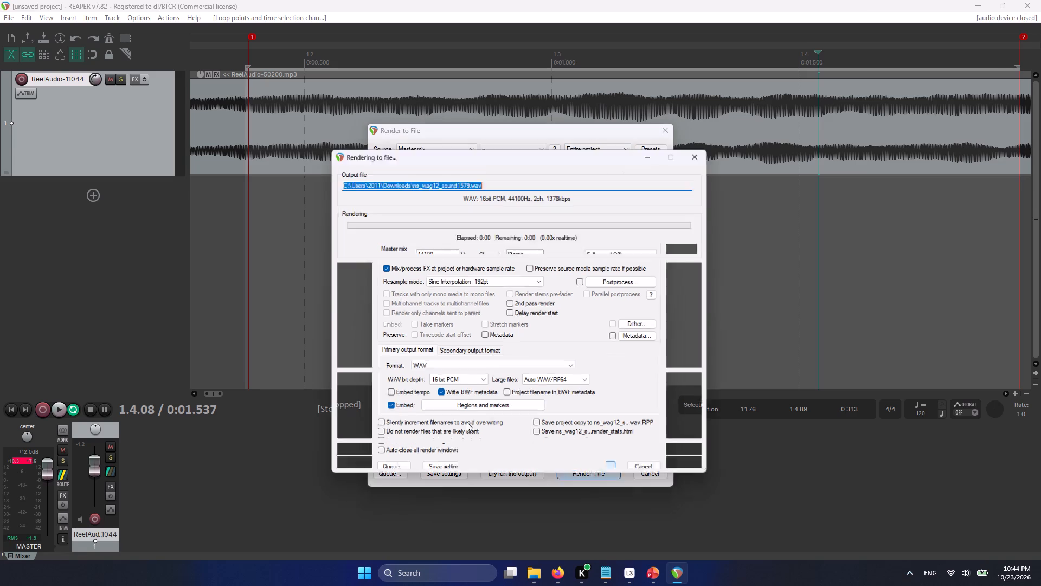
Close the finished render window and delete ReelAudio-50200.mp3 from the Downloads folder.
click(692, 470)
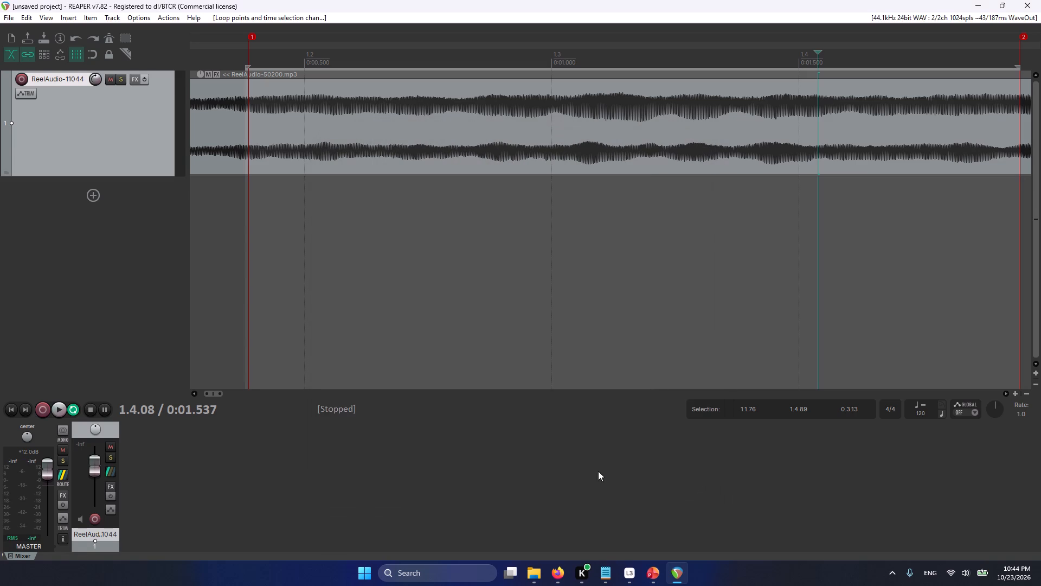
click(537, 569)
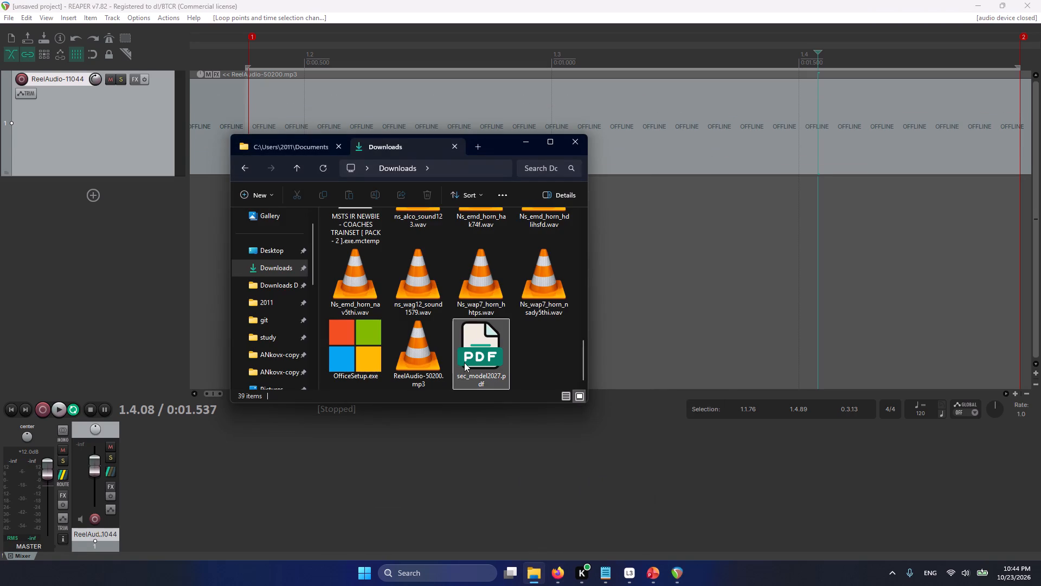
click(442, 366)
key(Delete)
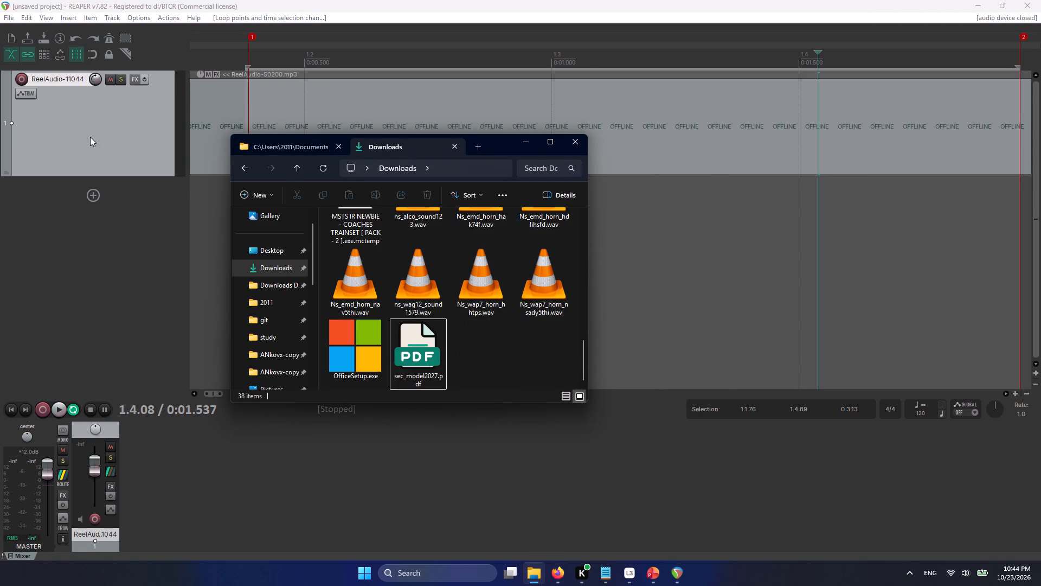
Remove the ReelAudio-11044 track from the REAPER project.
click(84, 122)
key(Delete)
click(494, 316)
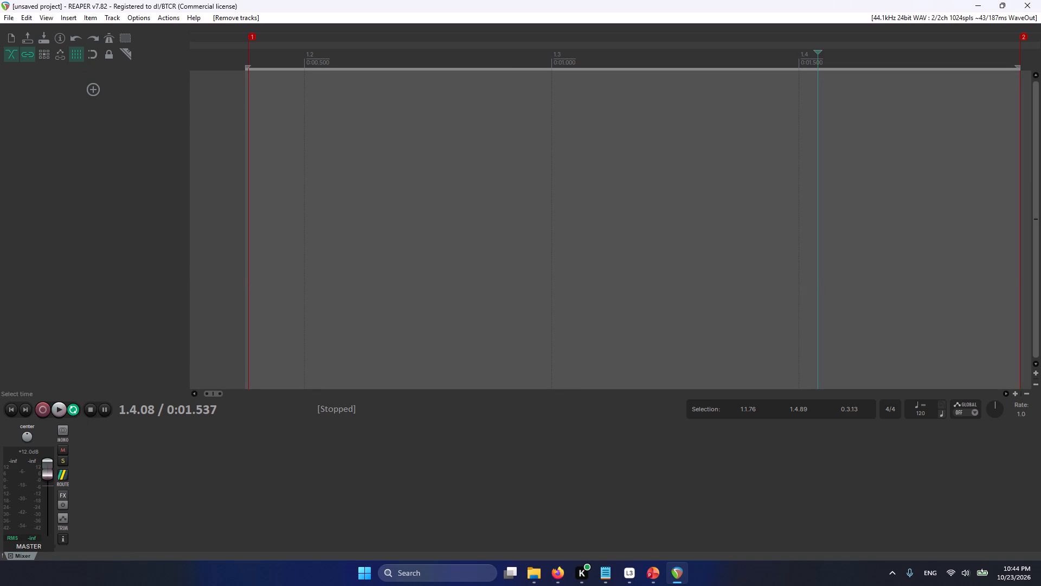
Switch to Firefox and reset the Instagram Audio Downloader for another link.
key(alt+Tab)
key(alt+Tab)
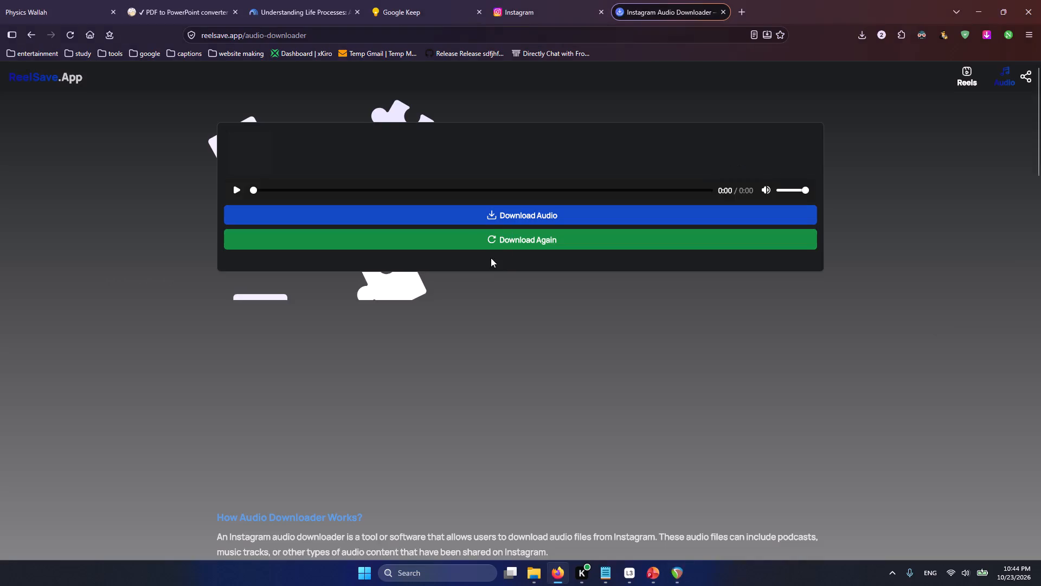
click(496, 247)
Open the first unchecked reel link (DbUwZkTpXKq) from the "Horn so" note, tick it off and close the previous reel's page.
click(504, 0)
click(457, 0)
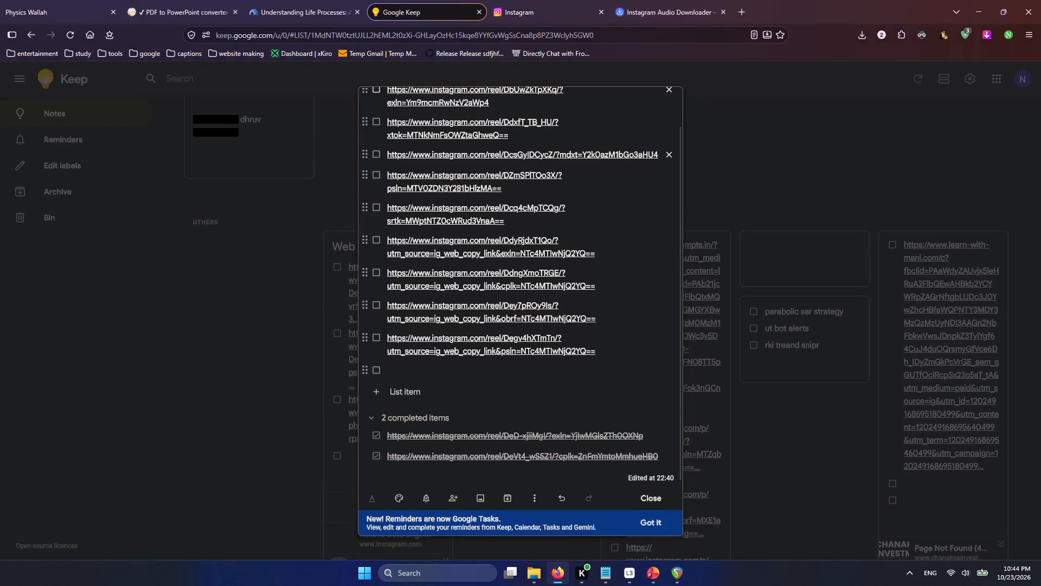
scroll(433, 202, up, 5)
click(453, 121)
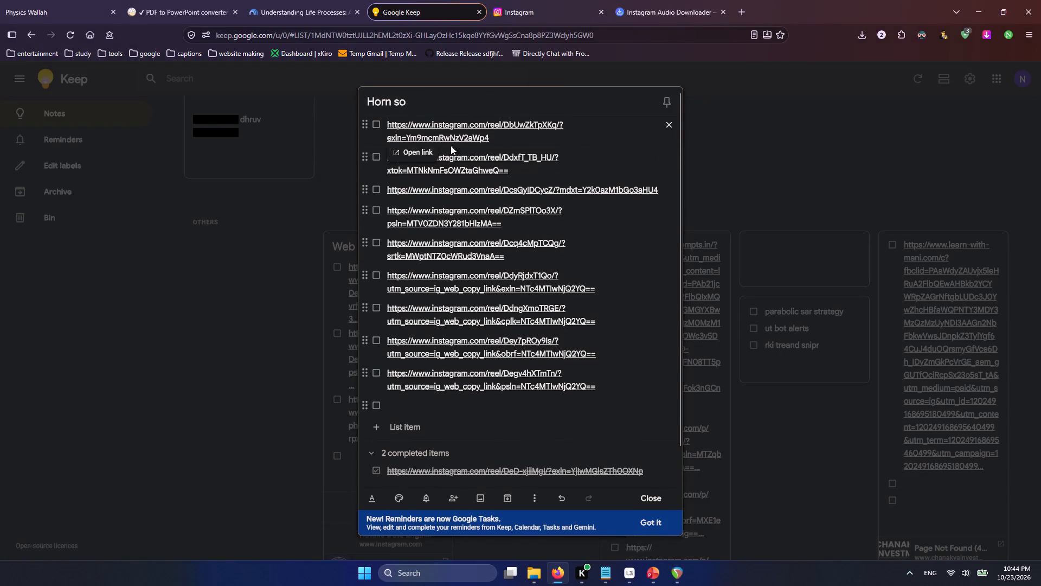
click(416, 152)
click(415, 0)
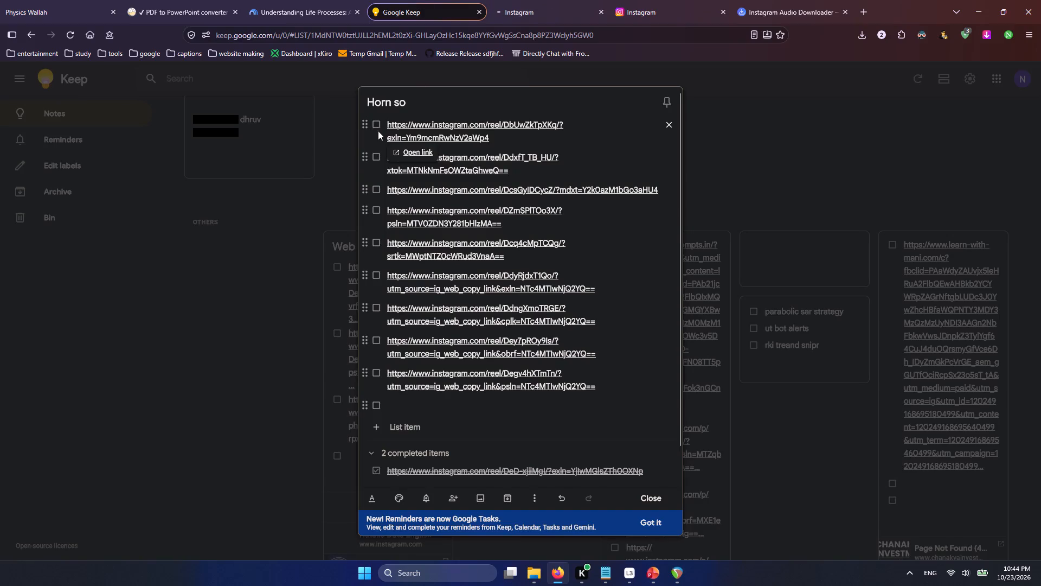
click(379, 125)
click(556, 0)
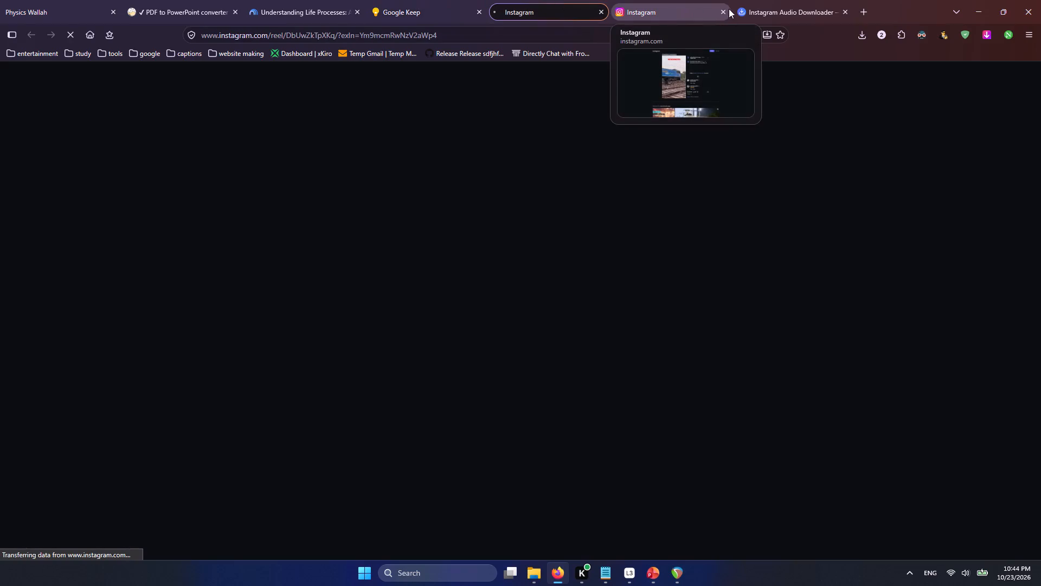
click(719, 11)
Listen to the reel with sound on, reloading the page to replay it from the start.
click(649, 208)
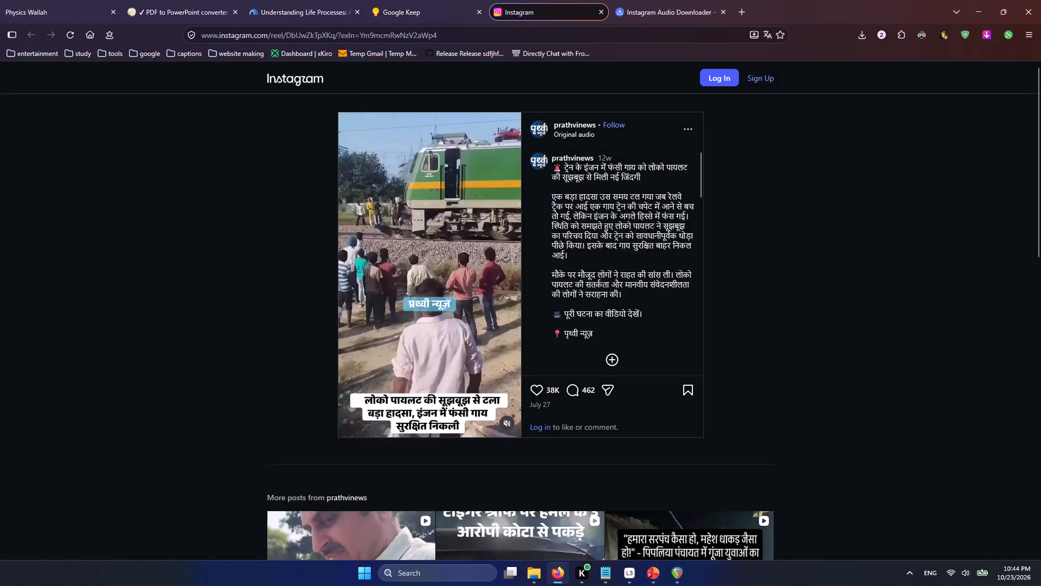
click(509, 424)
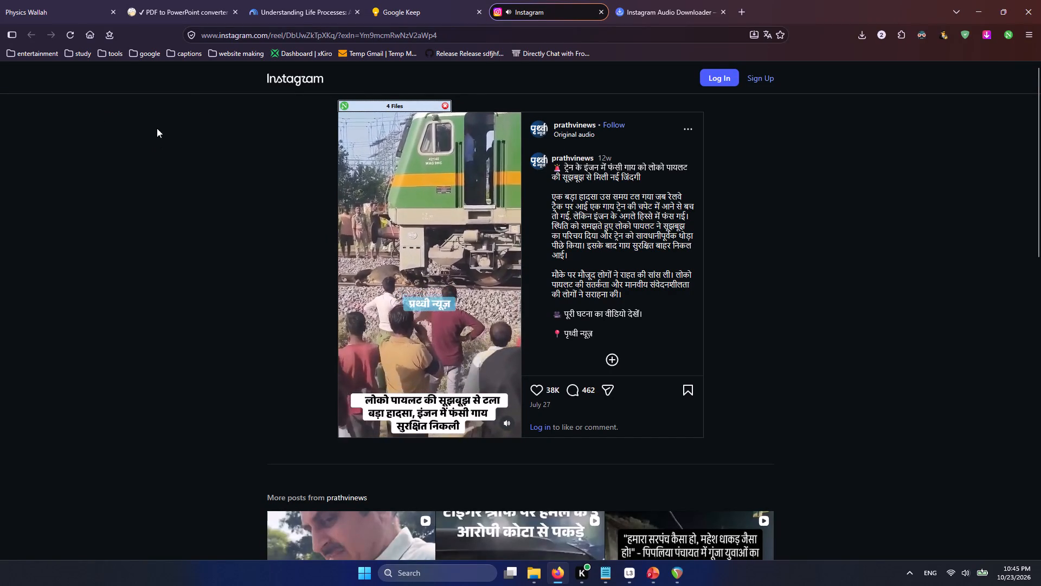
click(60, 34)
click(68, 34)
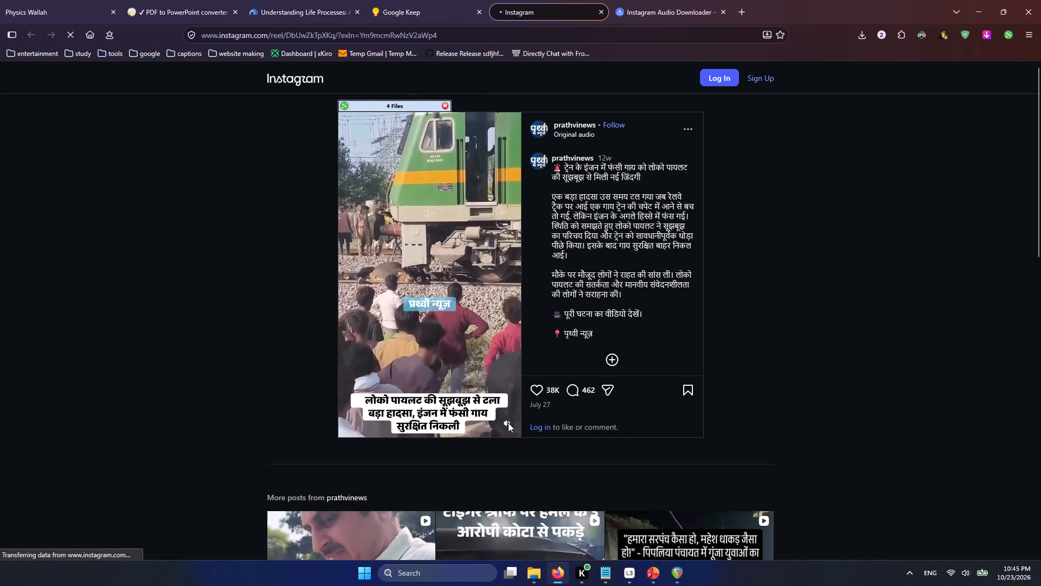
click(652, 208)
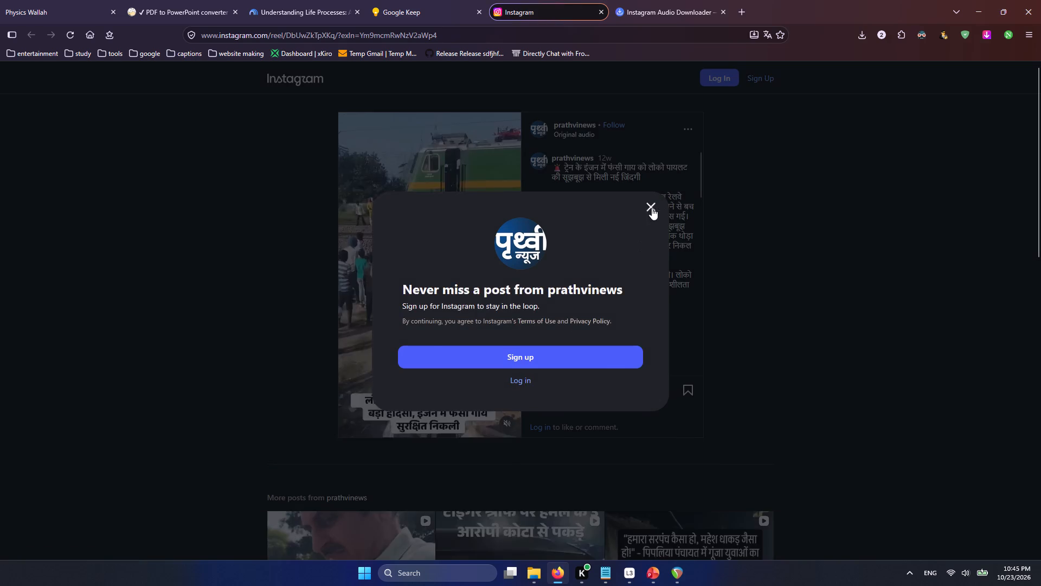
click(506, 423)
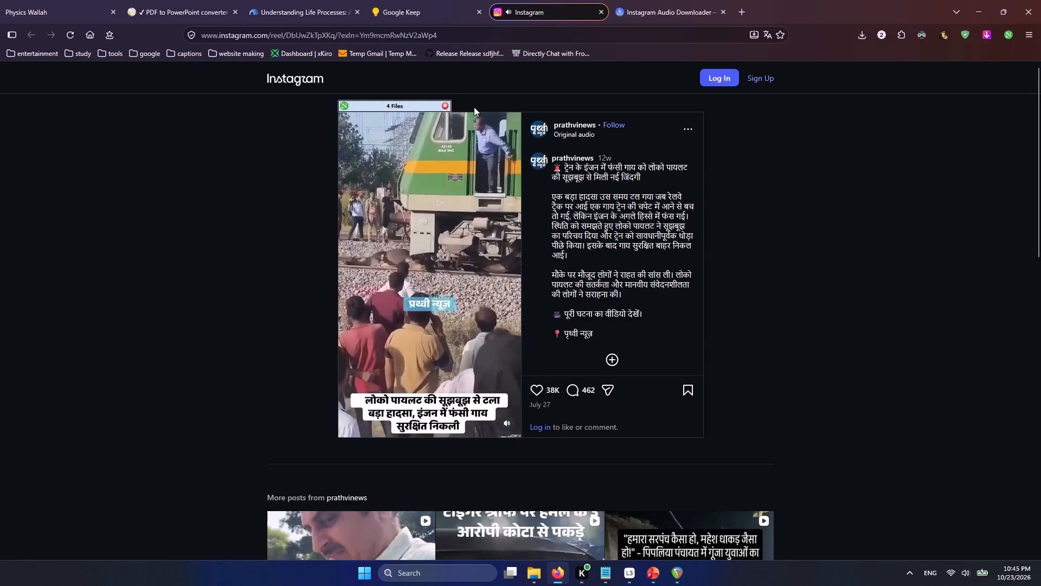
Copy the reel's URL and submit it to the Instagram Audio Downloader for conversion.
click(443, 37)
key(ctrl+c)
click(706, 0)
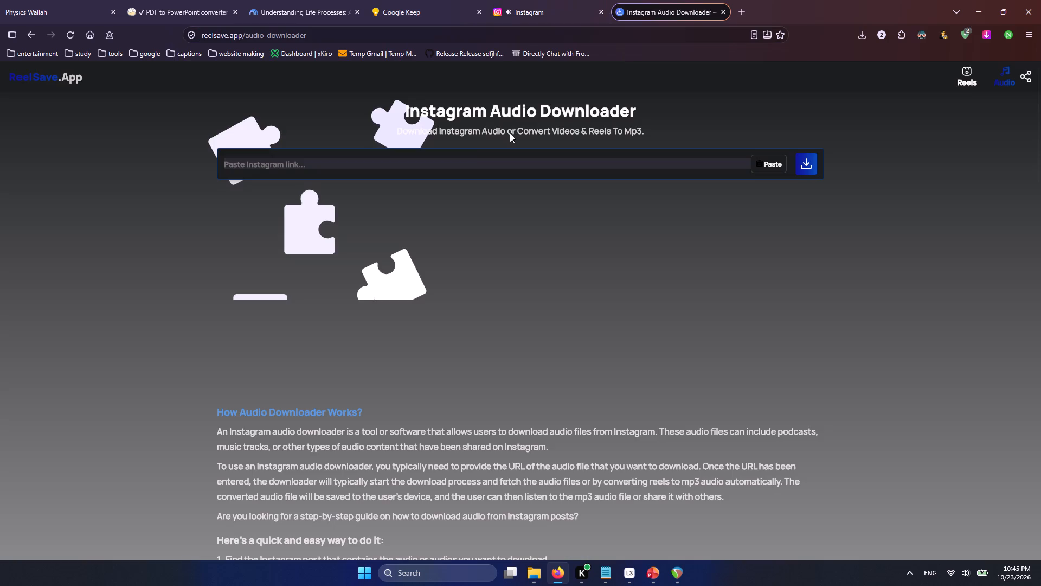
click(457, 168)
key(ctrl+v)
click(804, 160)
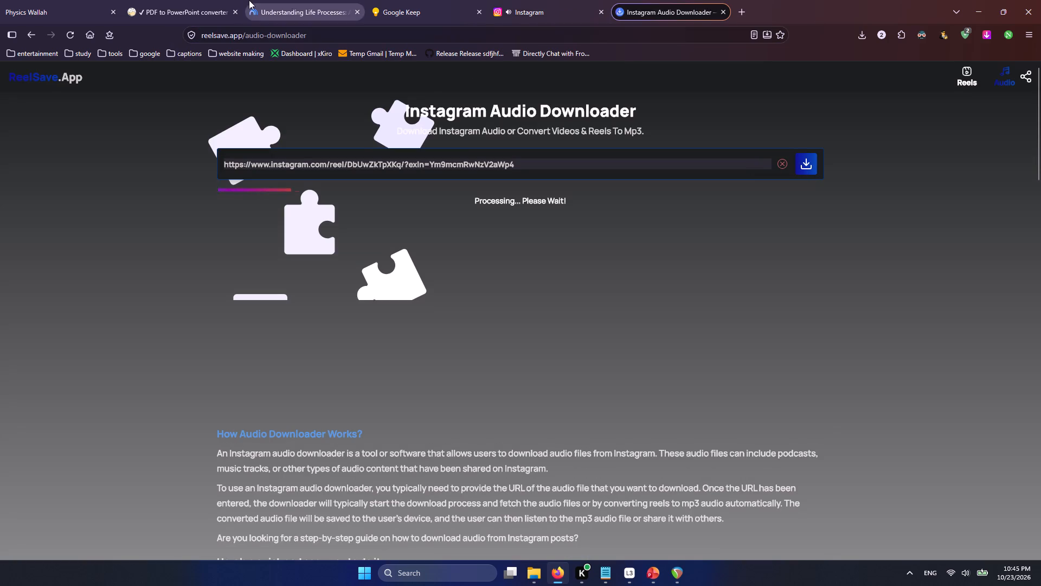
Open the next reel link (DdxfT_TB_HU) from the "Horn so" note, tick it off and close the previous reel's page.
click(410, 0)
click(428, 129)
click(423, 146)
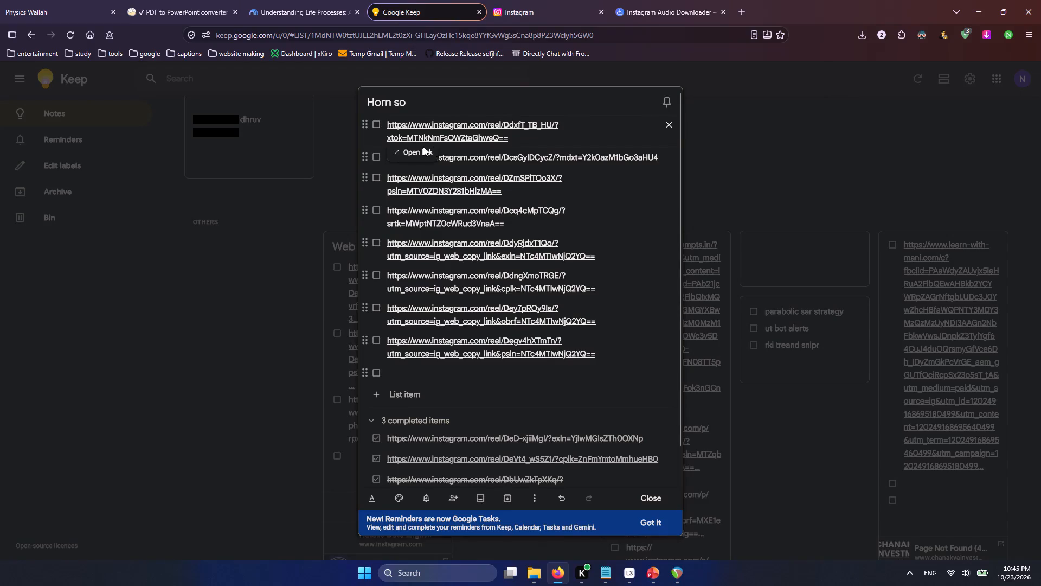
click(423, 151)
click(390, 0)
click(377, 124)
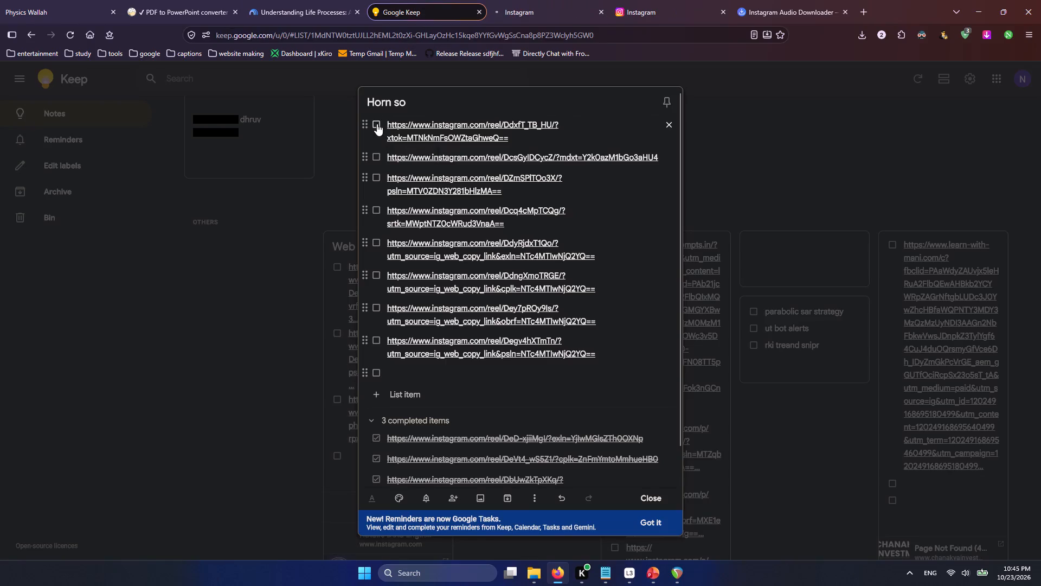
click(725, 15)
Download the converted audio of the green locomotive reel as an MP3, dismissing the sign-up prompt on the next reel meanwhile.
click(649, 0)
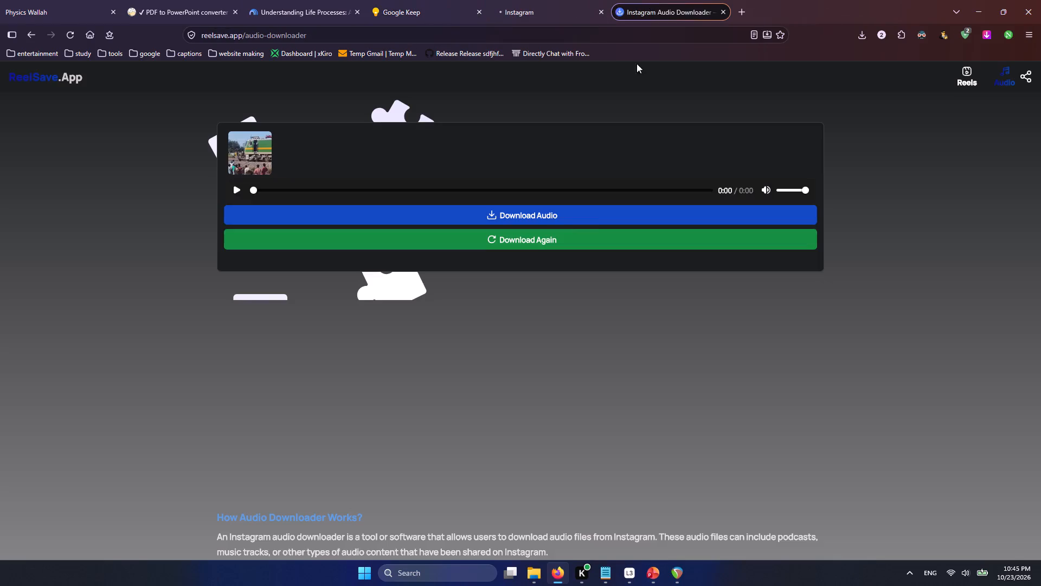
click(550, 0)
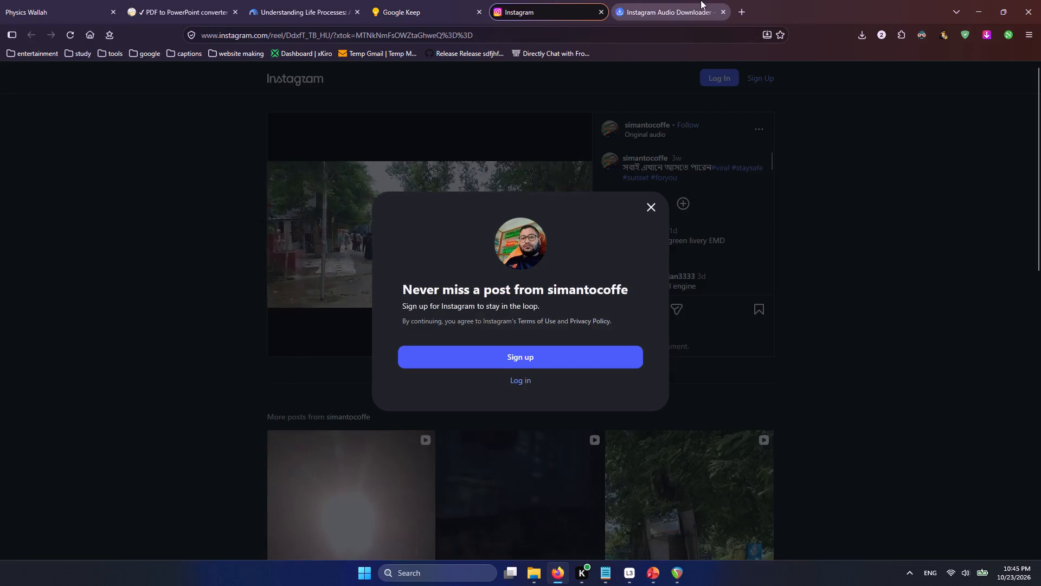
click(701, 0)
click(581, 209)
click(540, 0)
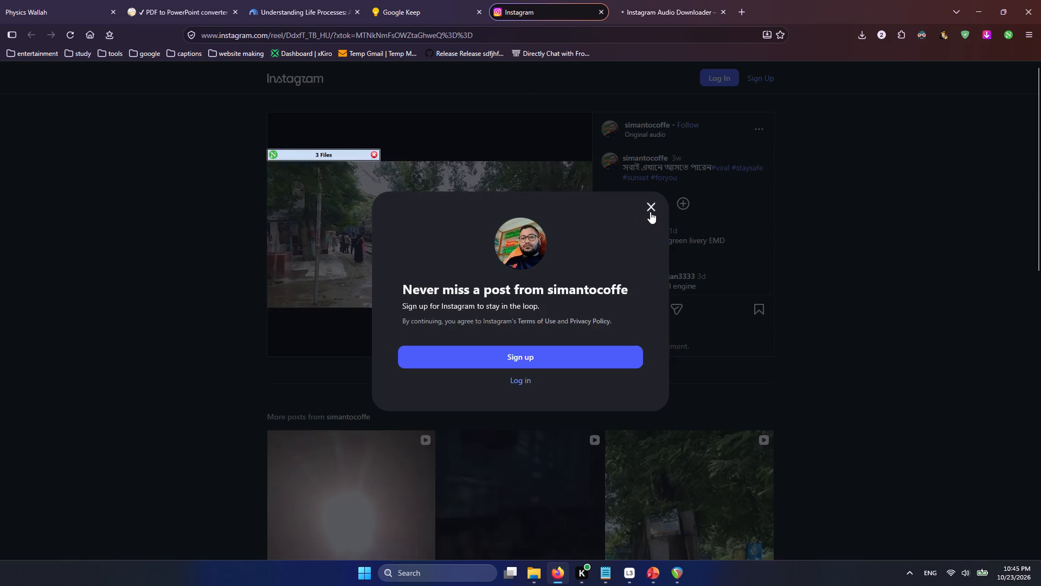
click(653, 209)
click(317, 272)
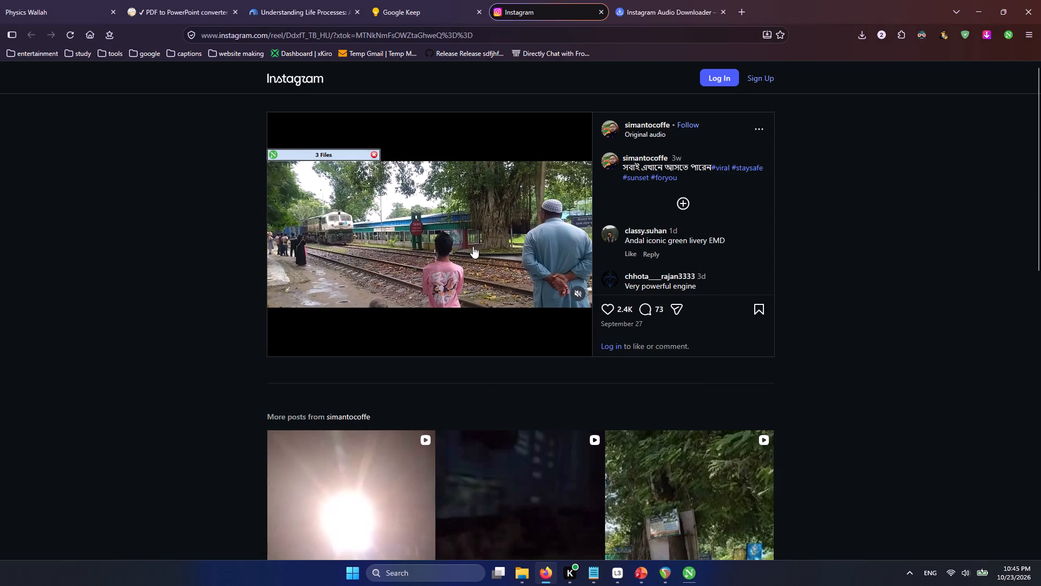
Open the download's folder and bring ReelAudio-86540.mp3 into the empty REAPER project near the start of the visible timeline.
click(628, 0)
click(420, 243)
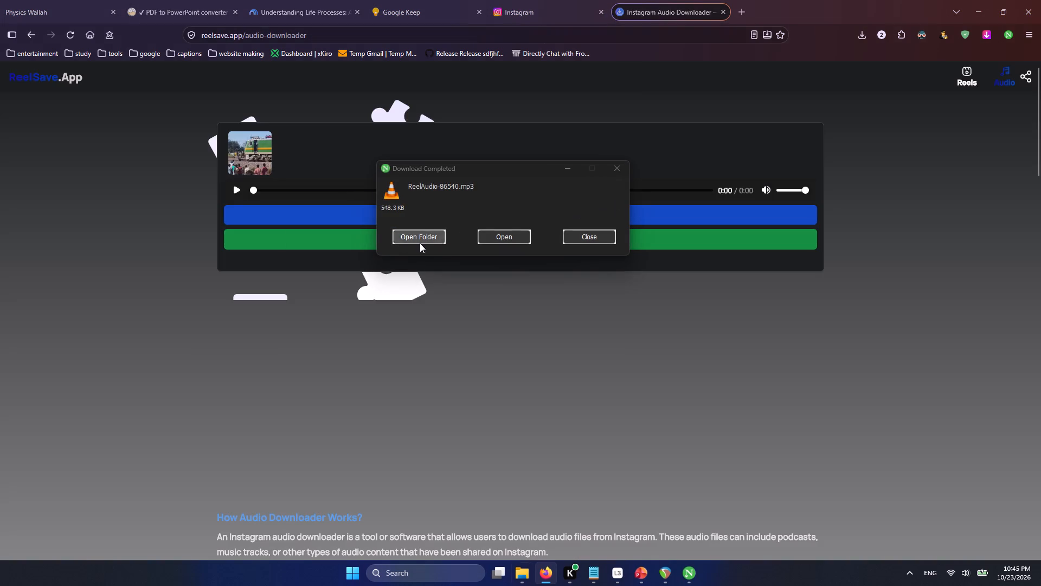
drag(457, 393, 644, 544)
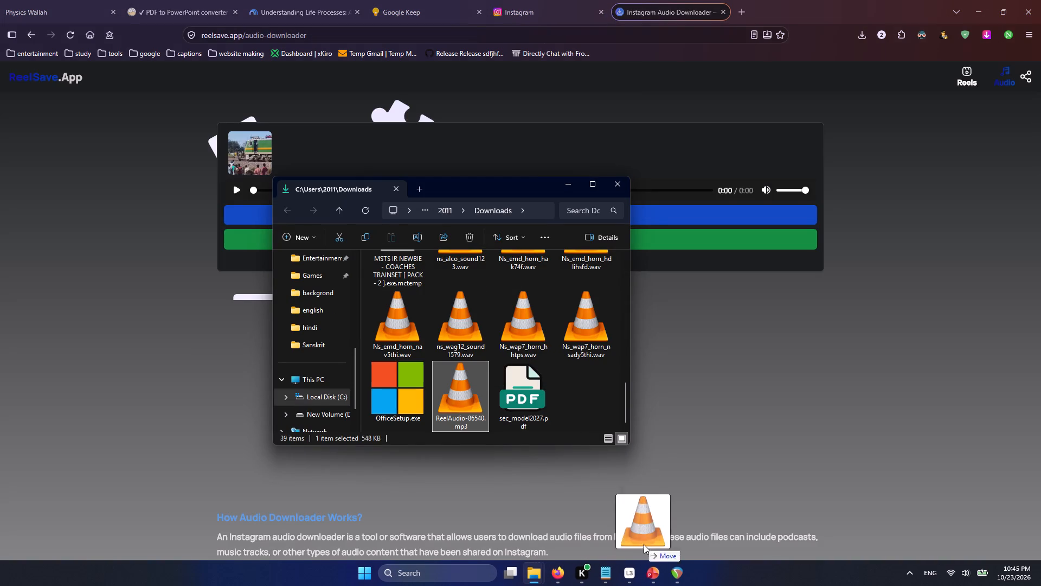
drag(644, 544, 192, 82)
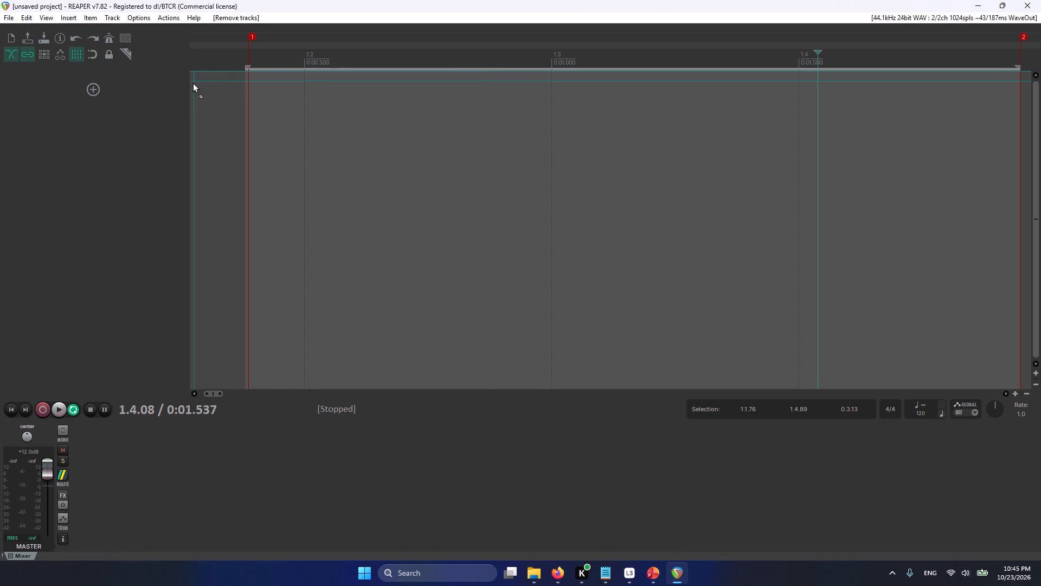
Insert ReelAudio-86540.mp3 on a new track near the project start and briefly play it.
drag(192, 82, 190, 81)
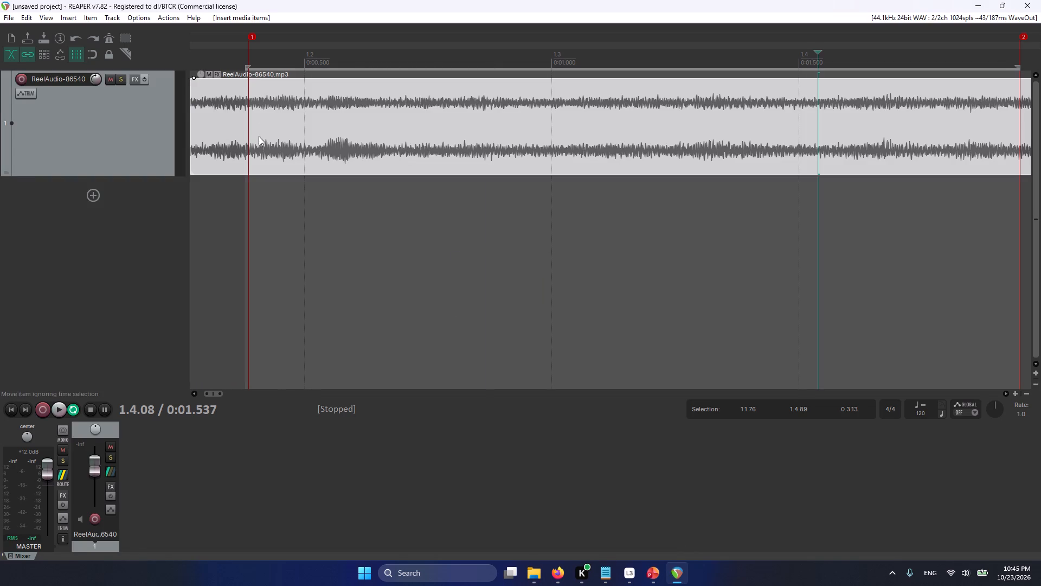
key(space)
key(space)
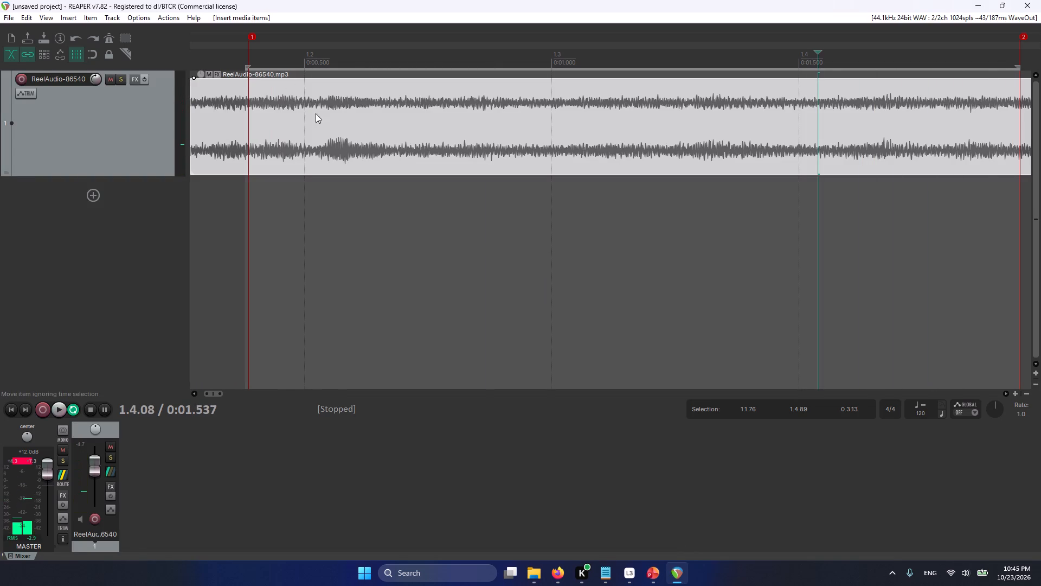
Set the master track volume to 0 dB.
right_click(49, 474)
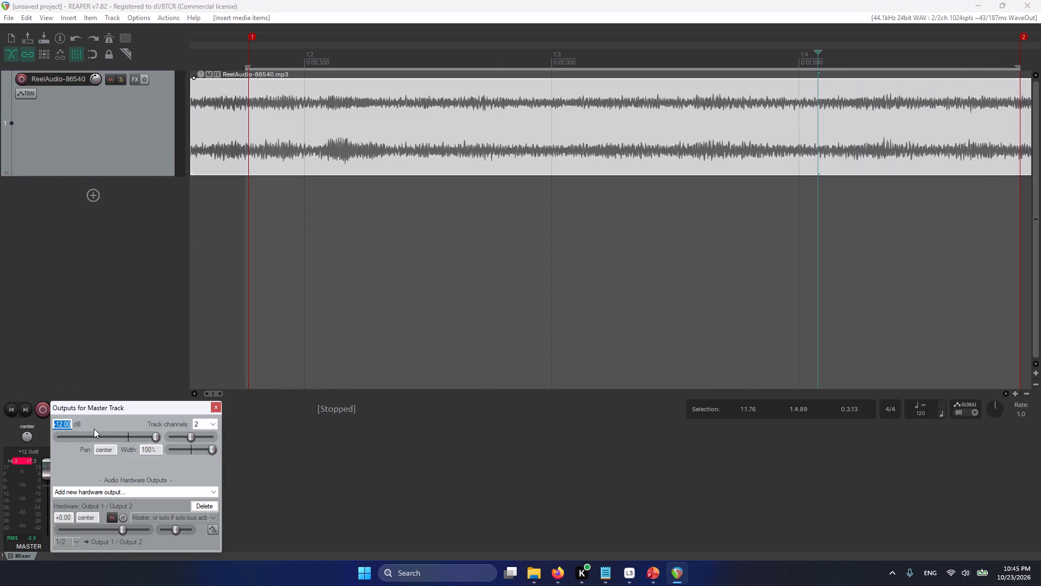
key(0)
key(Return)
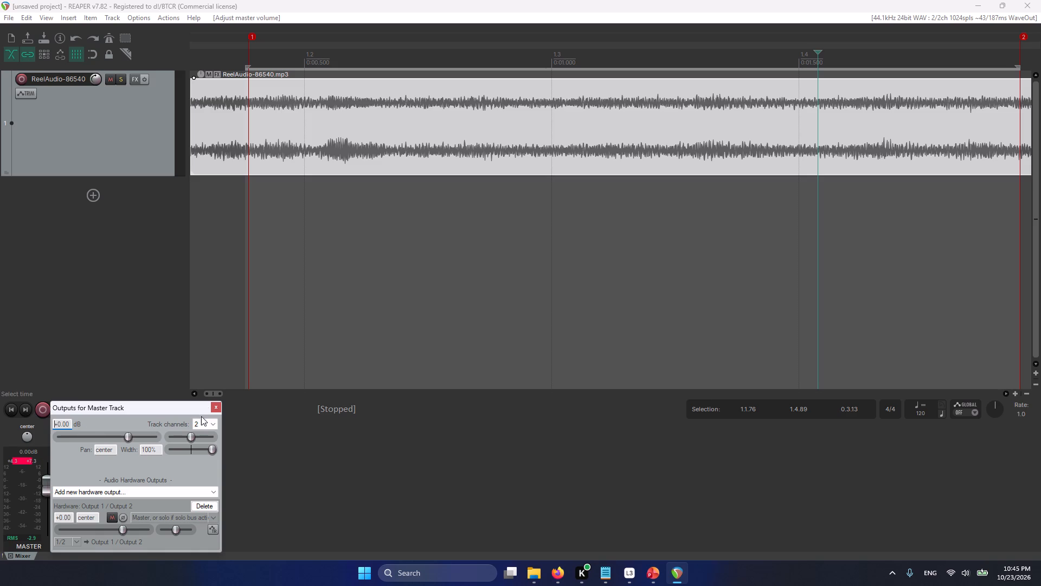
click(215, 406)
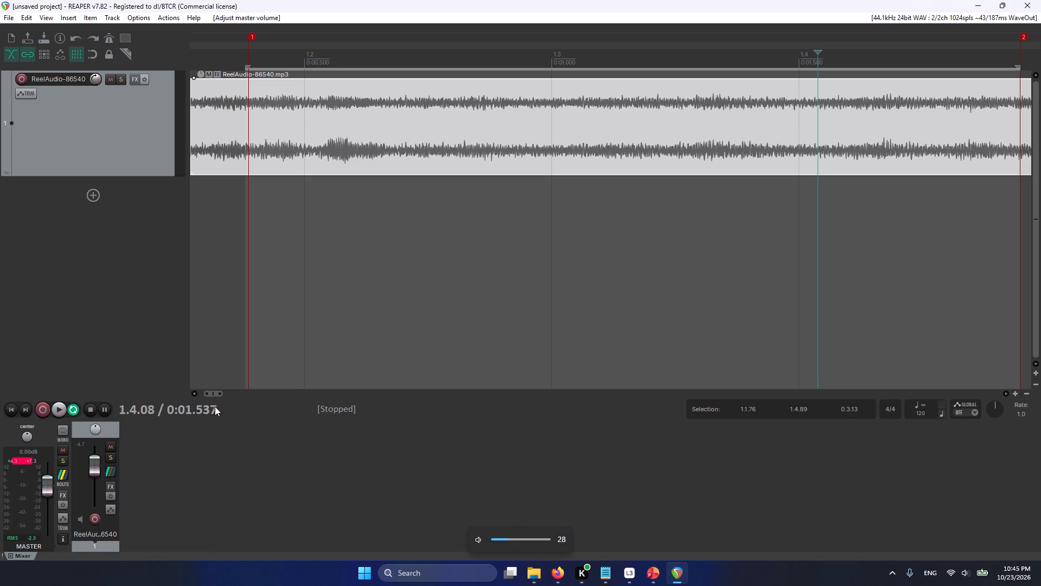
Audition the looped opening of the new audio and delete marker 2.
scroll(288, 266, down, 2)
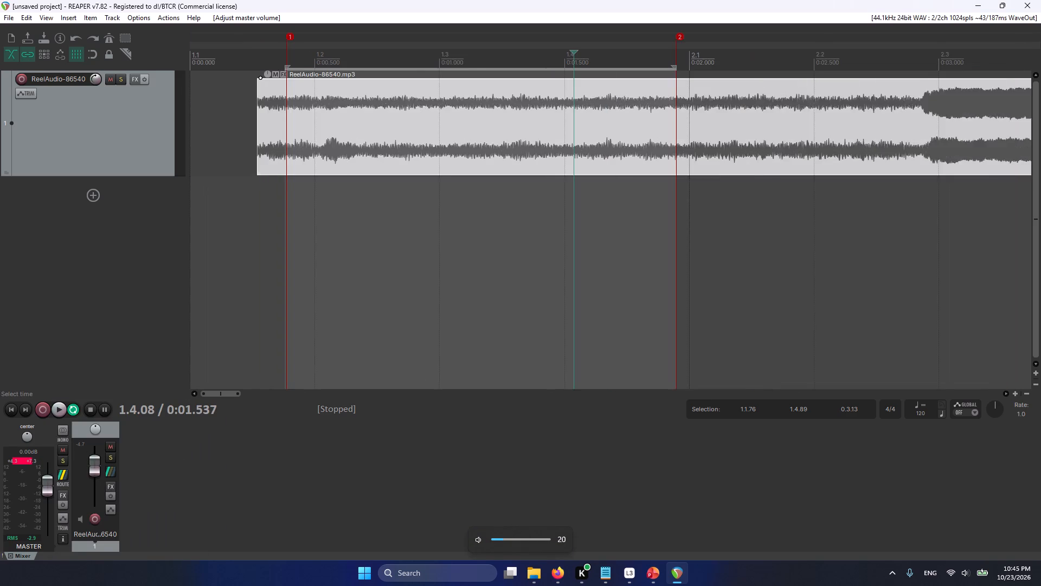
scroll(288, 266, down, 2)
key(space)
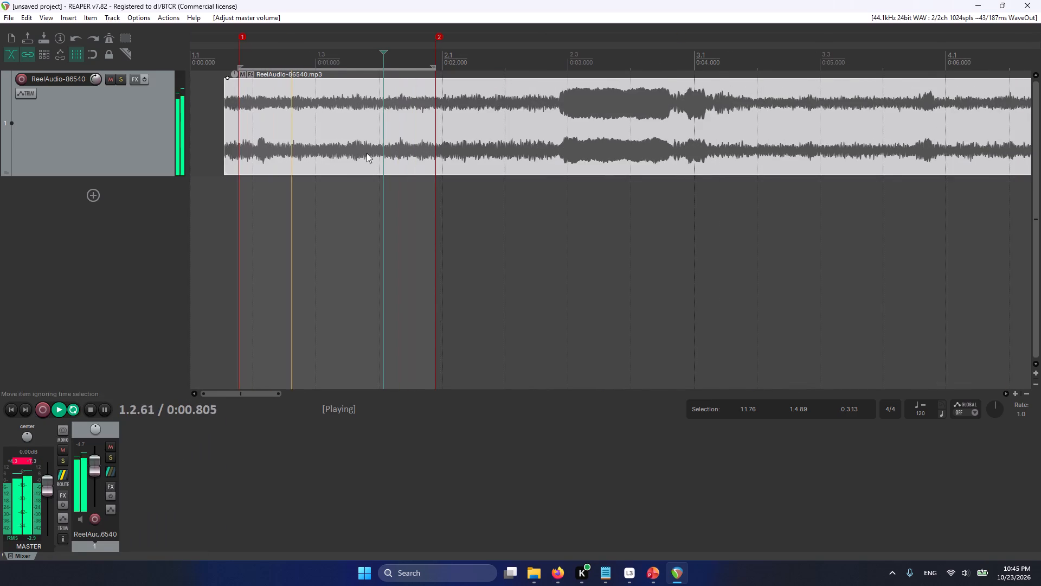
key(space)
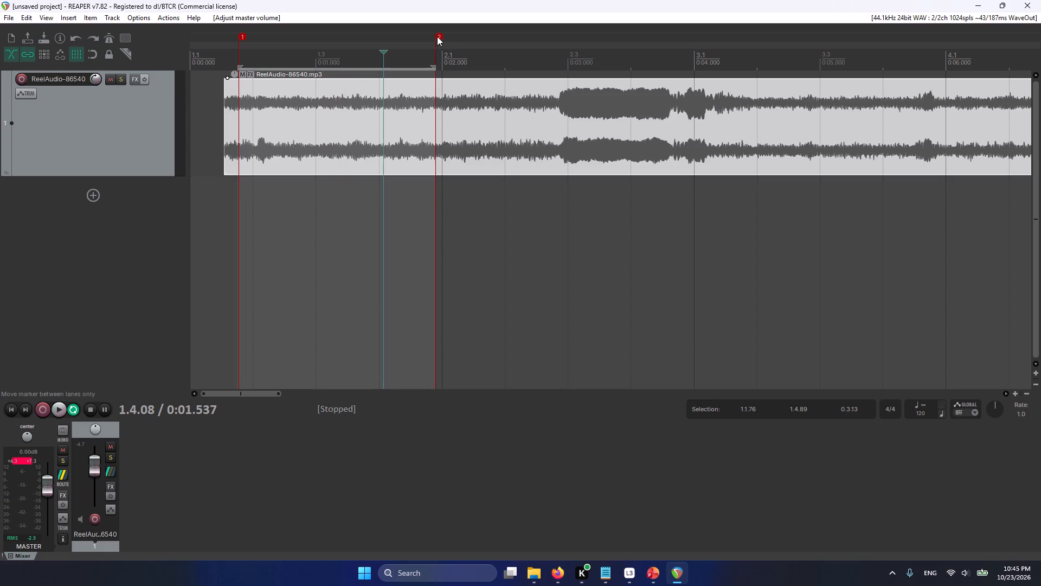
alt+click(437, 36)
alt+click(246, 35)
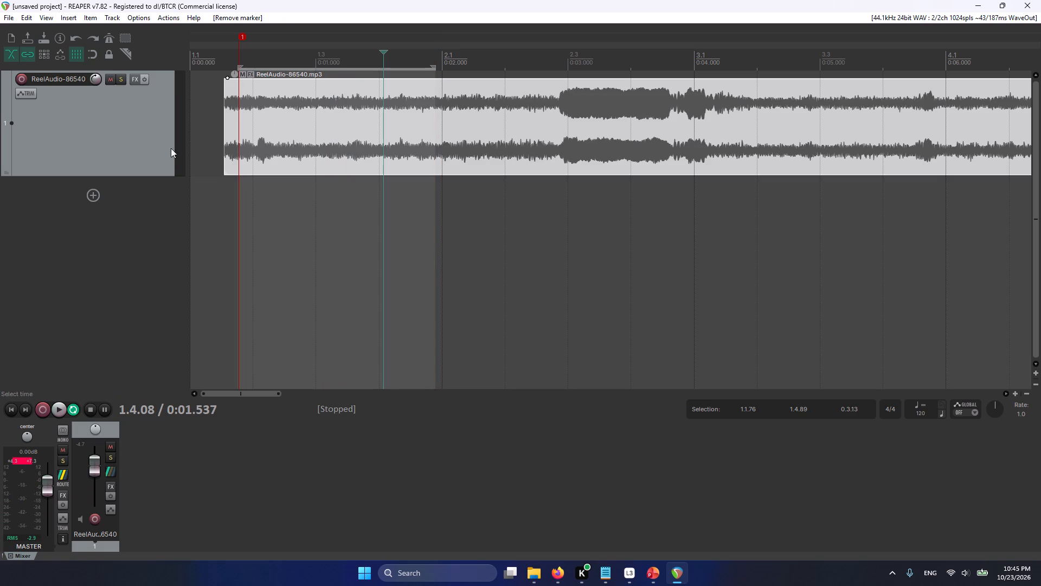
Turn repeat off and play the audio on through the loud section.
text(r)
key(space)
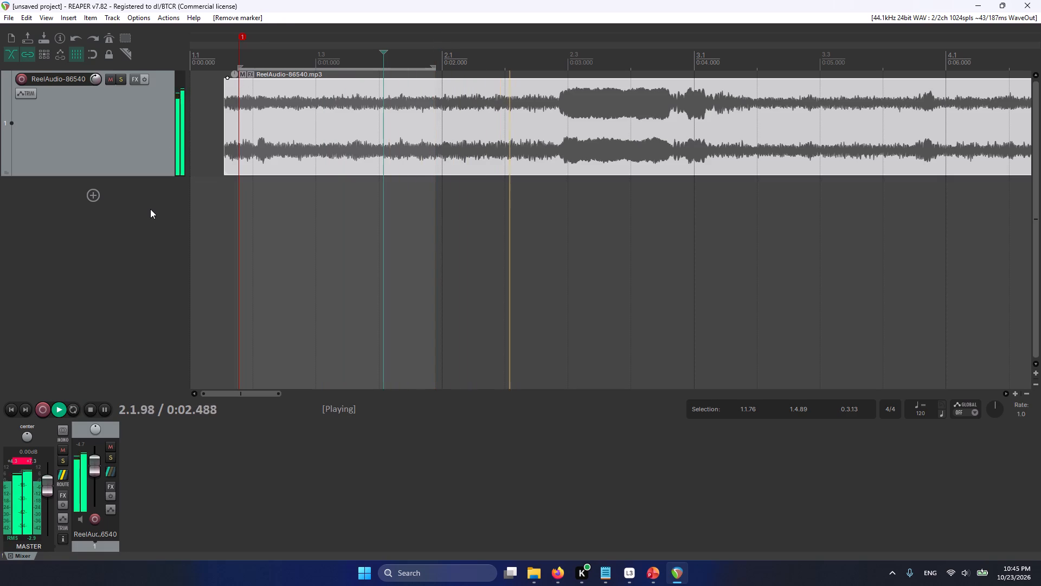
key(Return)
key(Return)
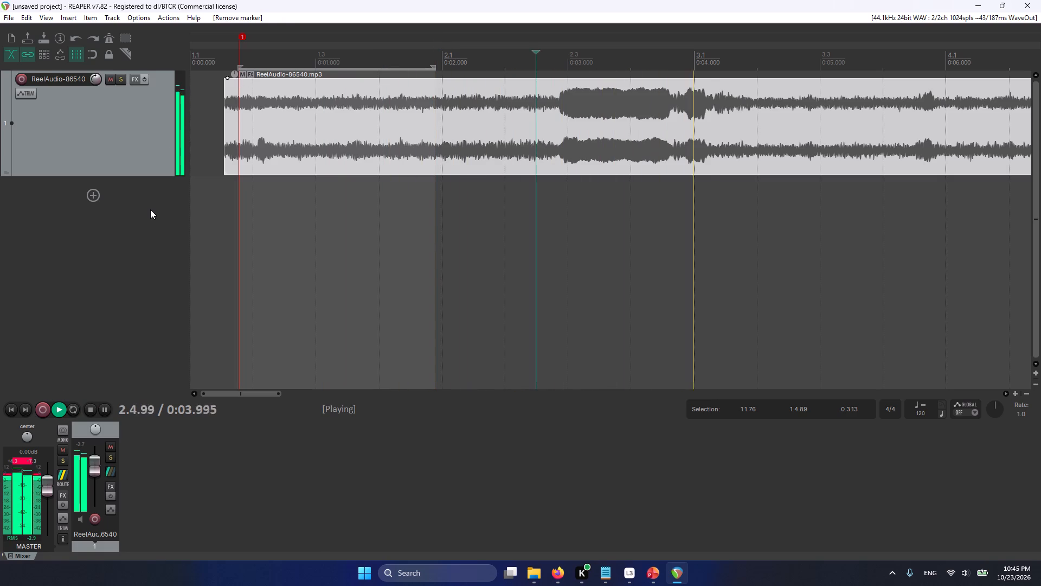
key(Return)
Split the item at 2.2.61, just before the loud section, and delete the part before the cut.
click(560, 62)
key(Return)
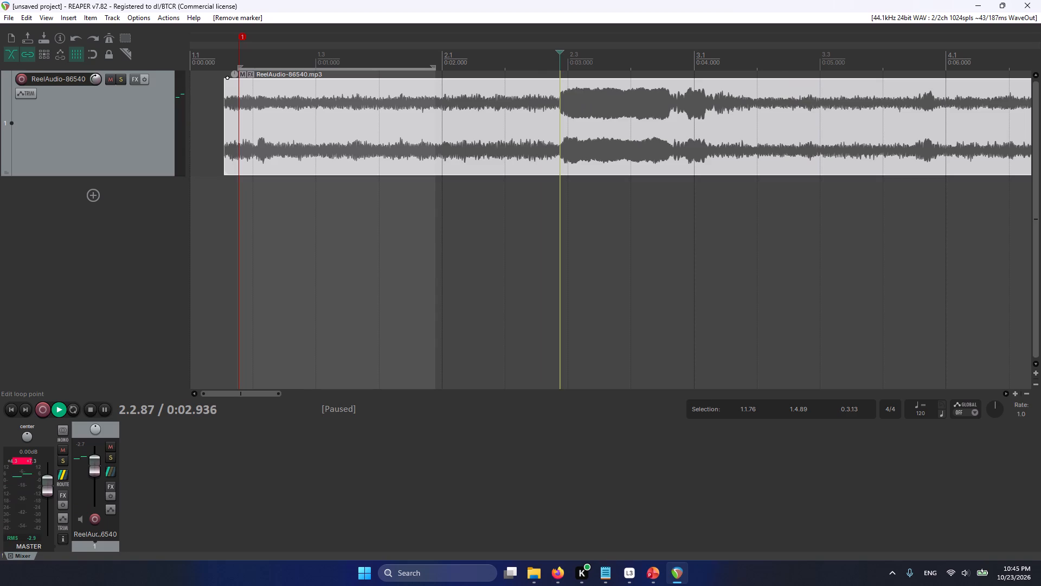
key(Return)
click(556, 60)
key(Return)
click(543, 60)
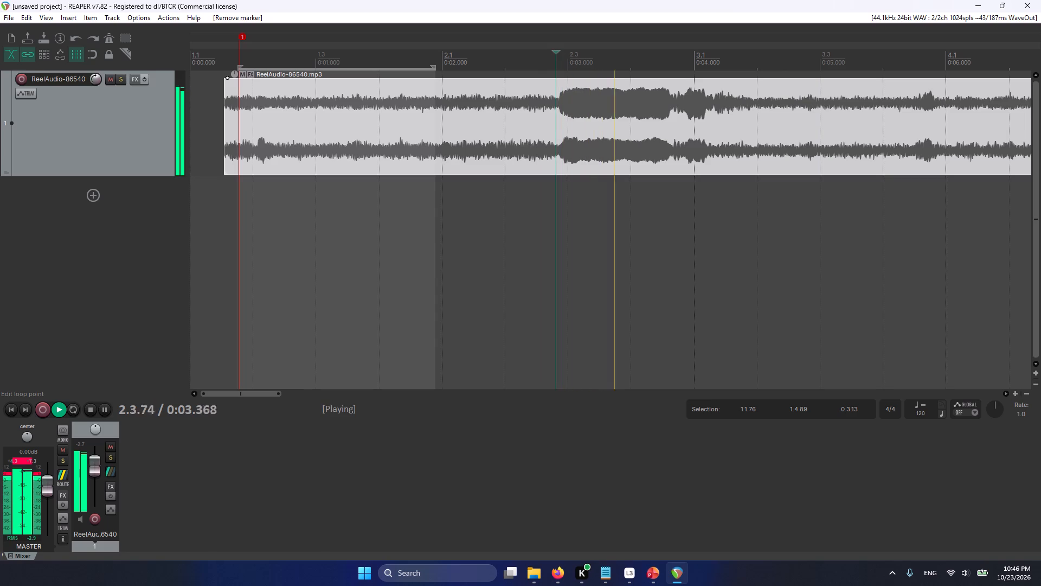
click(547, 60)
double_click(545, 60)
key(Return)
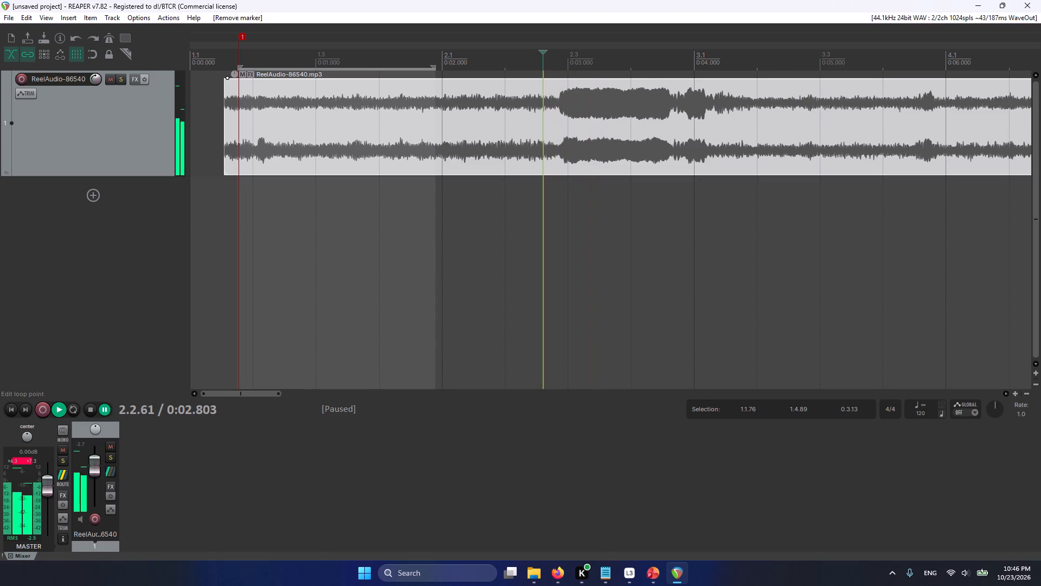
key(s)
click(513, 119)
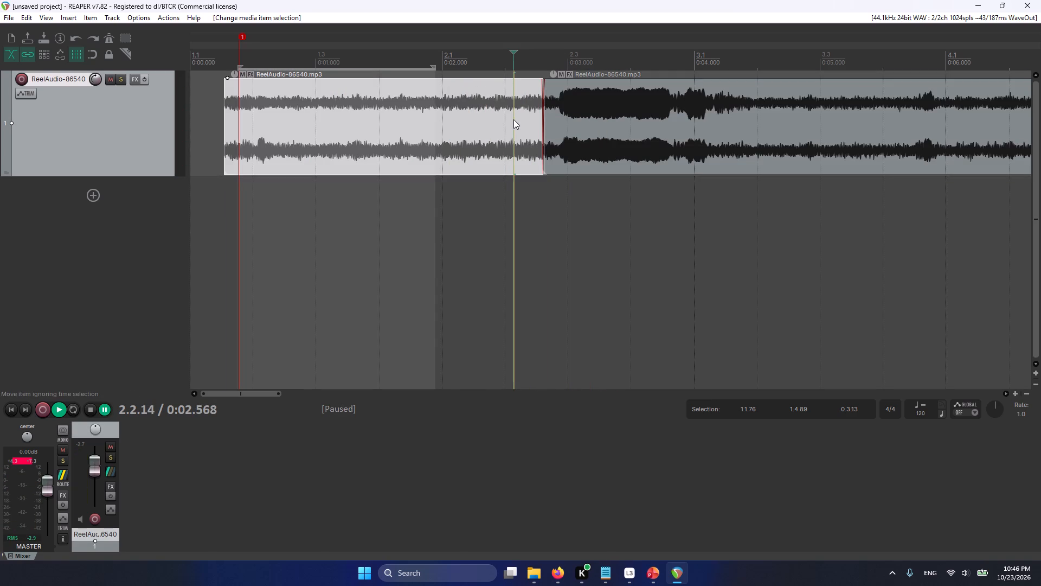
key(Delete)
Move the remaining audio item to the very start of the project.
drag(646, 135, 215, 131)
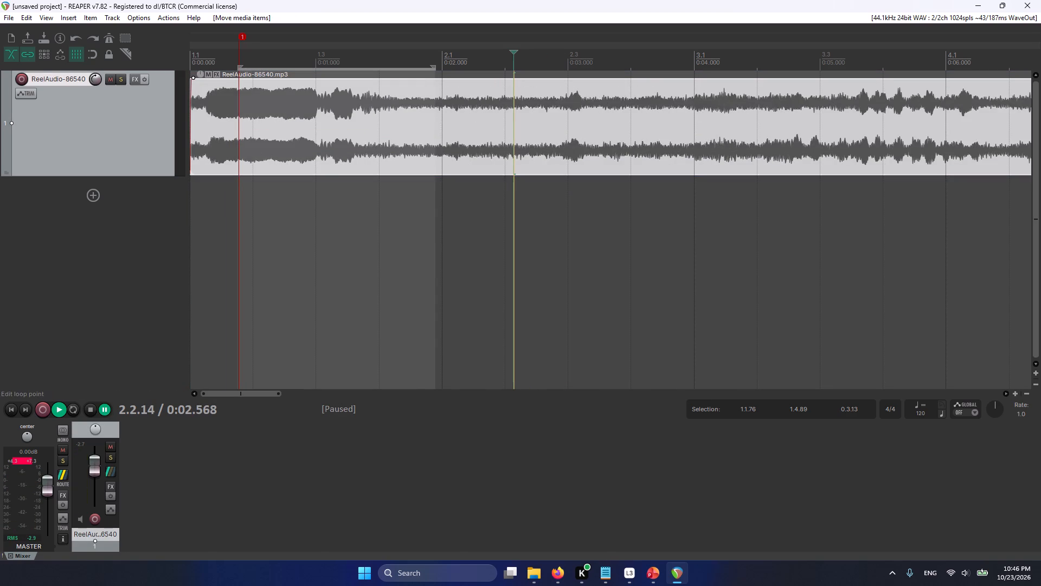
click(196, 50)
Delete marker 1 and extend the loop start back to 1.1.00.
alt+click(241, 37)
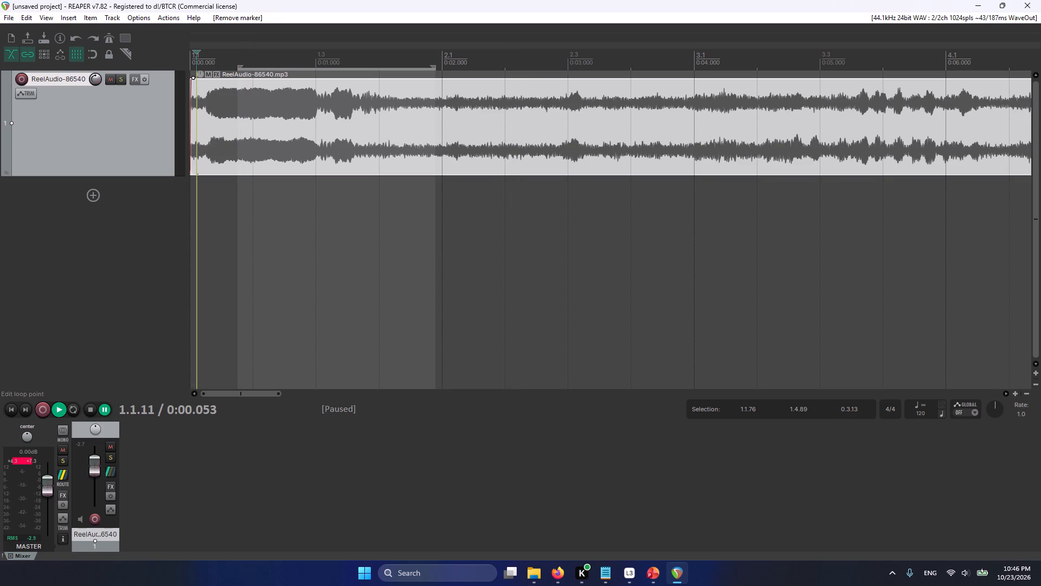
drag(237, 67, 0, 67)
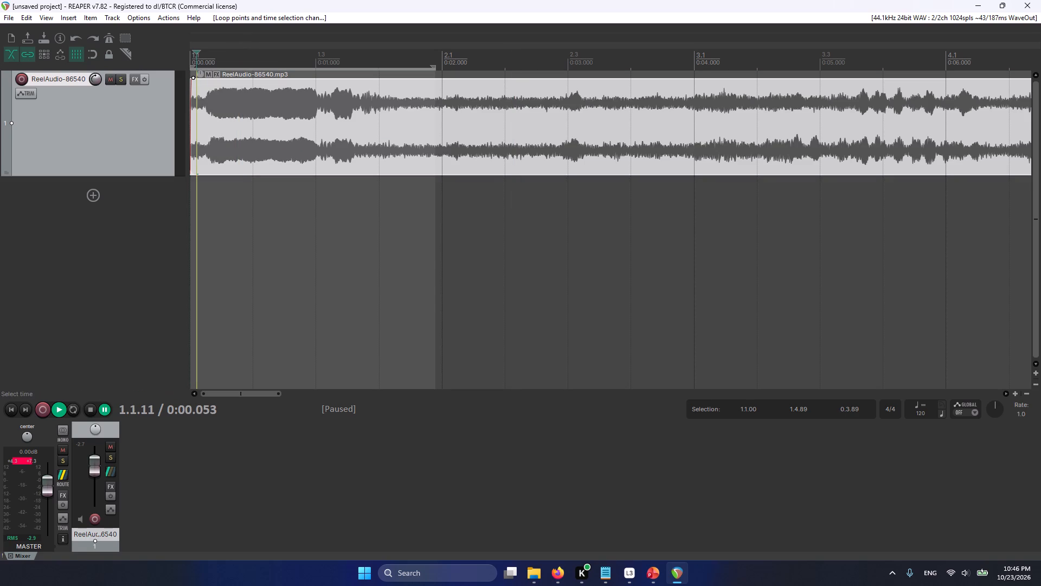
Play the item from the project start, split it at 1.4.06 after the loud sound, and delete the remainder.
key(Left)
key(Left)
key(Left)
key(Left)
key(Home)
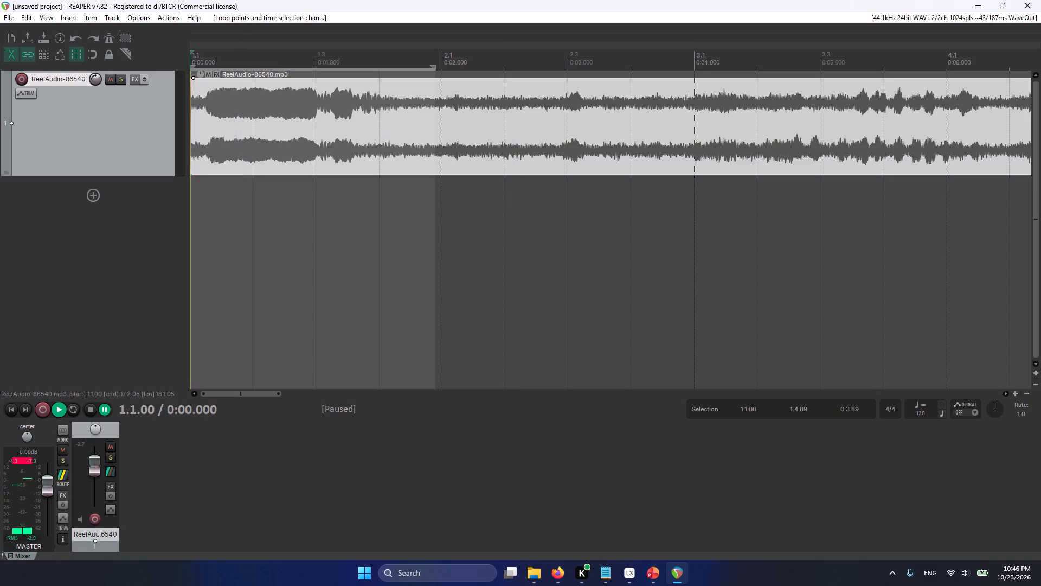
key(Return)
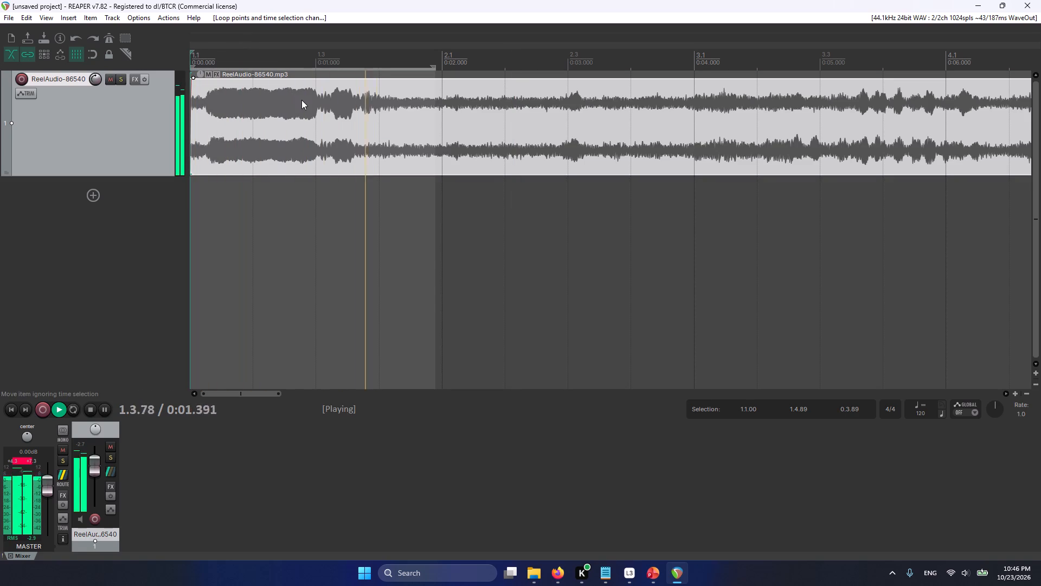
key(Return)
key(Return)
key(Return)
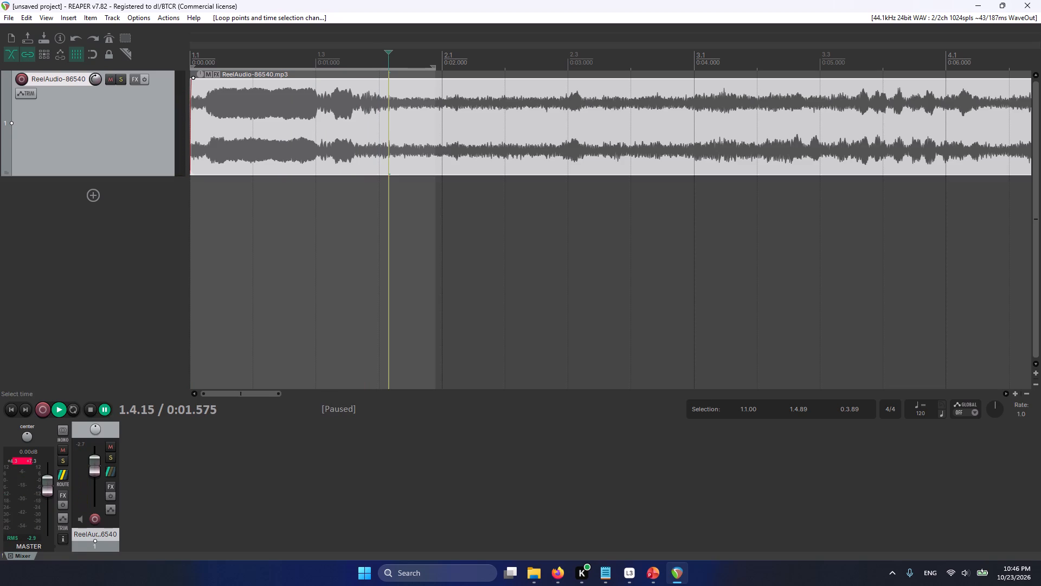
drag(389, 51, 384, 51)
key(s)
click(516, 109)
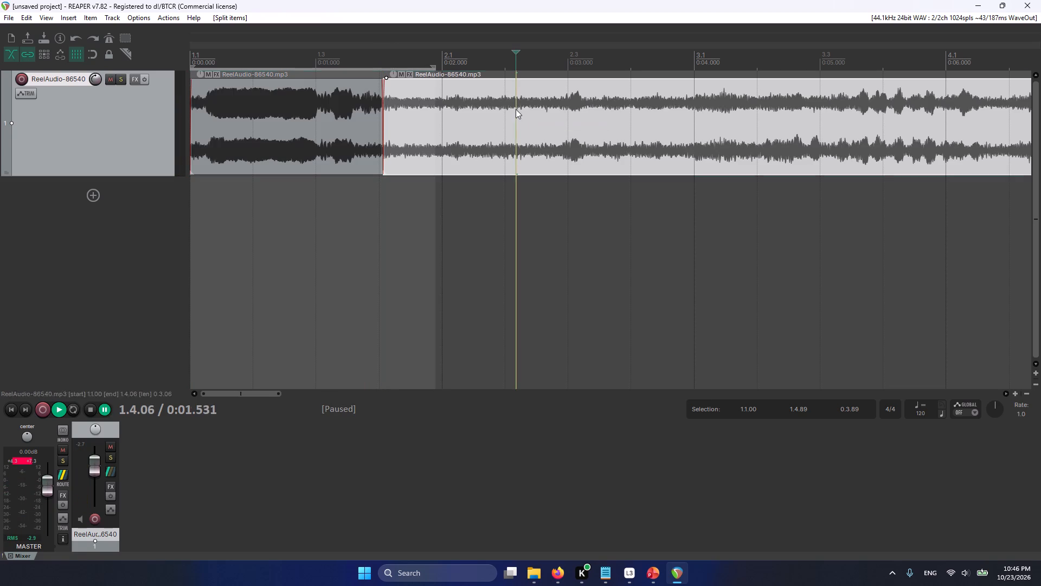
key(Delete)
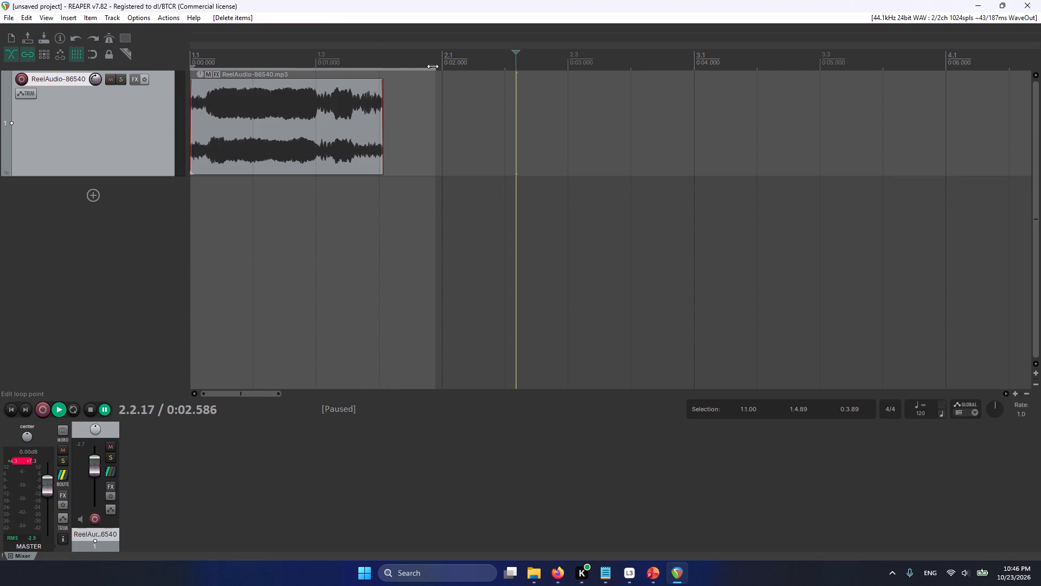
Set the loop from 1.1.40 to 1.2.90 within the loud sustained part and play it with repeat on.
drag(433, 66, 381, 77)
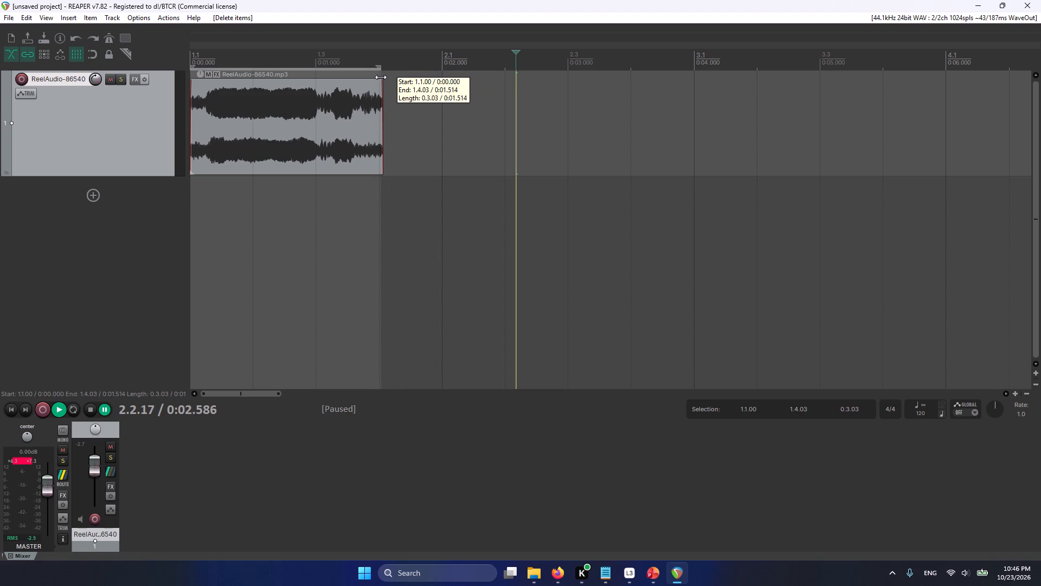
drag(381, 77, 382, 77)
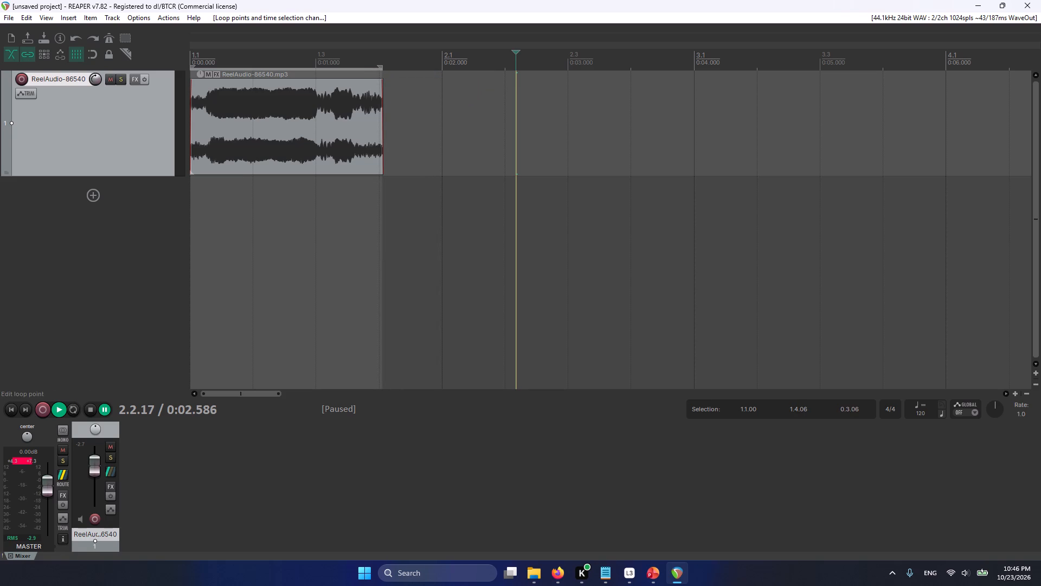
drag(194, 66, 212, 66)
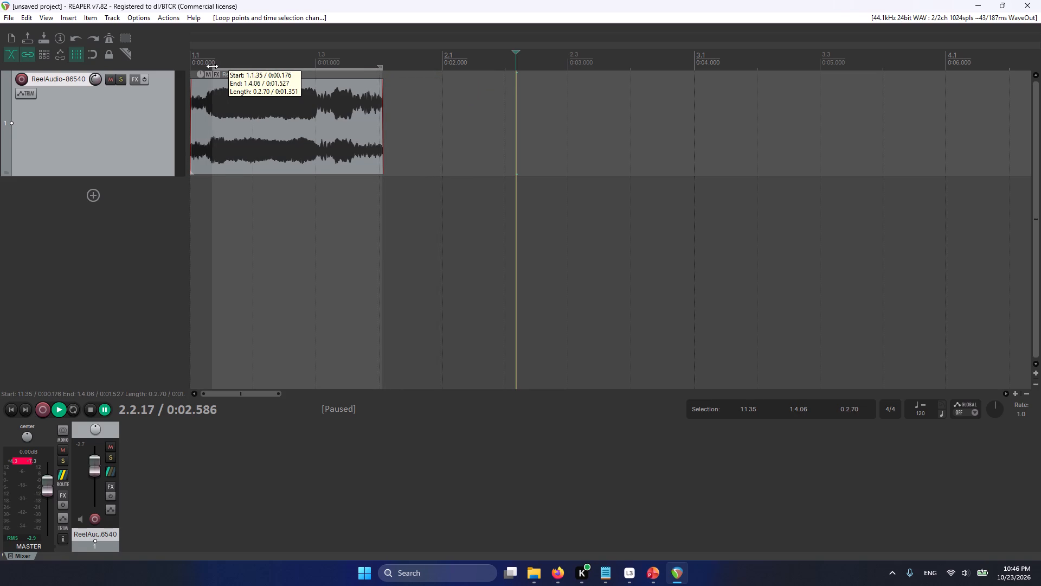
drag(212, 66, 215, 66)
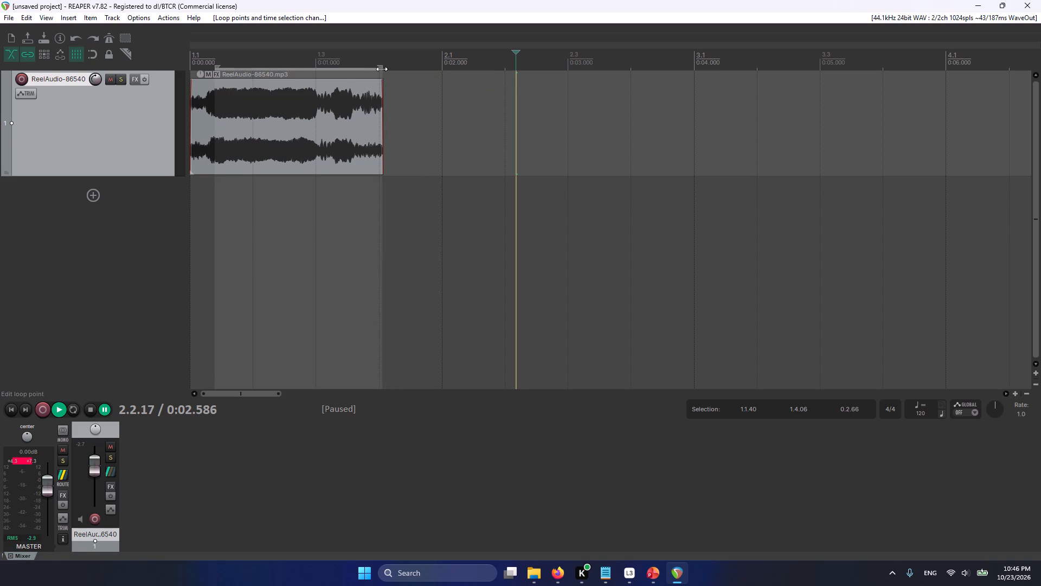
drag(382, 69, 310, 66)
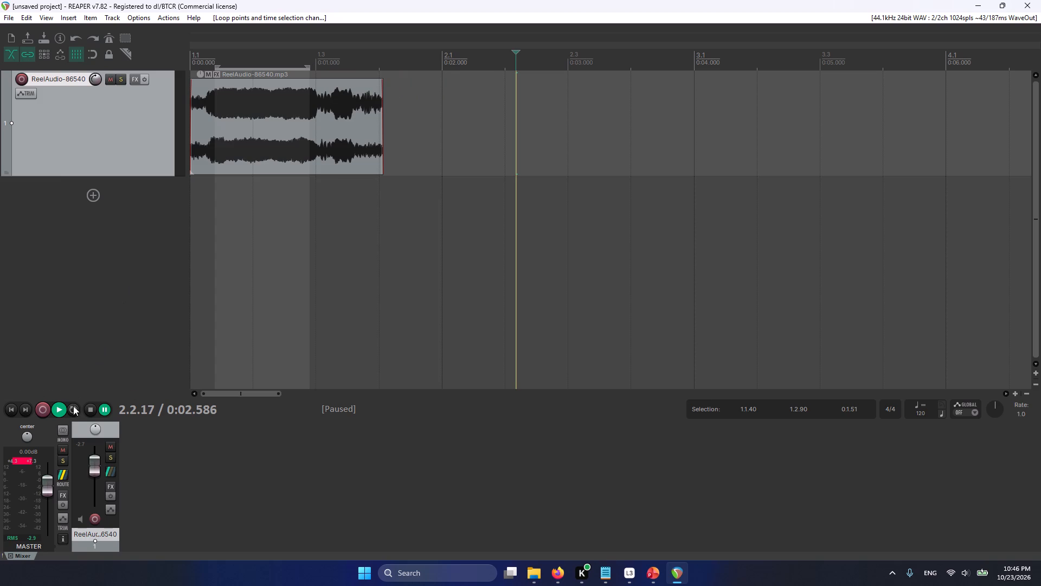
click(72, 411)
key(Return)
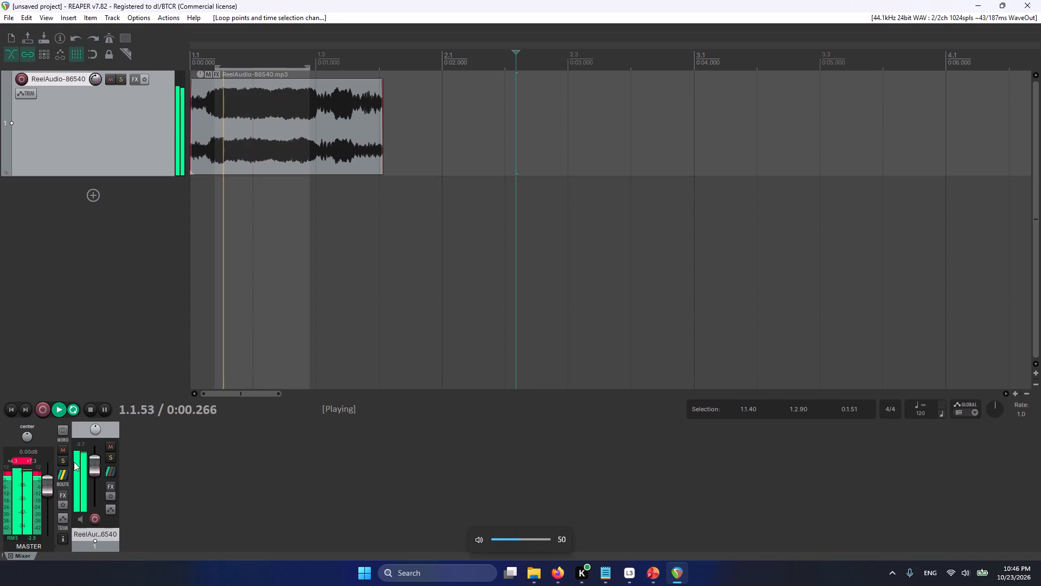
Lower the master volume to -3.12 dB, raise the track volume to about +2 dB, and pause playback.
click(48, 487)
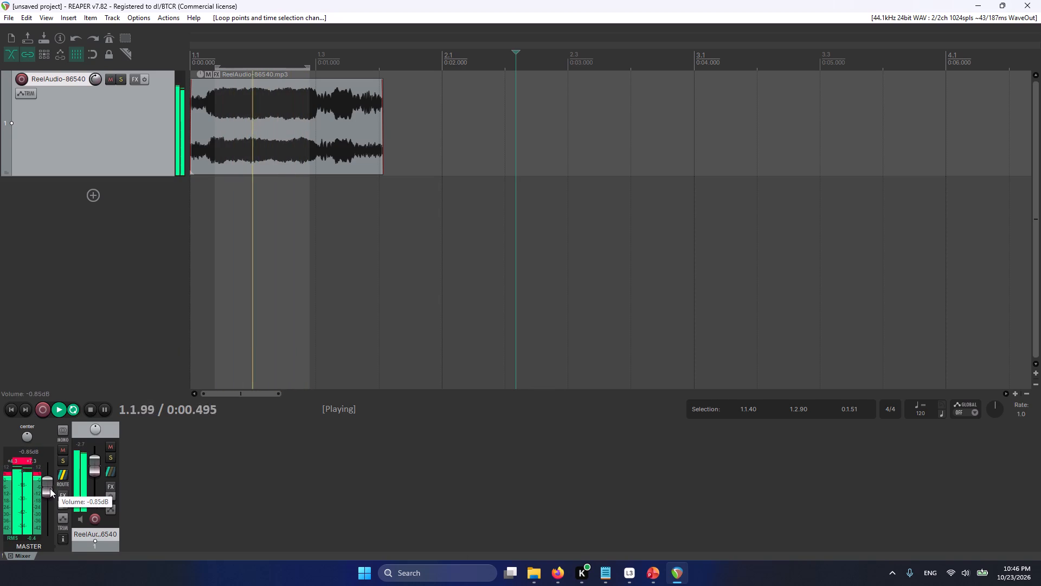
click(93, 470)
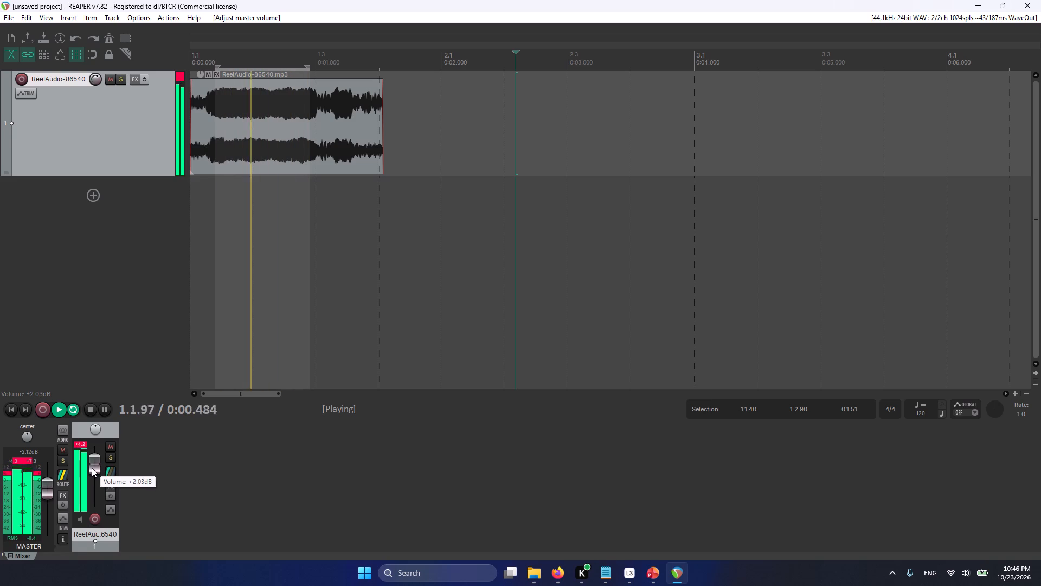
key(Return)
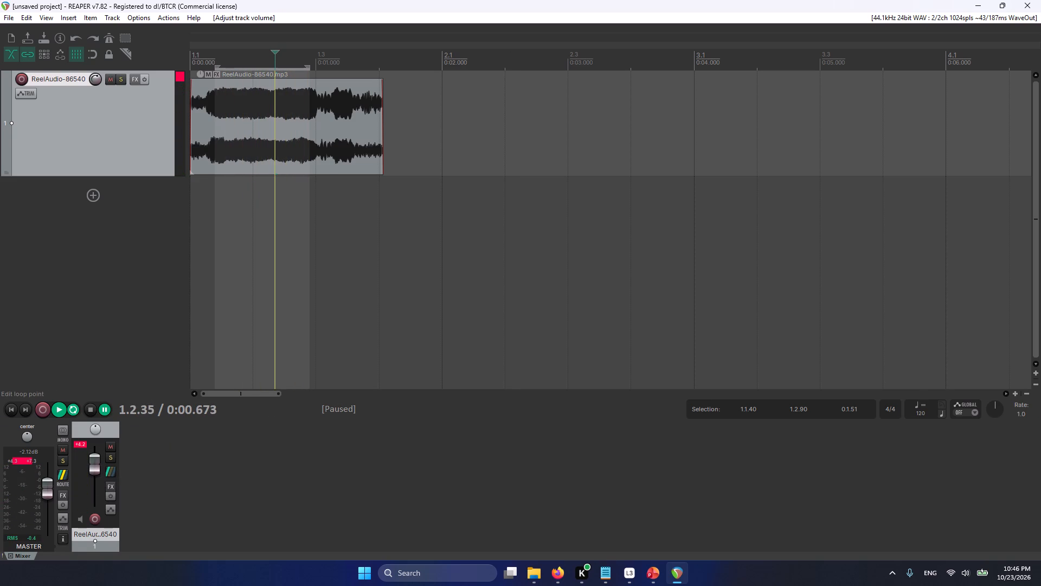
Add a marker at 1.1.43, just after the loop start.
drag(276, 52, 220, 49)
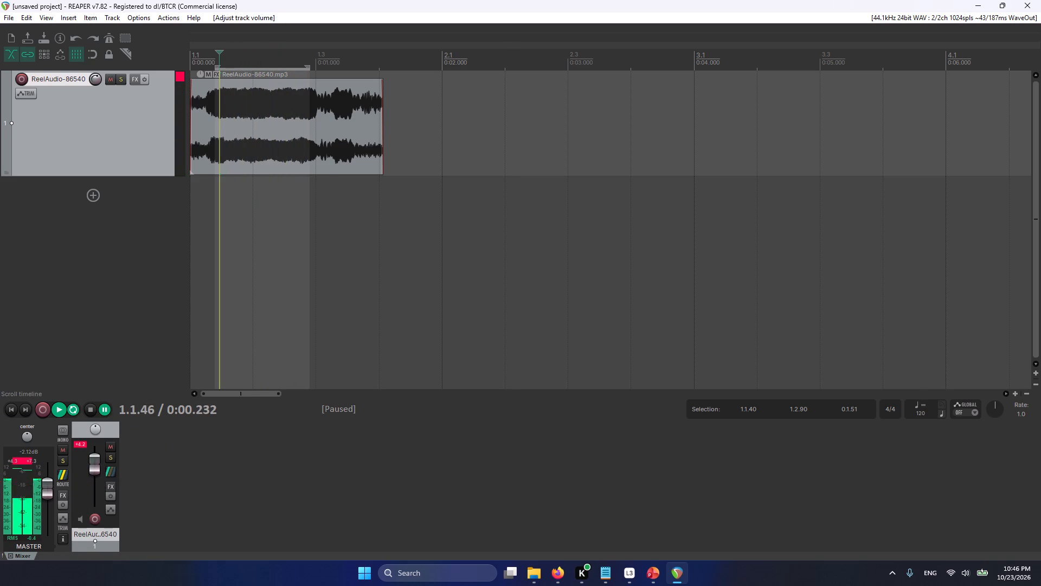
drag(220, 49, 218, 49)
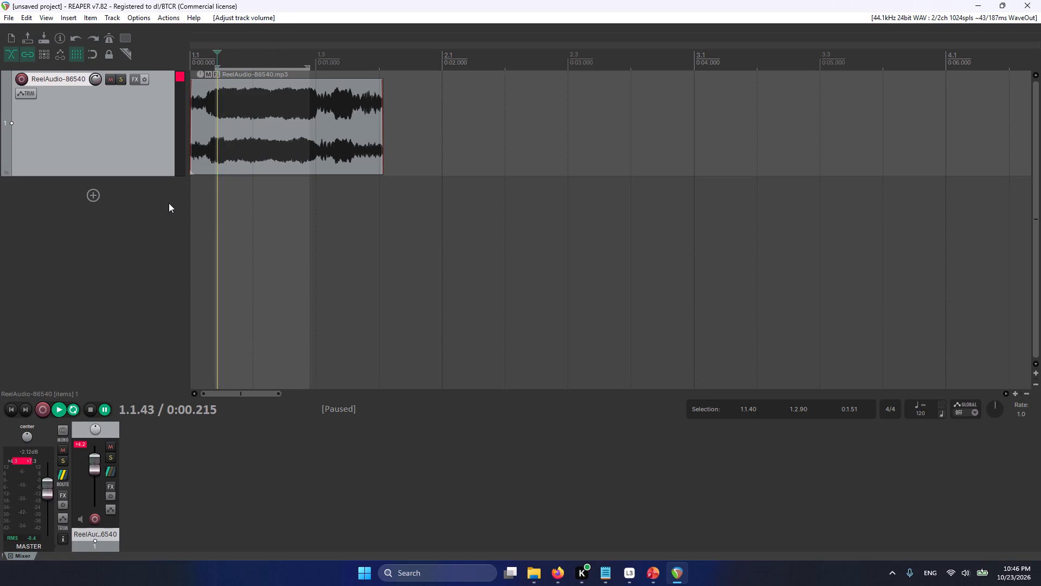
key(m)
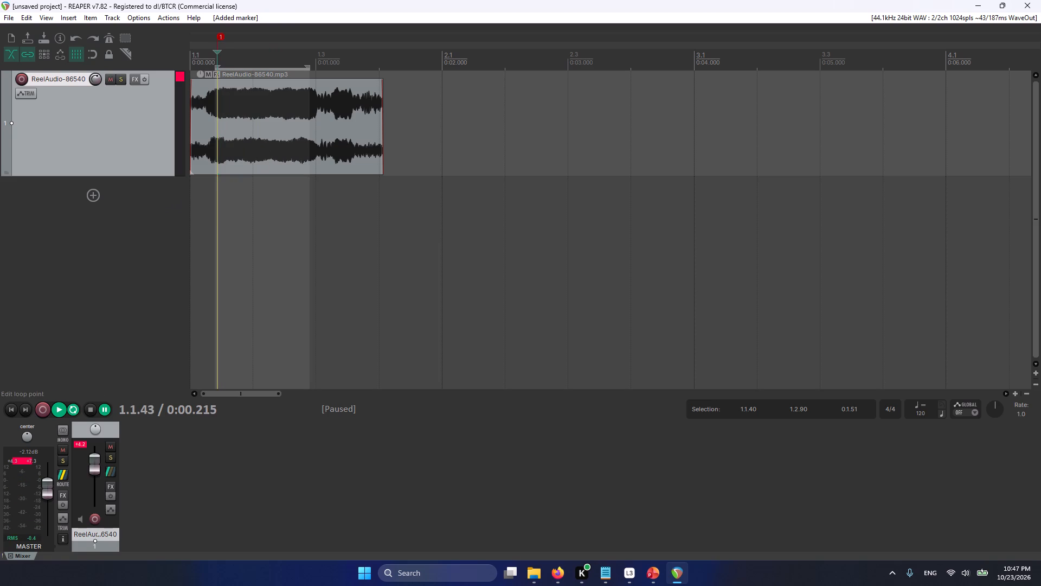
Add a second marker at 1.2.89, just before the loop end.
click(309, 54)
key(m)
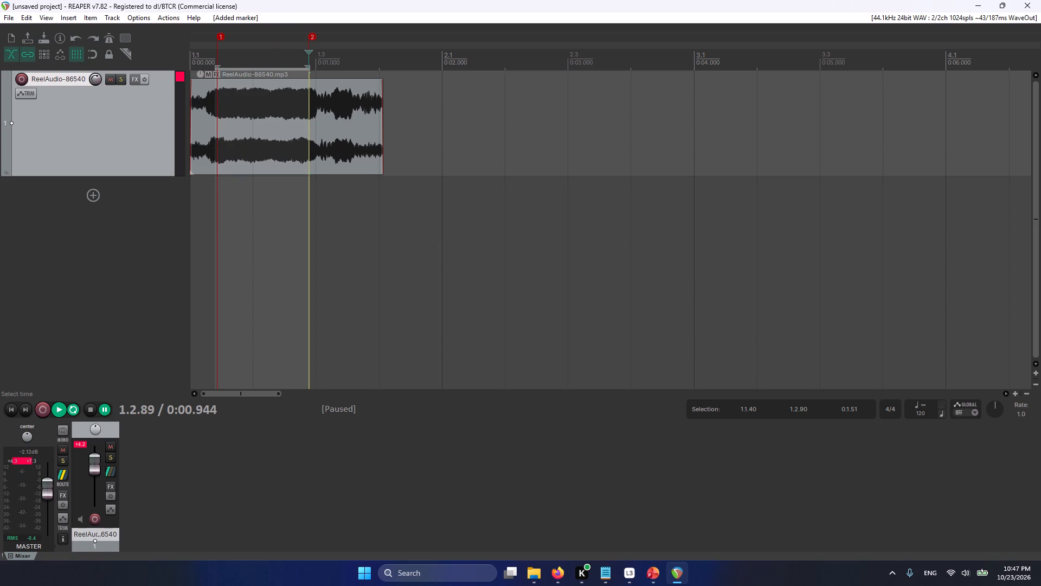
Open the render settings and change the output file name to ns_wag9_sound87924.
click(6, 11)
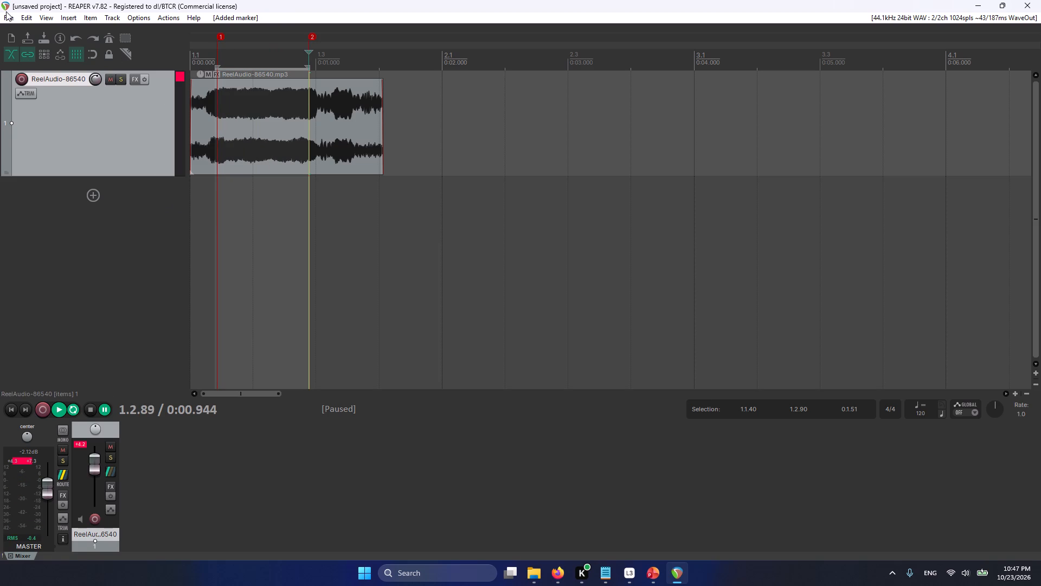
click(4, 15)
click(31, 202)
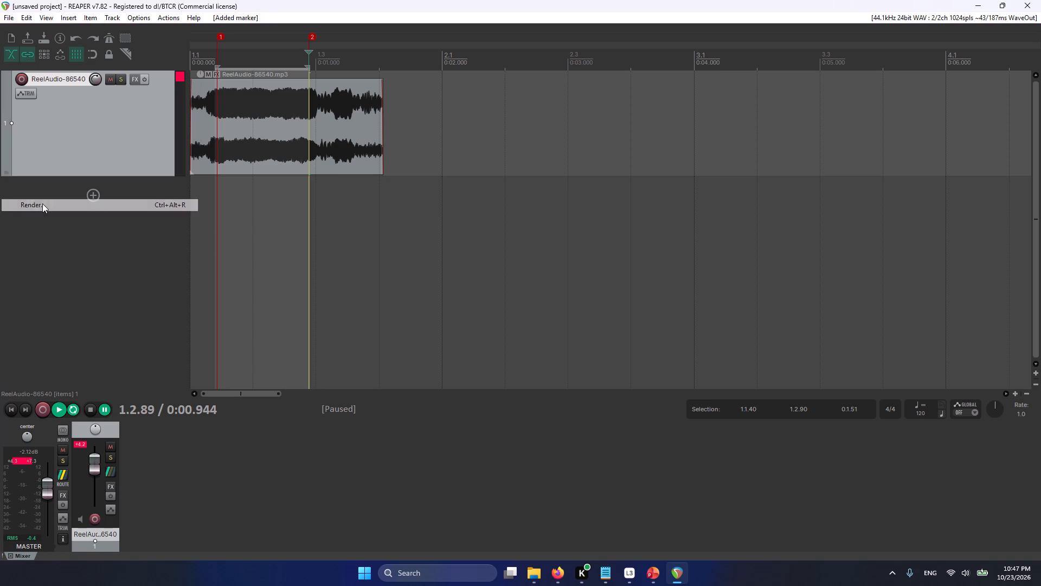
click(433, 215)
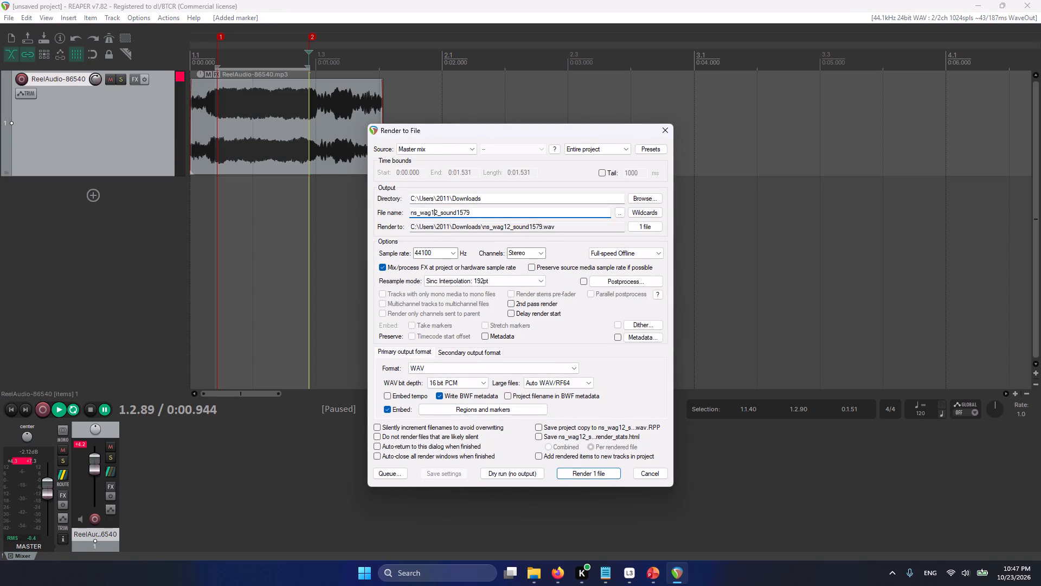
click(429, 209)
click(438, 209)
key(BackSpace)
key(BackSpace)
key(9)
key(Right)
key(Right)
key(Right)
key(Right)
key(Right)
key(Right)
key(Right)
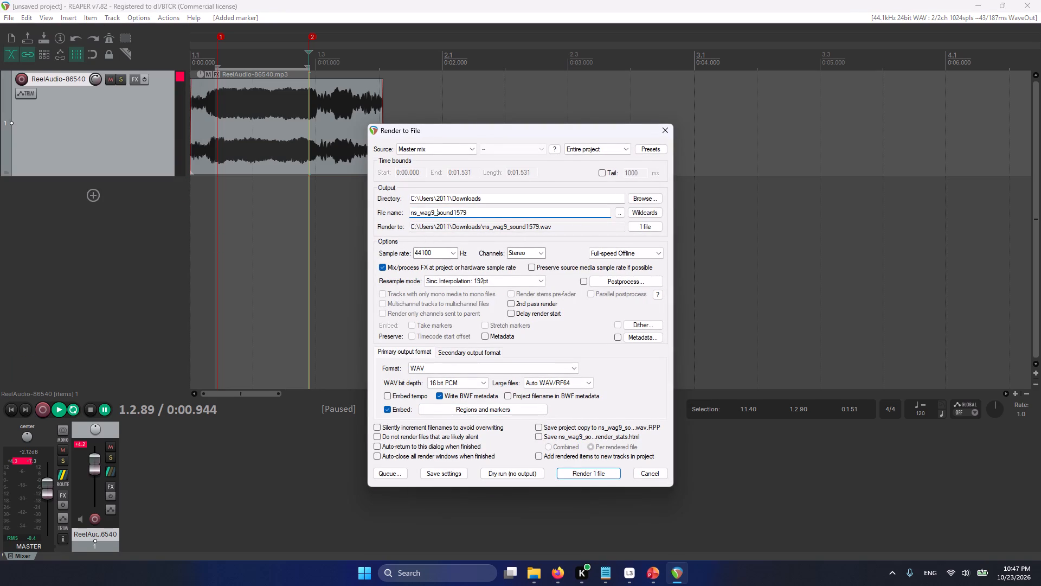
key(Delete)
key(Delete)
key(BackSpace)
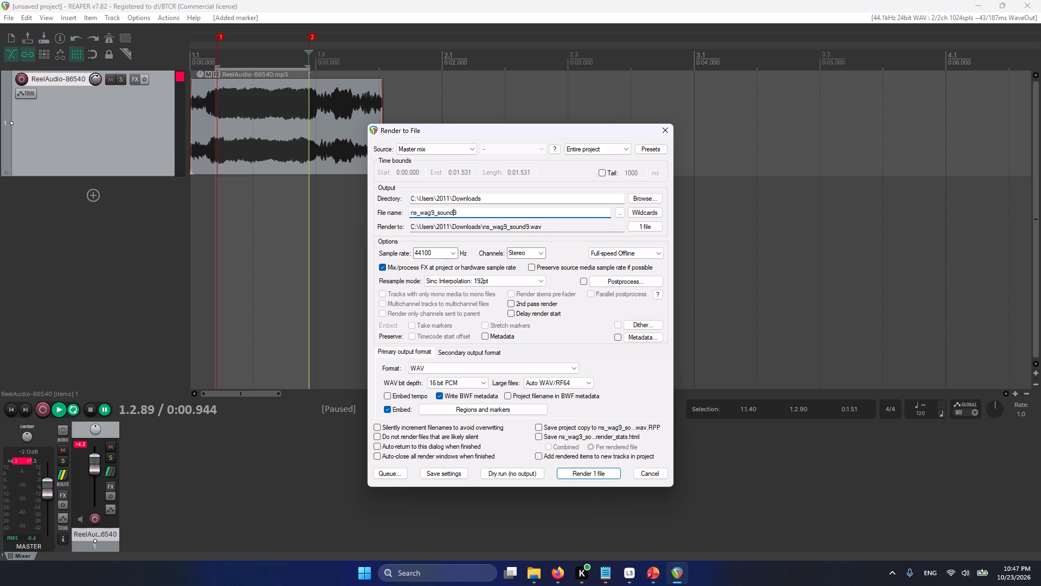
key(Delete)
text(87924)
Render the entire project to the 16-bit WAV file in Downloads and close the render windows.
key(Return)
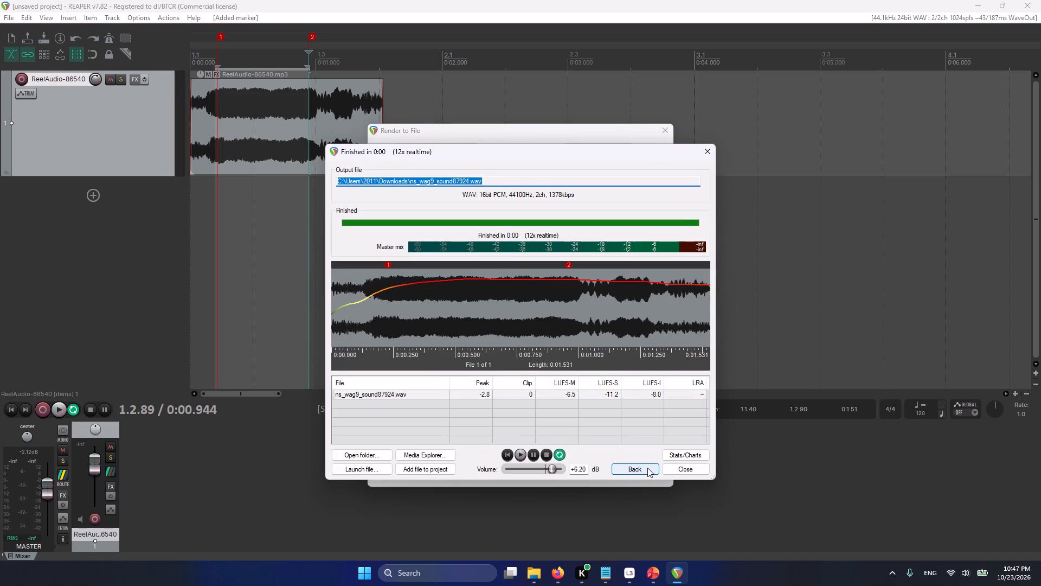
click(647, 468)
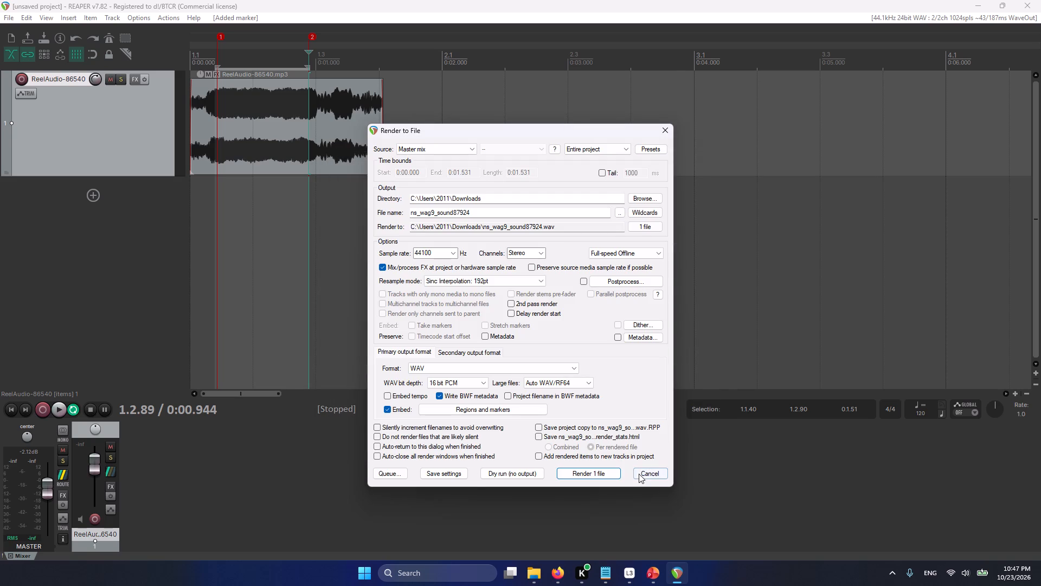
click(641, 474)
Switch to File Explorer and find the ReelAudio file in the Downloads folder.
key(alt+Tab)
scroll(517, 395, down, 2)
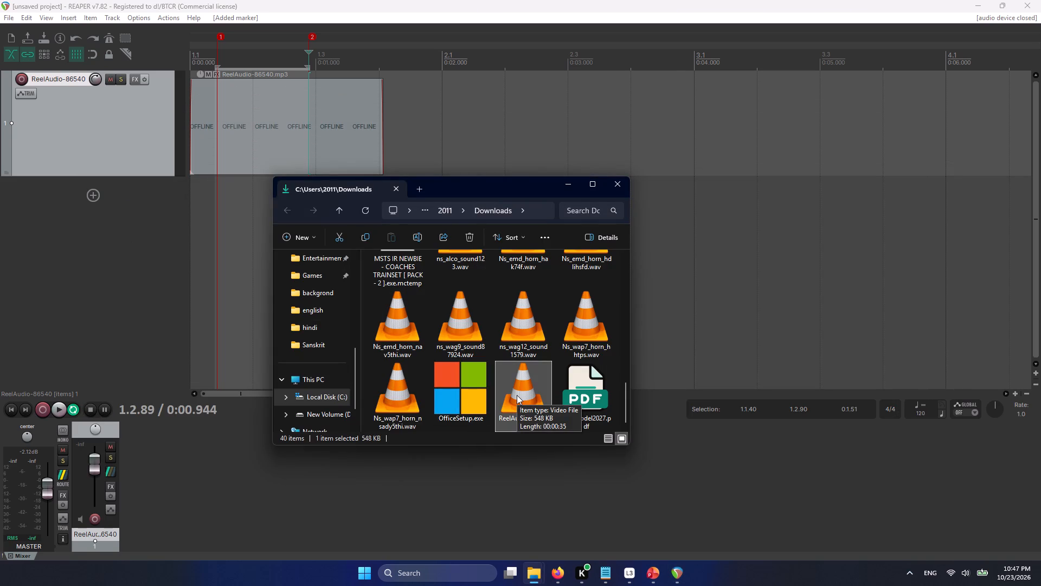
Delete the ReelAudio file from the Downloads folder.
key(Delete)
Switch to REAPER and empty the project by deleting the ReelAudio-86540 item, both markers and the track, with repeat off and playback stopped.
click(215, 330)
click(272, 120)
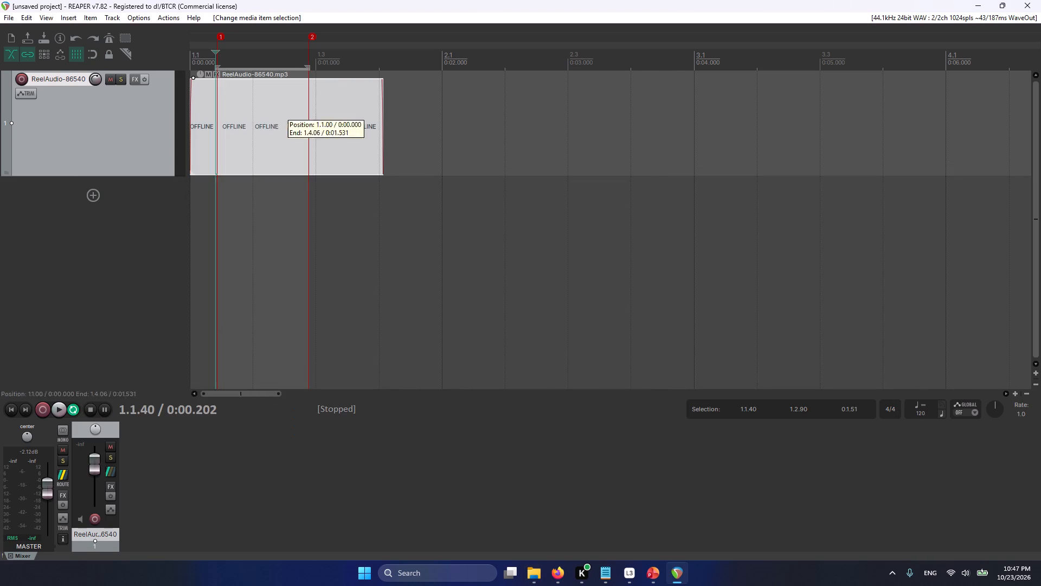
key(Delete)
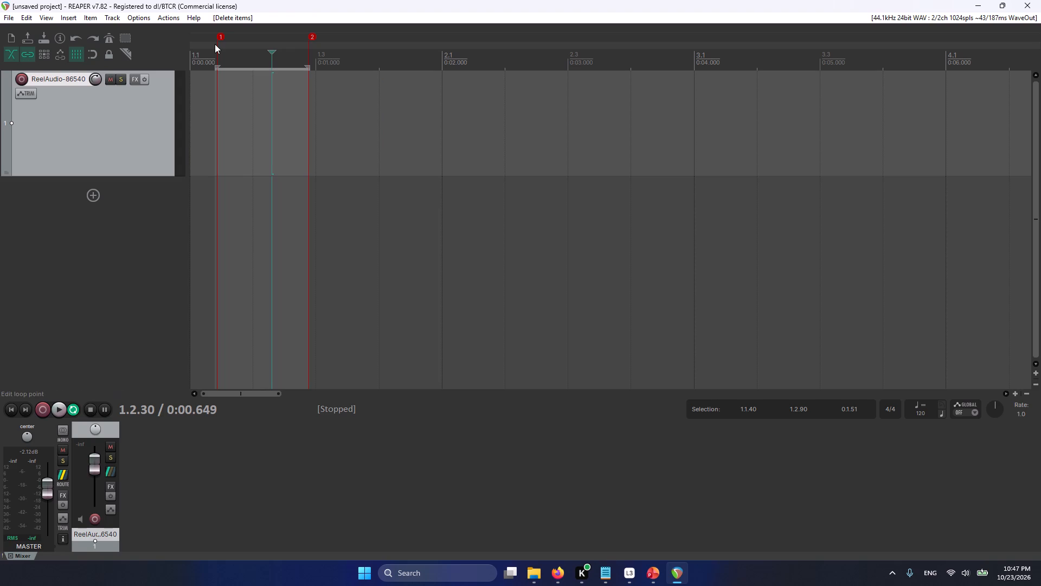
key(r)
alt+click(220, 37)
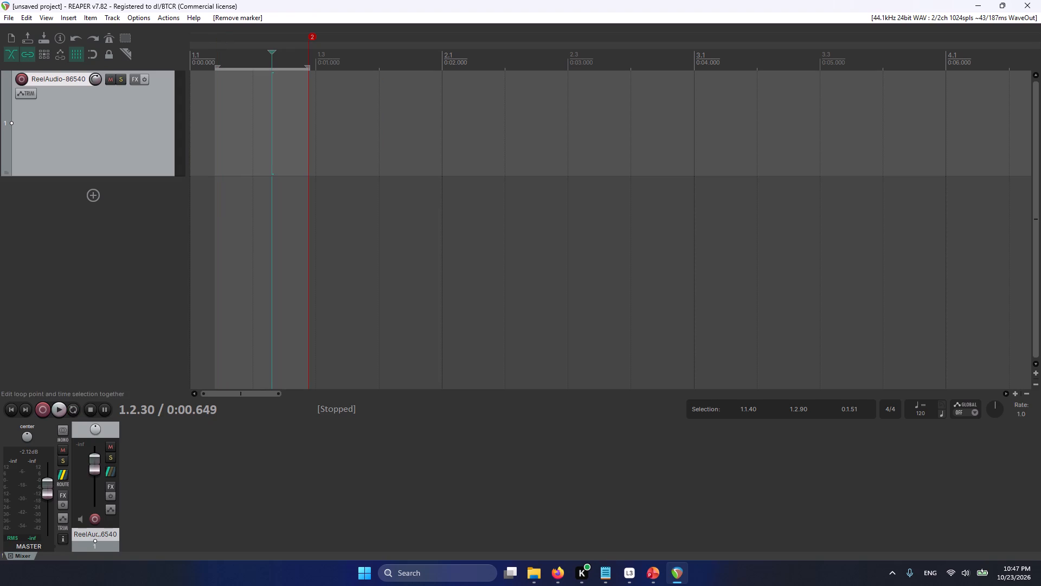
alt+double_click(307, 36)
click(100, 137)
key(Delete)
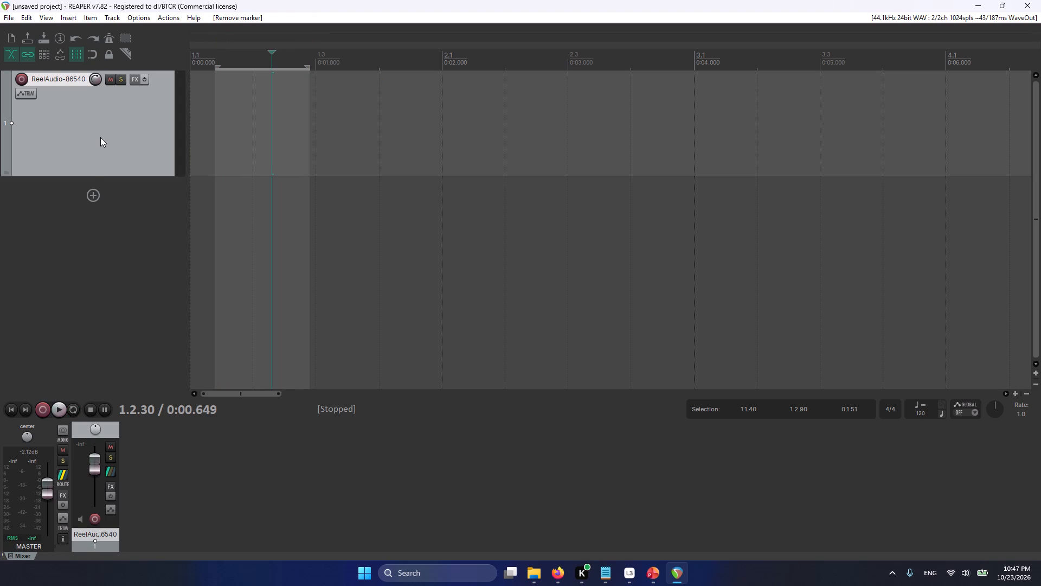
key(Return)
key(alt+Tab)
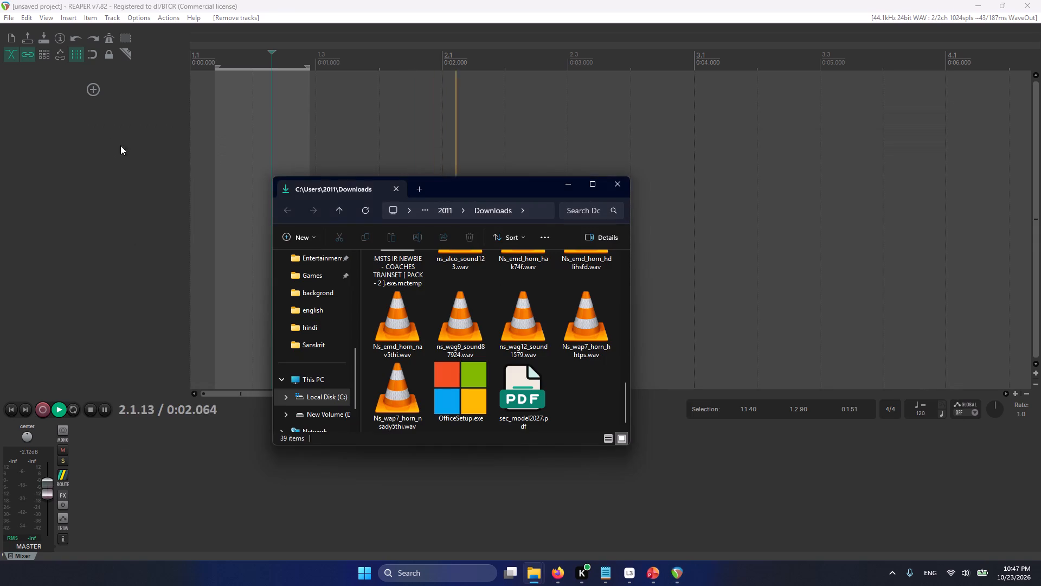
click(455, 89)
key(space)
Switch to Firefox and play the simantocoffe Instagram train reel with its sound on.
key(alt+Tab)
key(alt+Tab)
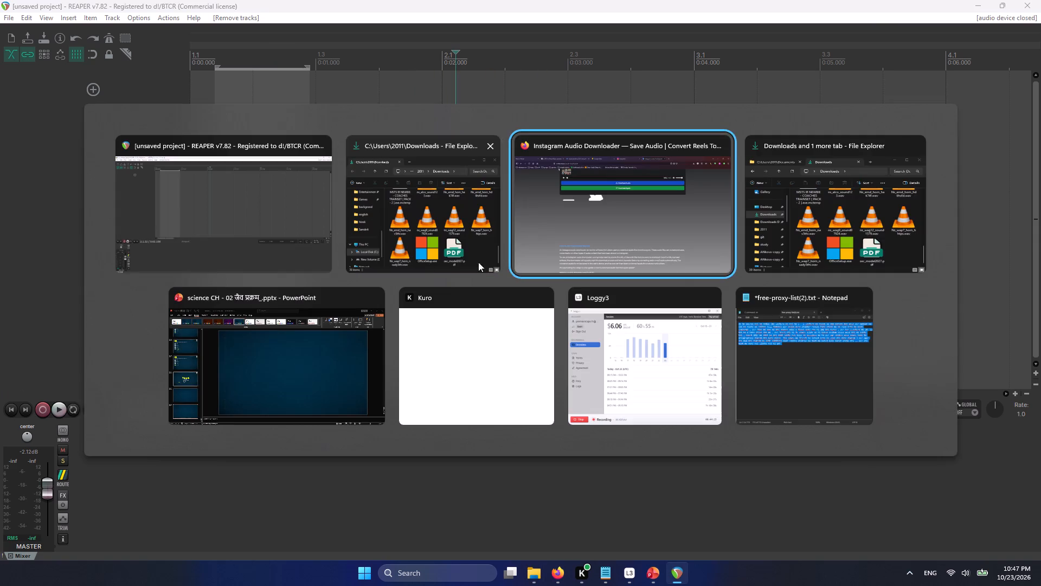
click(517, 152)
click(513, 0)
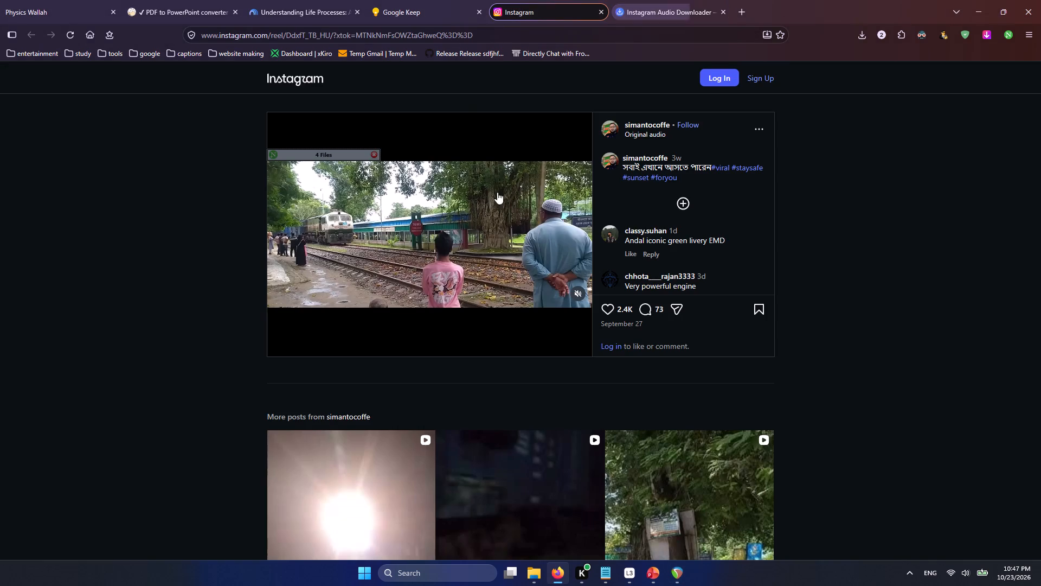
click(577, 291)
click(431, 232)
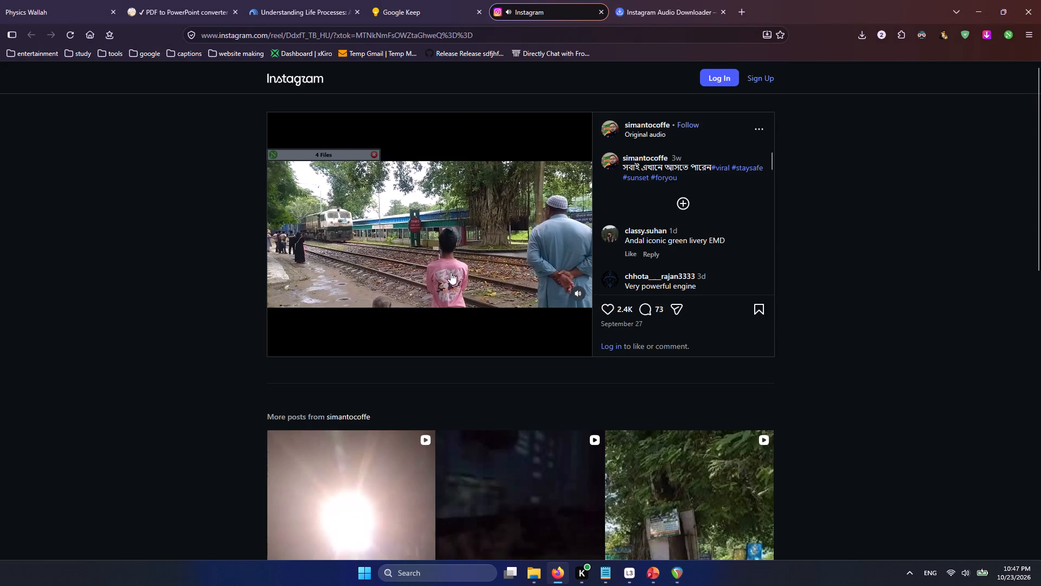
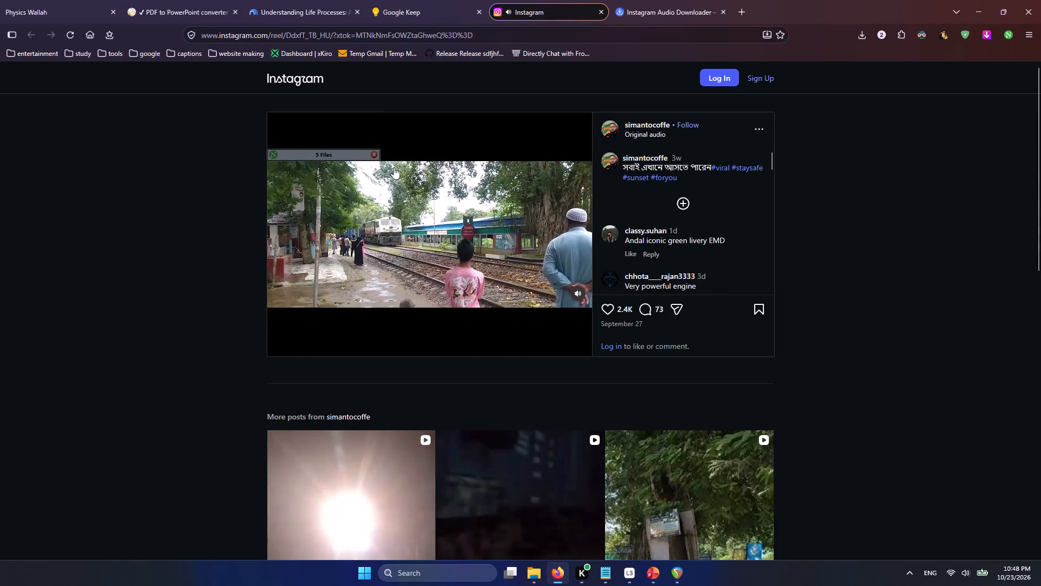
Copy the link of the open simantocoffe train reel and submit it to the ReelSave Instagram Audio Downloader.
click(357, 30)
key(ctrl+c)
click(679, 0)
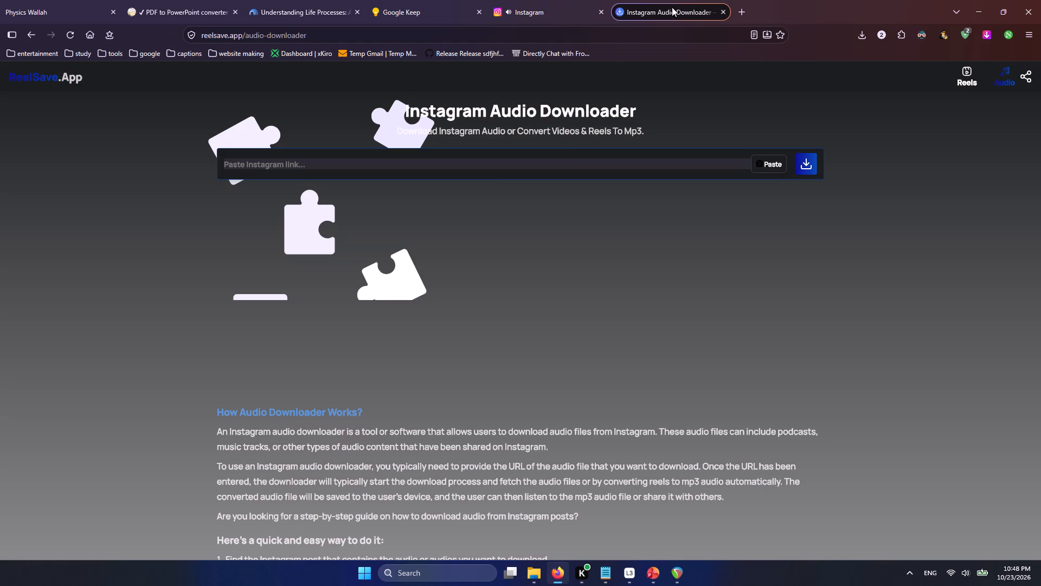
click(586, 157)
ctrl+click(614, 168)
key(ctrl+v)
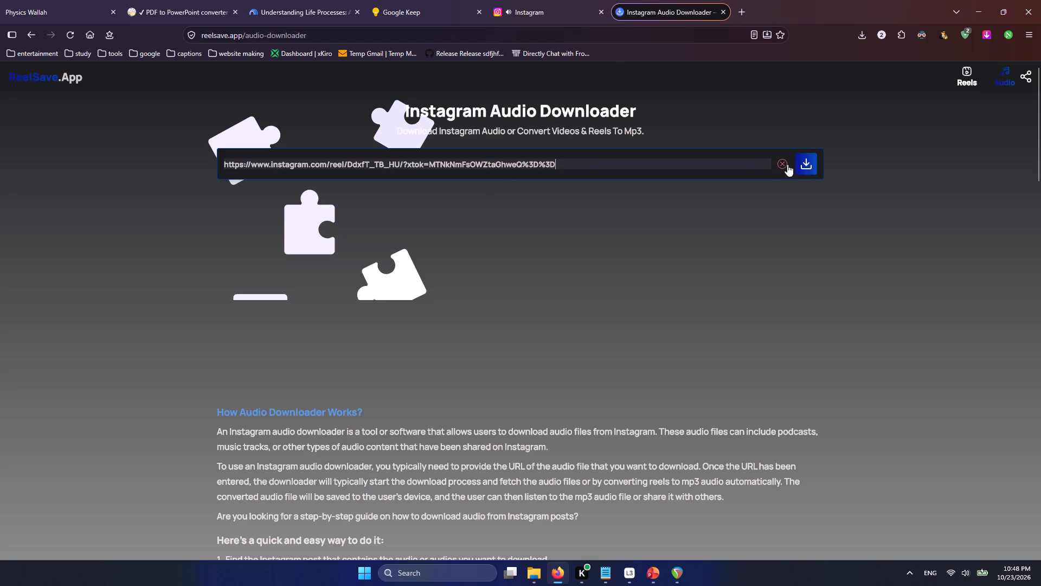
click(804, 163)
Back on Instagram, open simantocoffe's reel of the train passing behind a green auto-rickshaw and play it with sound.
click(518, 0)
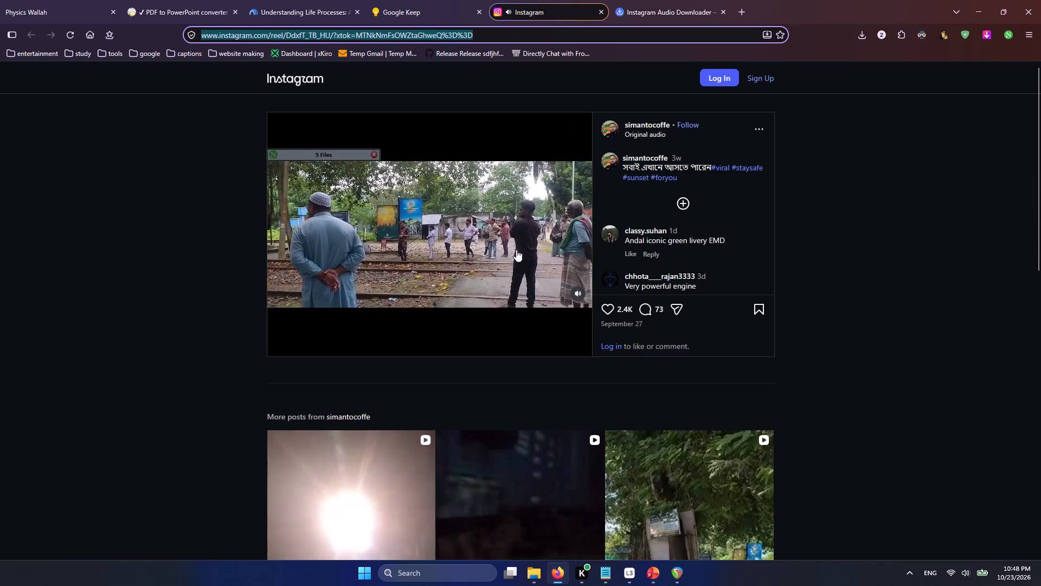
scroll(531, 279, down, 2)
scroll(548, 266, up, 5)
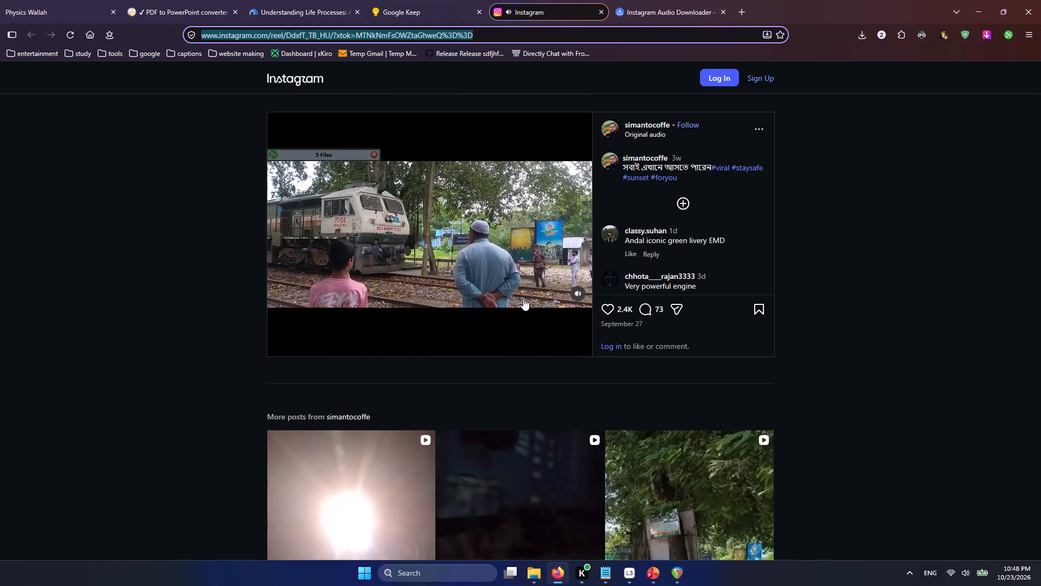
scroll(523, 298, down, 3)
click(482, 243)
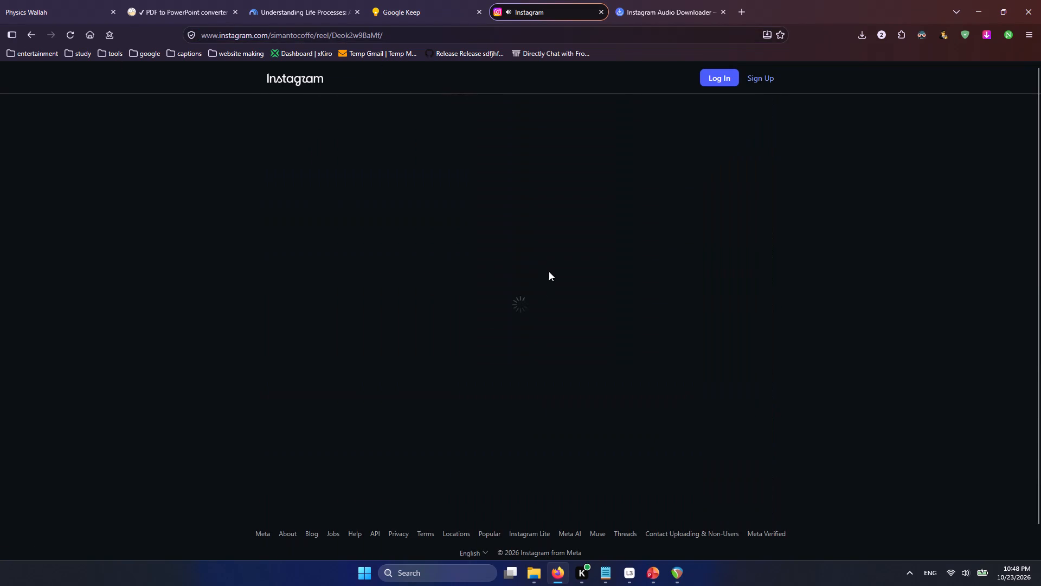
click(654, 205)
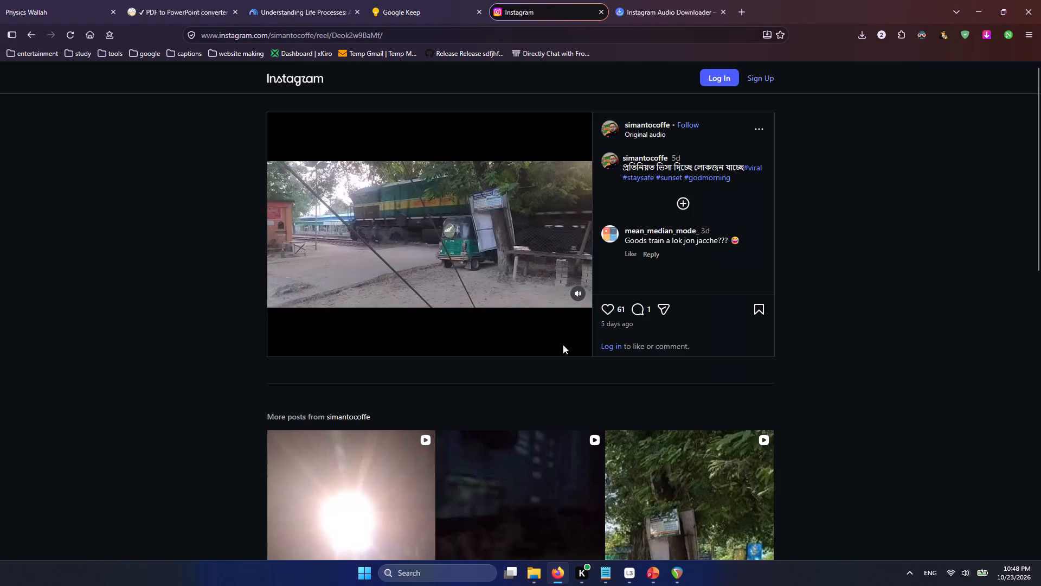
click(472, 260)
click(522, 281)
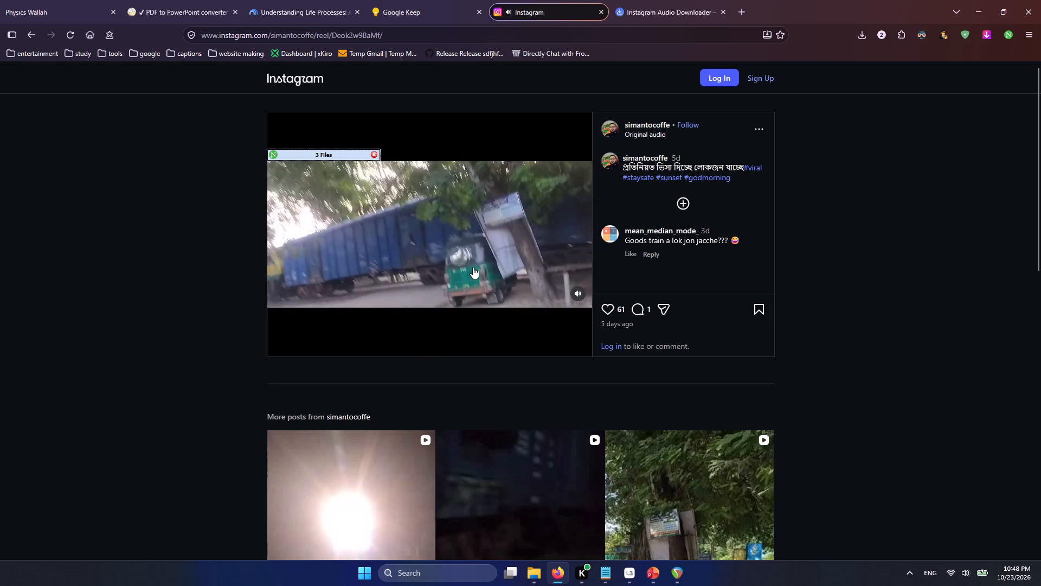
scroll(473, 267, down, 3)
scroll(473, 267, up, 1)
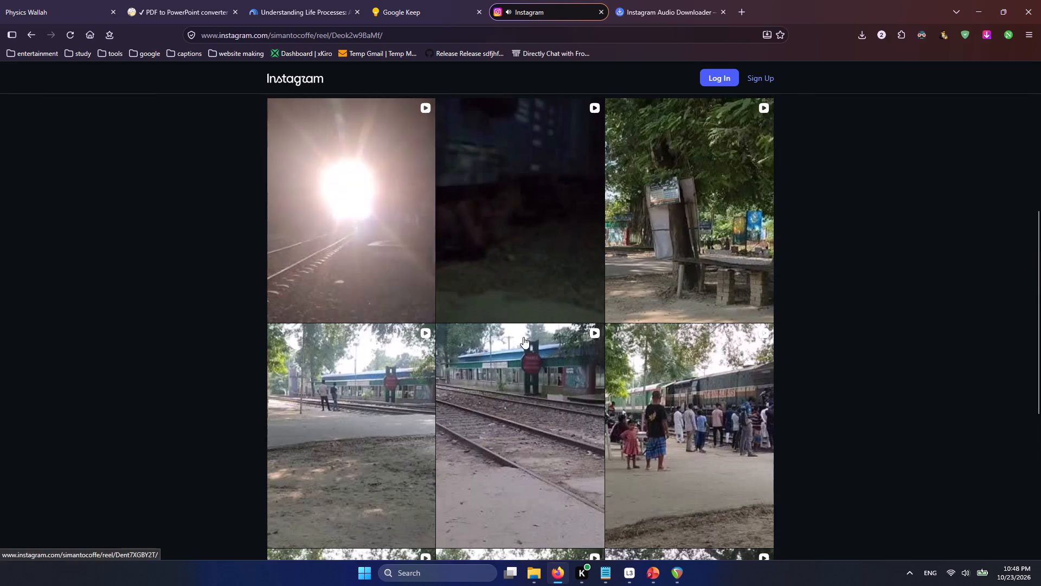
scroll(523, 337, down, 2)
click(549, 311)
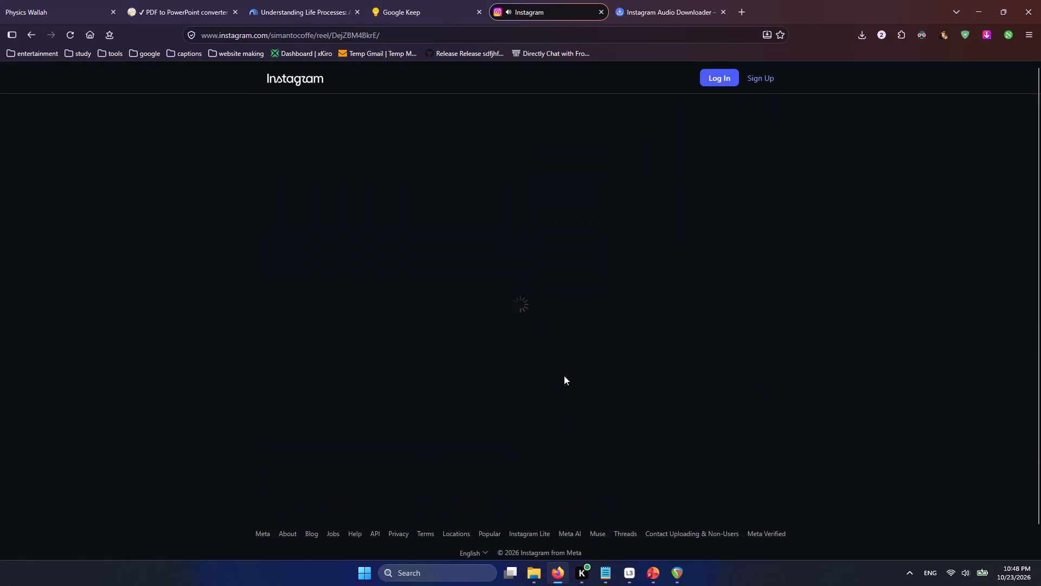
click(648, 209)
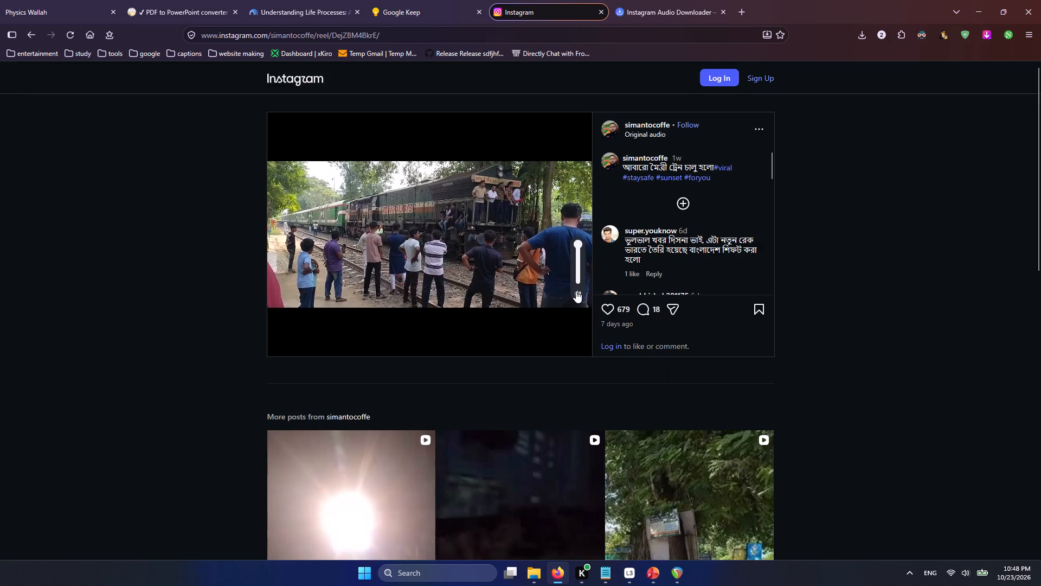
click(499, 252)
click(474, 260)
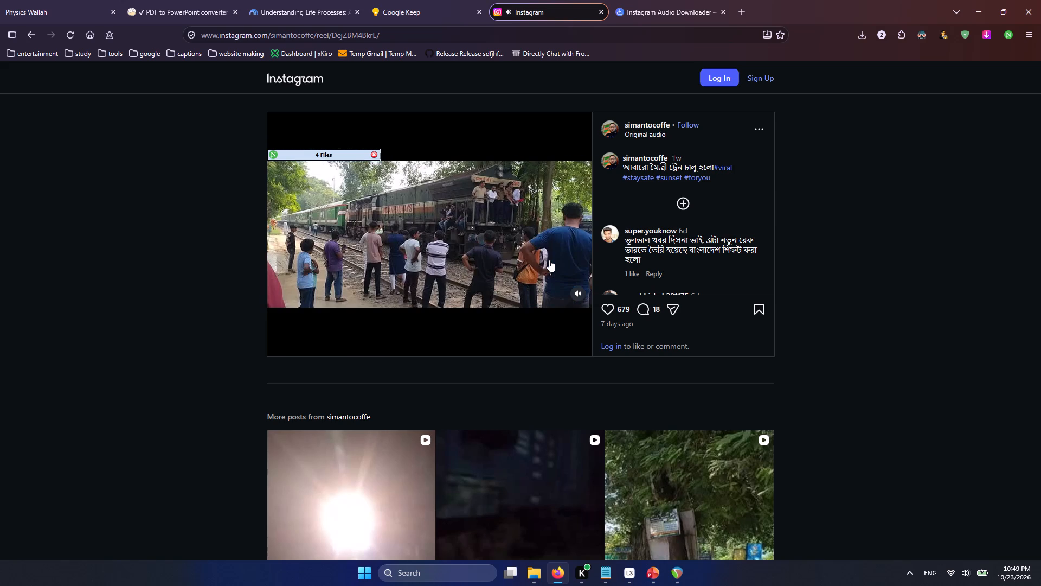
Open another train reel from simantocoffe's other posts and reload its page to get past the sign-up prompt.
scroll(456, 365, down, 3)
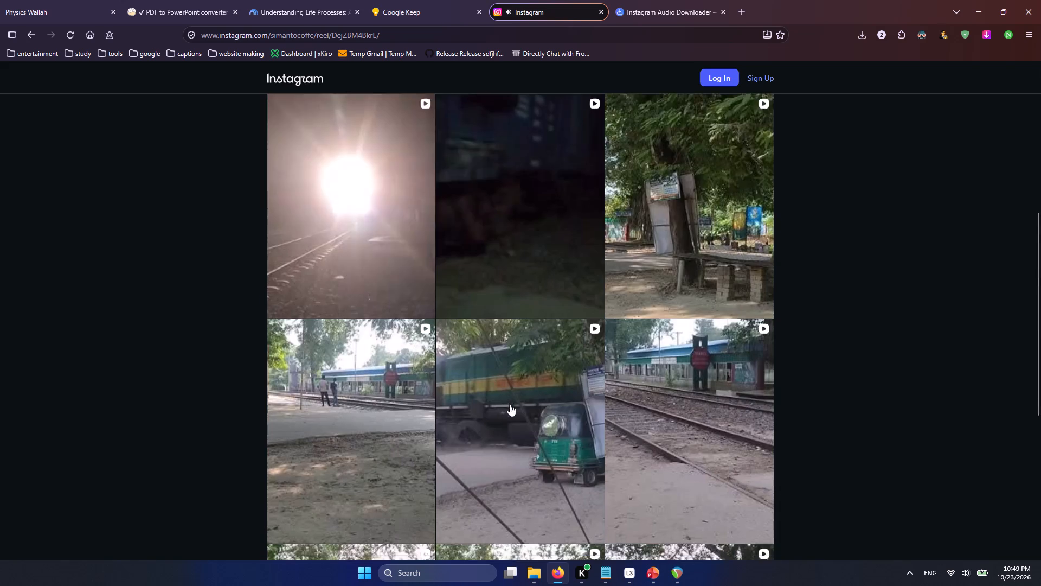
scroll(537, 282, down, 1)
click(679, 269)
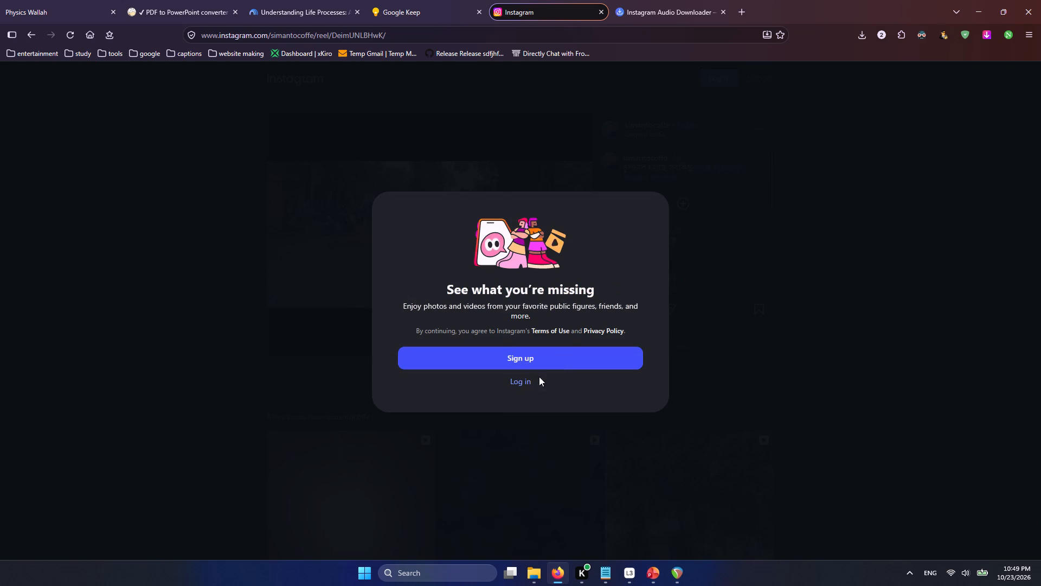
click(70, 40)
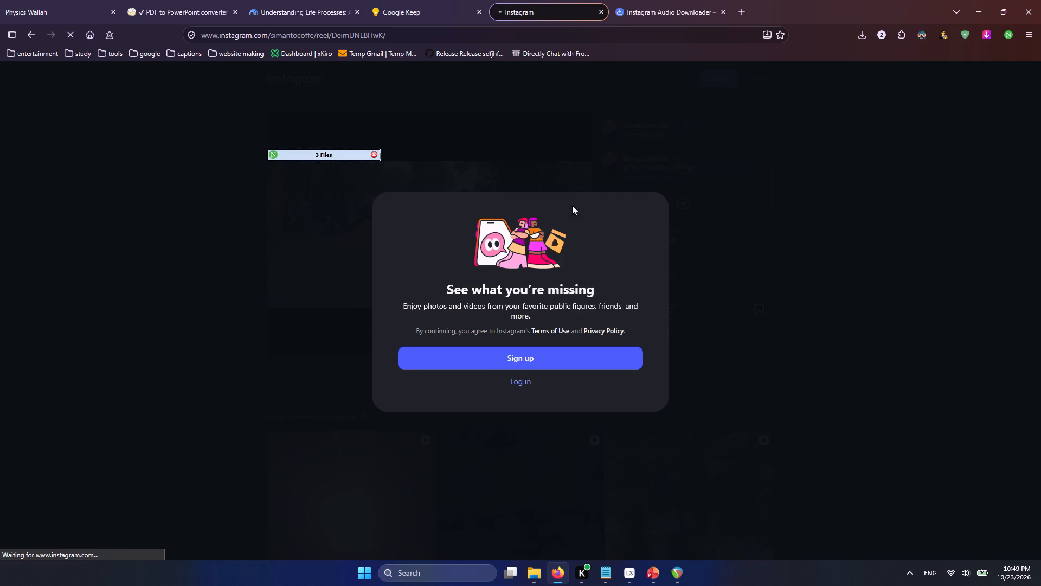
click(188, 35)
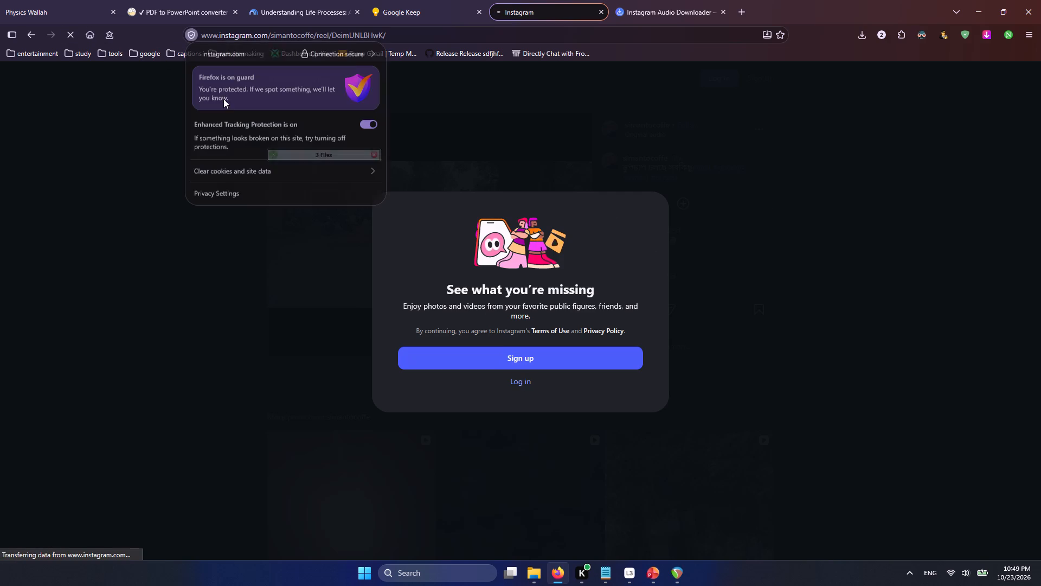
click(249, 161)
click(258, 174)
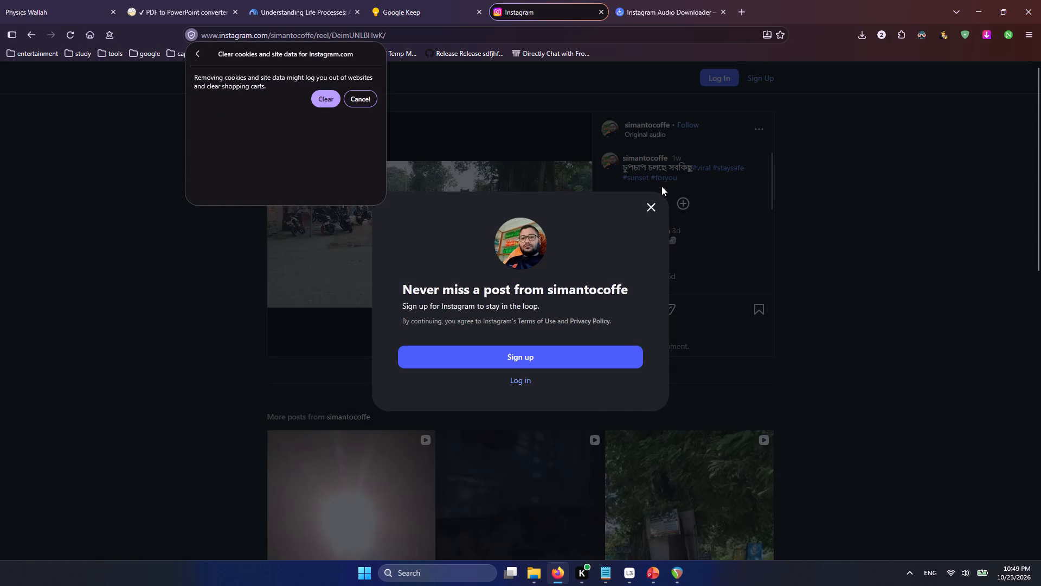
Dismiss the sign-up prompt and play the reel of the train approaching past parked motorcycles with sound.
click(651, 207)
click(582, 291)
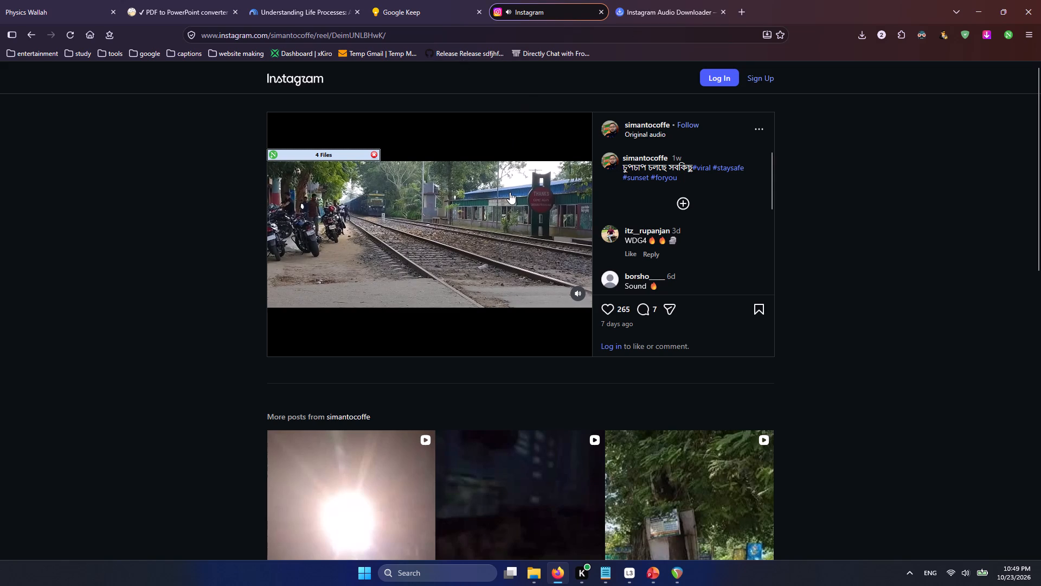
click(531, 222)
Return to the audio downloader and download the submitted reel's audio as an MP3.
click(667, 0)
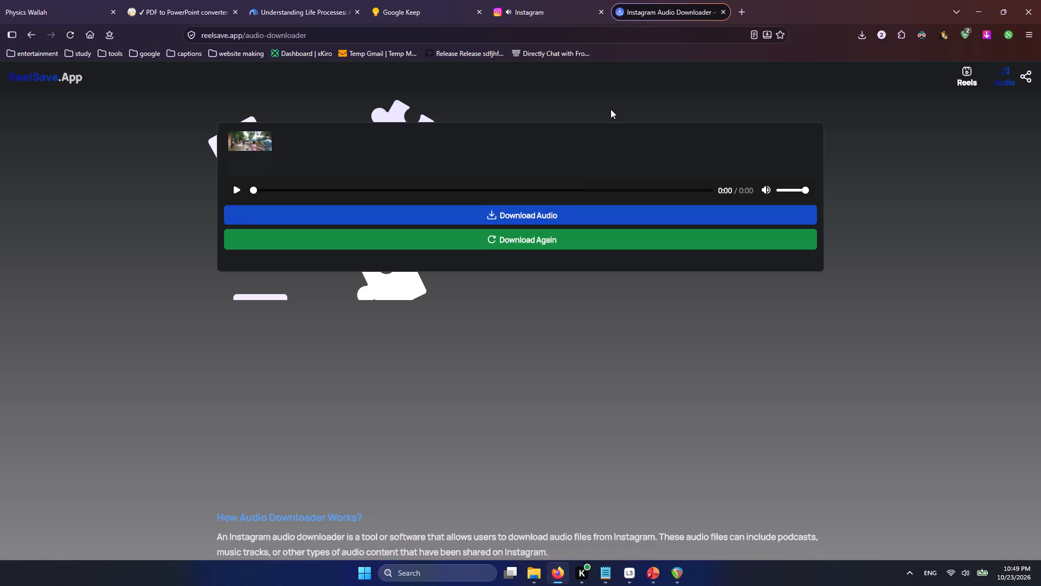
click(538, 215)
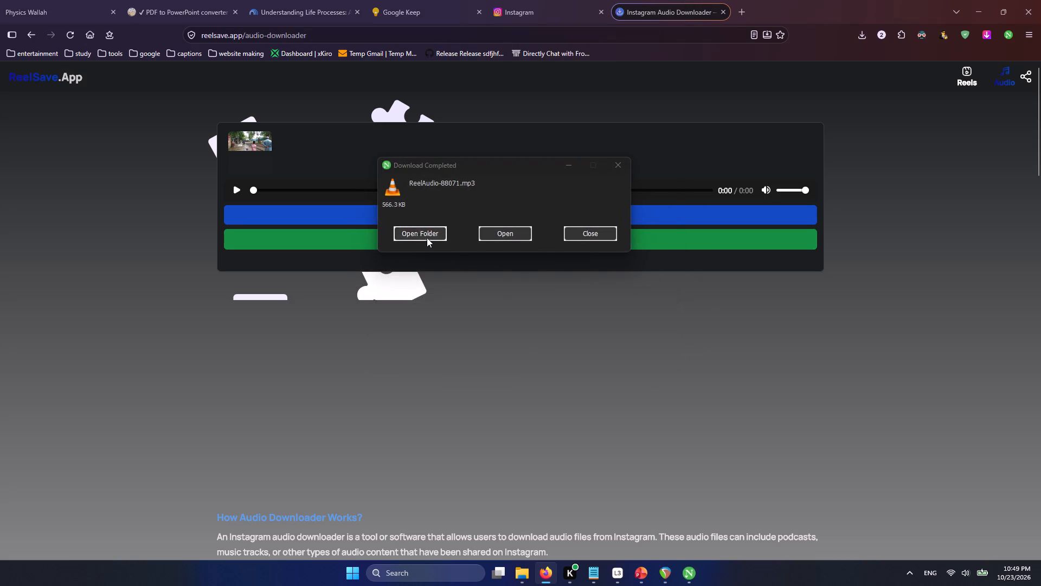
Bring ReelAudio-88071.mp3 from the Downloads folder into the empty REAPER project, placing it at the start of the timeline.
click(428, 238)
drag(517, 414, 674, 570)
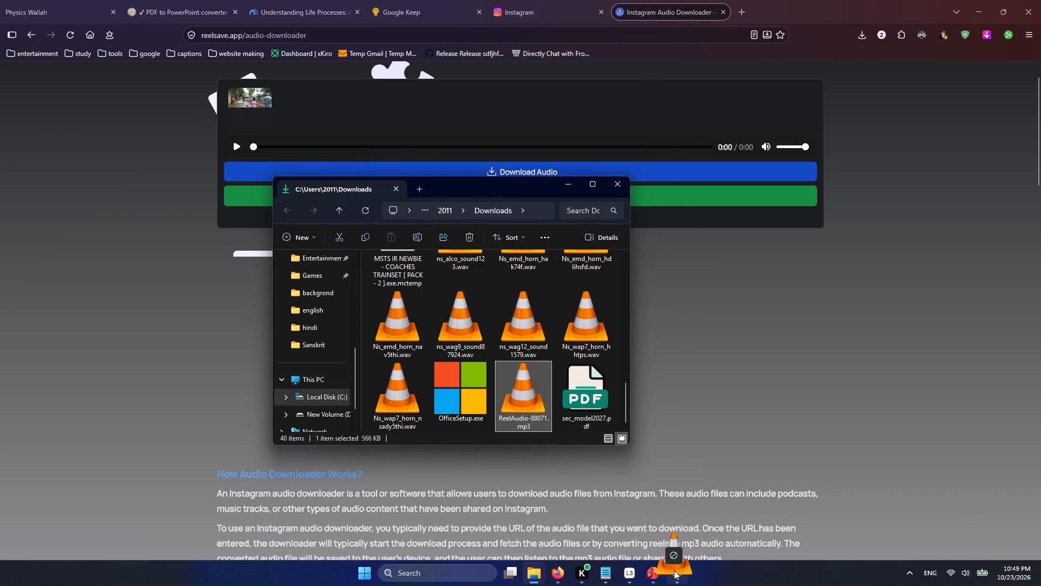
drag(674, 570, 189, 123)
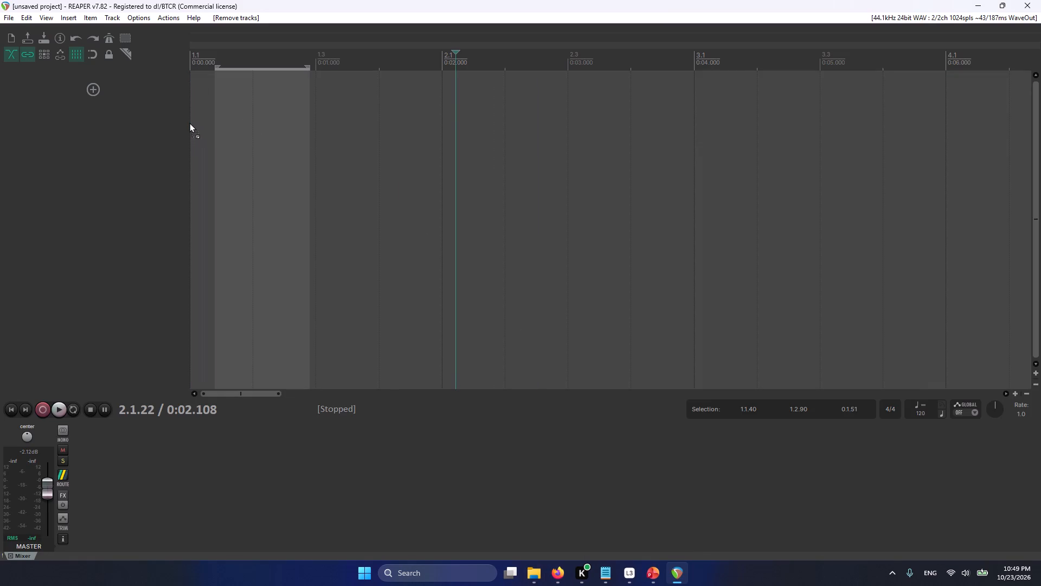
Bring ReelAudio-88071.mp3 from Downloads into the empty project as an item starting at 1.1.00.
drag(189, 123, 192, 123)
drag(272, 93, 250, 95)
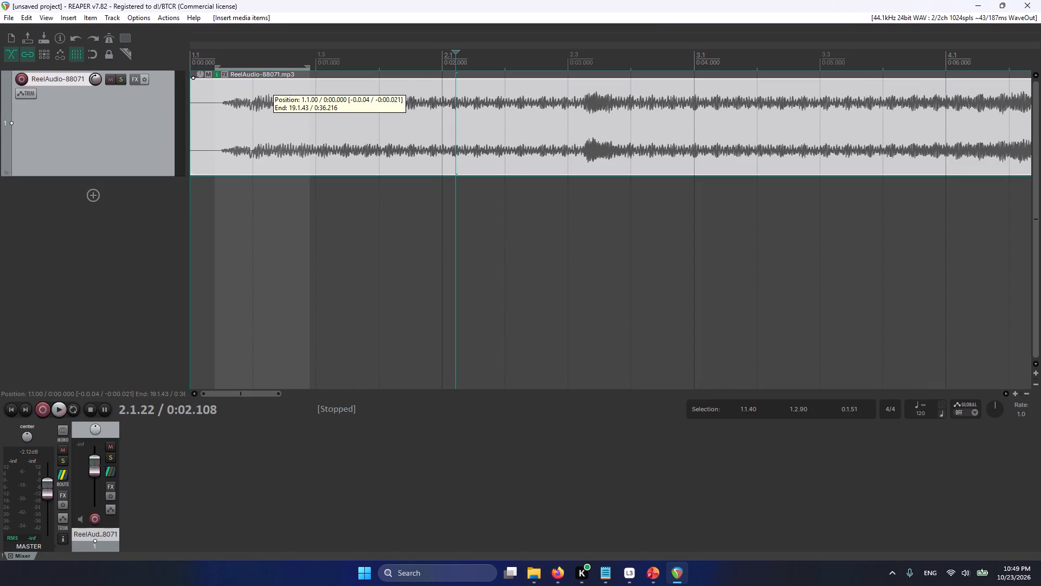
drag(250, 95, 248, 95)
Play through the imported audio from several positions to find where the usable sound begins.
key(space)
key(space)
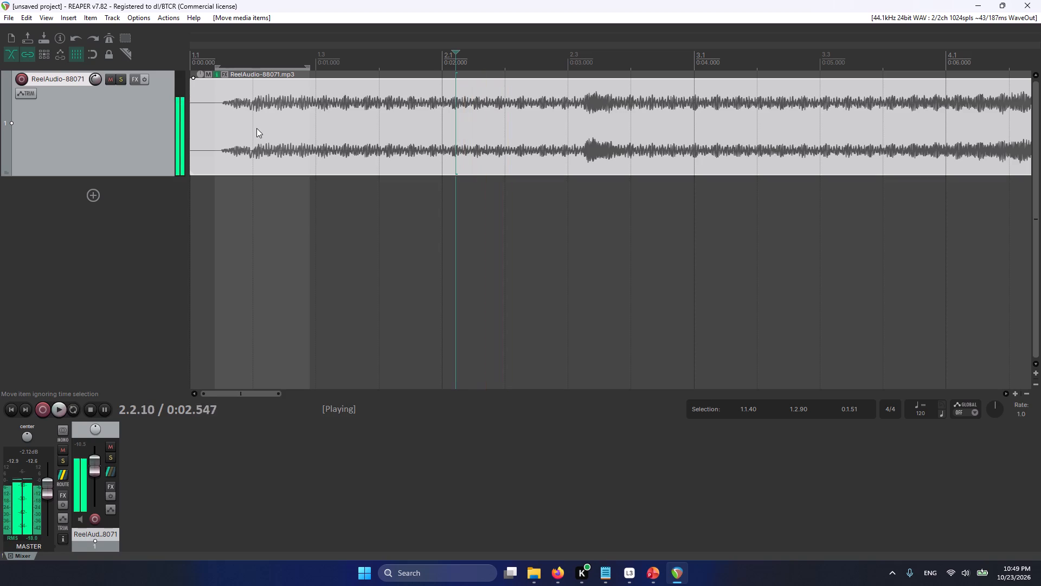
key(Return)
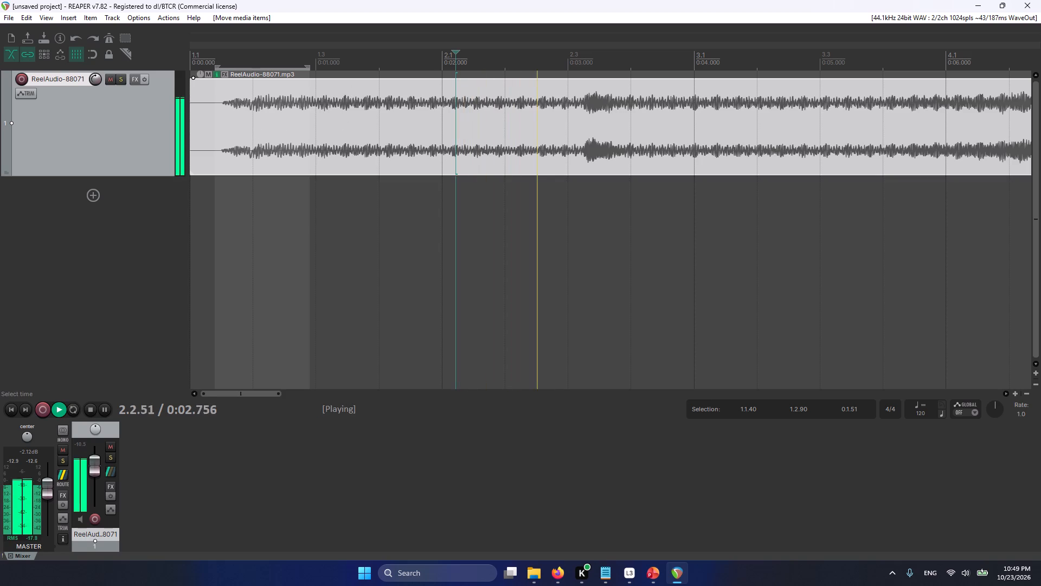
scroll(698, 175, down, 2)
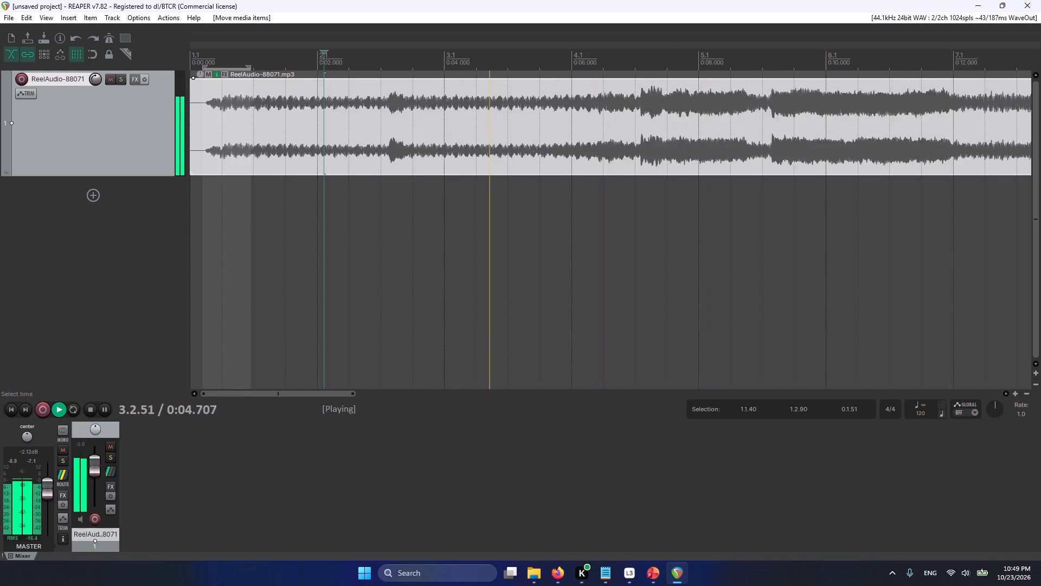
scroll(698, 175, down, 1)
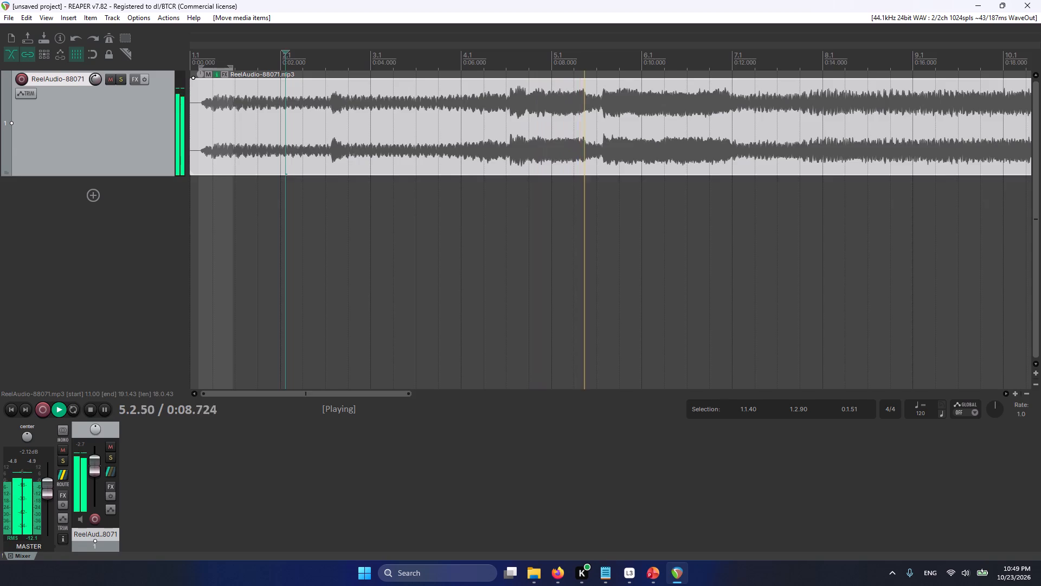
scroll(566, 271, down, 2)
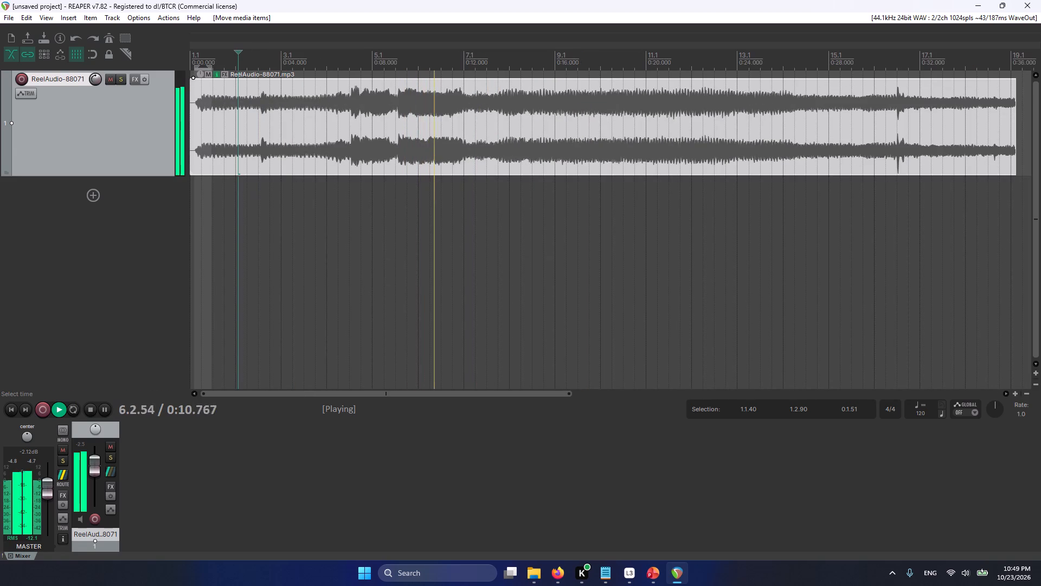
scroll(399, 194, up, 1)
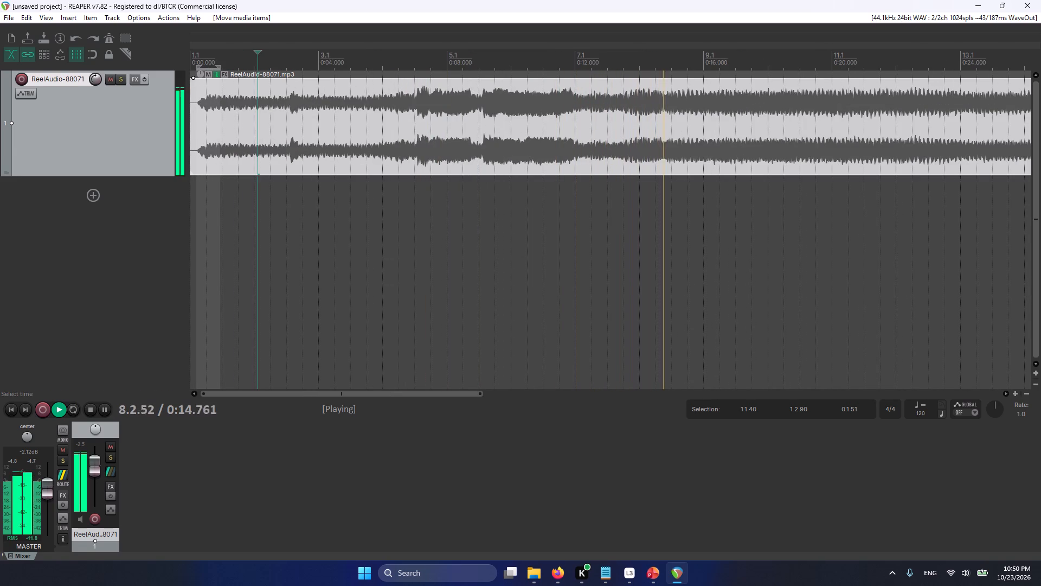
scroll(697, 162, down, 1)
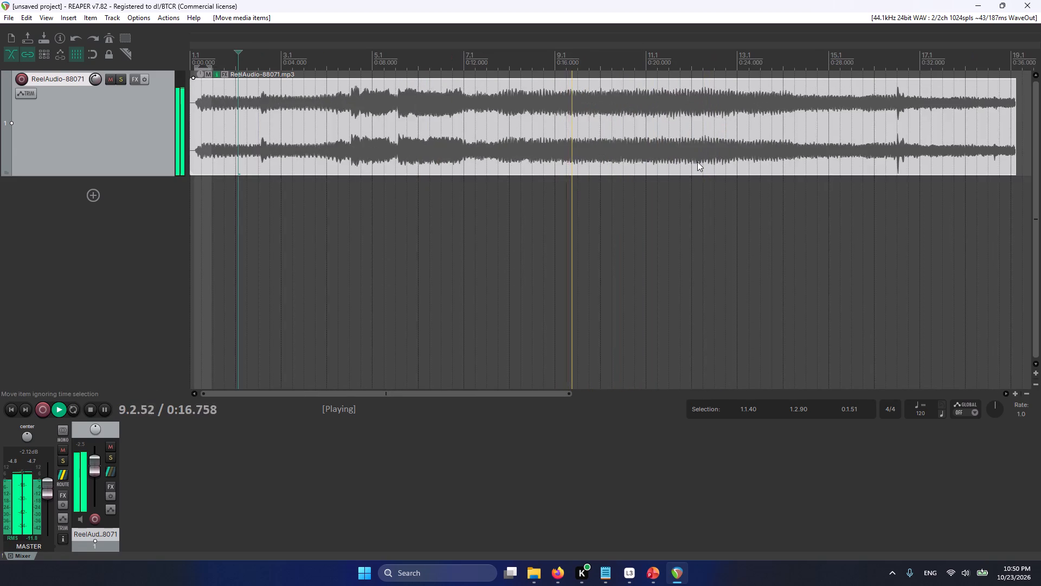
scroll(697, 162, down, 1)
scroll(550, 156, up, 2)
key(Return)
click(413, 64)
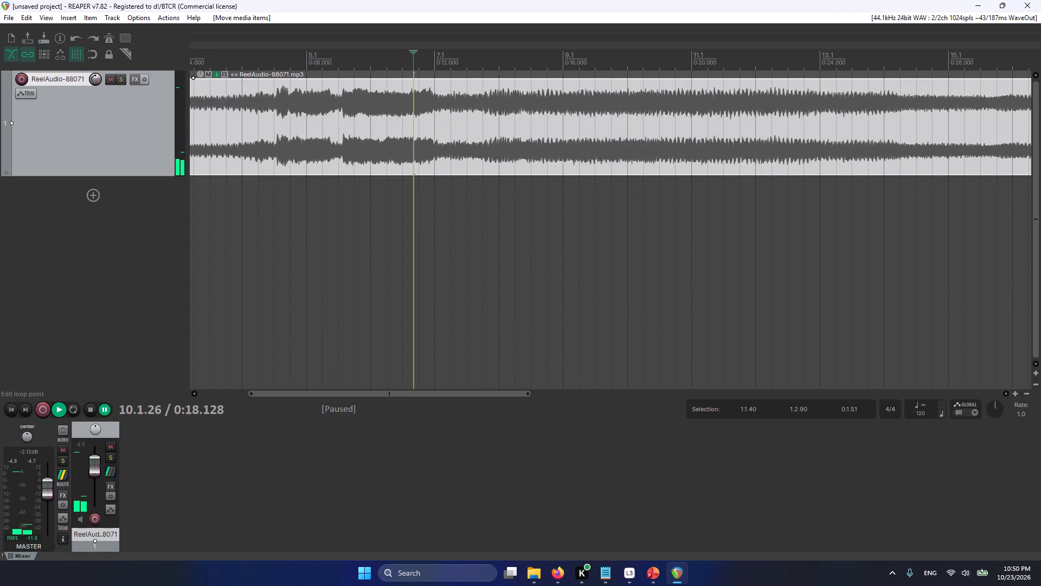
key(Return)
click(349, 60)
click(324, 56)
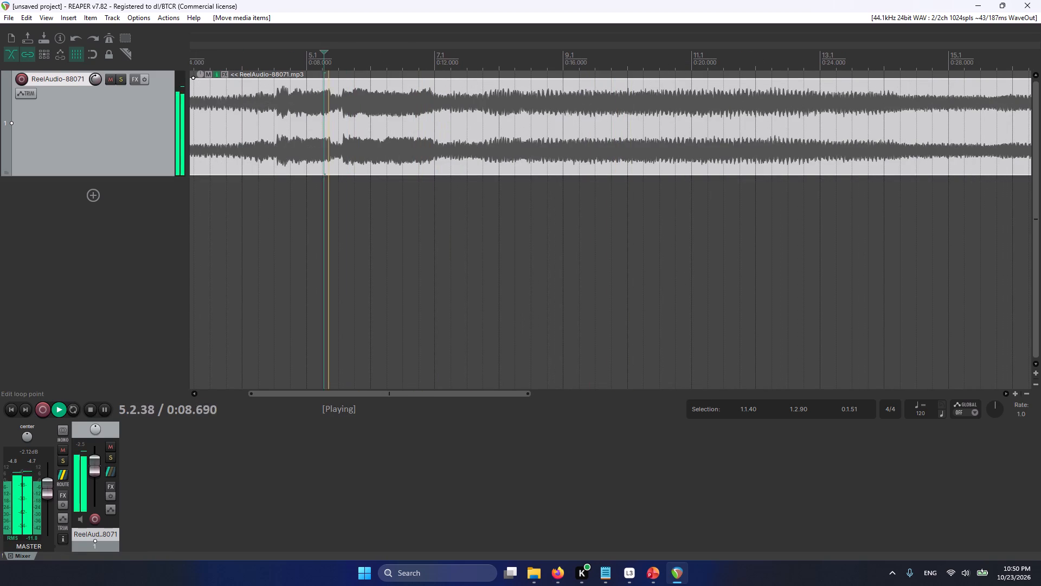
click(285, 56)
click(228, 56)
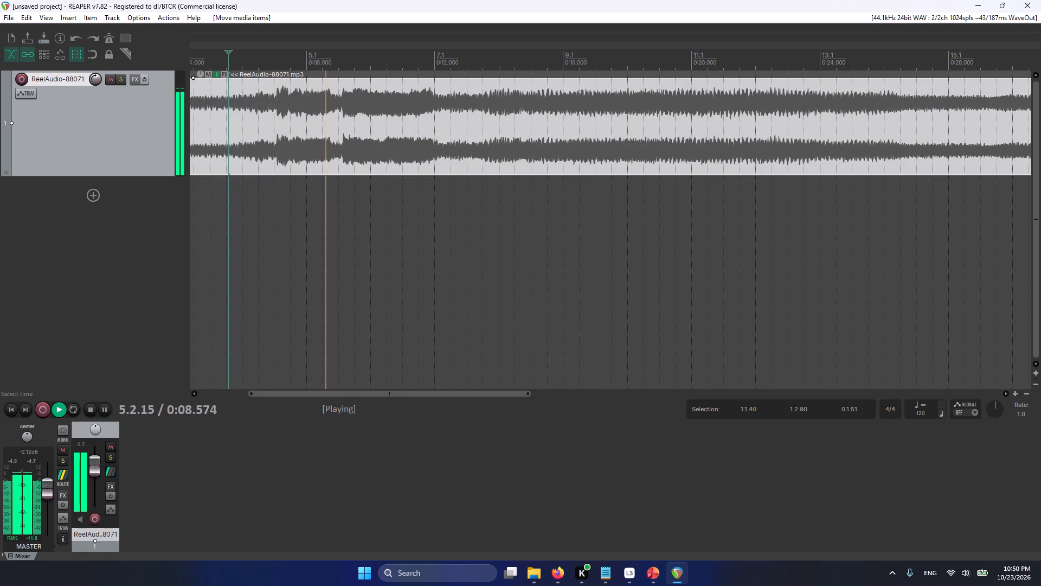
key(Return)
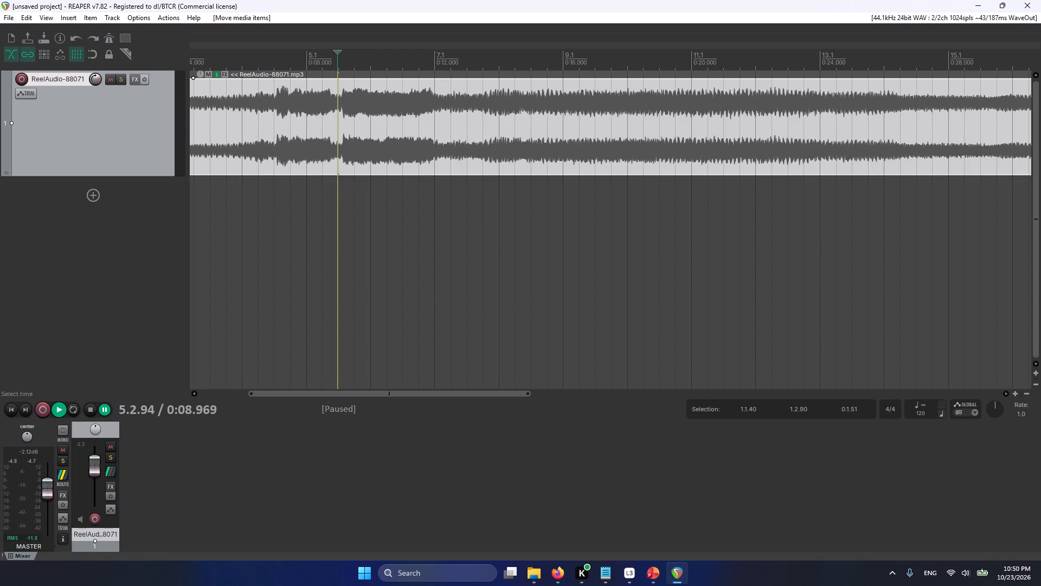
Split the audio item at about 0:08.908, just before the second loud section, and delete the part before it.
scroll(325, 88, up, 5)
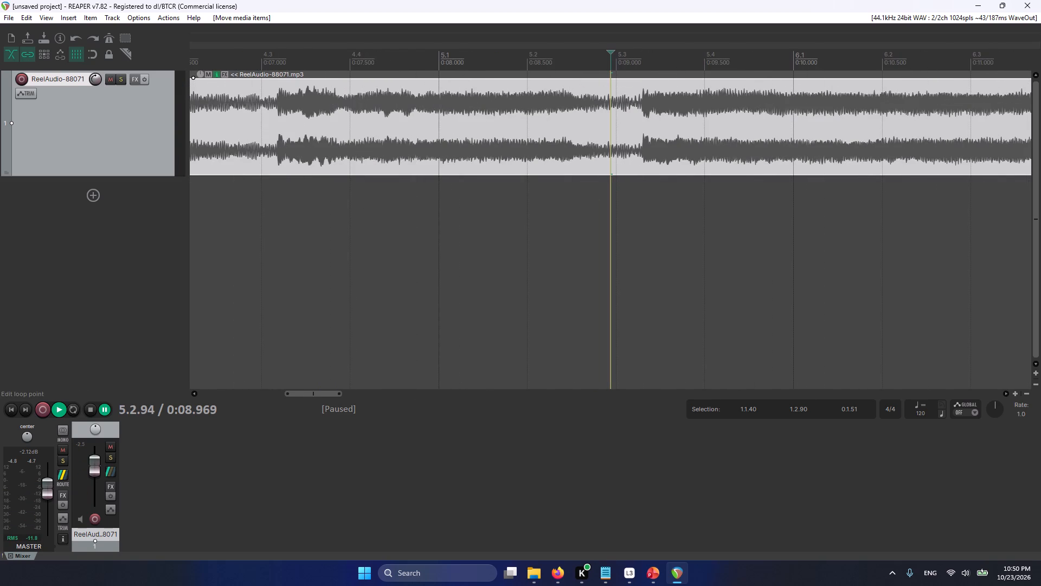
drag(611, 50, 600, 50)
key(s)
click(531, 146)
key(Delete)
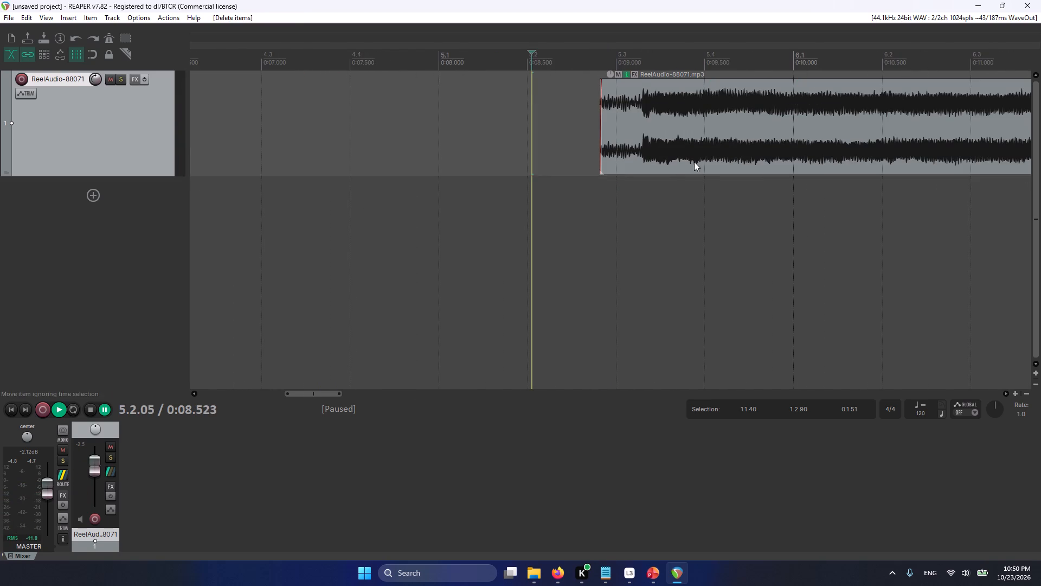
Move the remaining audio item to the project start at 1.1.00.
drag(751, 146, 1, 155)
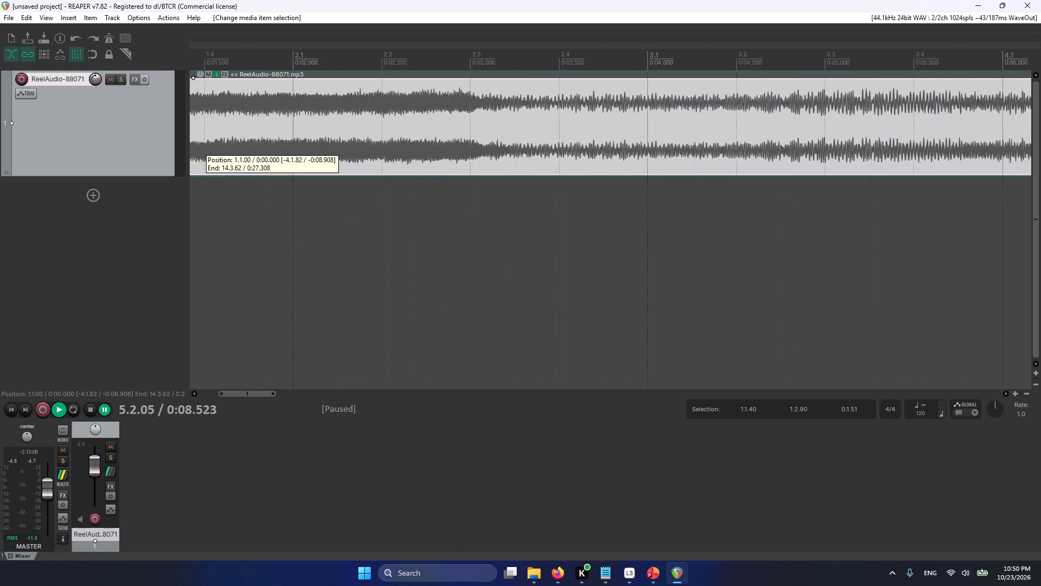
drag(1, 155, 194, 157)
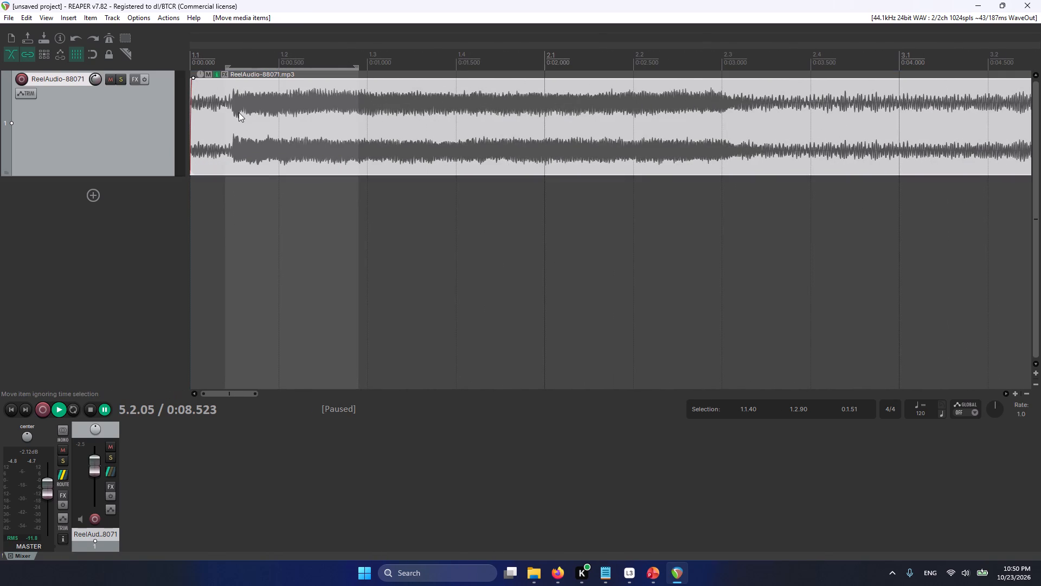
Audition the clip from its start, split it at 2.4.10 and delete everything after the split.
key(Return)
key(Return)
scroll(276, 155, down, 11)
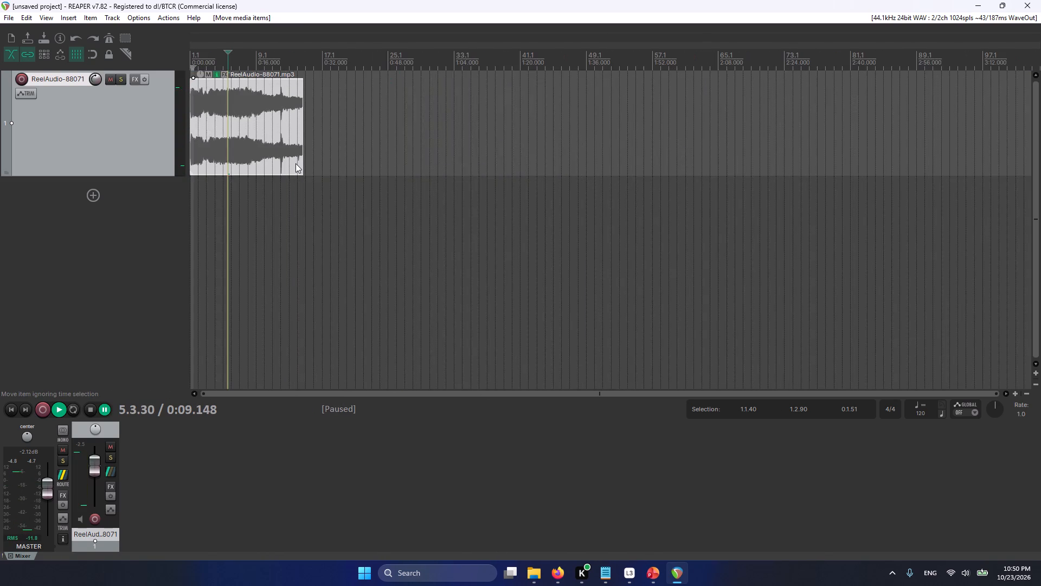
scroll(295, 163, up, 1)
key(Home)
key(Home)
key(Home)
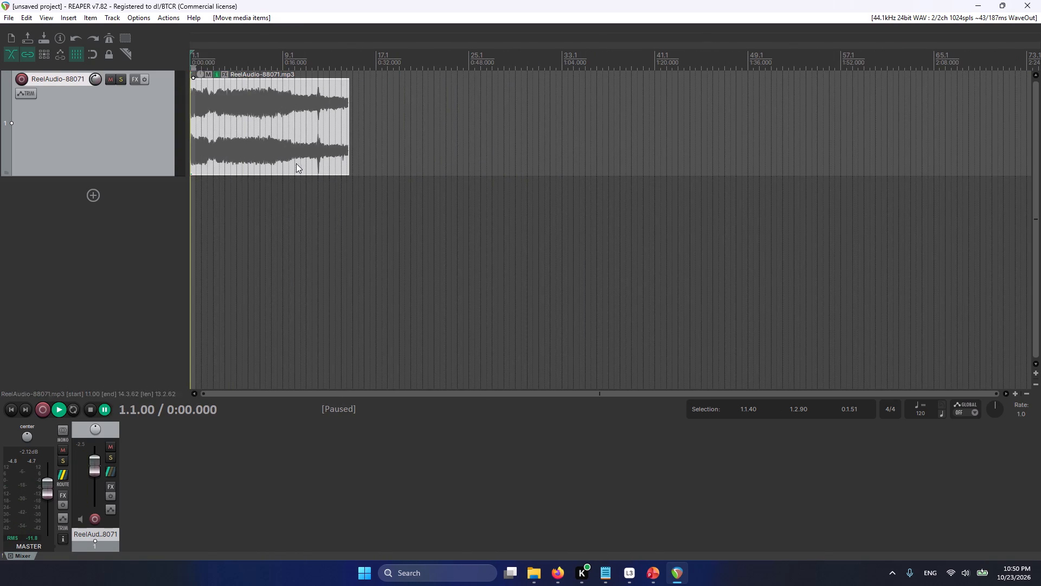
scroll(172, 117, up, 11)
key(Return)
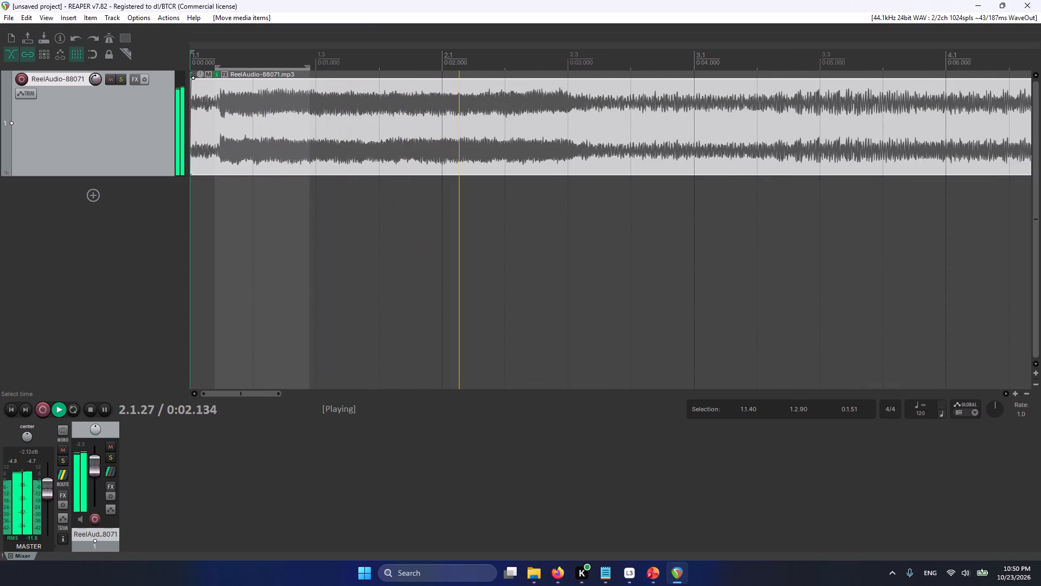
key(Return)
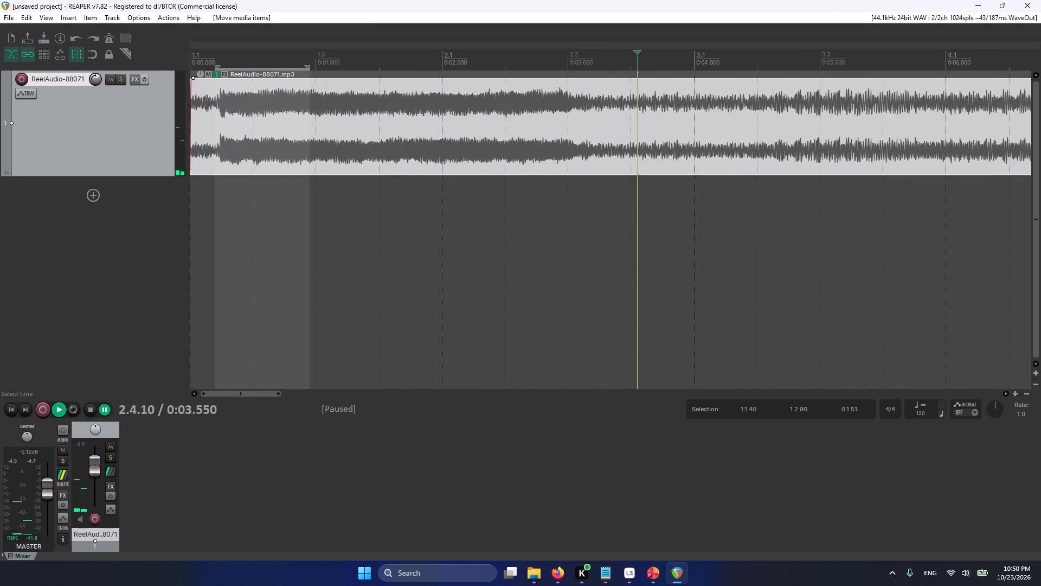
key(s)
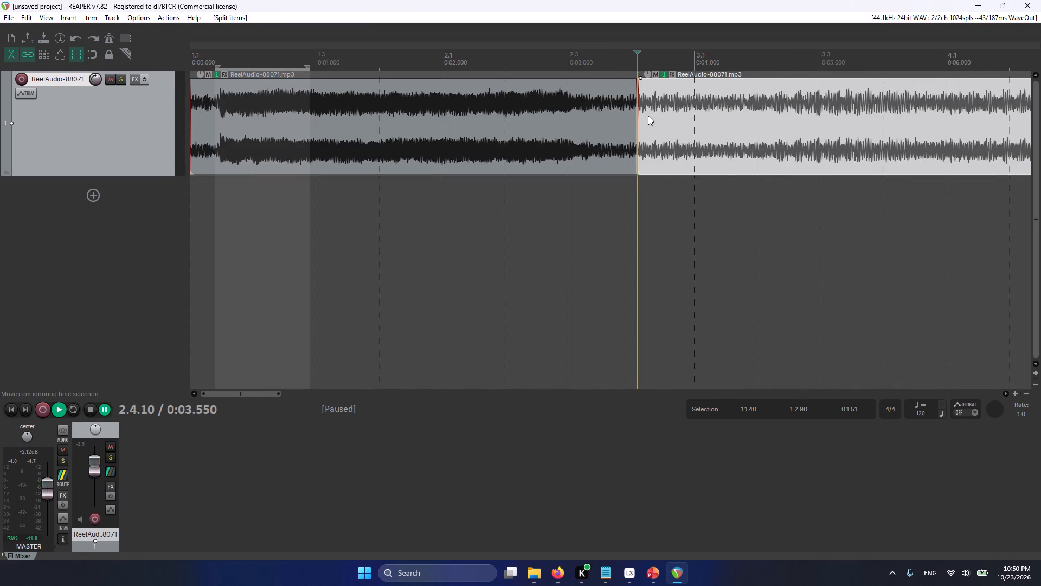
key(Delete)
Audition the clip's tail from 2.3.10 and trim the item's end to about 2.3.80.
click(574, 54)
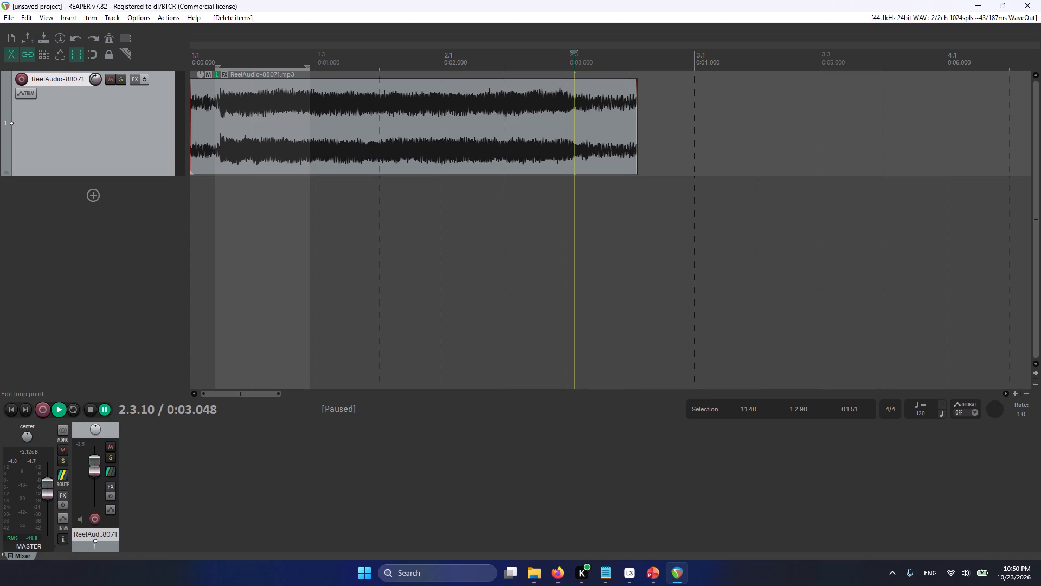
key(Return)
key(Return)
key(Return)
key(Return)
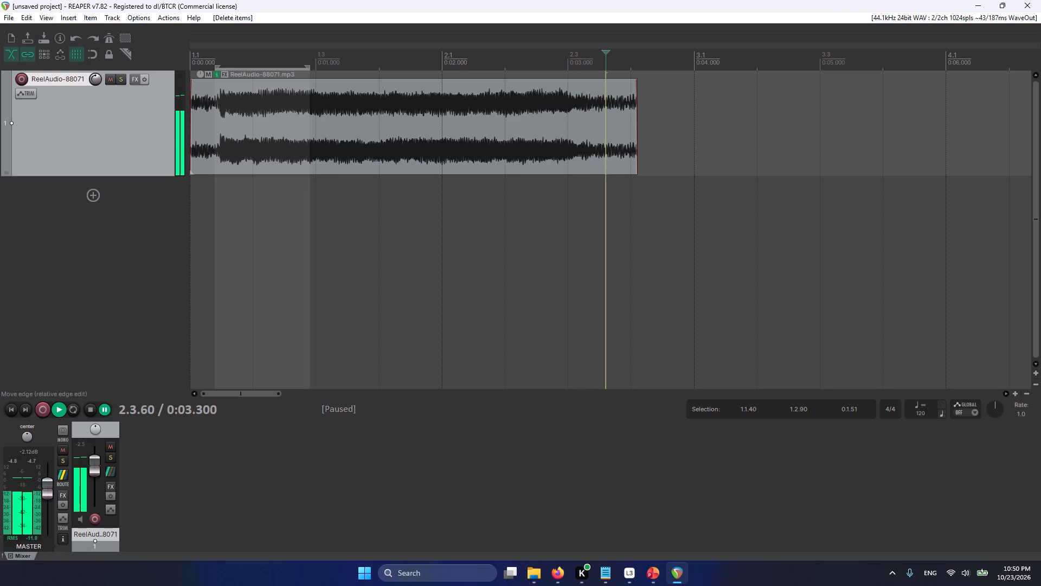
drag(637, 109, 618, 112)
key(Return)
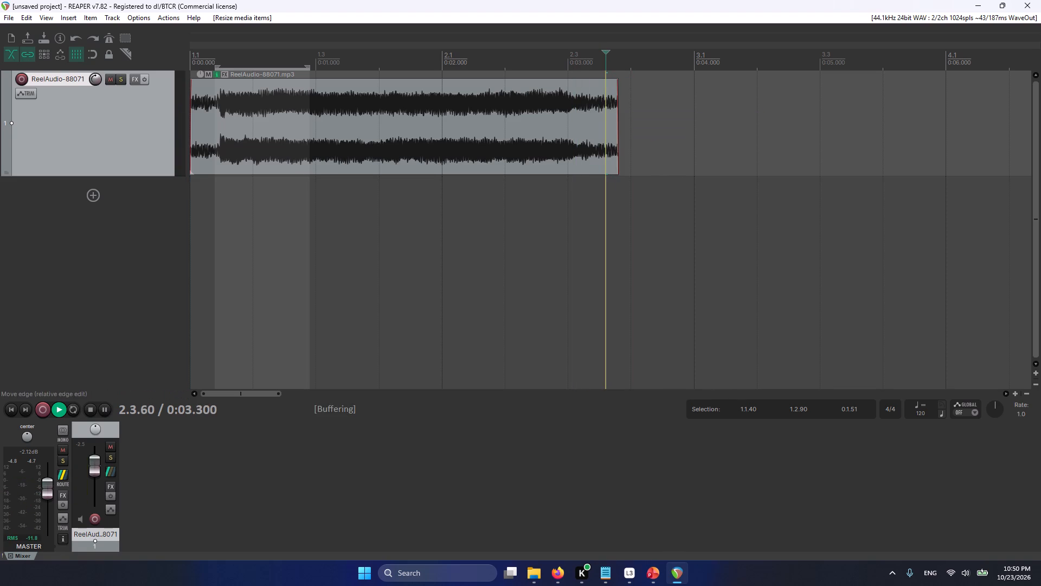
key(Return)
Turn on repeat and set the loop selection from 1.1.59 to 2.2.34 across the sustained part of the sound.
key(r)
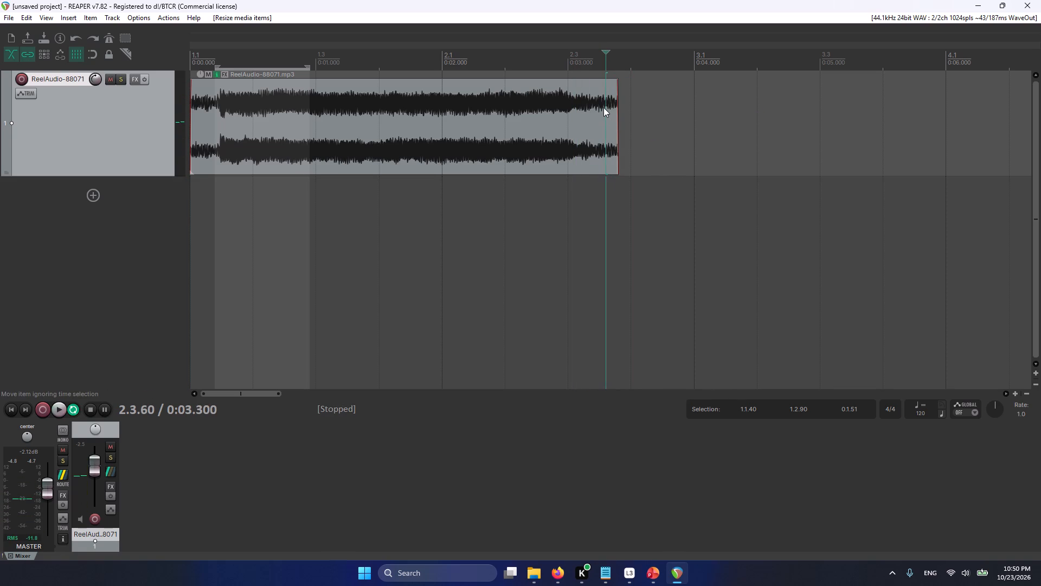
key(Return)
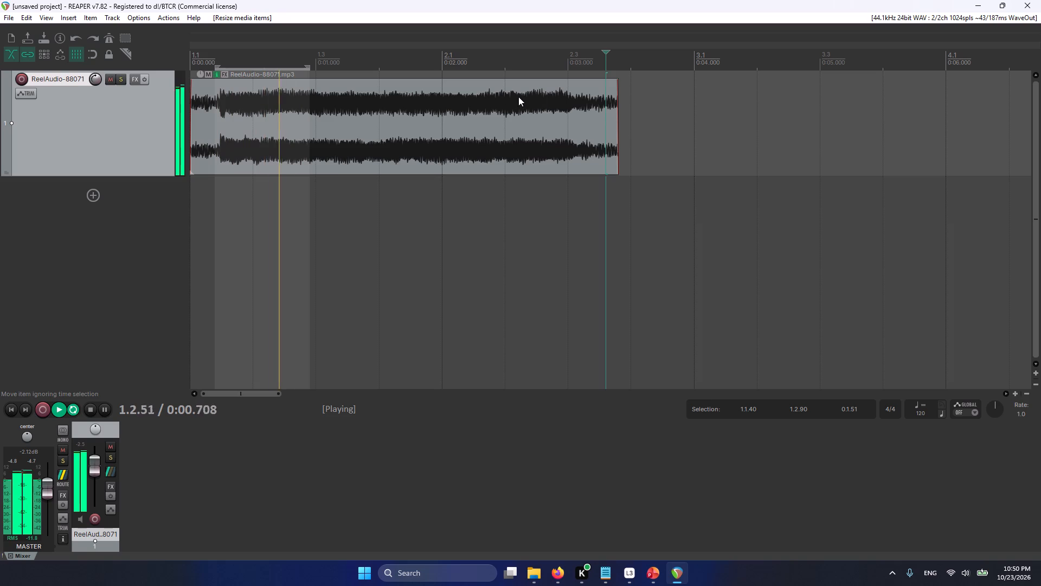
key(Return)
drag(216, 66, 214, 66)
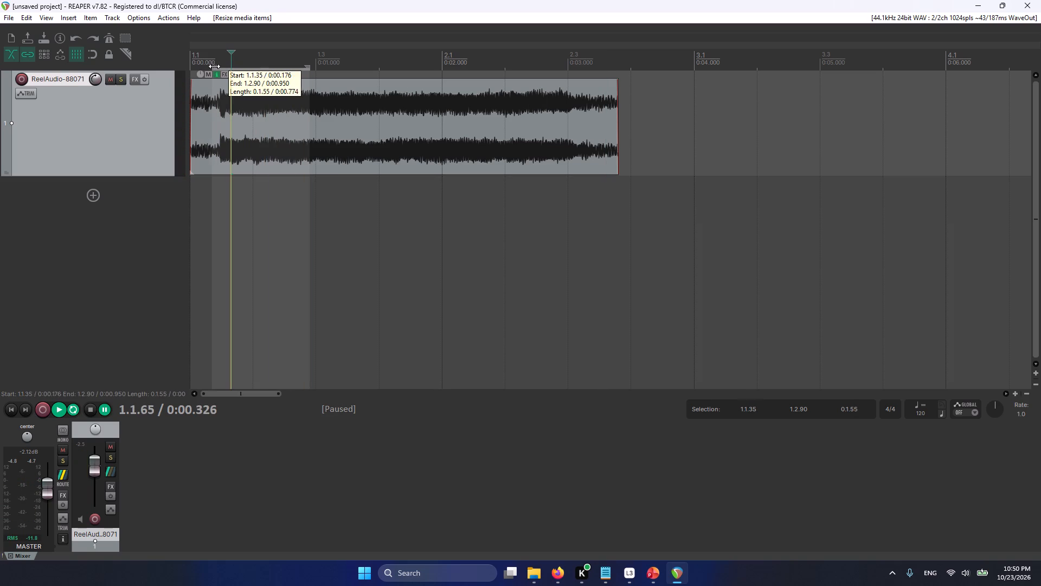
drag(214, 66, 227, 66)
drag(307, 67, 441, 74)
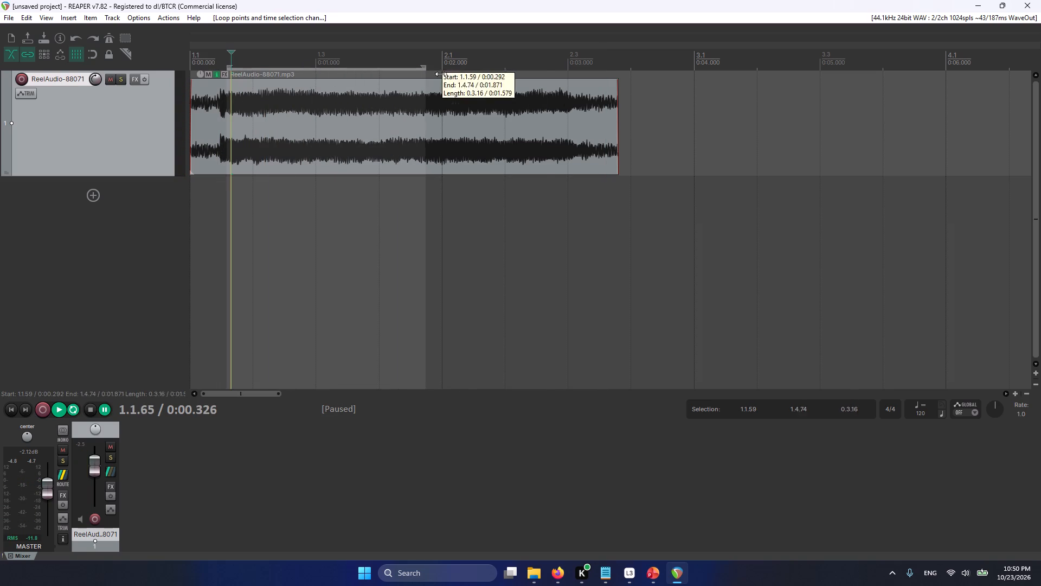
drag(441, 74, 526, 96)
Play the loop and move its start point to 1.1.74.
key(Return)
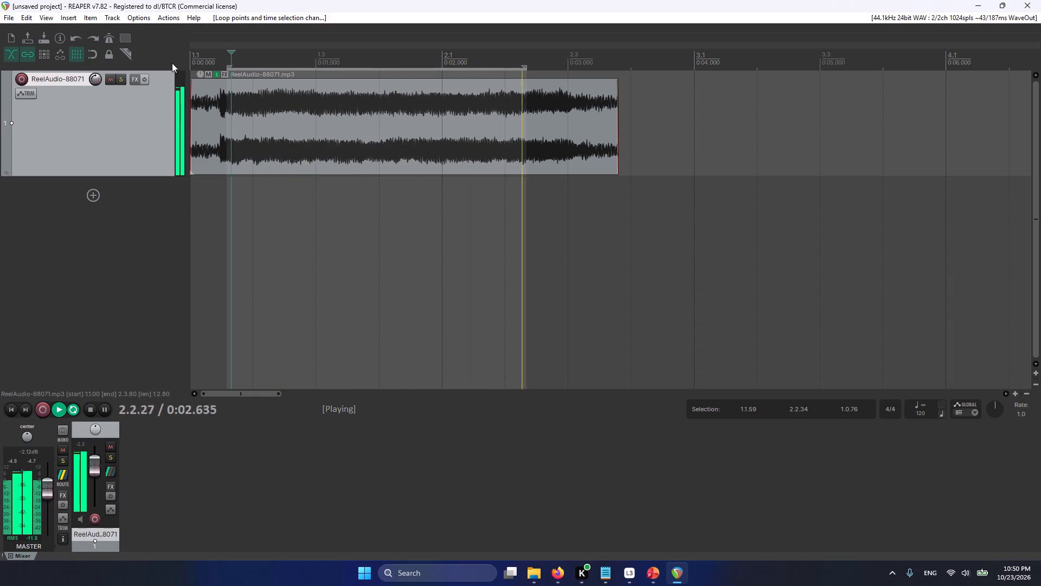
drag(229, 67, 232, 67)
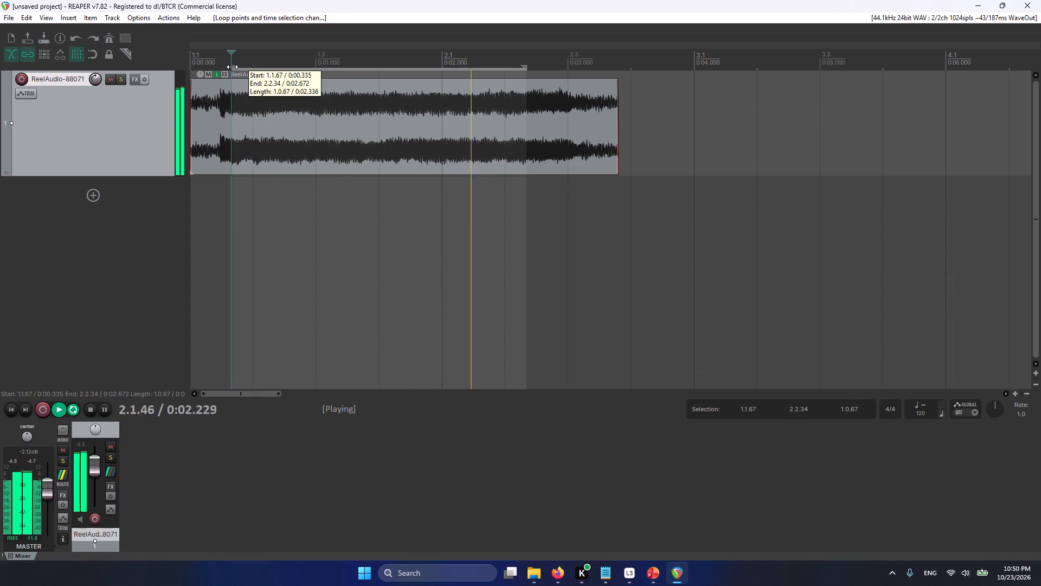
drag(232, 67, 236, 66)
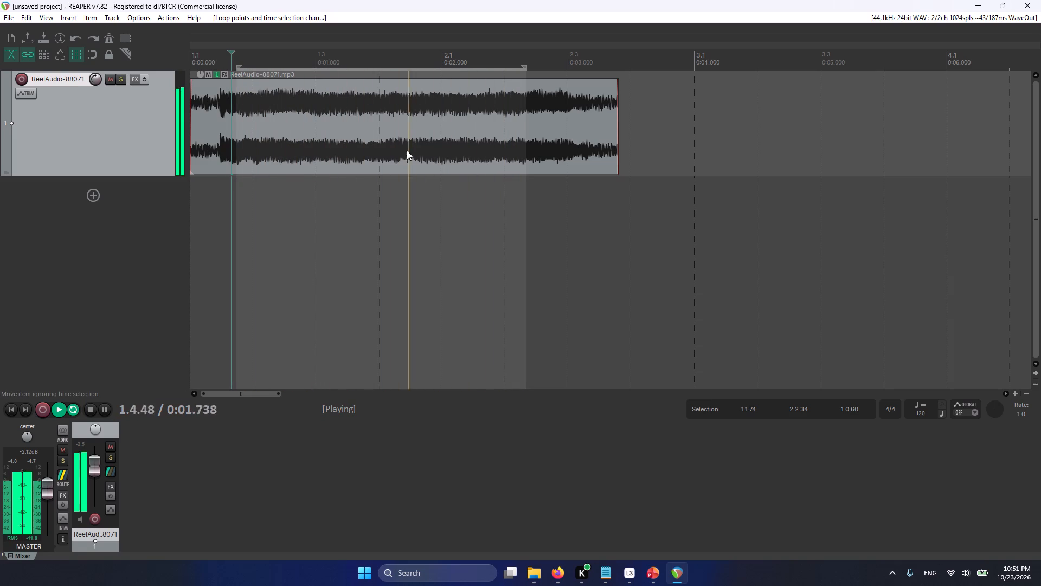
Audition the loop and move its start point in stages to 1.2.17.
scroll(243, 101, up, 4)
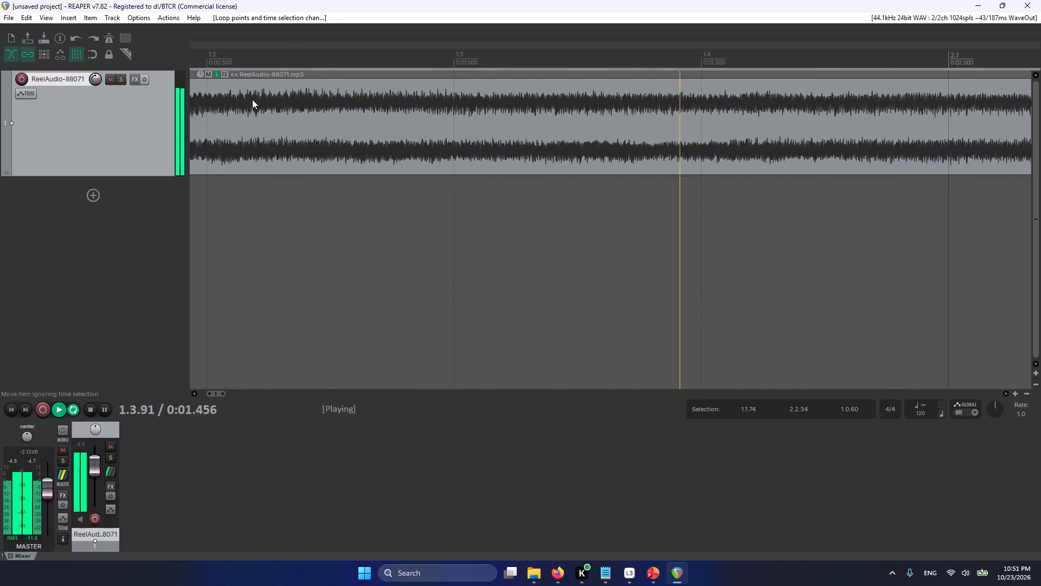
scroll(265, 117, down, 1)
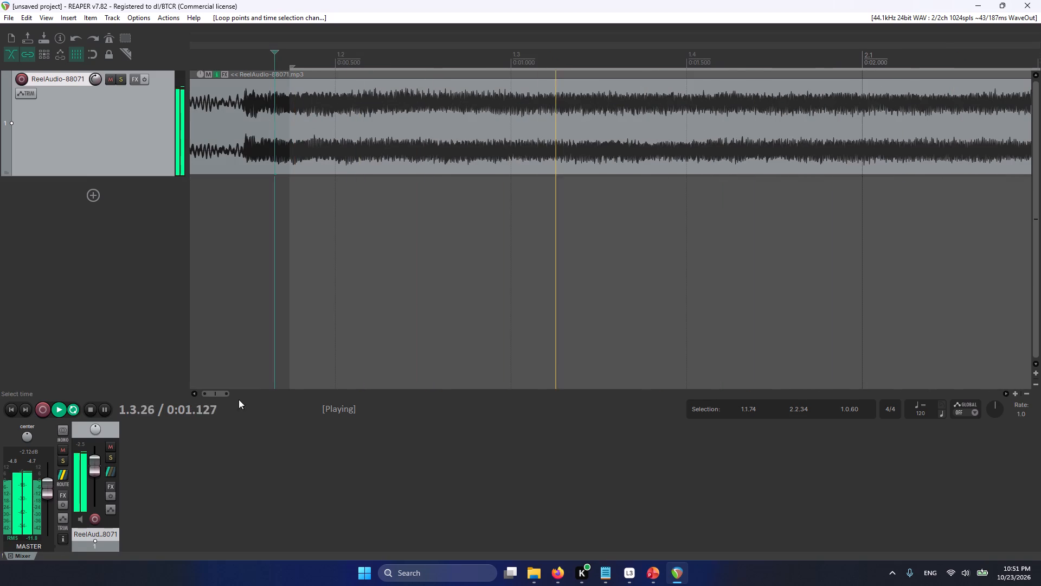
drag(218, 393, 209, 393)
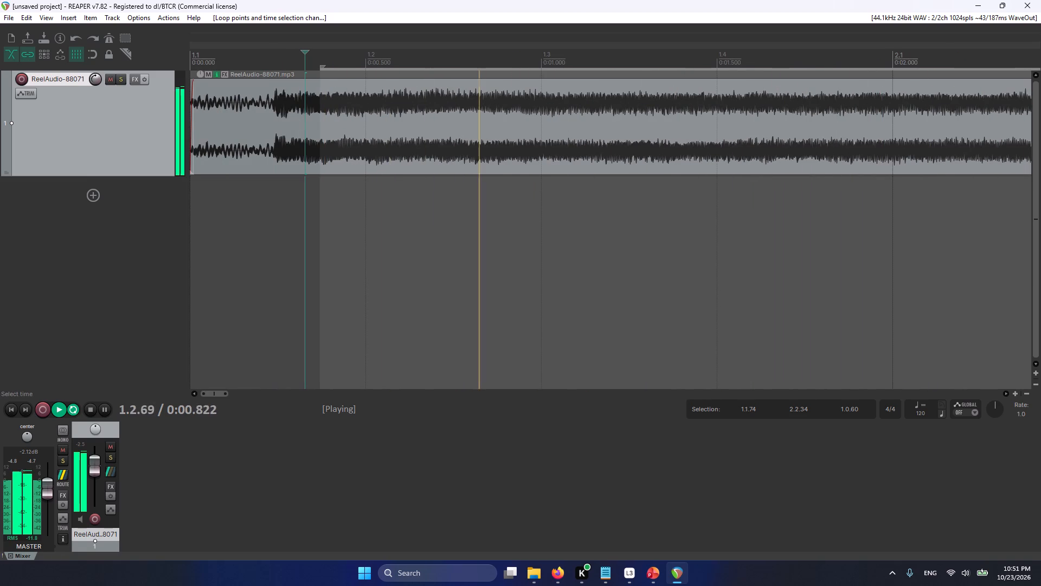
key(Return)
key(Return)
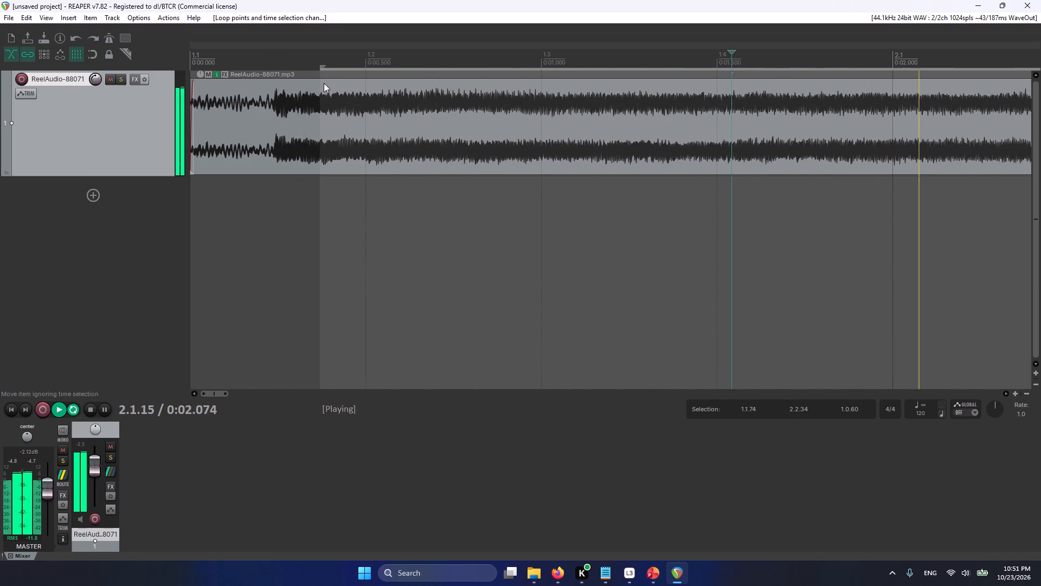
key(Return)
key(Return)
key(Return)
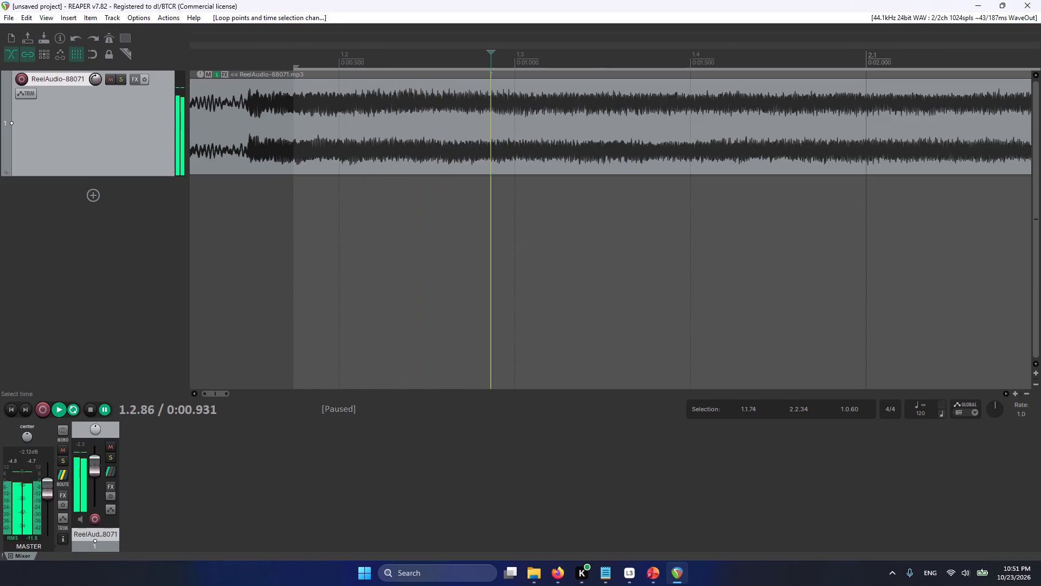
drag(295, 66, 326, 77)
key(Return)
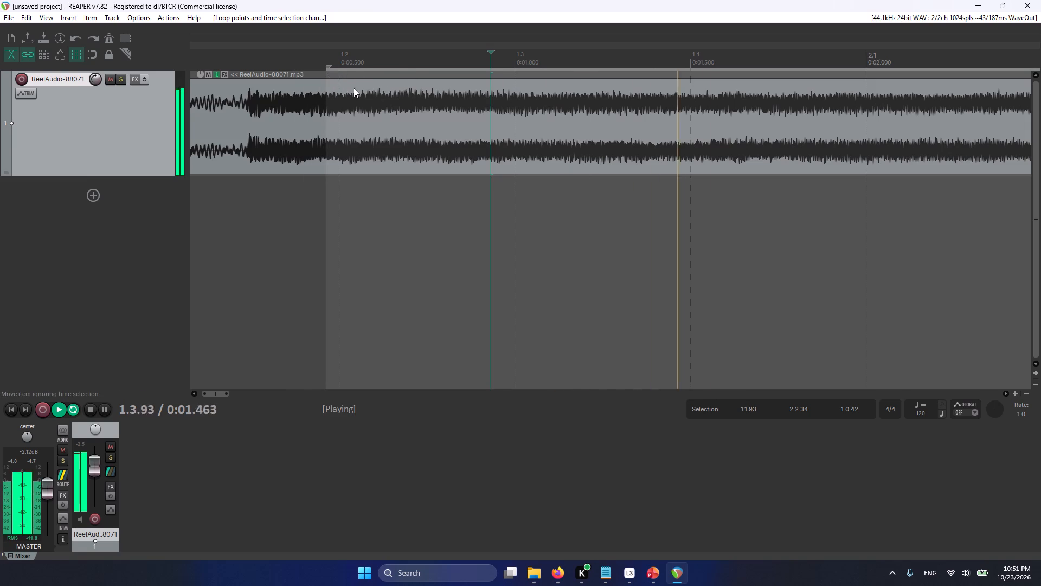
key(Return)
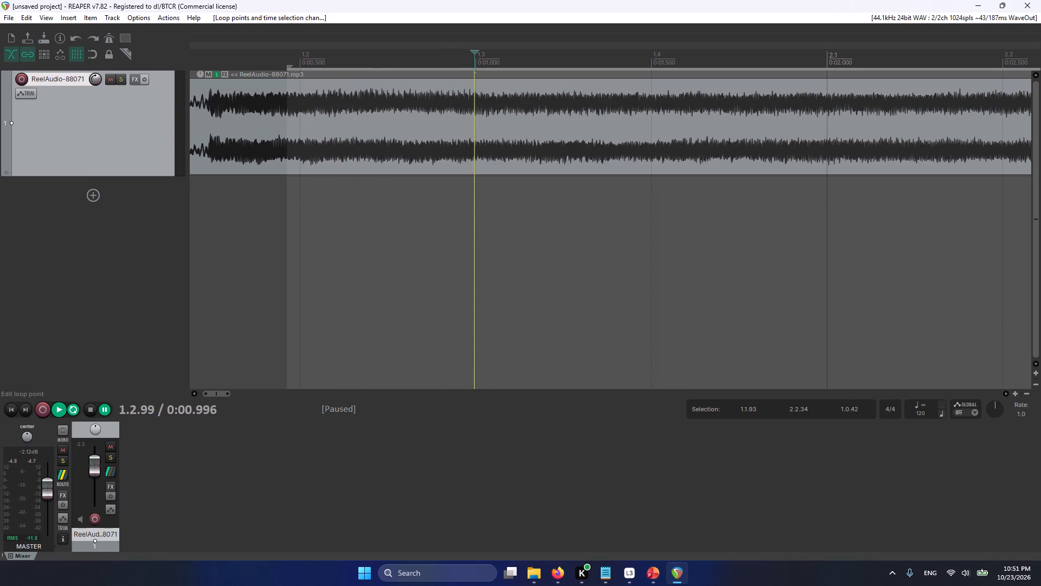
drag(287, 68, 330, 76)
key(Return)
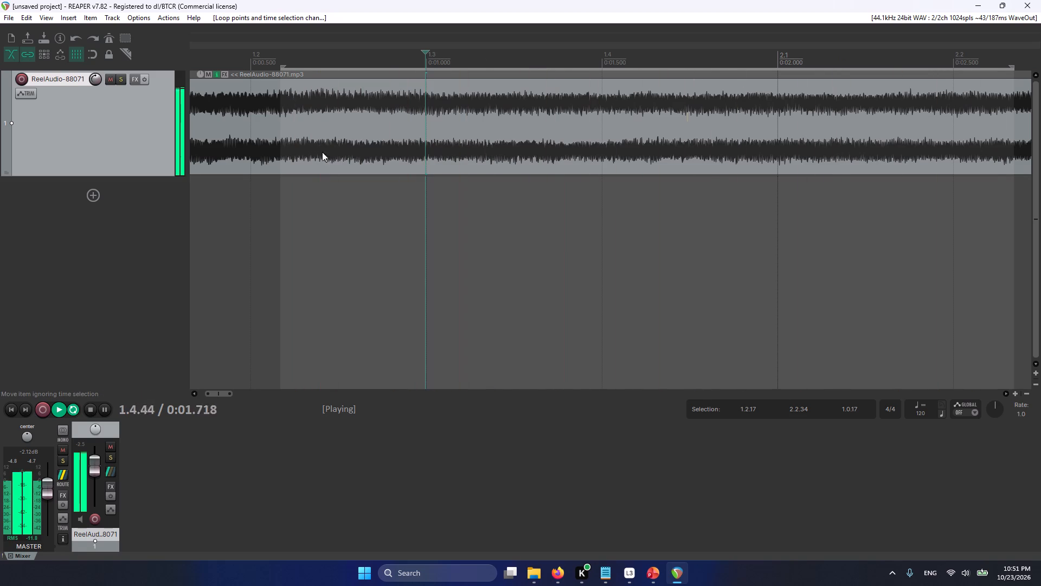
scroll(330, 164, down, 3)
key(Return)
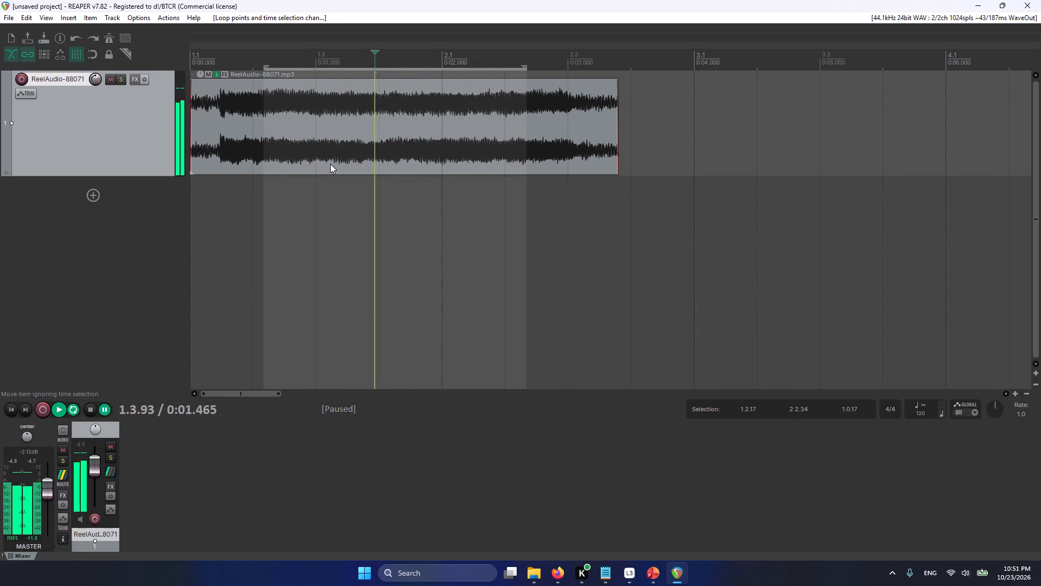
Turn off repeat, listen through the clip's tail and return the cursor to the project start.
key(Return)
key(r)
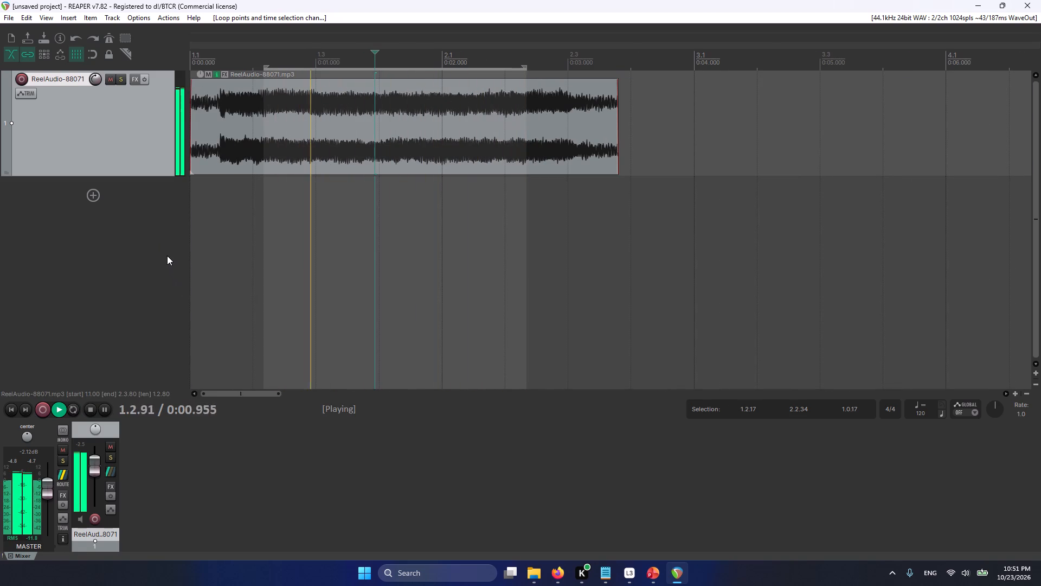
key(Insert)
key(Home)
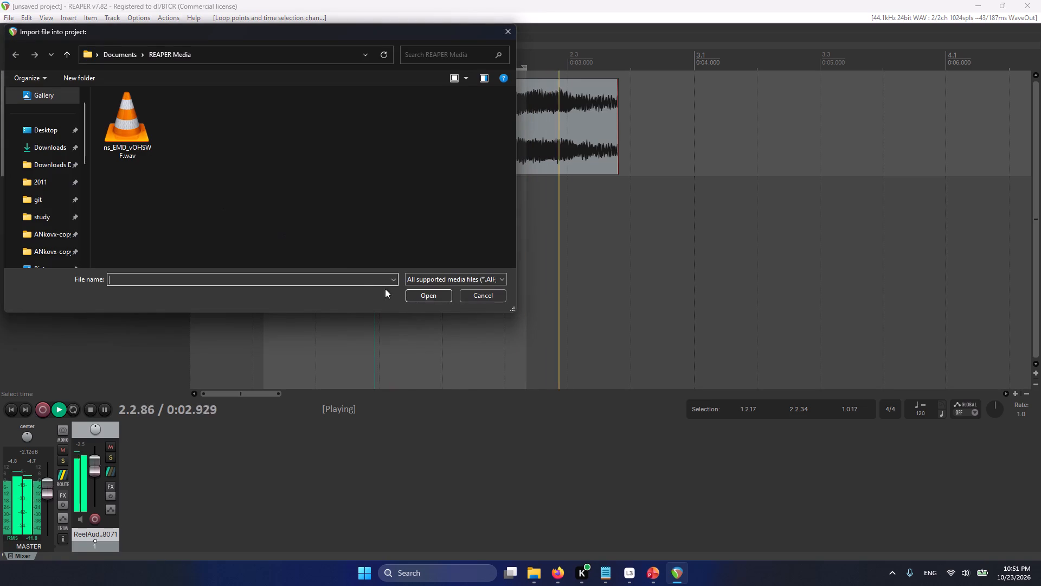
click(467, 295)
key(Home)
key(Return)
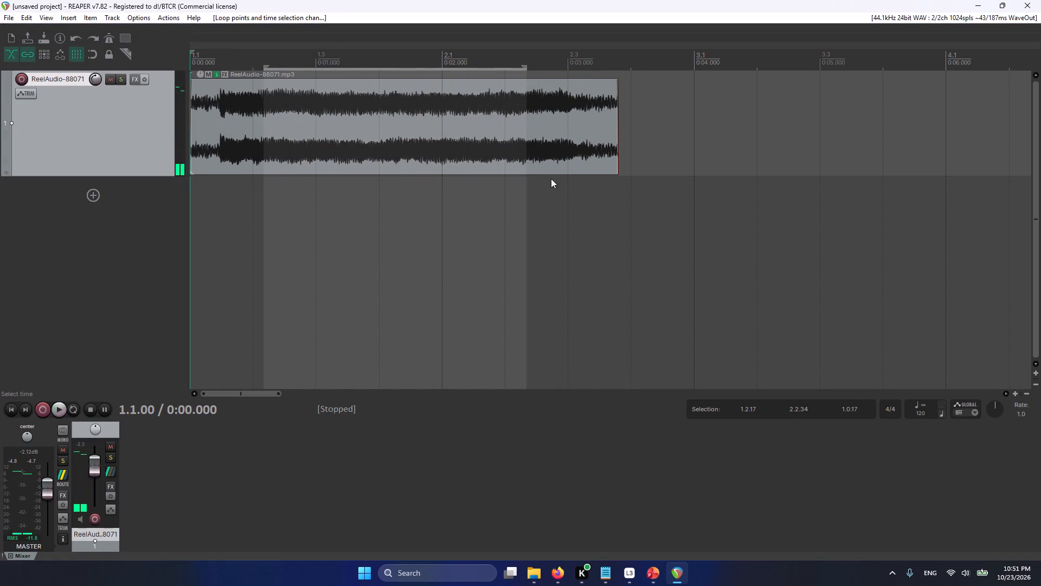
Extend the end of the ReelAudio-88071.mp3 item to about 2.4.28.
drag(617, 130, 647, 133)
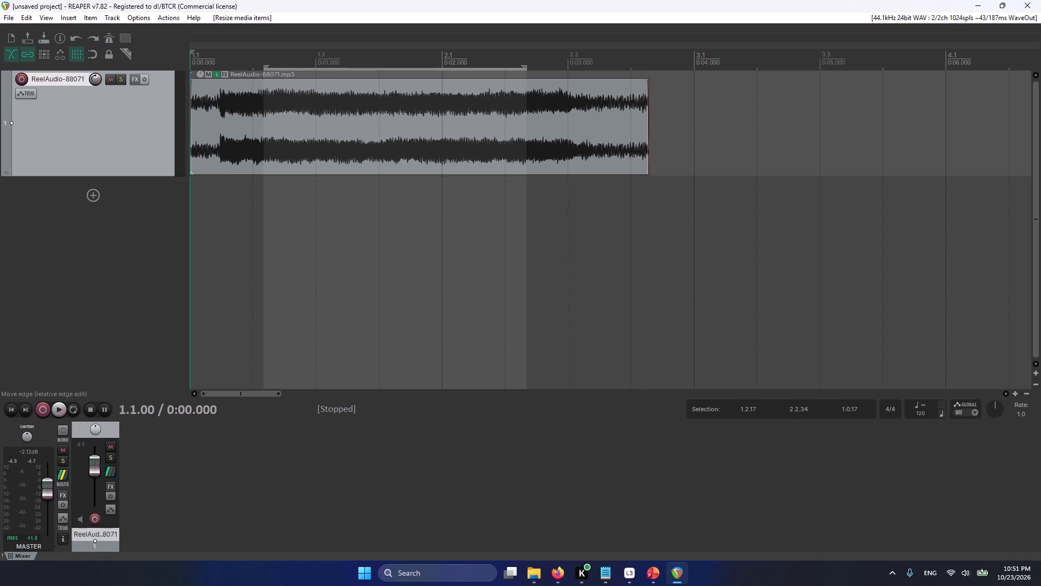
Play the clip from its start and add a marker at the loop's start, about 1.2.17.
key(Return)
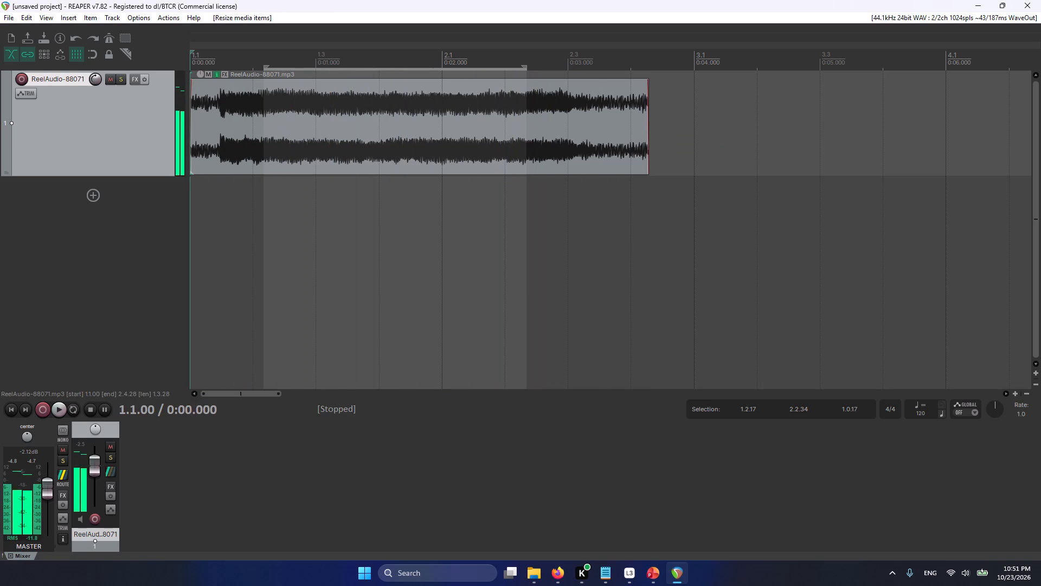
key(Return)
key(Return)
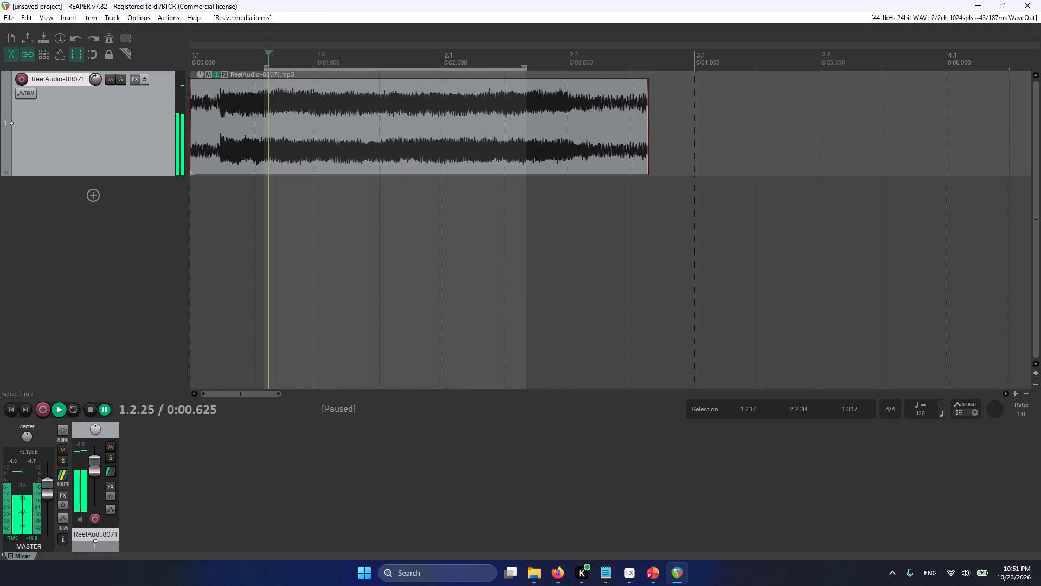
drag(269, 51, 263, 52)
key(m)
Play on to the end of the loop and add a second marker there at 2.2.32.
key(Return)
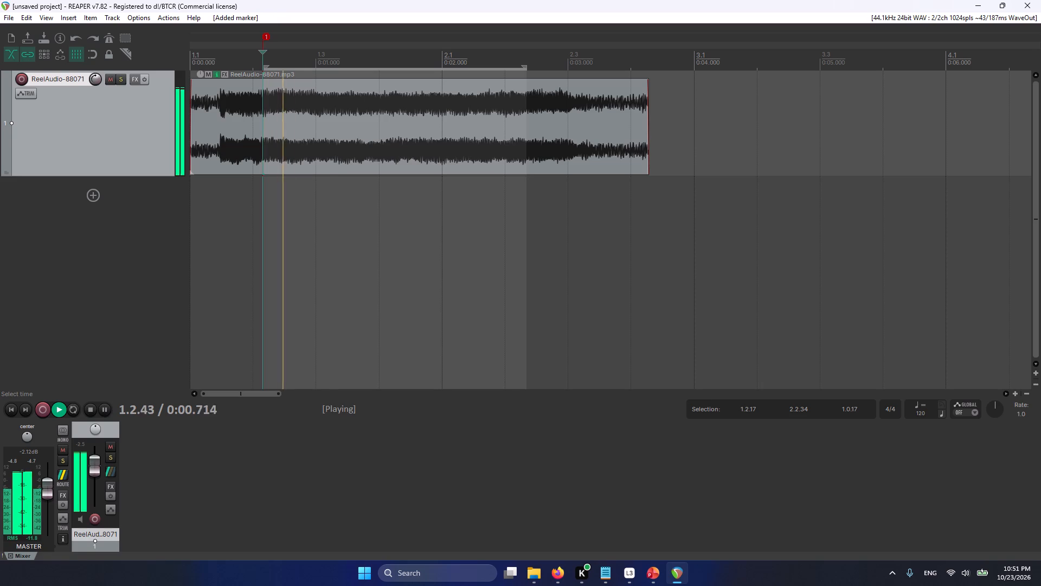
key(Return)
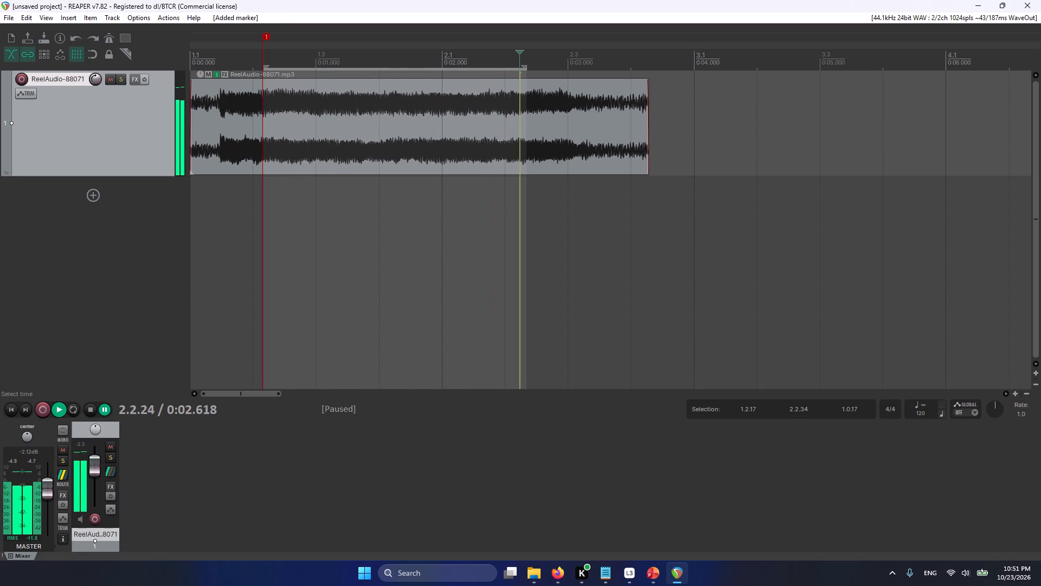
key(Return)
key(Return)
key(Return)
key(Return)
key(Return)
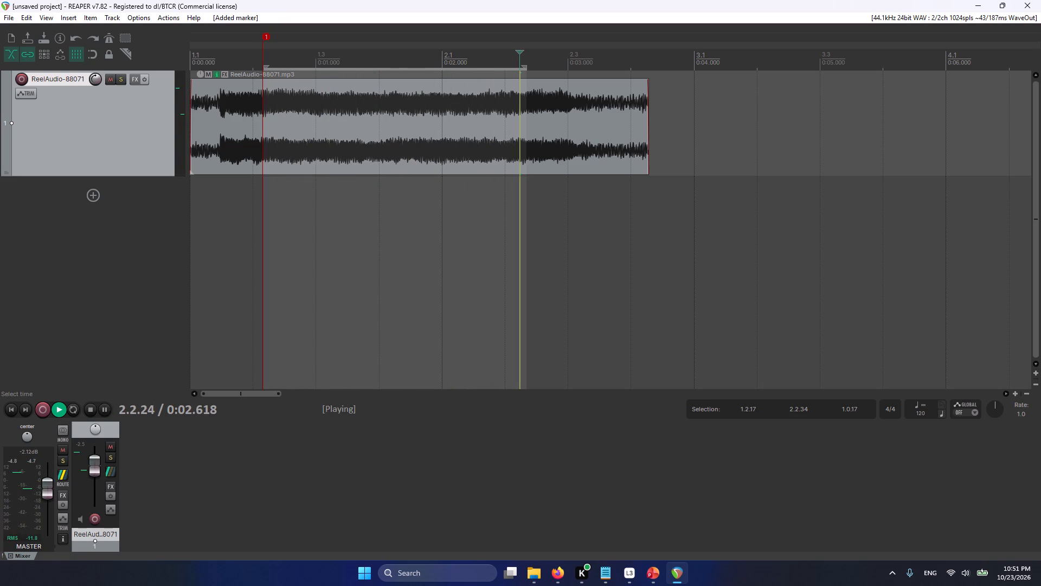
key(Return)
drag(547, 50, 529, 52)
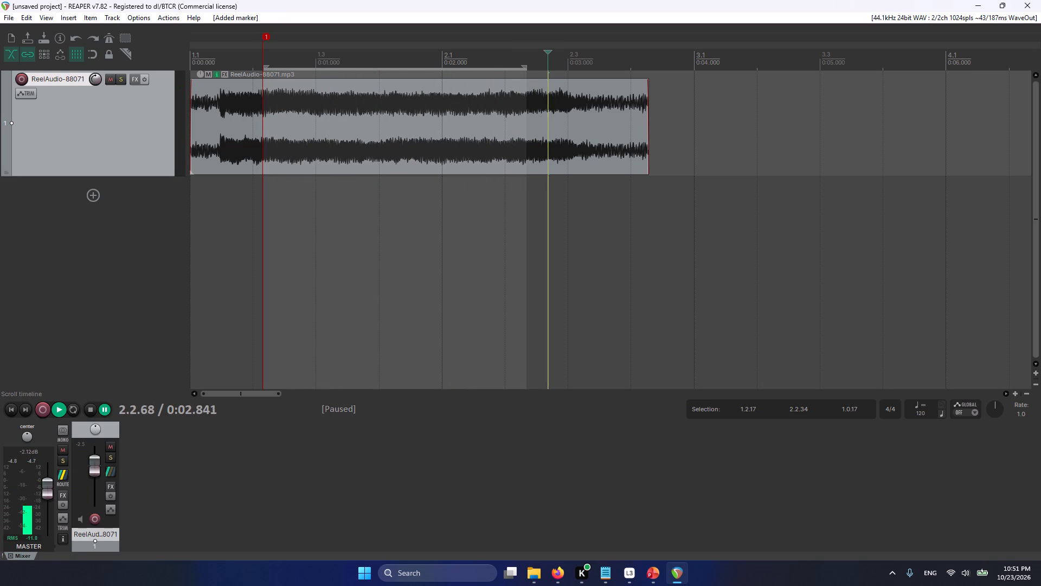
drag(529, 52, 523, 52)
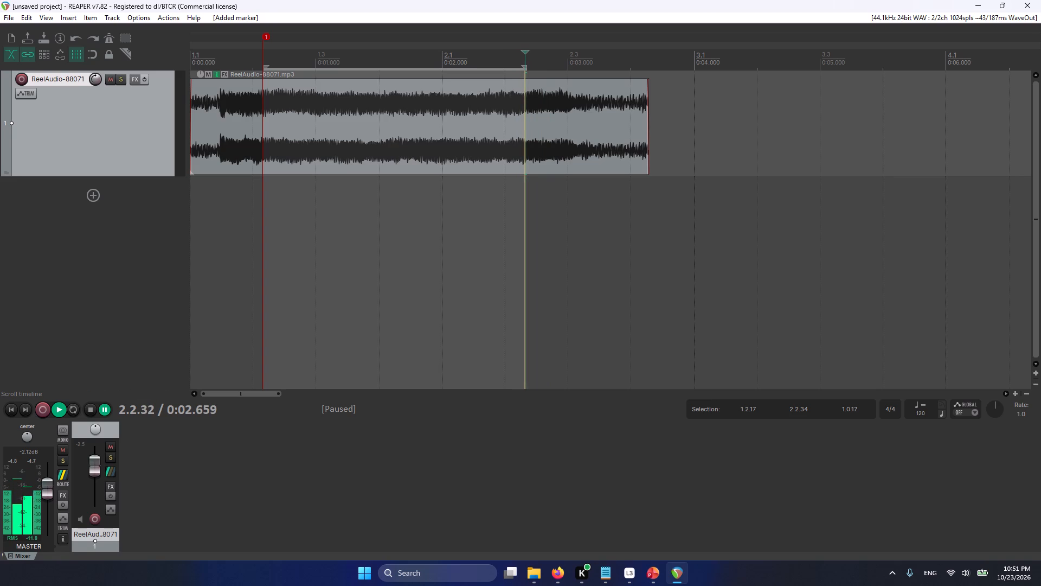
key(m)
Audition the clip's tail and trim the item's end to about 2.3.86.
key(Return)
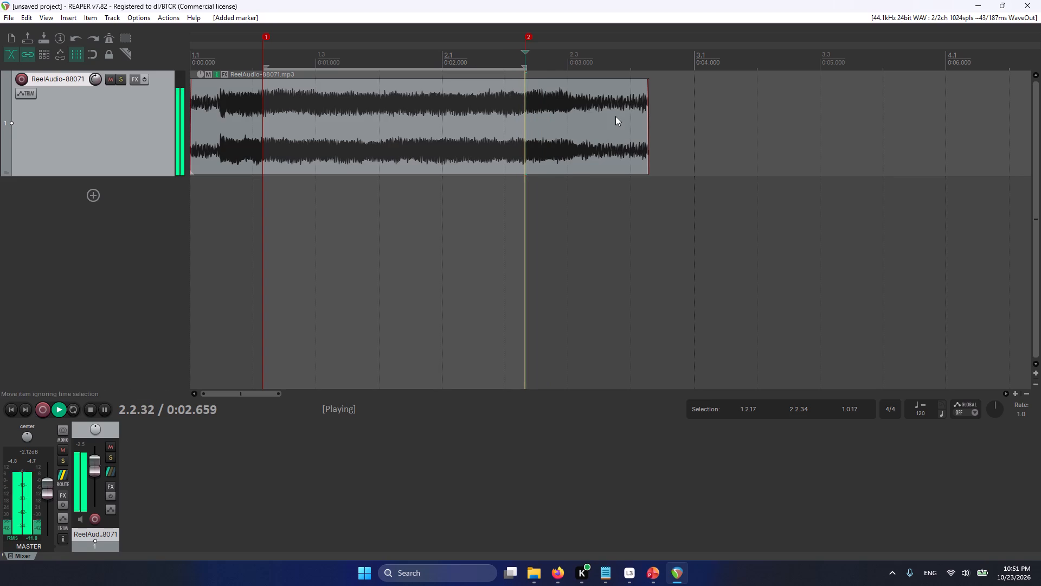
key(Return)
drag(648, 107, 622, 111)
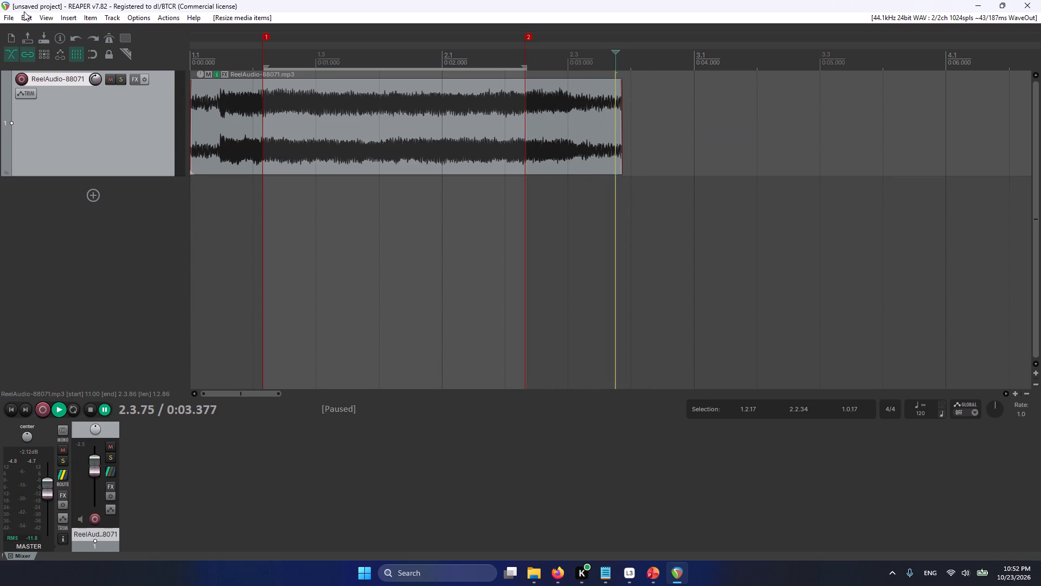
Open the render settings for the trimmed and marked clip.
click(4, 17)
click(23, 203)
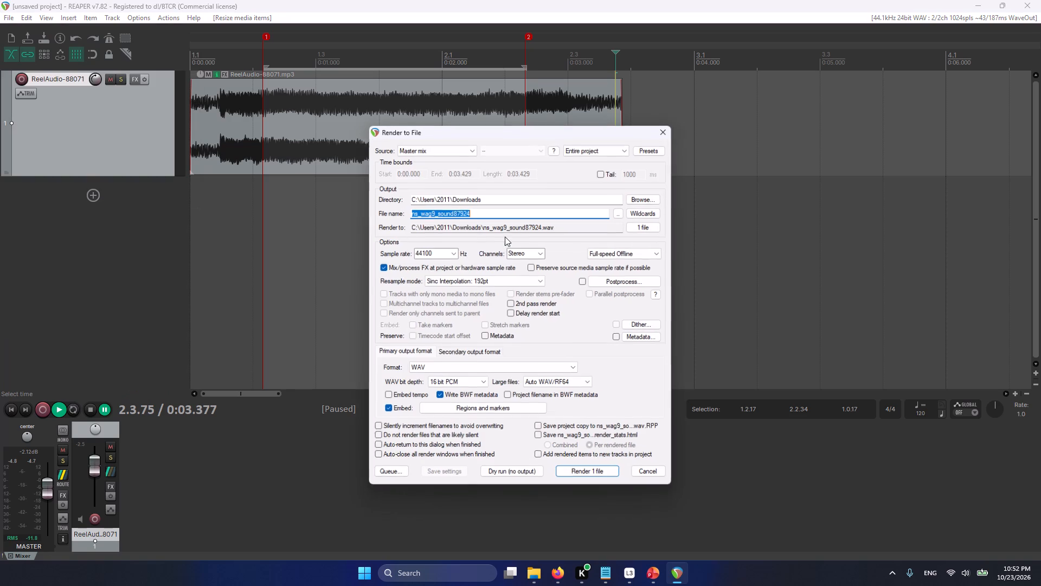
Set the render file name to ns_emd_sound/2011.
click(425, 211)
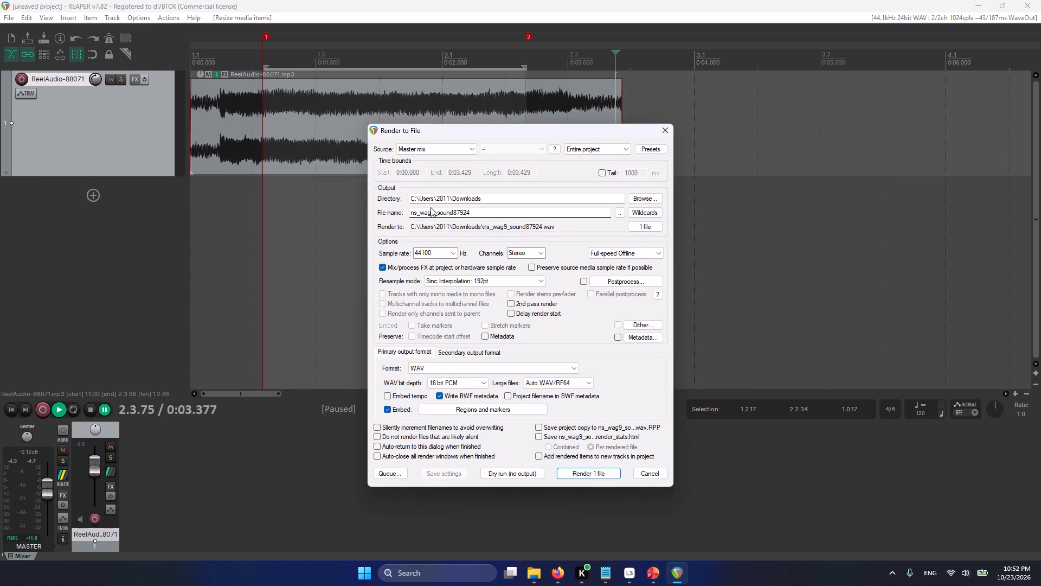
key(Delete)
key(Delete)
key(BackSpace)
key(Delete)
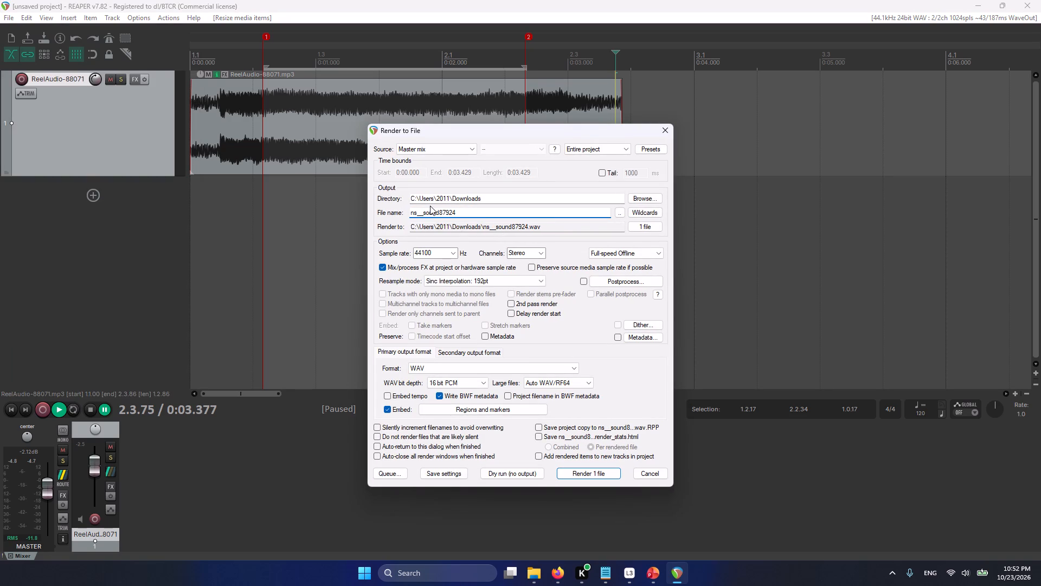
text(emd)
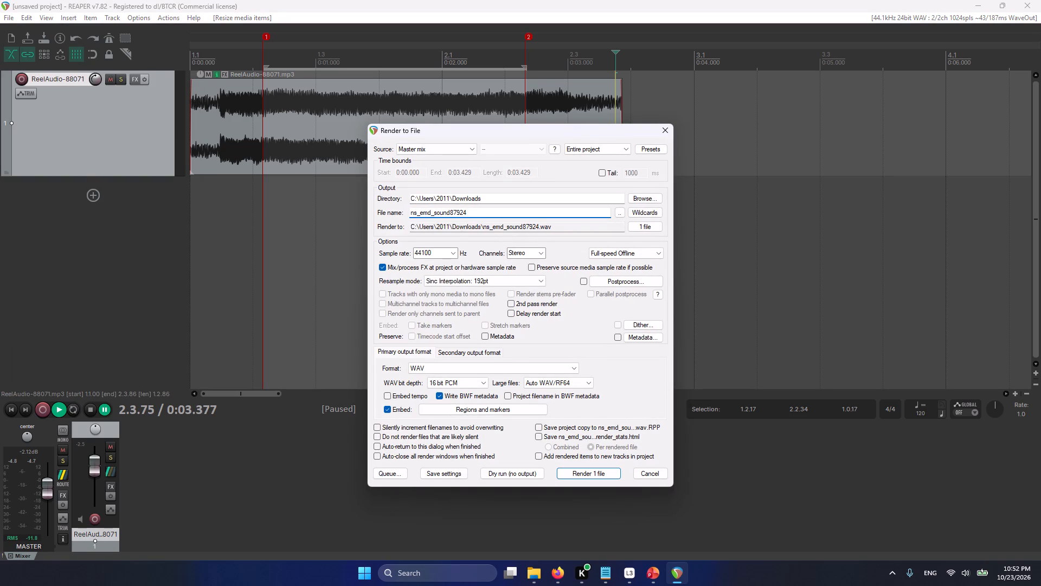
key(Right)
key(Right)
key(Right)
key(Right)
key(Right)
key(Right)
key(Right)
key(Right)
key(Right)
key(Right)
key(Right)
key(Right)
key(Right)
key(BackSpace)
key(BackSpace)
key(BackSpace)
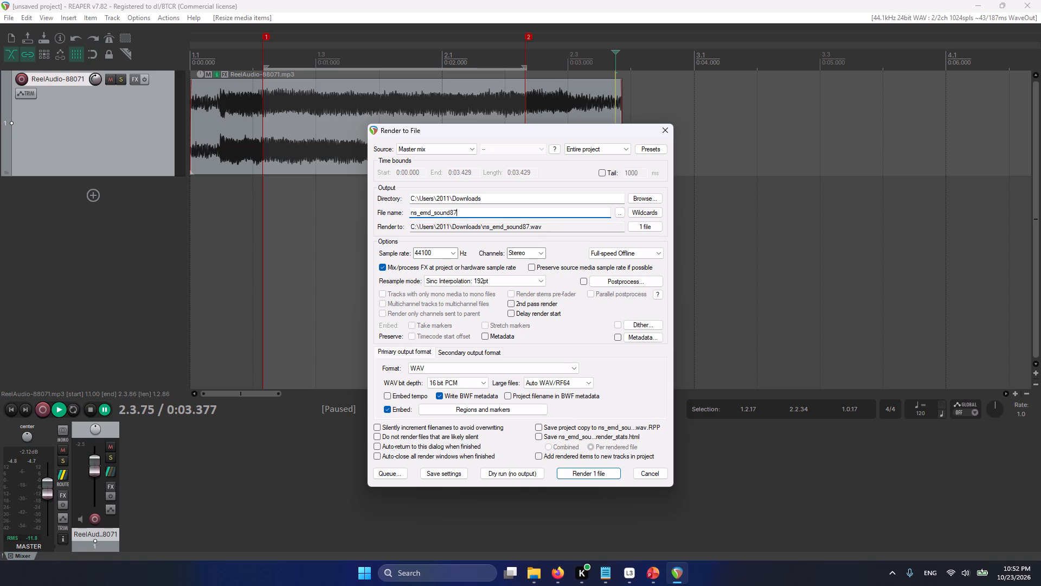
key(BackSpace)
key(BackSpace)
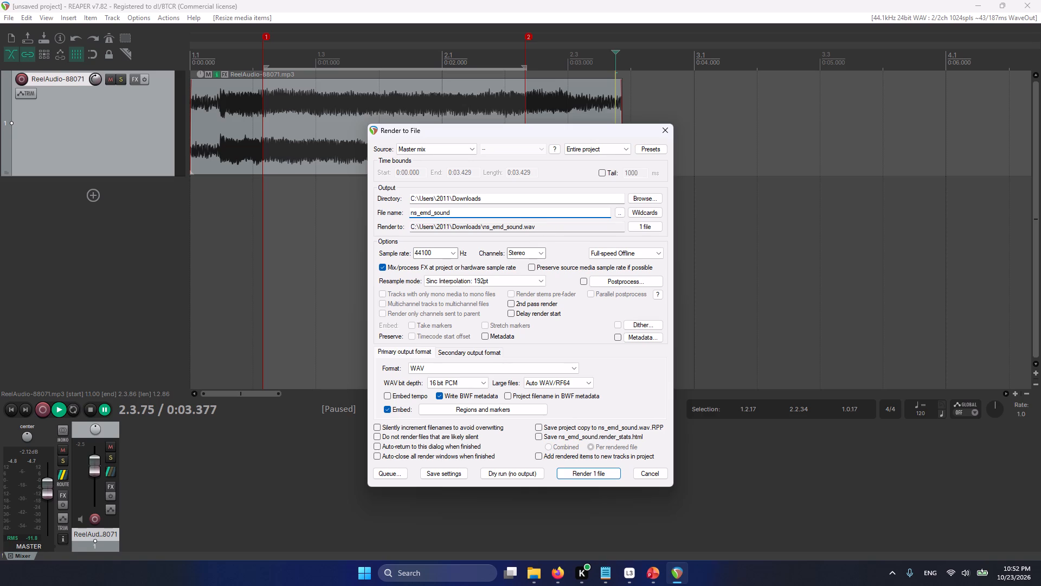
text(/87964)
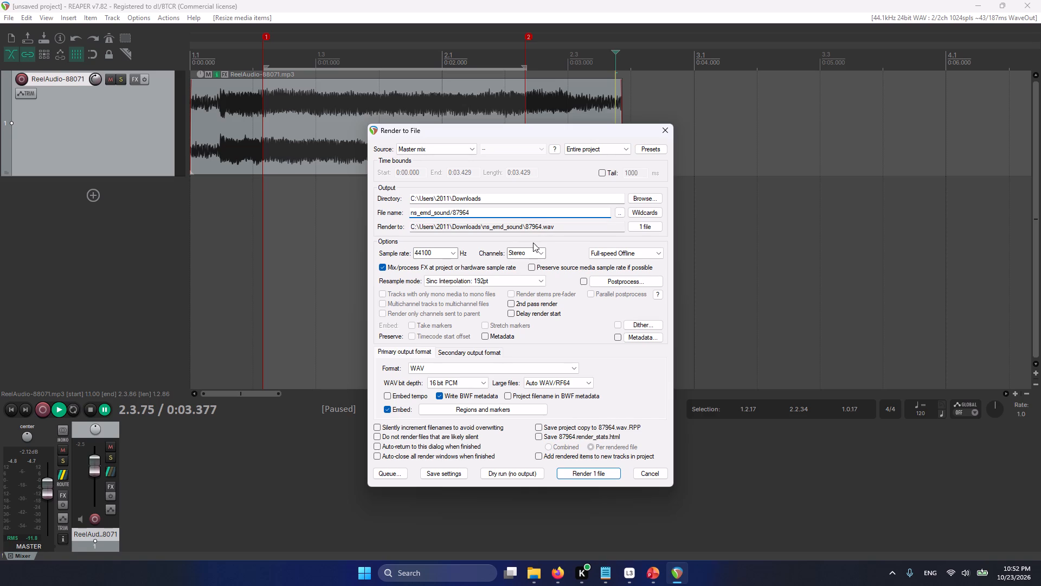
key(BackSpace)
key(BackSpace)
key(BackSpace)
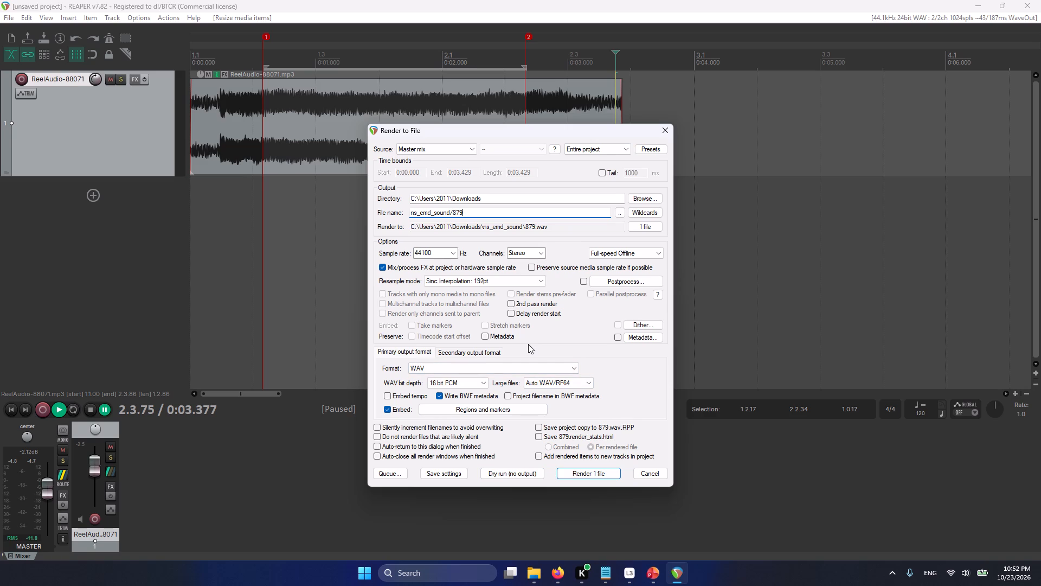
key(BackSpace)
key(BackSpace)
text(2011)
Render the clip to a 16-bit WAV and close the finished render report.
click(596, 472)
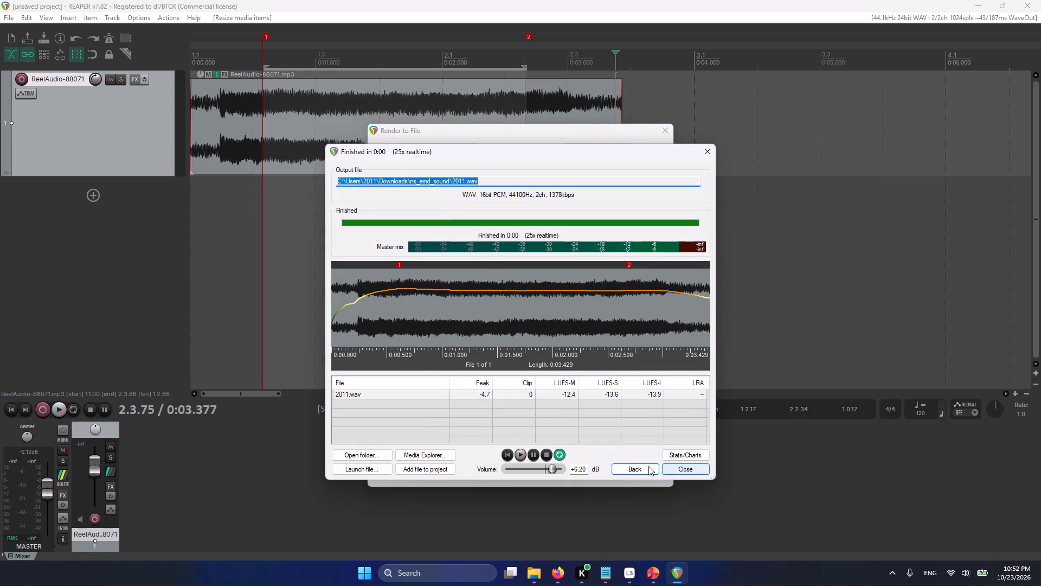
click(674, 467)
Delete the rendered ReelAudio-88071 item and its track from the project.
click(408, 141)
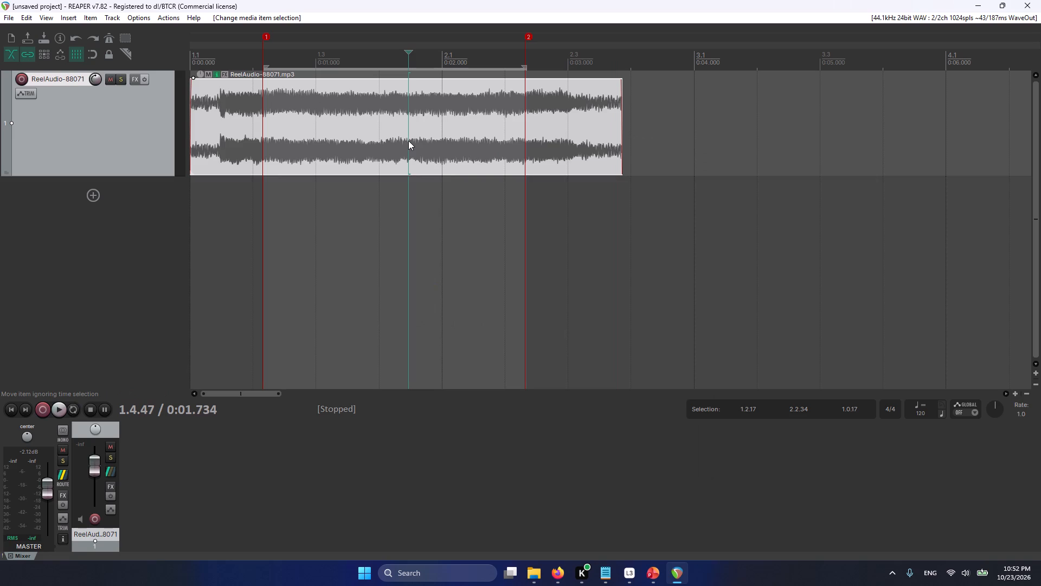
key(Delete)
click(61, 146)
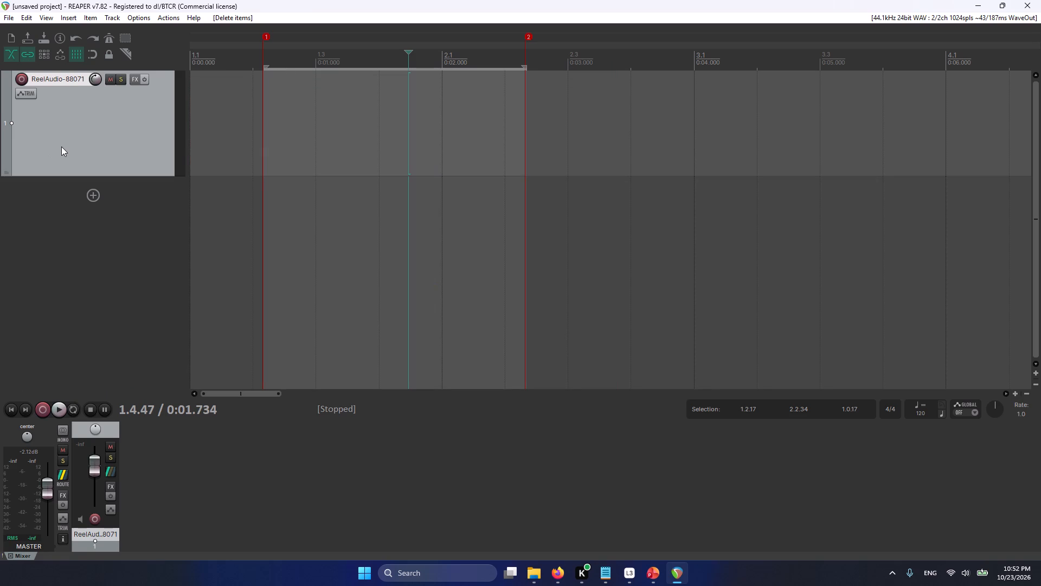
key(Delete)
Remove markers 1 and 2 from the timeline and turn on repeat.
alt+click(266, 39)
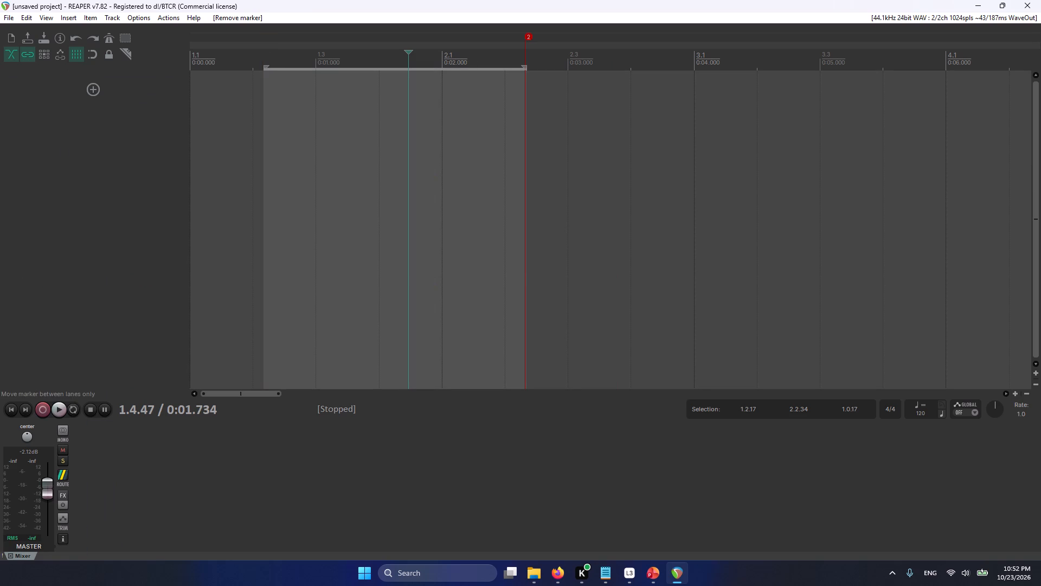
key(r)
alt+click(526, 34)
Switch to File Explorer and delete ReelAudio-88071.mp3 from the Downloads folder.
key(alt+Tab)
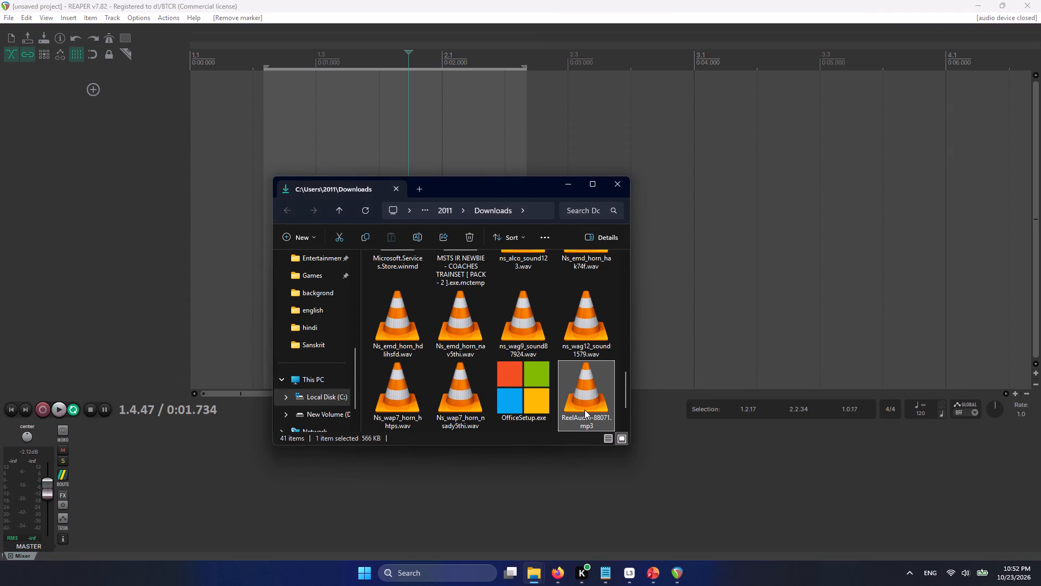
key(Delete)
In Firefox, copy the open Instagram reel's link and submit it to the ReelSave audio downloader after resetting the previous result.
key(alt+Tab)
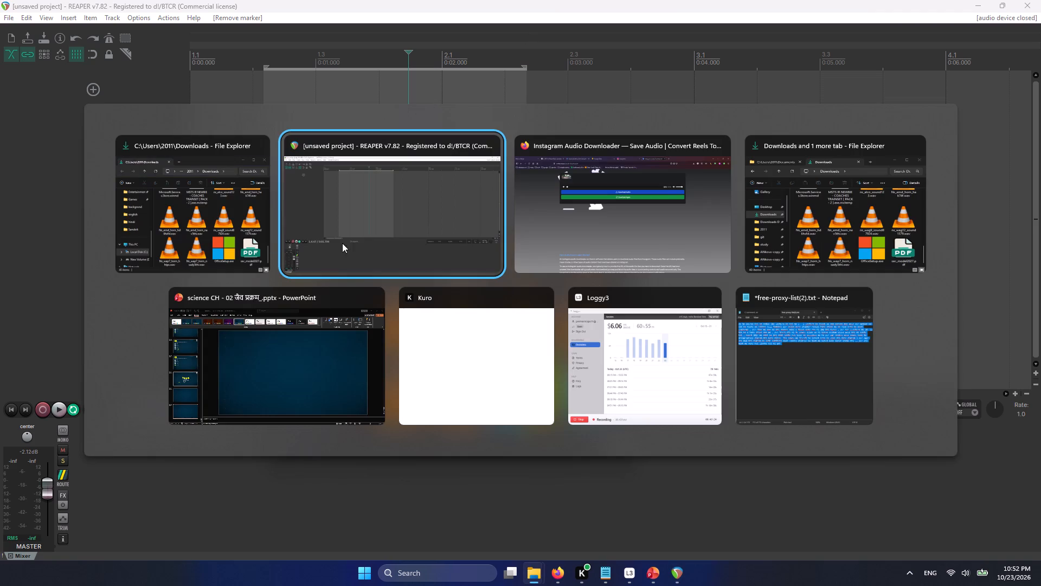
key(alt+Tab)
click(562, 200)
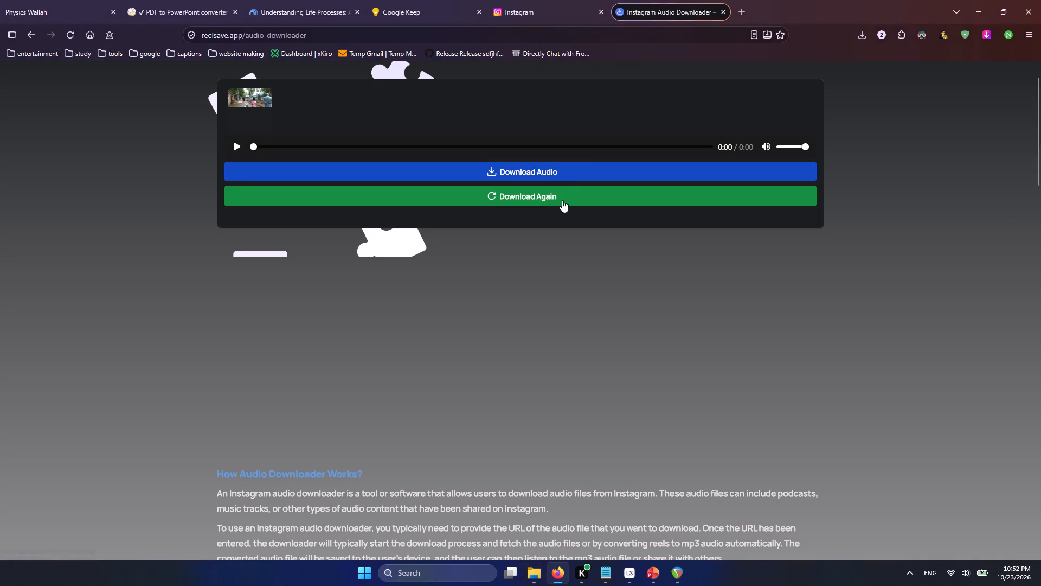
click(517, 0)
click(485, 36)
key(ctrl+c)
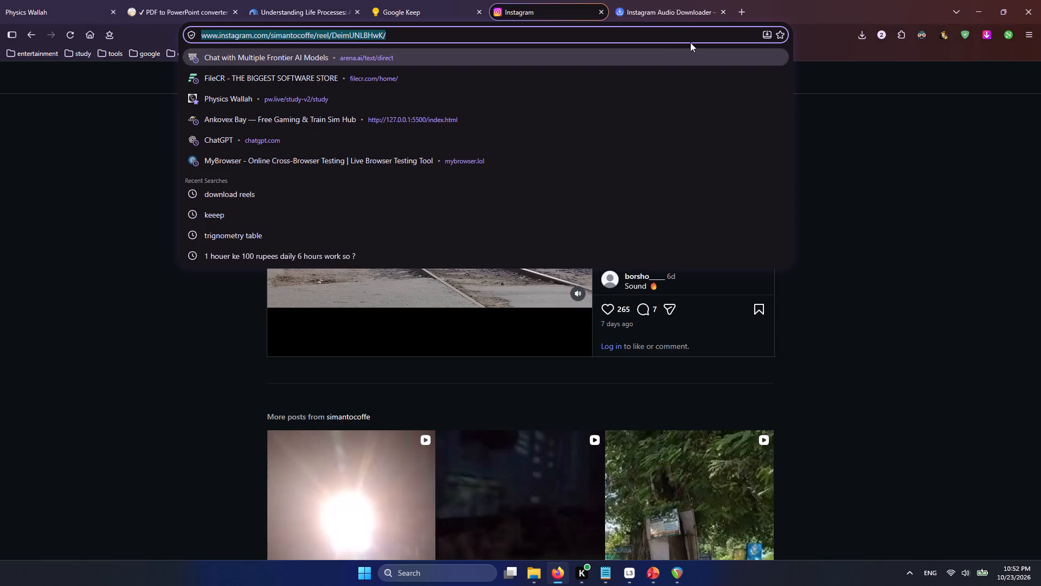
click(723, 0)
click(523, 155)
key(ctrl+v)
click(618, 169)
key(ctrl+v)
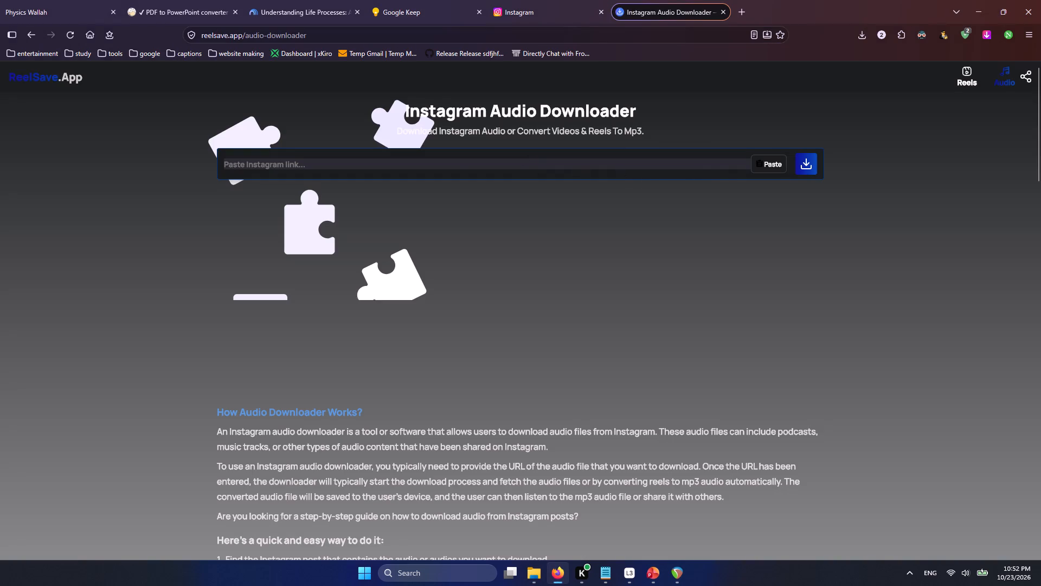
click(619, 162)
key(ctrl+v)
click(806, 162)
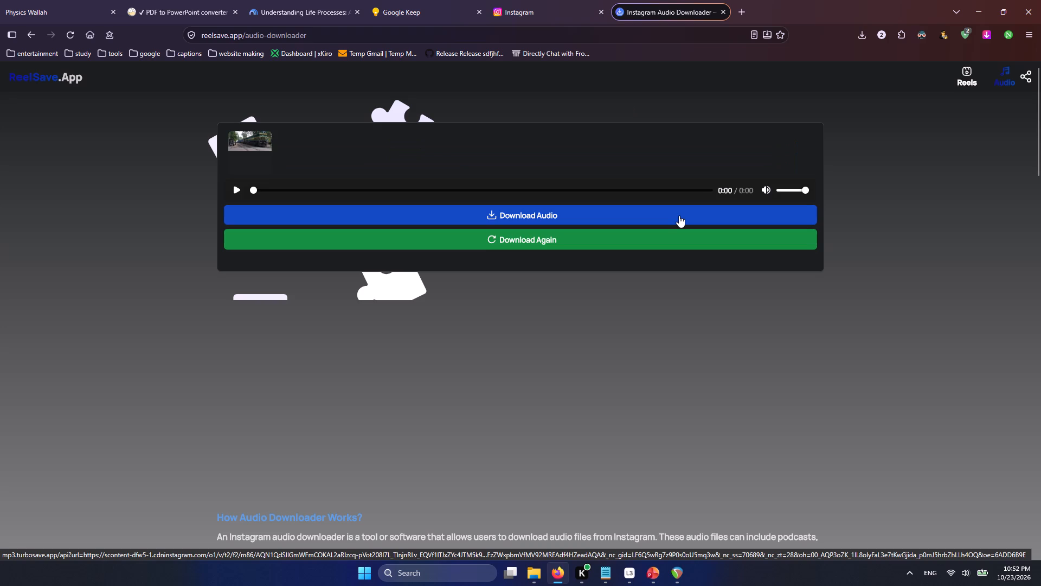
Preview the converted reel's audio and replay the section around 0:05.
click(233, 195)
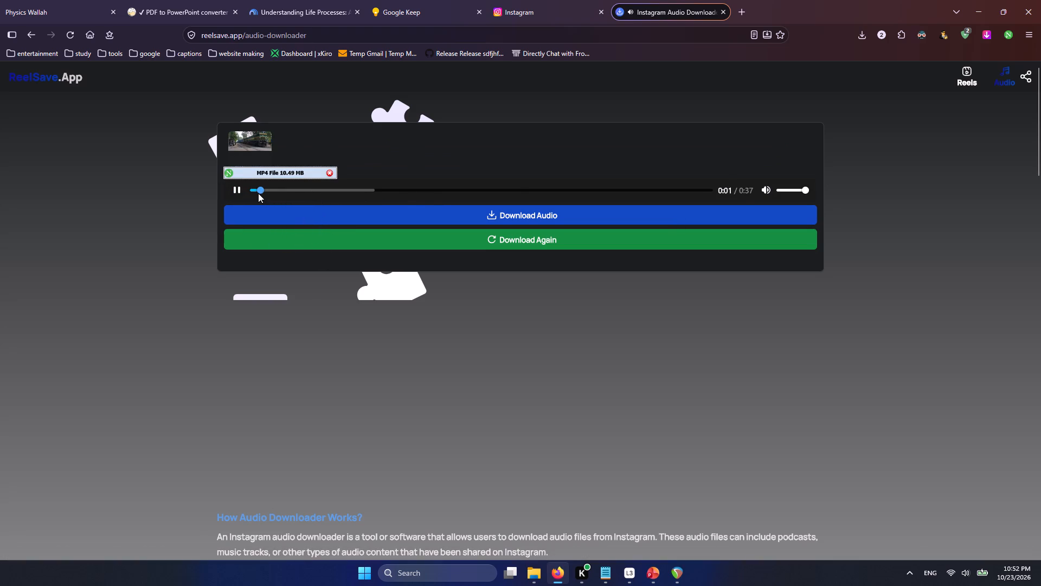
click(329, 174)
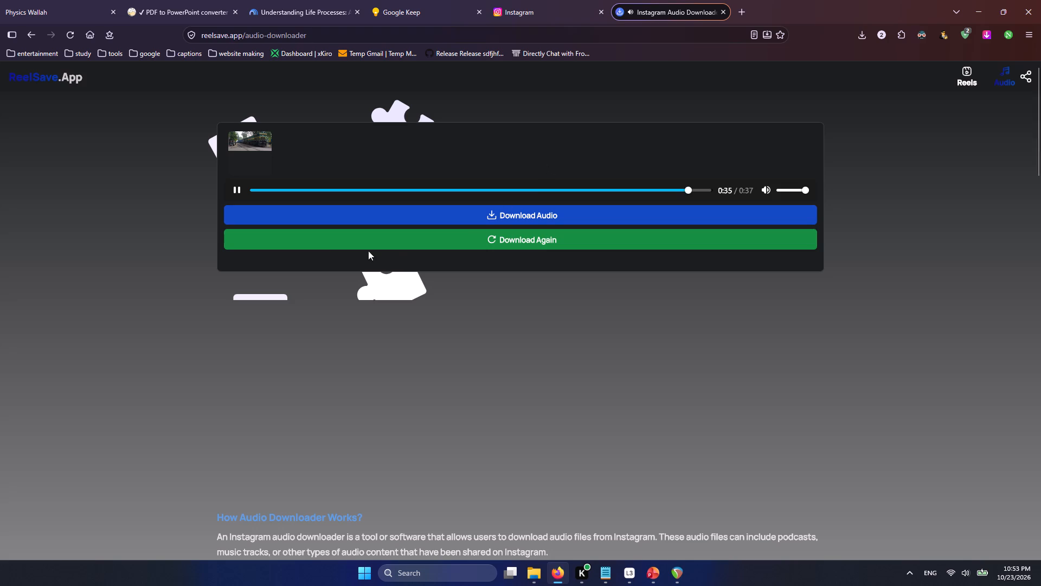
click(287, 194)
click(318, 188)
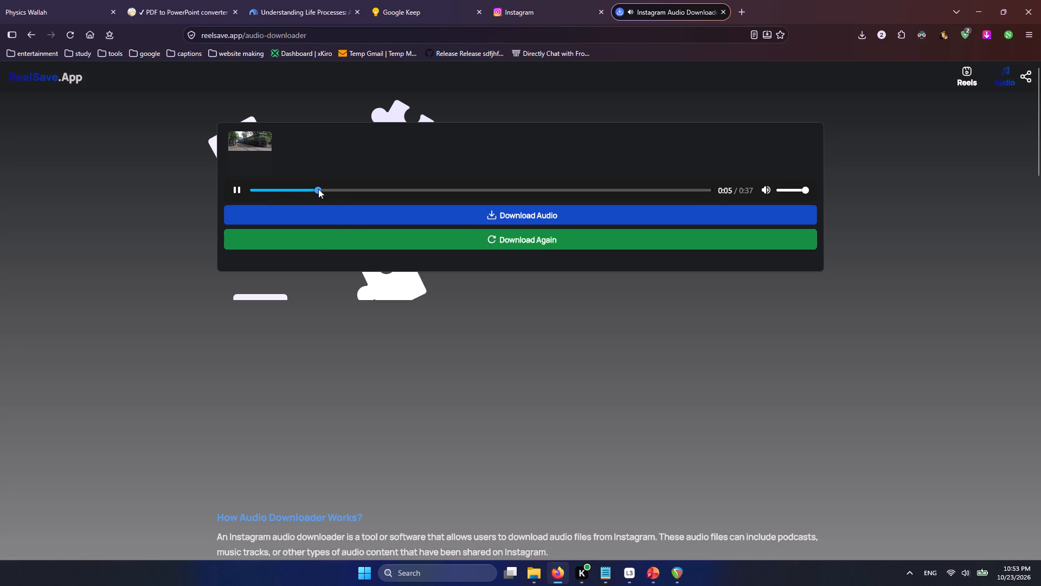
click(307, 193)
click(283, 192)
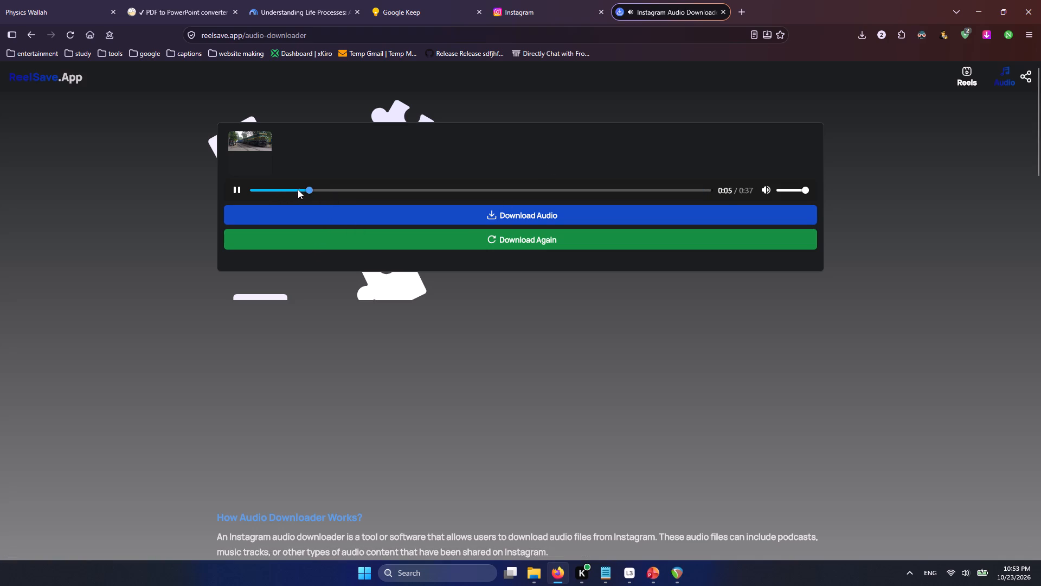
click(316, 187)
click(308, 188)
Download the reel's audio as MP3, check the reel's page meanwhile, and close the downloader page.
click(465, 212)
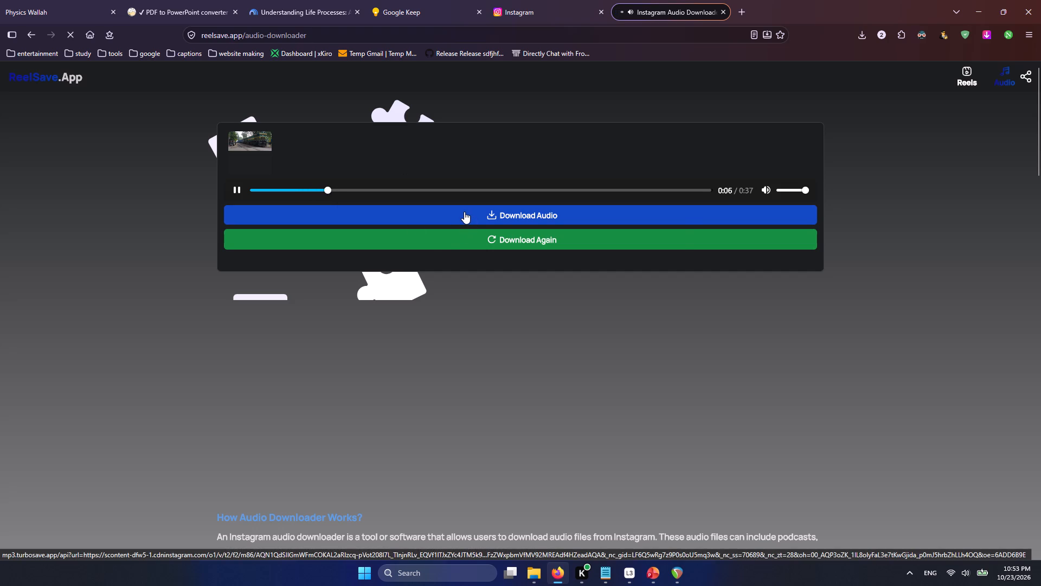
click(565, 0)
click(498, 249)
scroll(501, 404, down, 1)
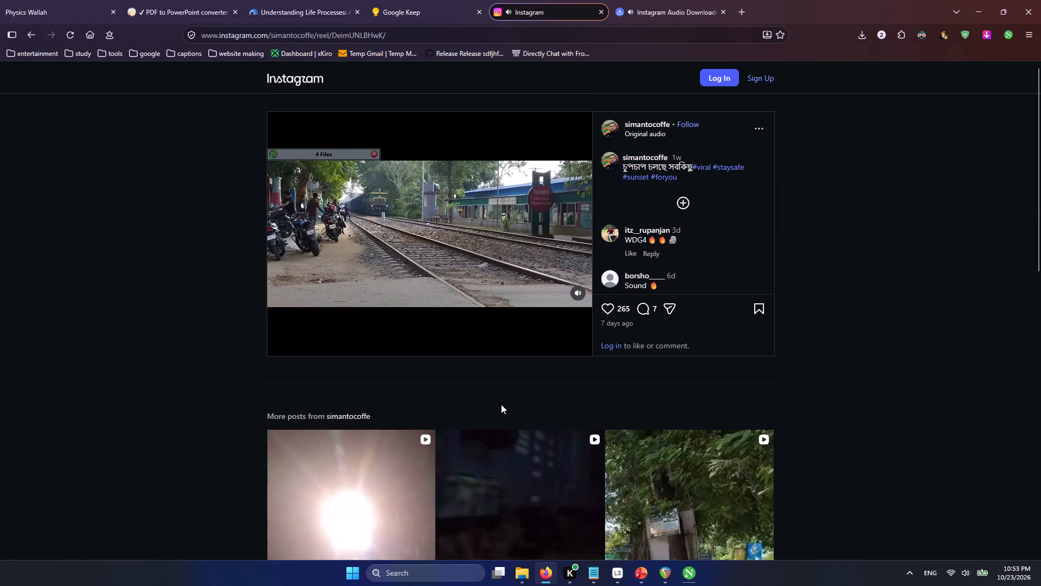
scroll(501, 404, down, 1)
scroll(443, 387, up, 3)
click(648, 0)
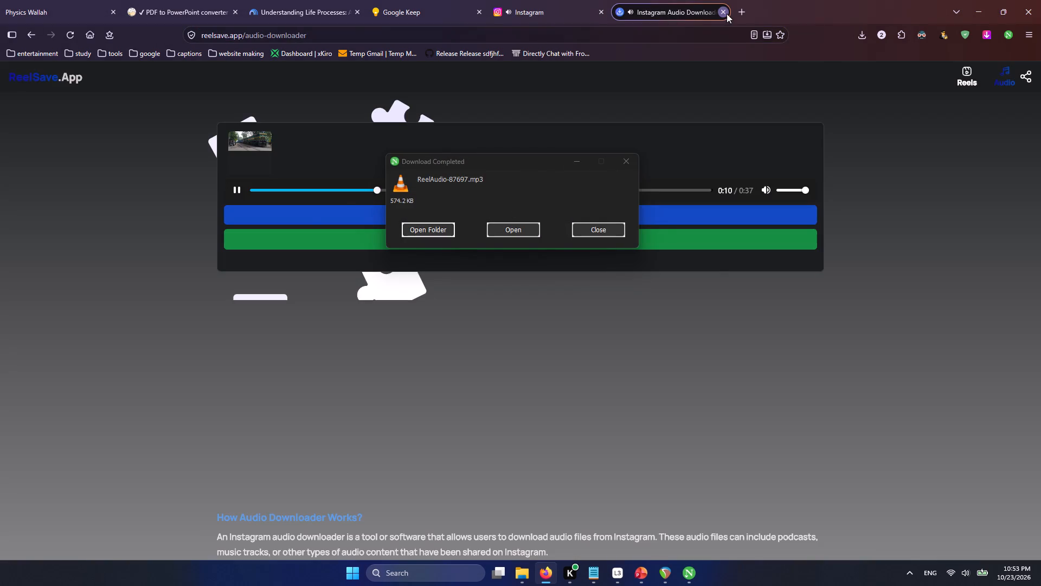
click(727, 14)
Open the download's folder and insert ReelAudio-87697.mp3 into the empty REAPER project on a new track at the timeline start.
click(423, 231)
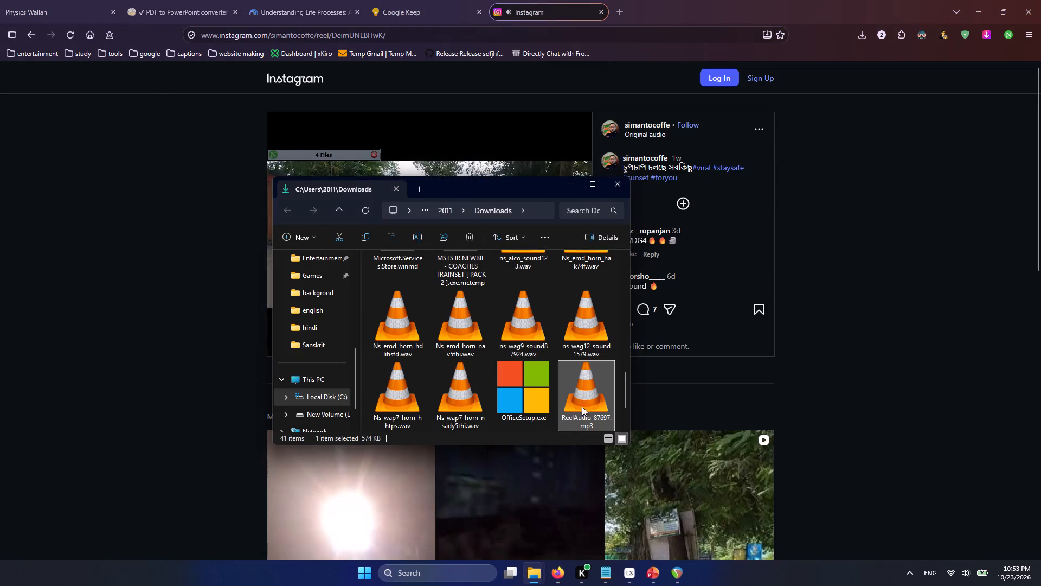
drag(589, 404, 156, 241)
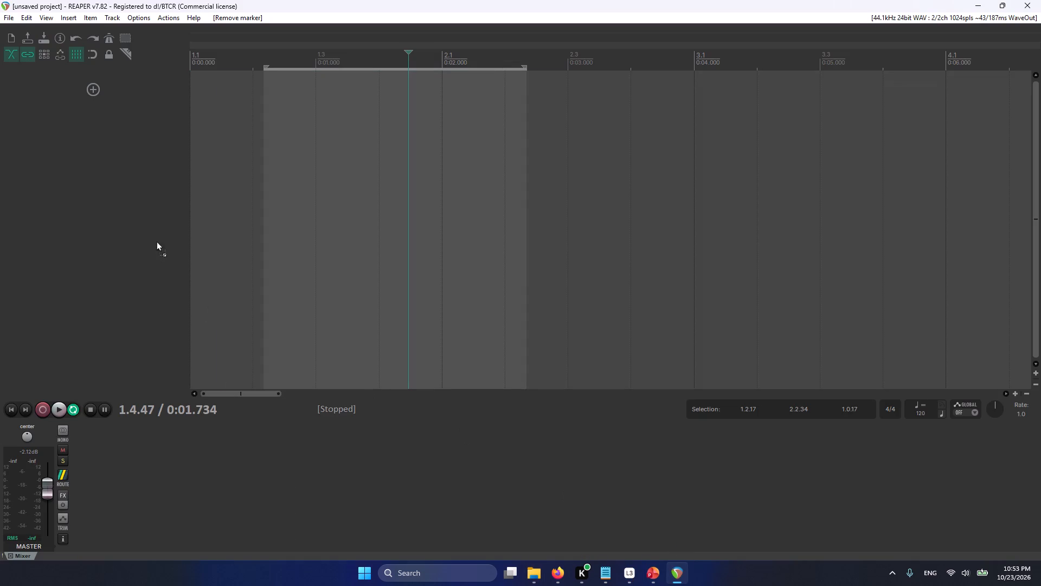
drag(156, 241, 189, 240)
drag(189, 240, 190, 240)
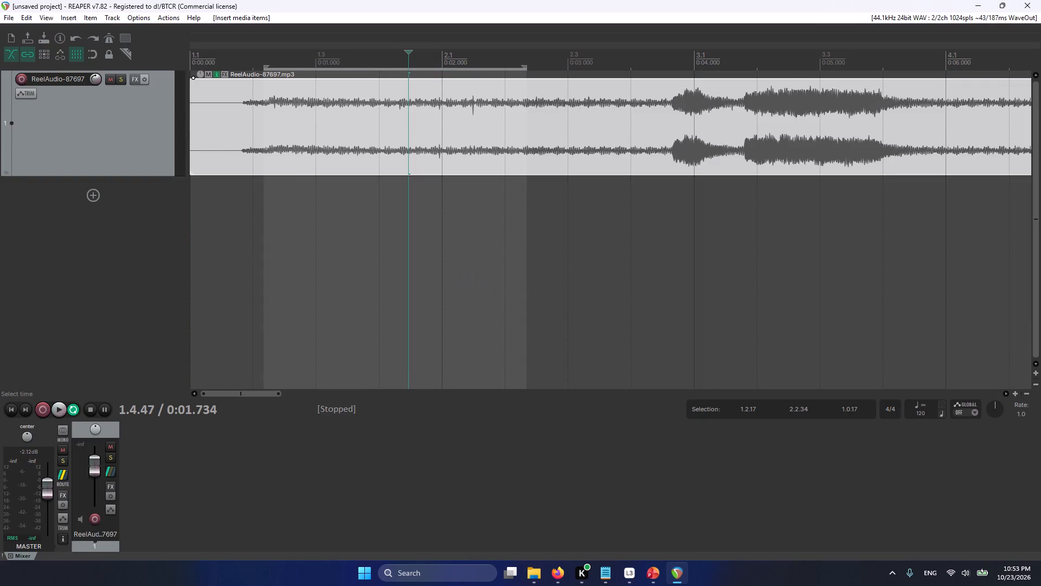
Switch to Firefox, pause the Instagram reel and return to REAPER.
key(alt+Tab)
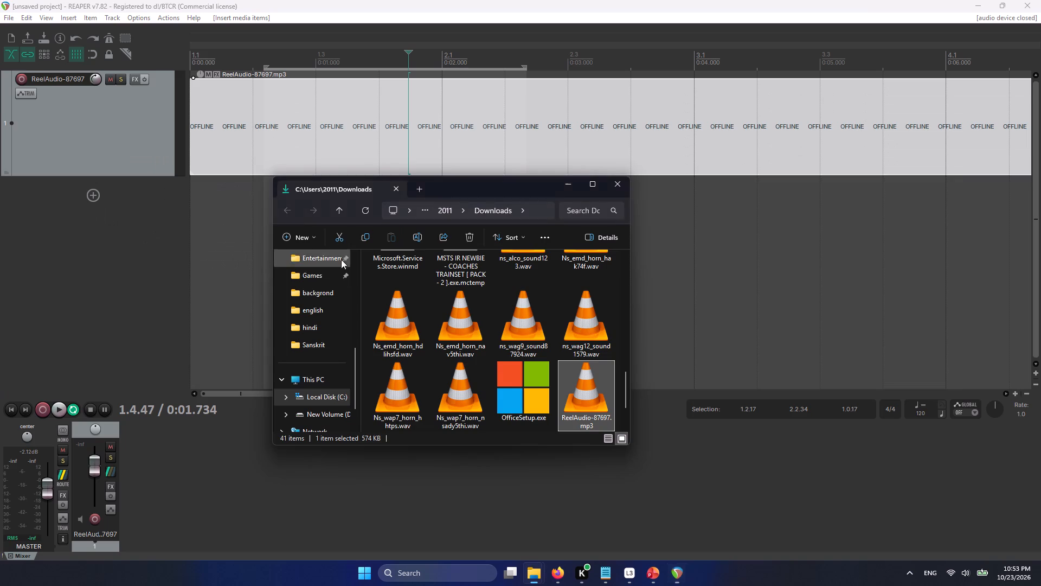
key(alt+Tab)
key(alt+Tab)
click(484, 232)
key(alt+Tab)
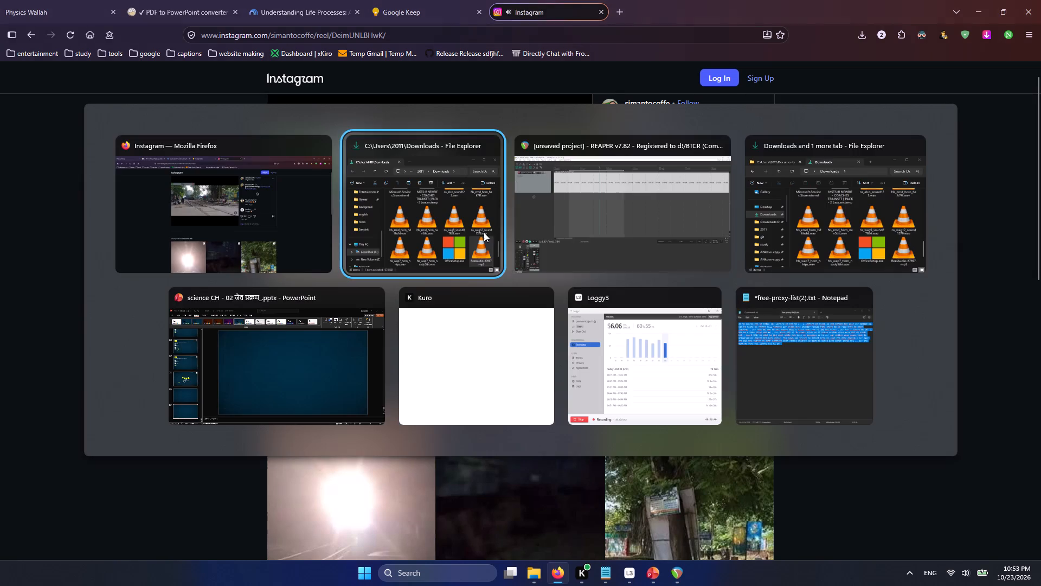
key(alt+Tab)
Audition ReelAudio-87697.mp3 with repeat off, split it at 3.1.70 and delete everything before the split.
scroll(470, 243, up, 1)
ctrl+scroll(467, 178, up, 2)
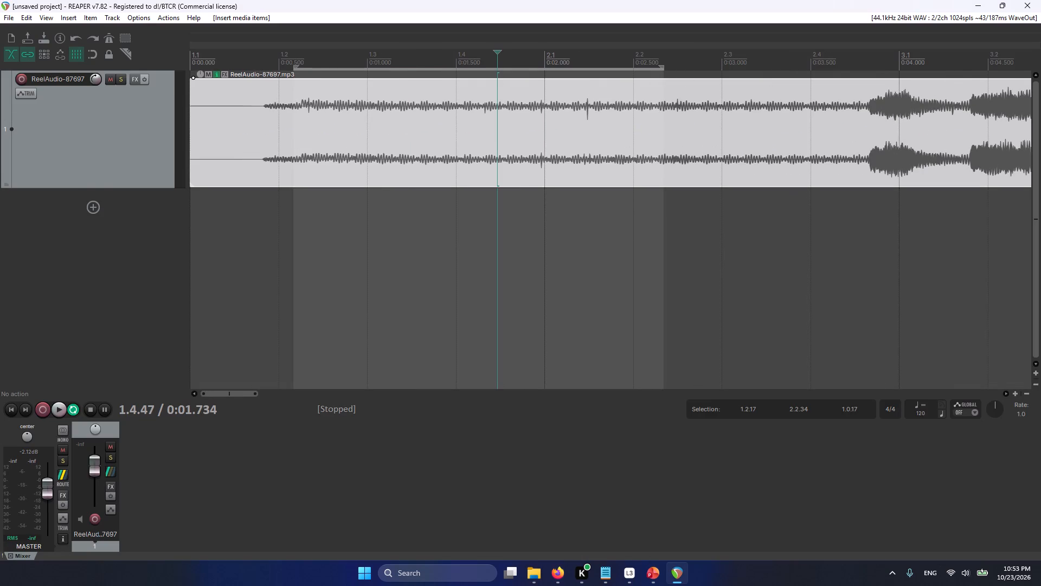
scroll(467, 178, down, 1)
key(space)
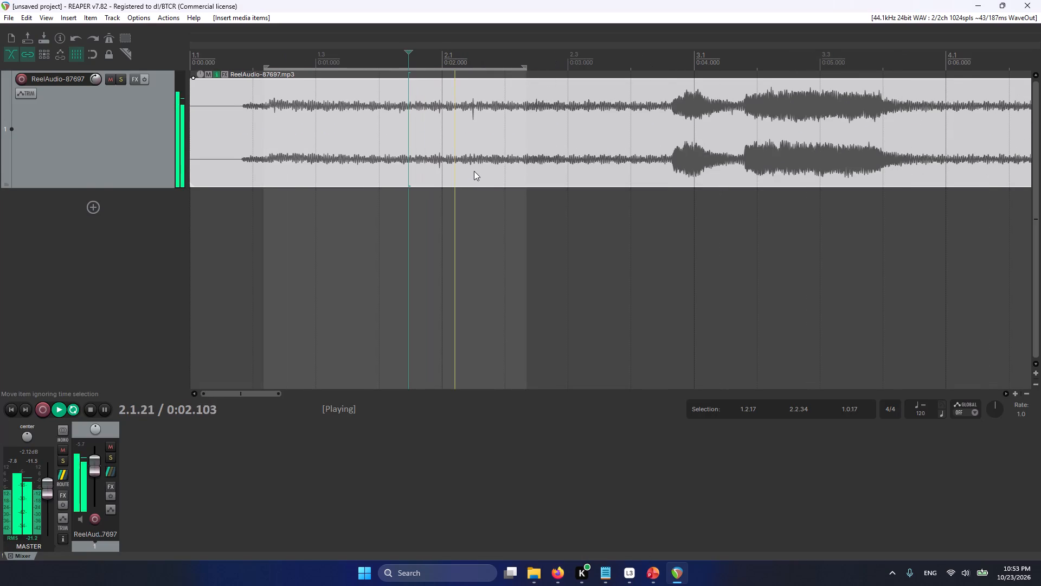
key(r)
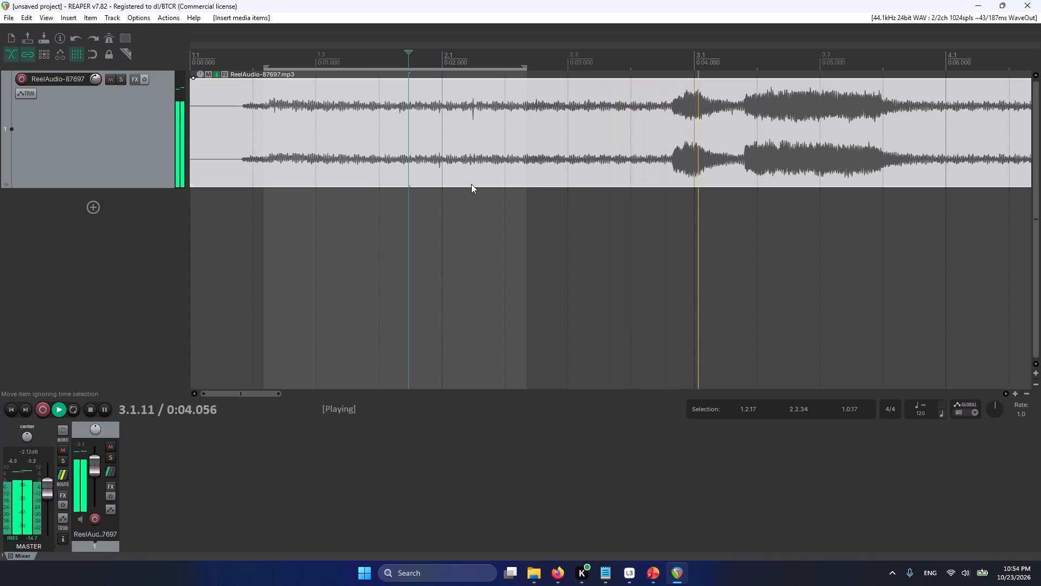
key(Return)
drag(749, 52, 739, 52)
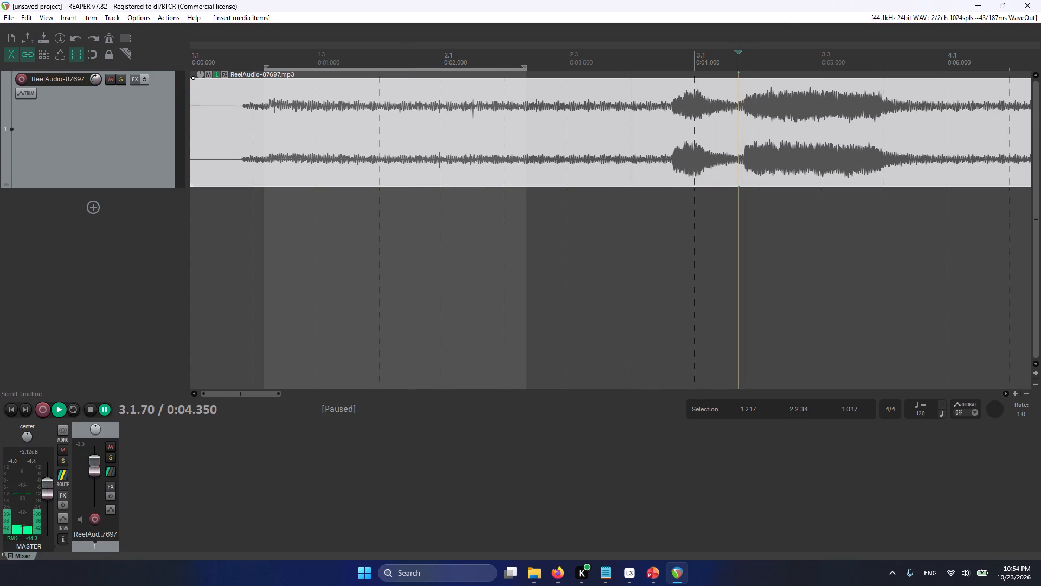
key(s)
click(683, 149)
key(Delete)
Move the remaining ReelAudio-87697.mp3 item to the project start.
drag(822, 138, 817, 139)
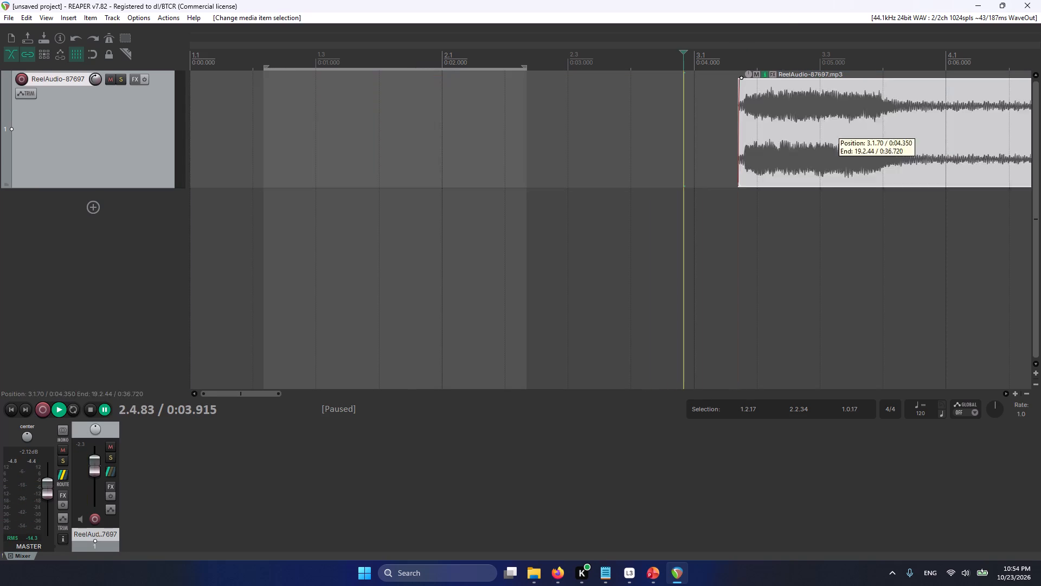
drag(817, 139, 141, 143)
Audition the ReelAudio-87697.mp3 item from the project start, split it at 1.4.08 and delete everything after the split.
click(209, 55)
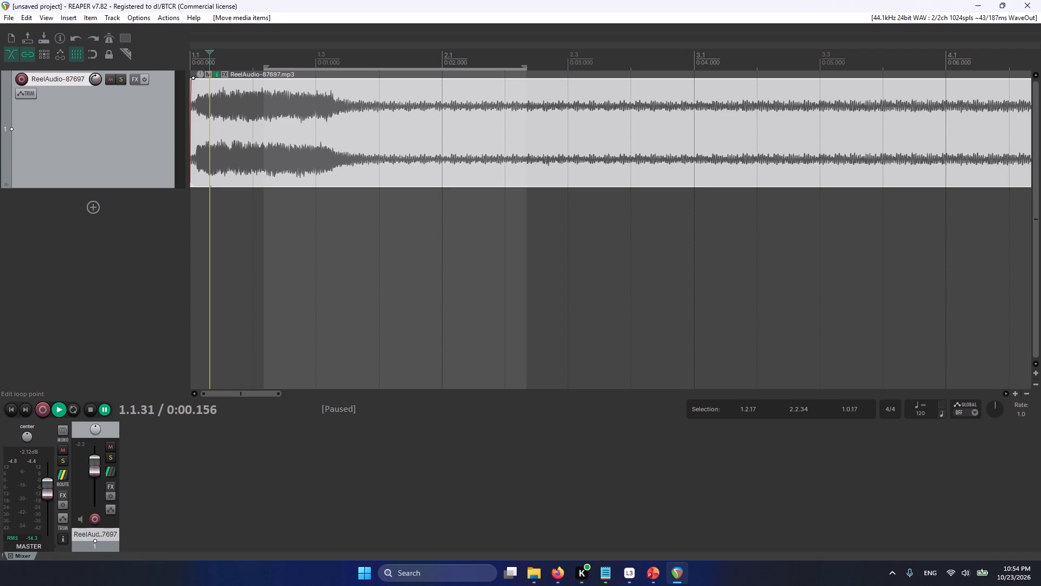
drag(208, 51, 2, 73)
key(Return)
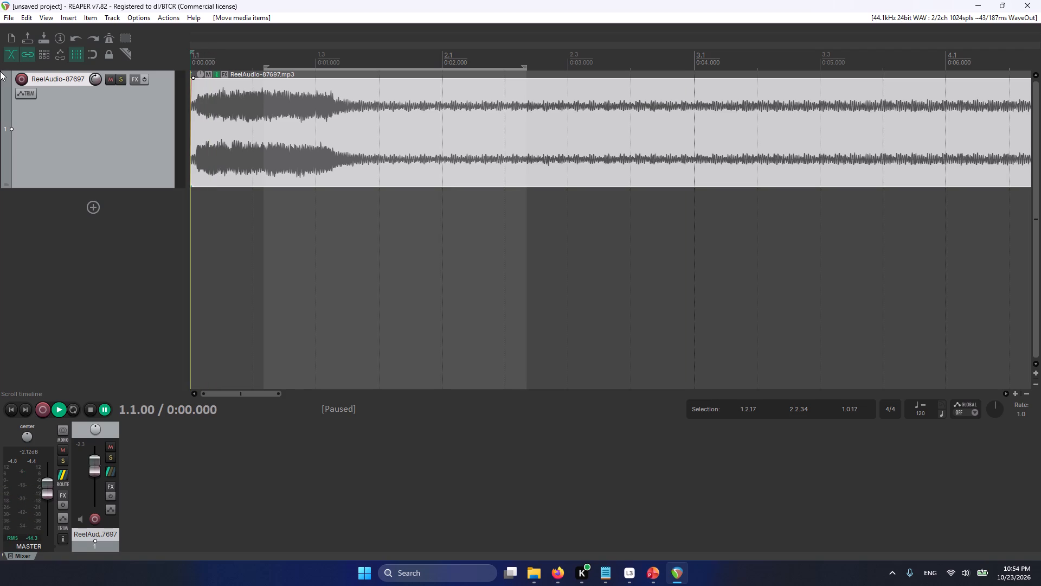
key(Return)
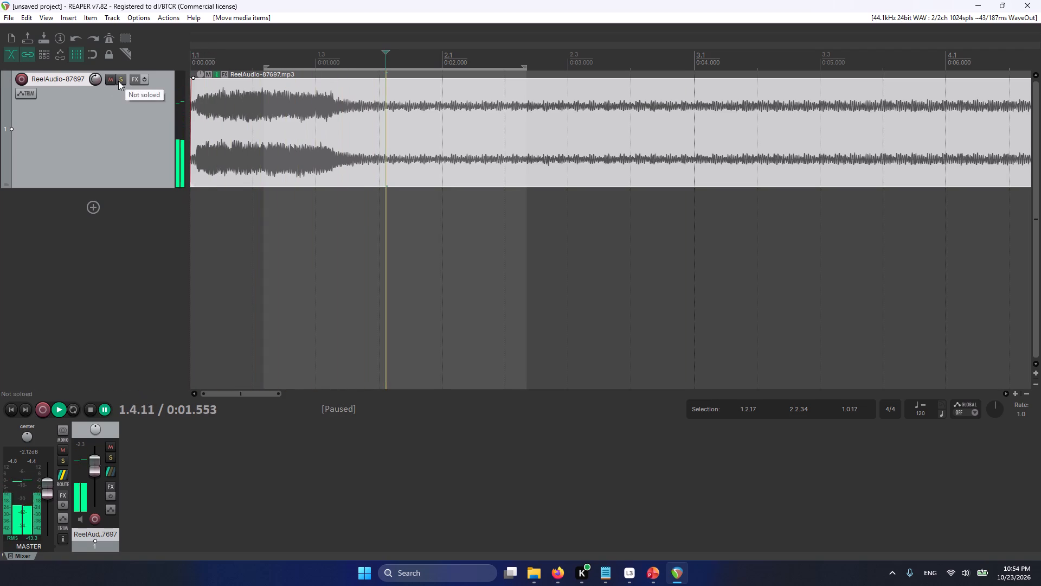
key(Return)
key(Return)
click(376, 59)
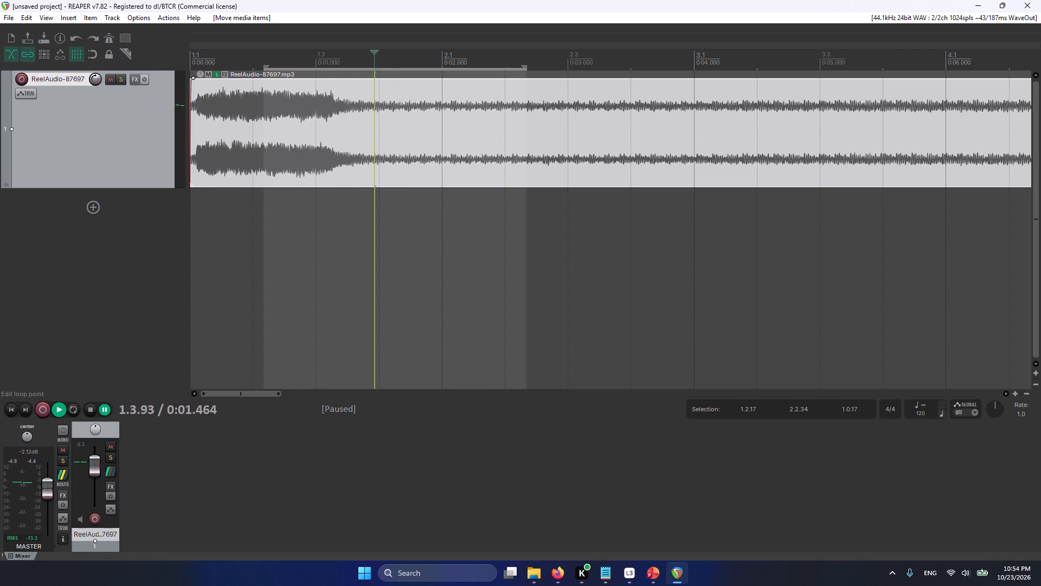
click(351, 61)
key(Return)
key(Return)
key(Return)
key(Return)
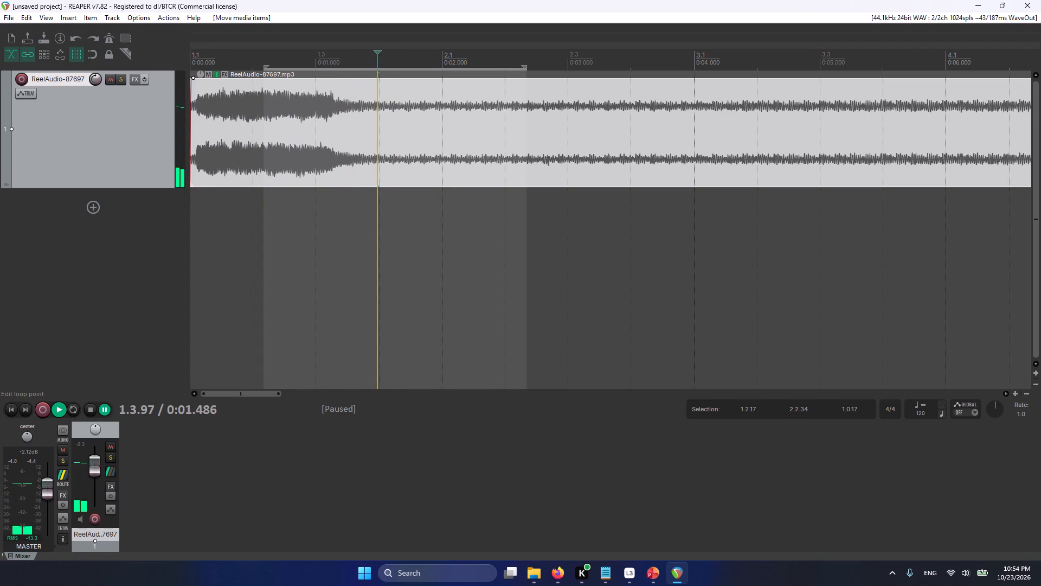
drag(375, 52, 381, 54)
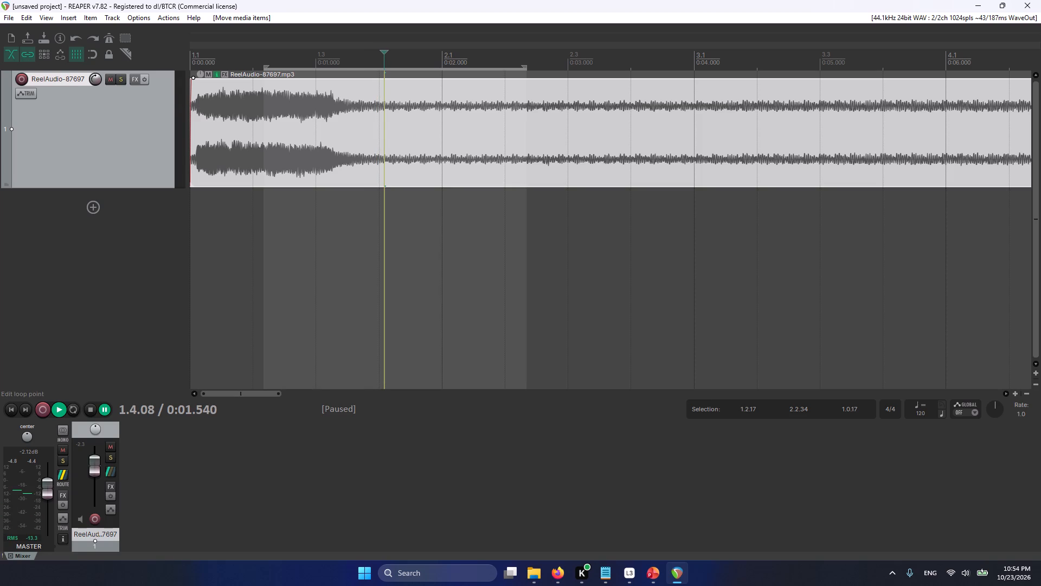
key(s)
click(464, 131)
key(Delete)
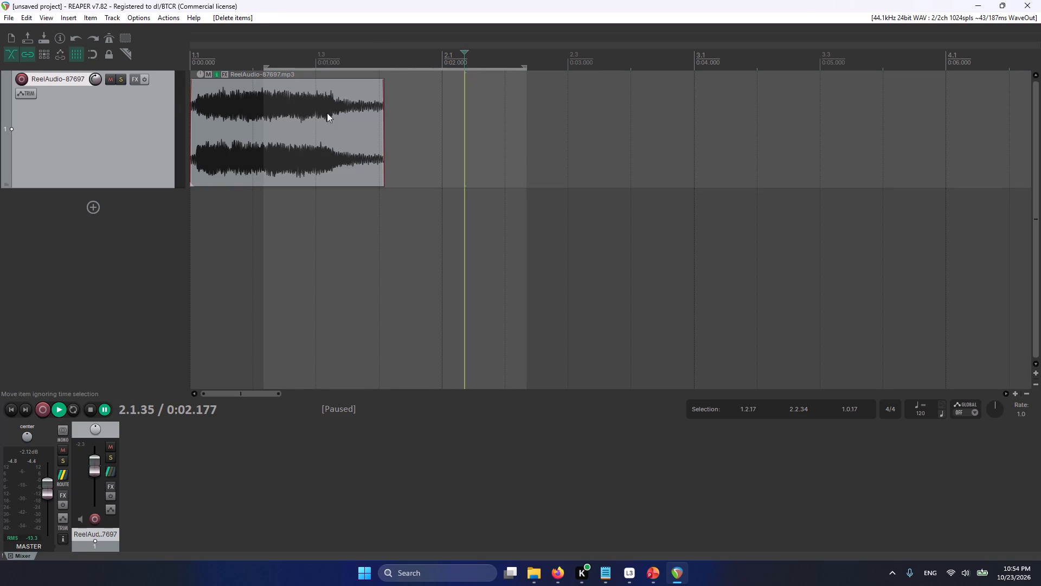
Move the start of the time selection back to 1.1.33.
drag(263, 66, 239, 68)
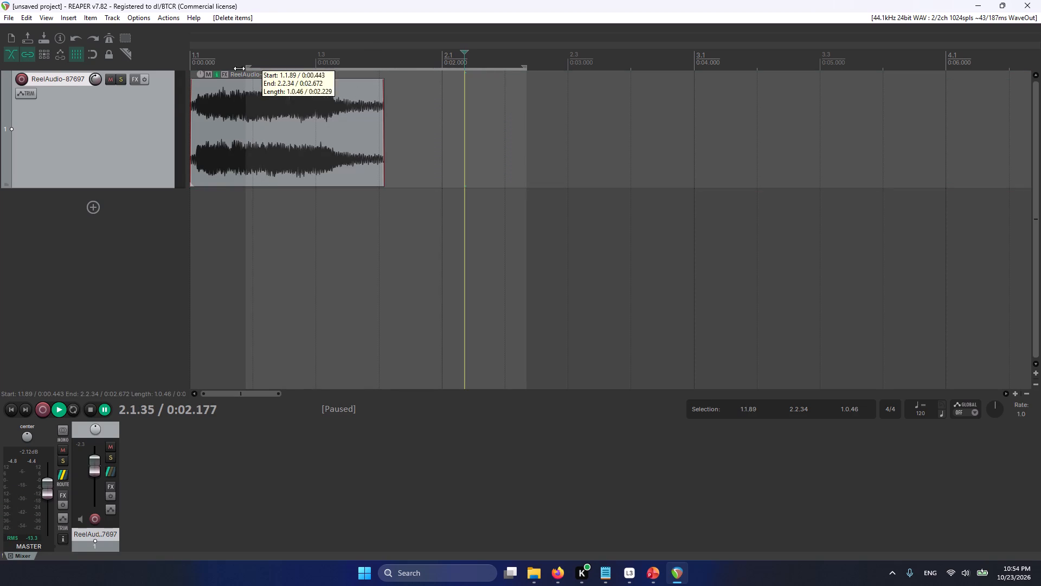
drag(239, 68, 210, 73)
Lengthen the fade-in of the ReelAudio-87697.mp3 item to about 0.08 s and audition it.
scroll(196, 118, up, 6)
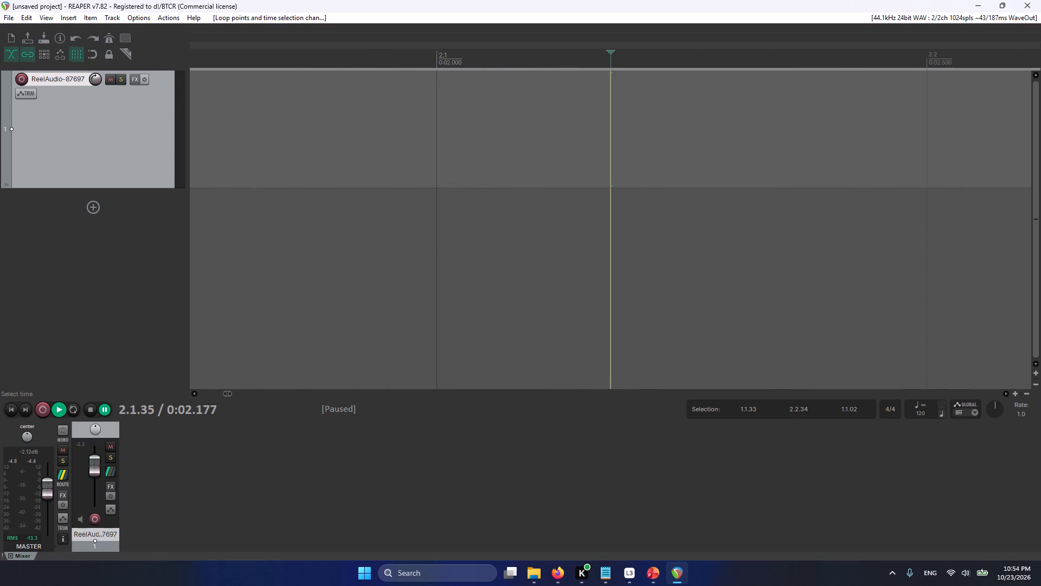
shift+scroll(273, 143, down, 6)
shift+scroll(273, 143, up, 7)
ctrl+scroll(273, 143, down, 3)
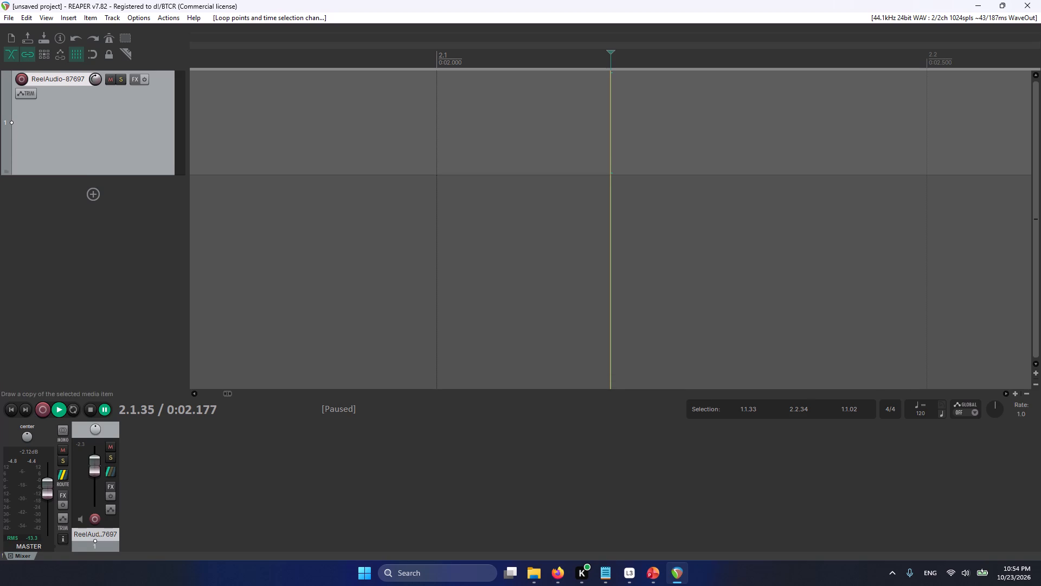
ctrl+scroll(273, 143, up, 2)
alt+scroll(273, 143, down, 1)
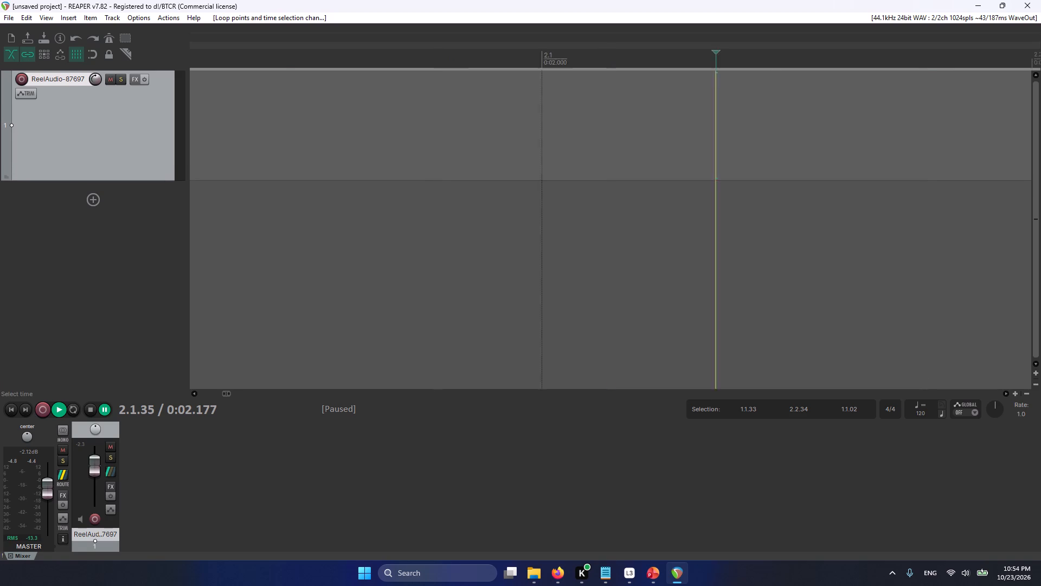
alt+scroll(273, 143, down, 2)
alt+scroll(273, 143, down, 20)
alt+scroll(273, 143, down, 1)
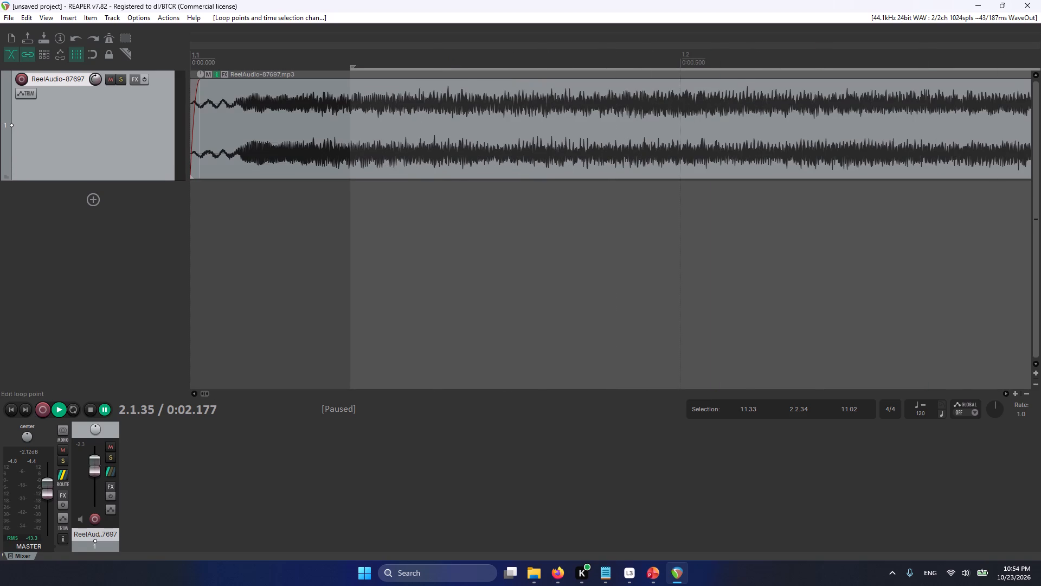
click(200, 68)
drag(201, 52, 168, 54)
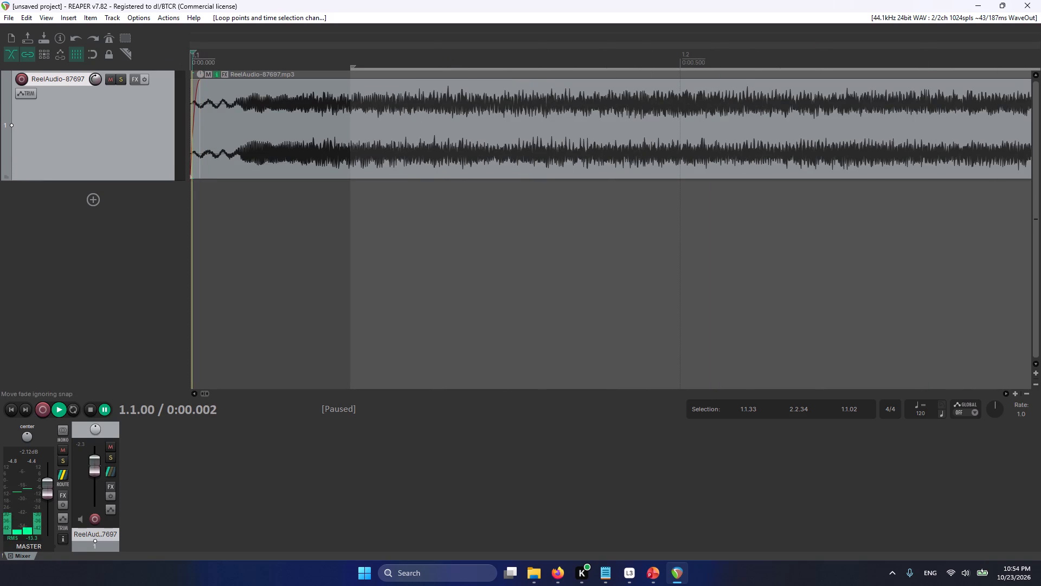
drag(198, 84, 275, 88)
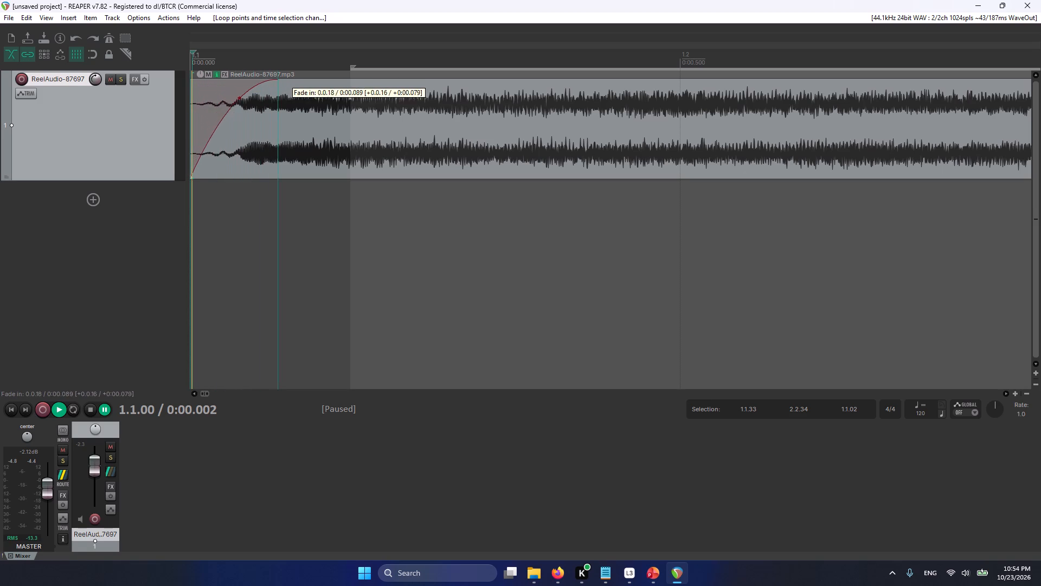
drag(275, 88, 267, 88)
key(space)
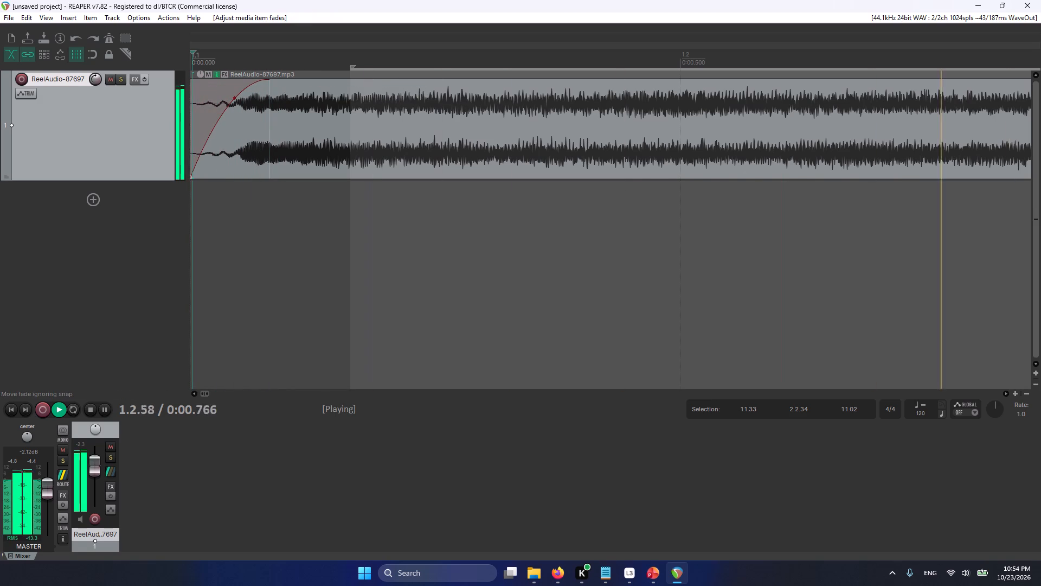
key(space)
key(space)
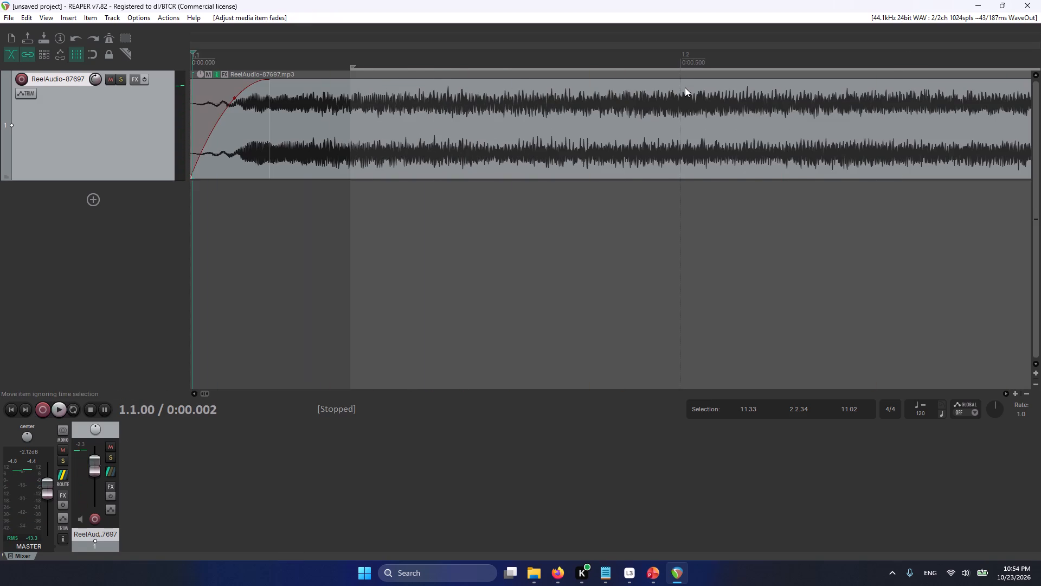
Lengthen the fade-out at the end of the ReelAudio-87697.mp3 item to about 0.05 s, auditioning the tail.
key(Return)
key(Return)
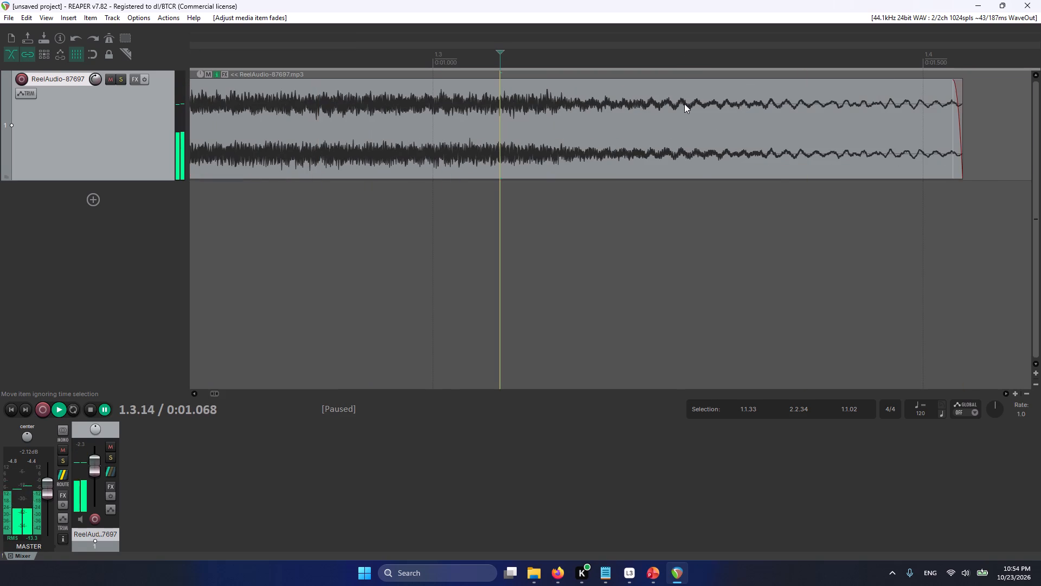
drag(949, 81, 896, 91)
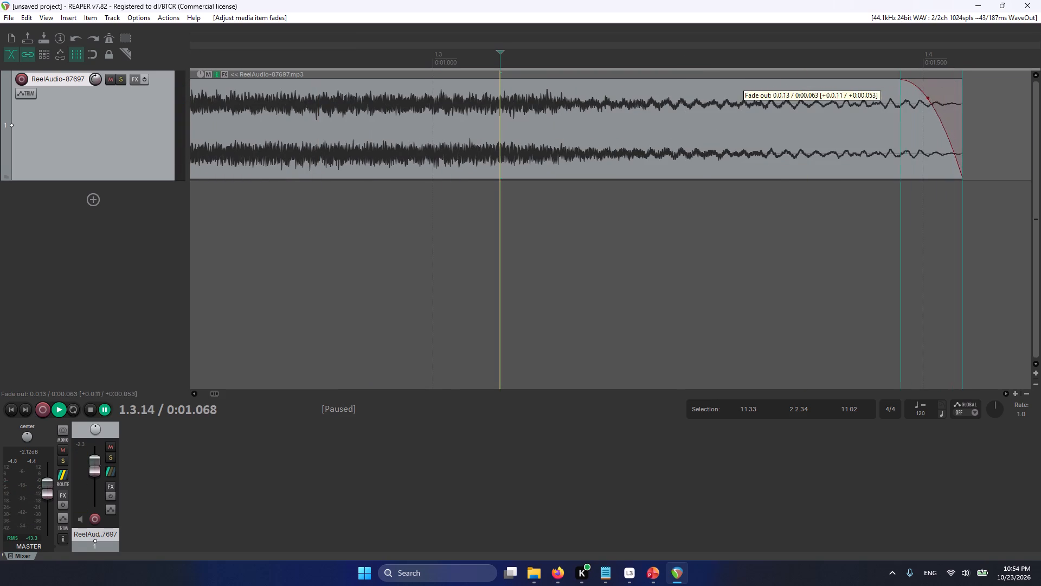
drag(896, 91, 882, 93)
key(Return)
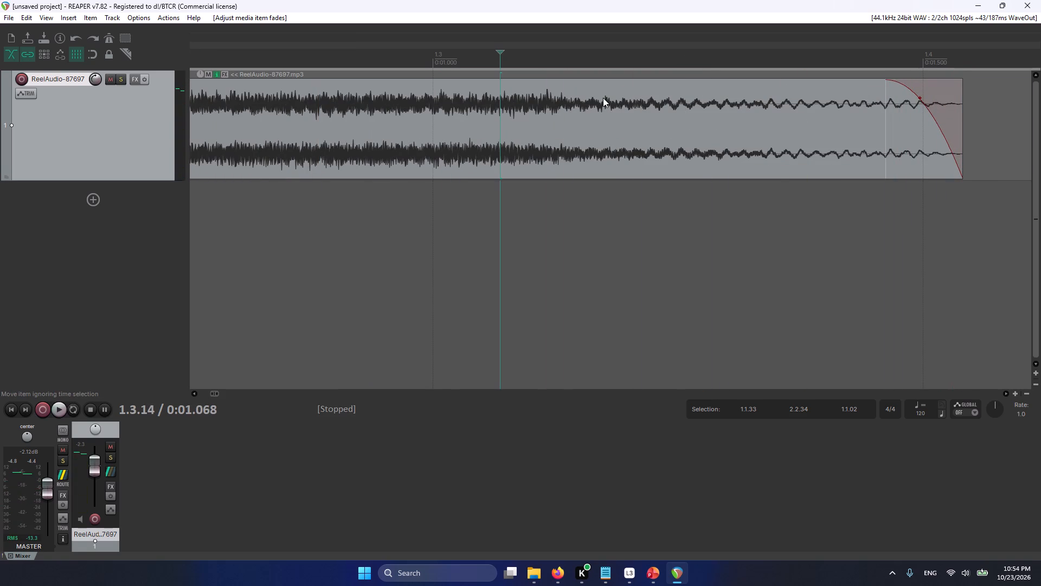
key(Return)
key(Return)
key(Return)
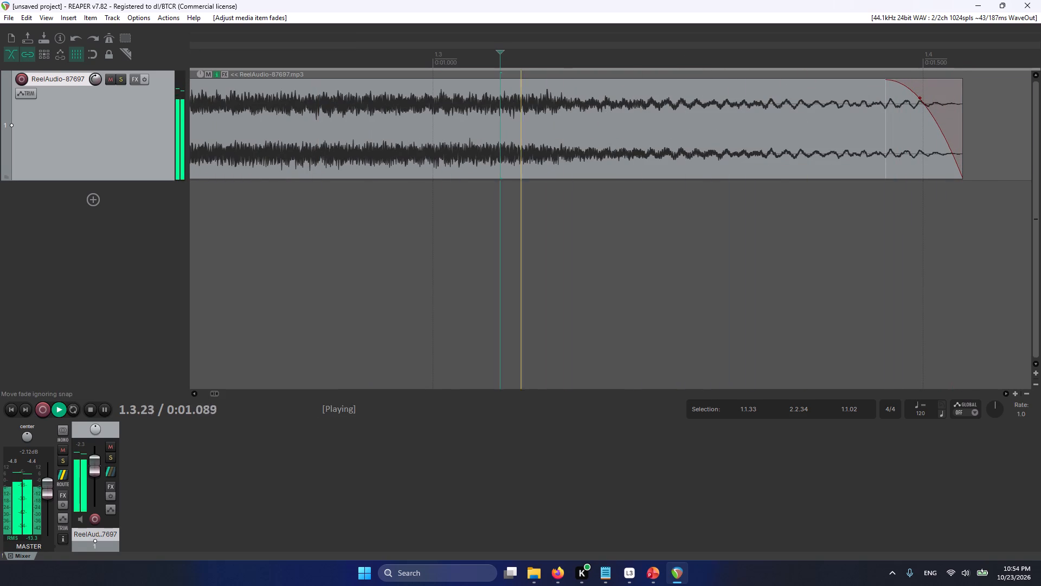
drag(888, 79, 913, 76)
key(Return)
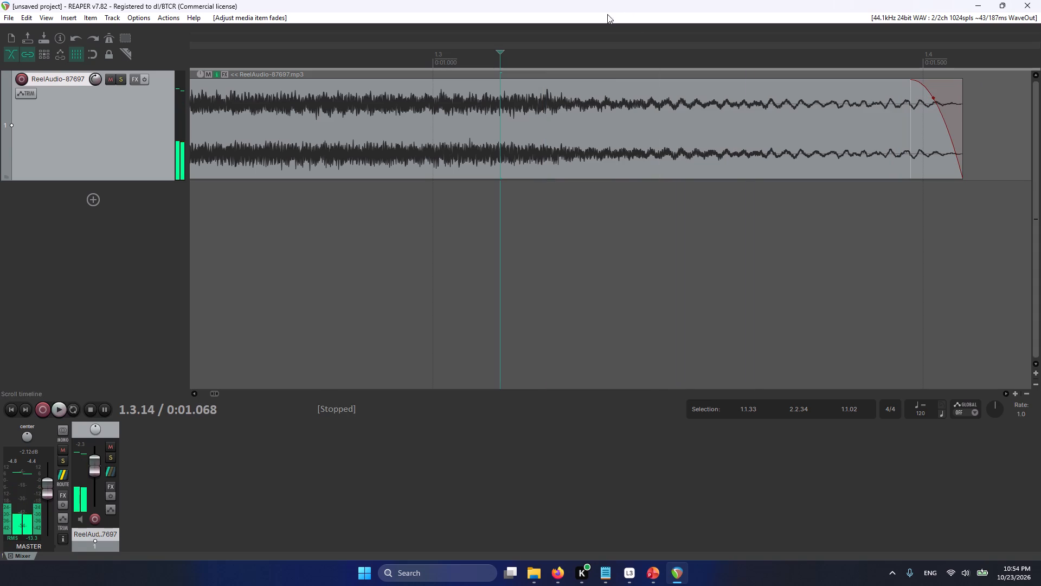
key(Return)
Audition the whole faded clip from the project start and turn repeat on.
scroll(409, 148, down, 3)
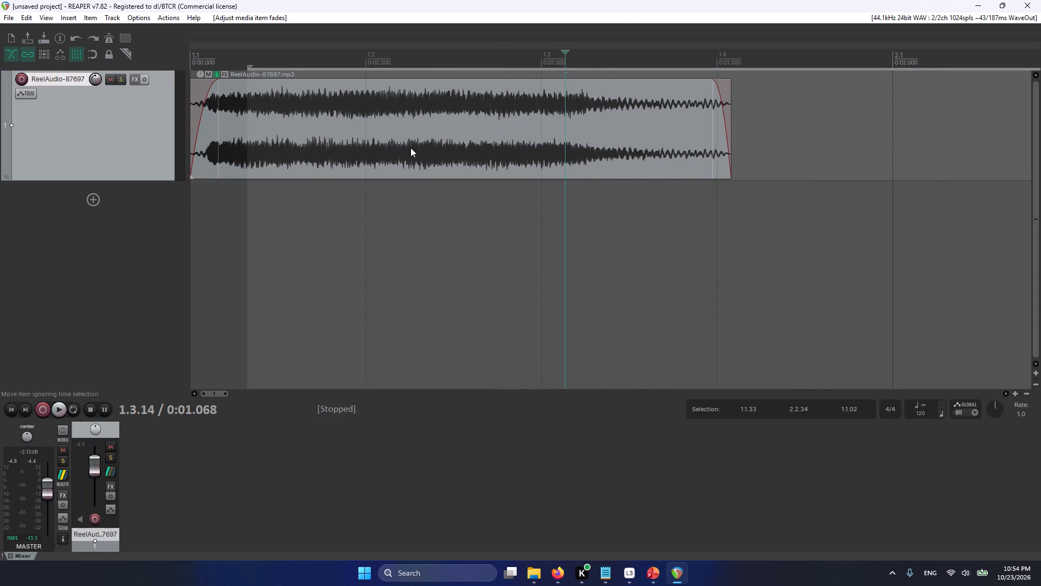
key(space)
text(rr)
key(Home)
key(Return)
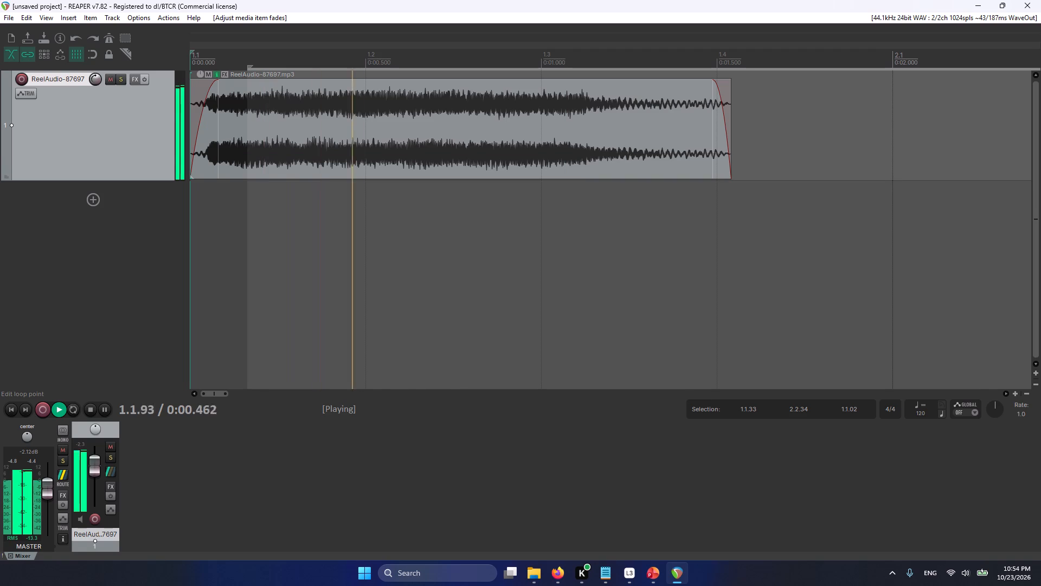
key(Return)
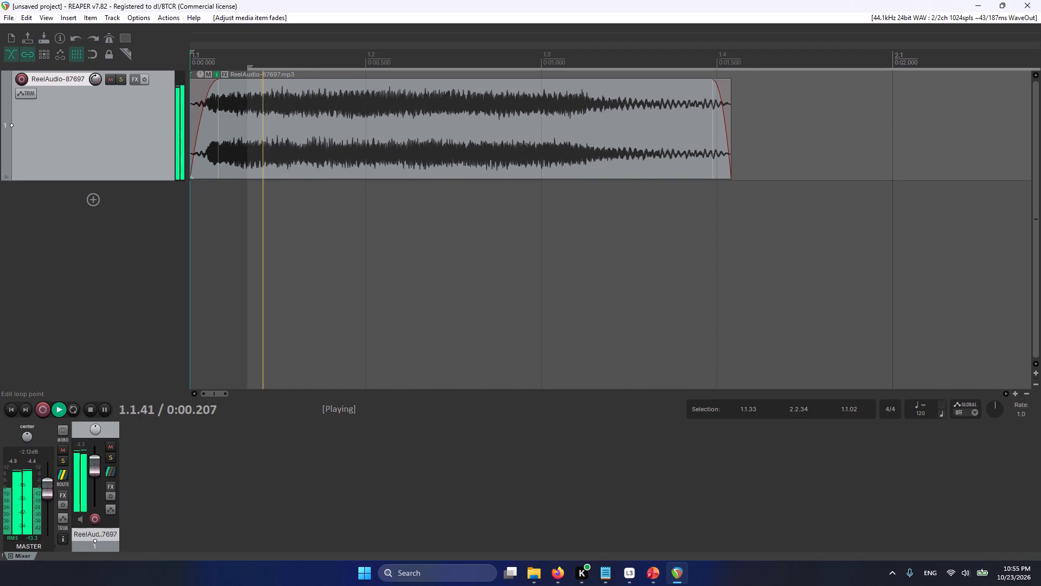
key(r)
key(Return)
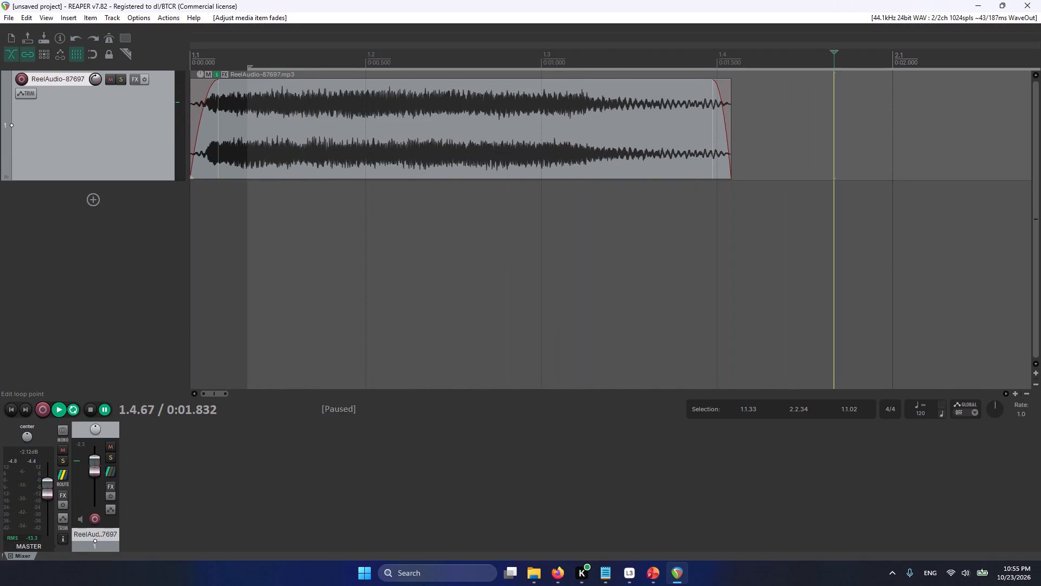
key(Return)
key(Return)
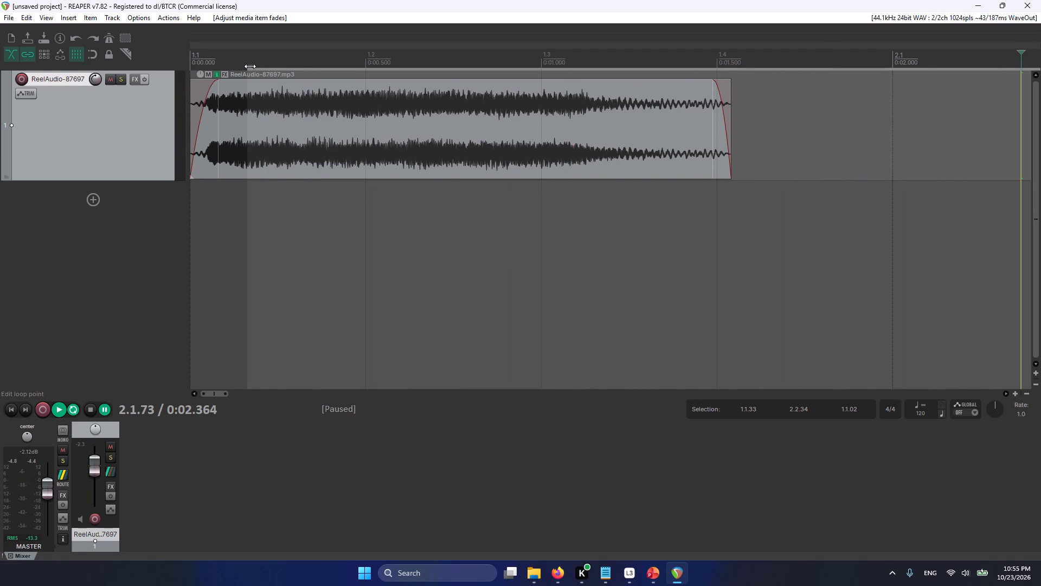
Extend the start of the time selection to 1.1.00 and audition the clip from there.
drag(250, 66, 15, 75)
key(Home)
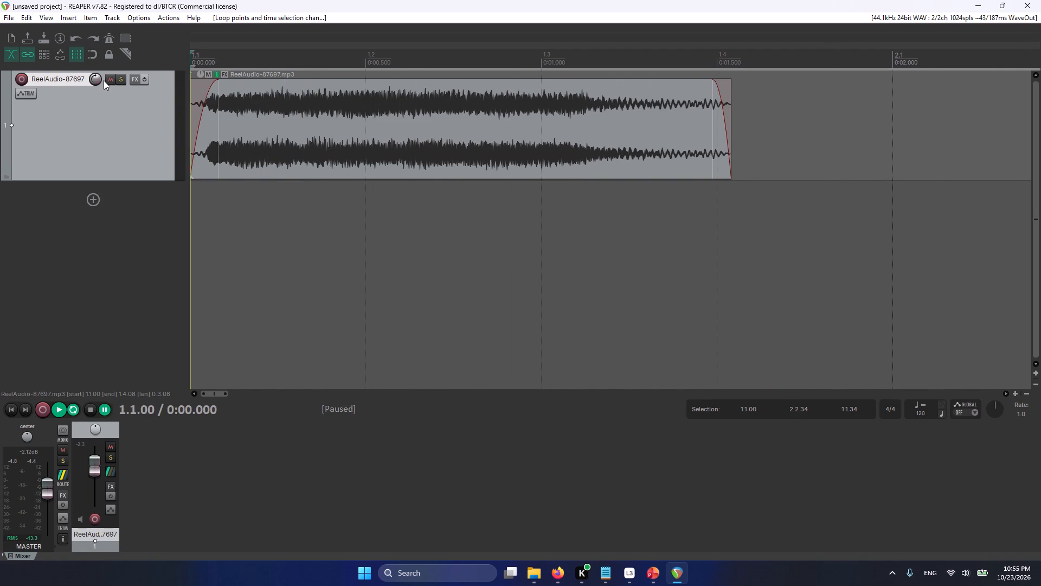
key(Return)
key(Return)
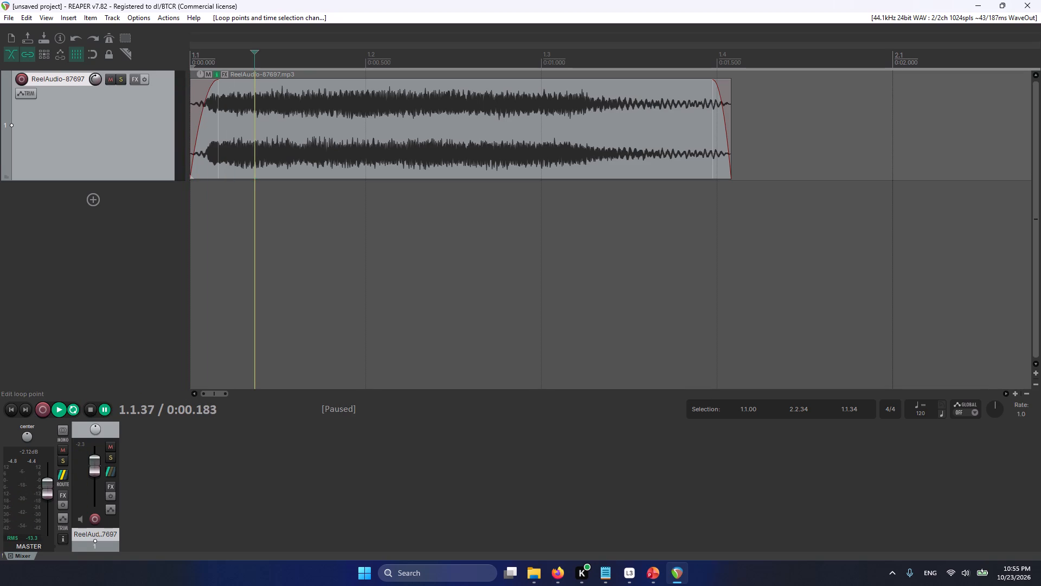
Make a time selection from 1.1.36 to 1.3.17 over the sustained part of the clip and audition it looping.
drag(254, 66, 288, 66)
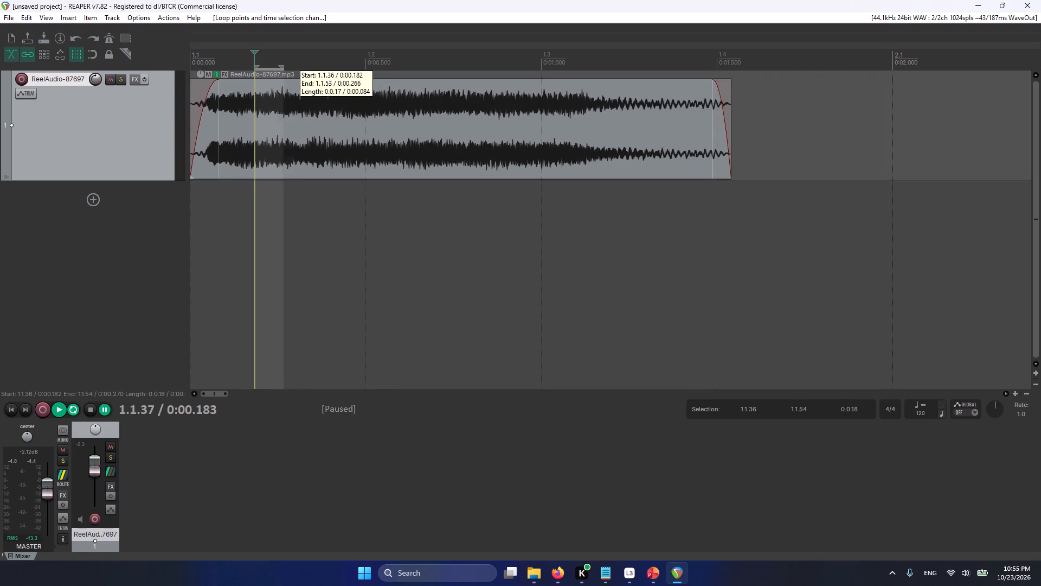
drag(288, 66, 571, 105)
key(Return)
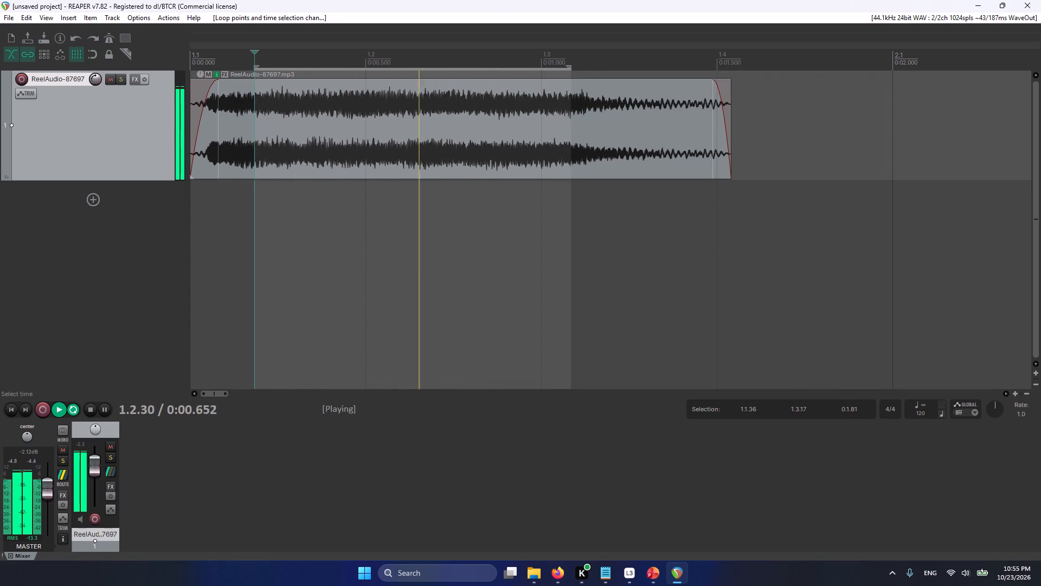
Fine-tune the loop selection by ear during playback, setting its start to 1.1.26 and its end to 1.3.16.
drag(256, 66, 241, 66)
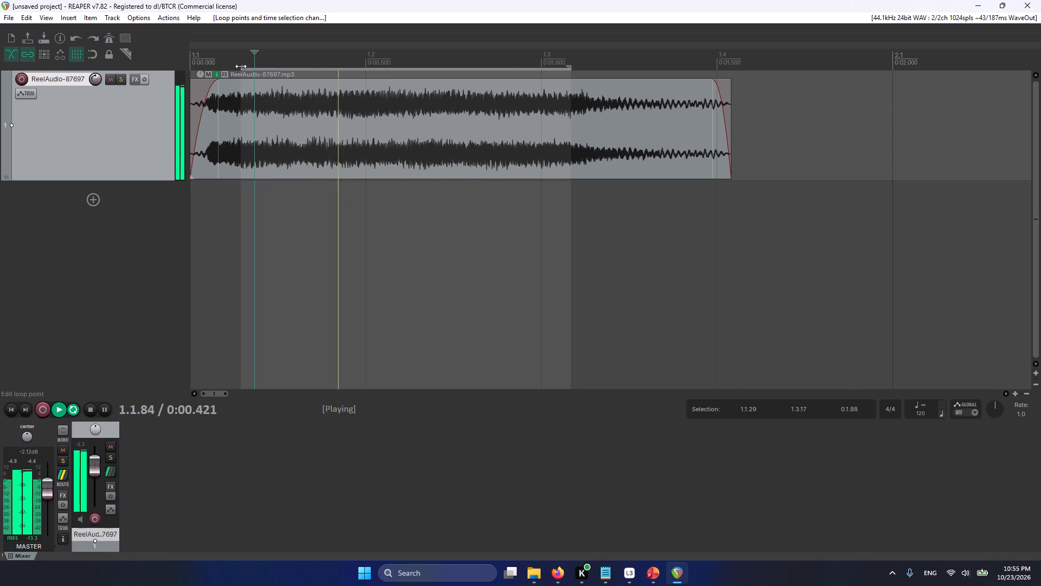
drag(241, 66, 224, 66)
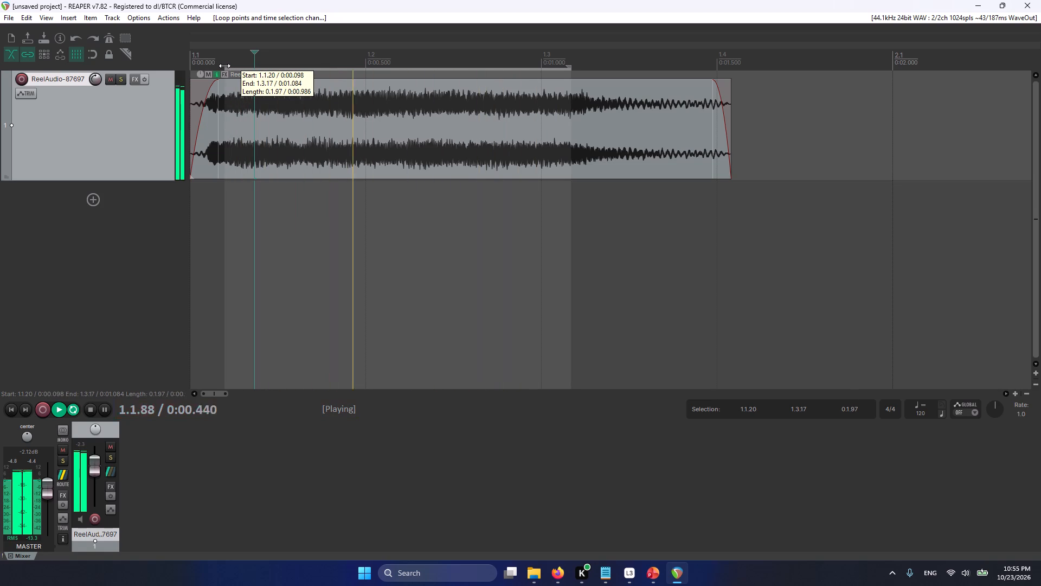
drag(224, 66, 216, 66)
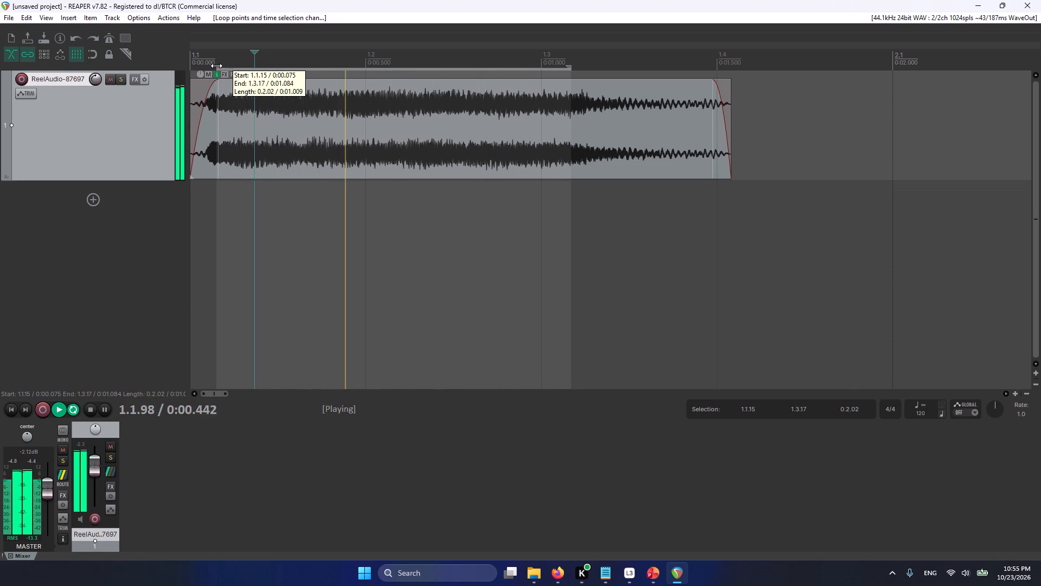
drag(216, 66, 235, 66)
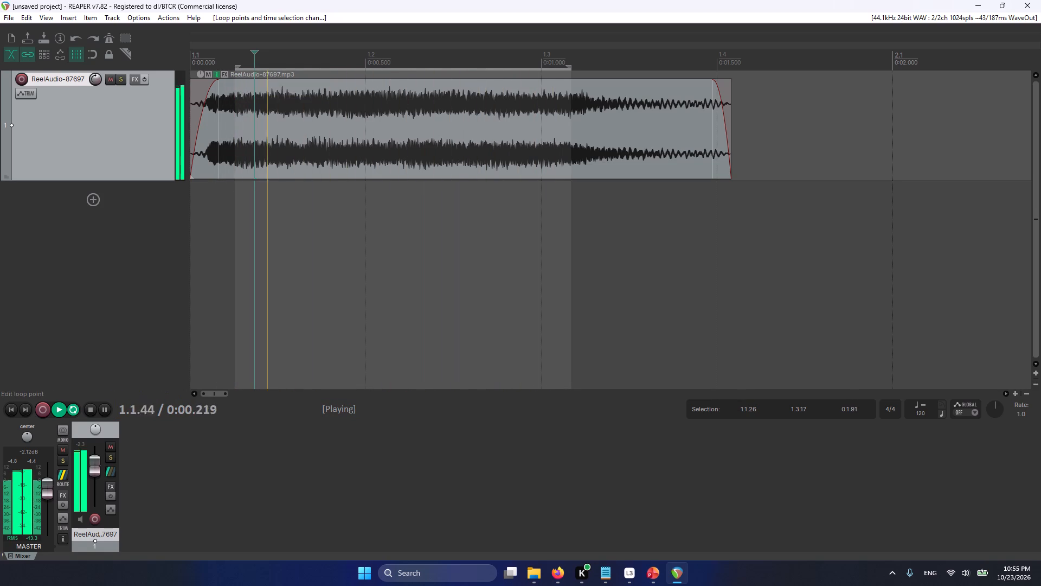
click(570, 70)
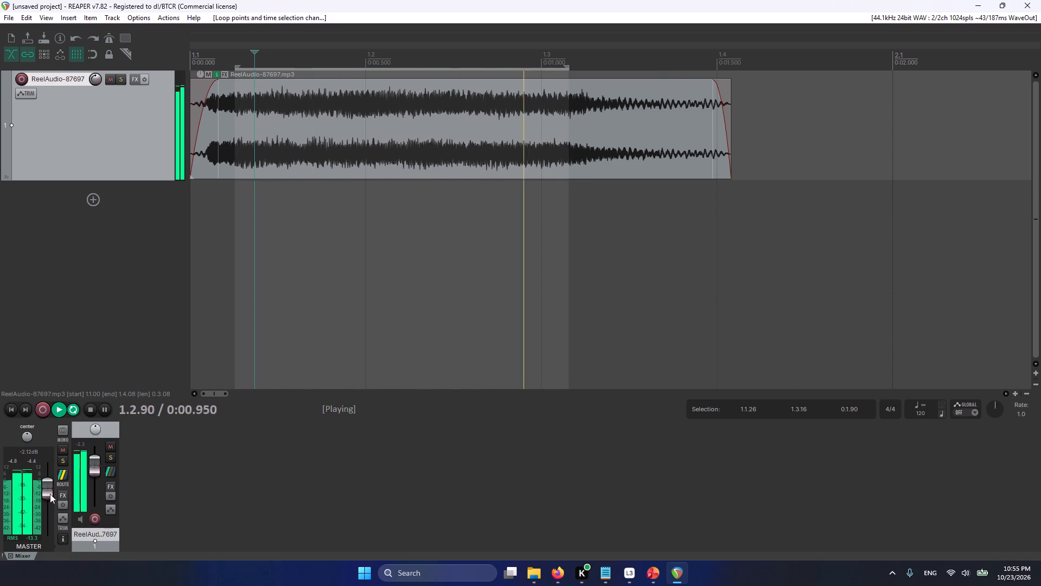
Raise the master volume to +4.32 dB while listening to the loop, and pause playback.
drag(47, 482, 50, 473)
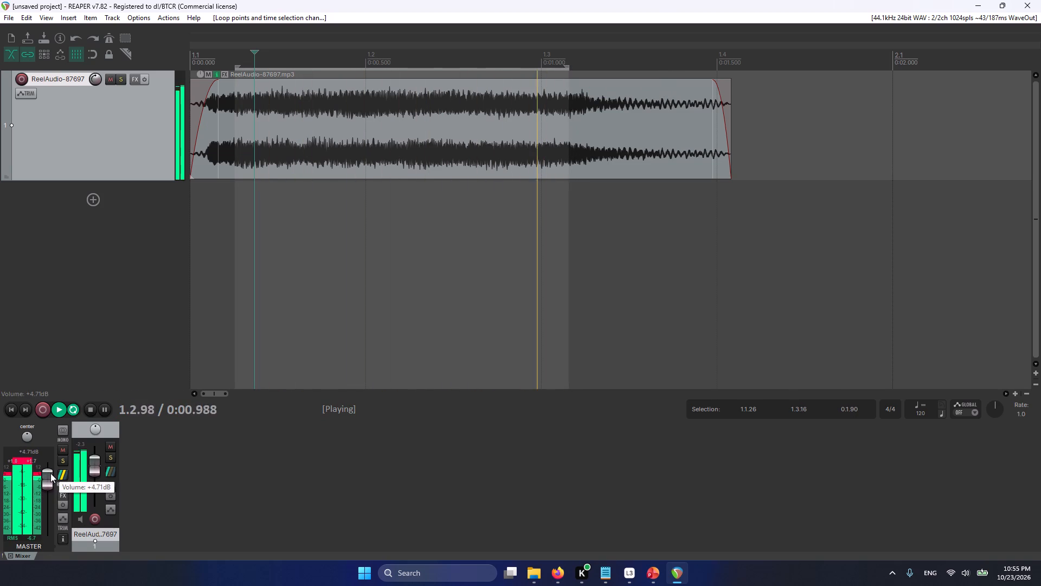
drag(50, 473, 51, 475)
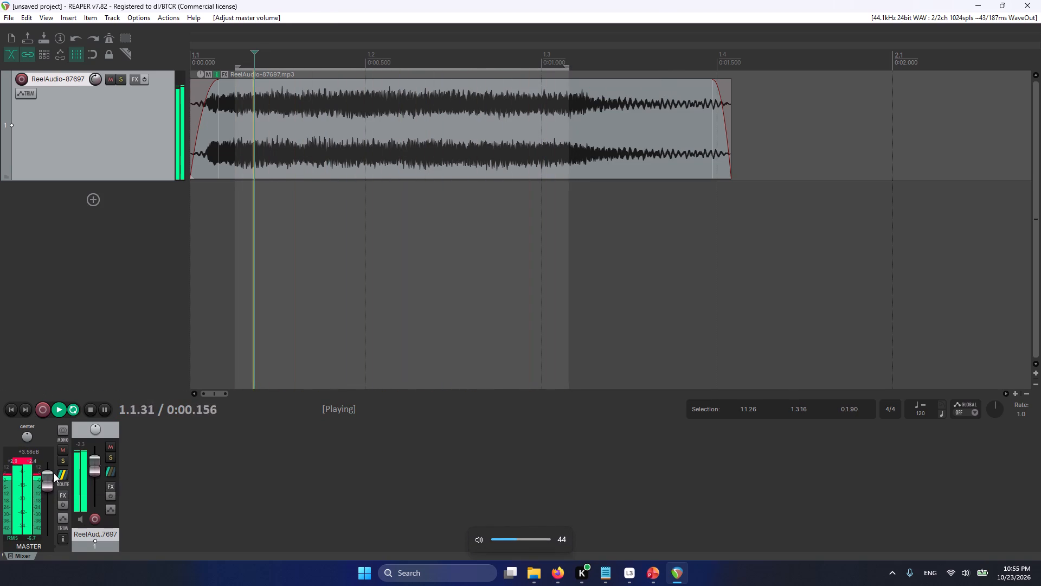
click(50, 476)
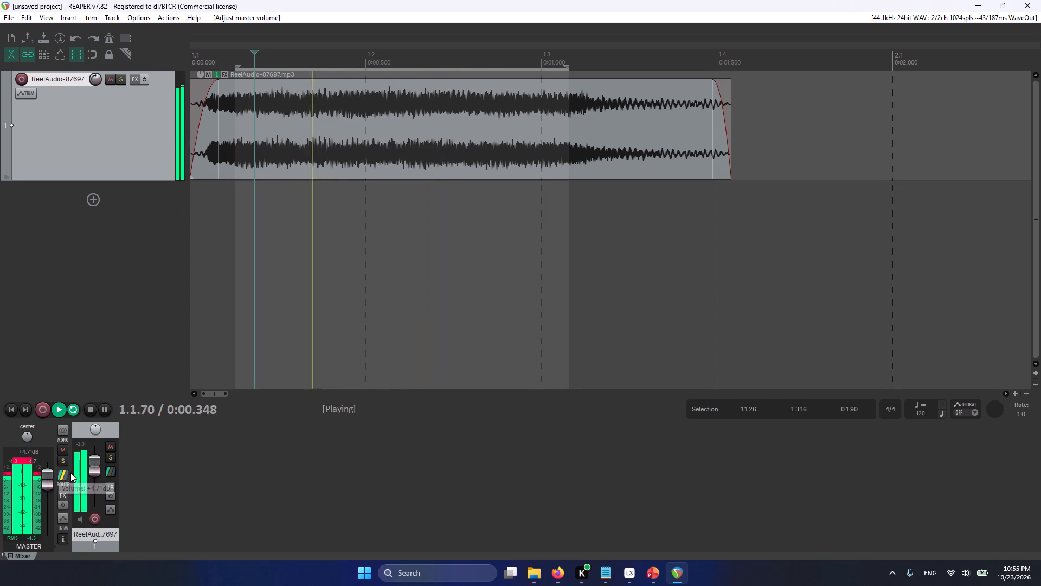
click(96, 472)
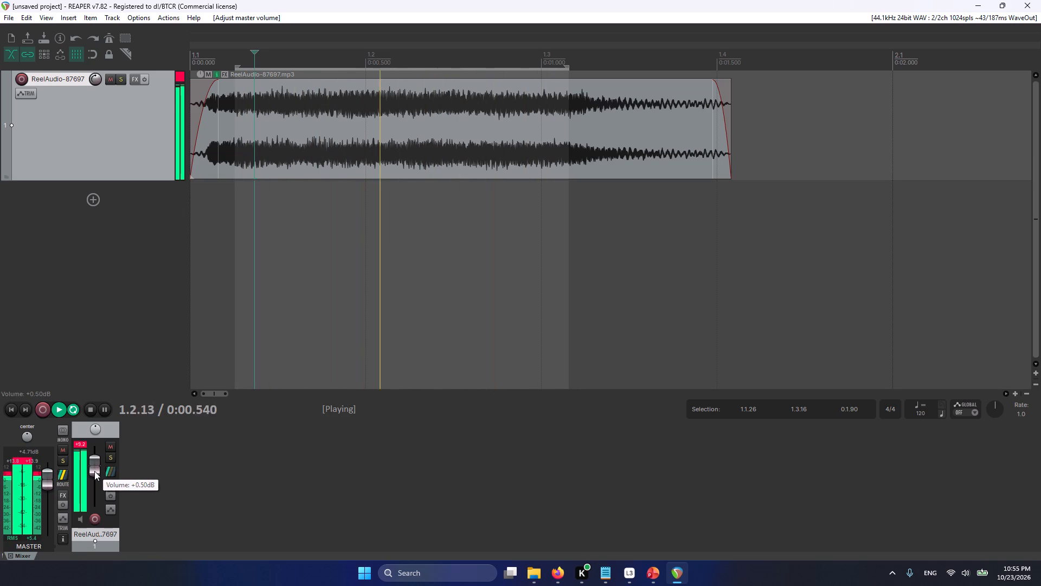
click(51, 482)
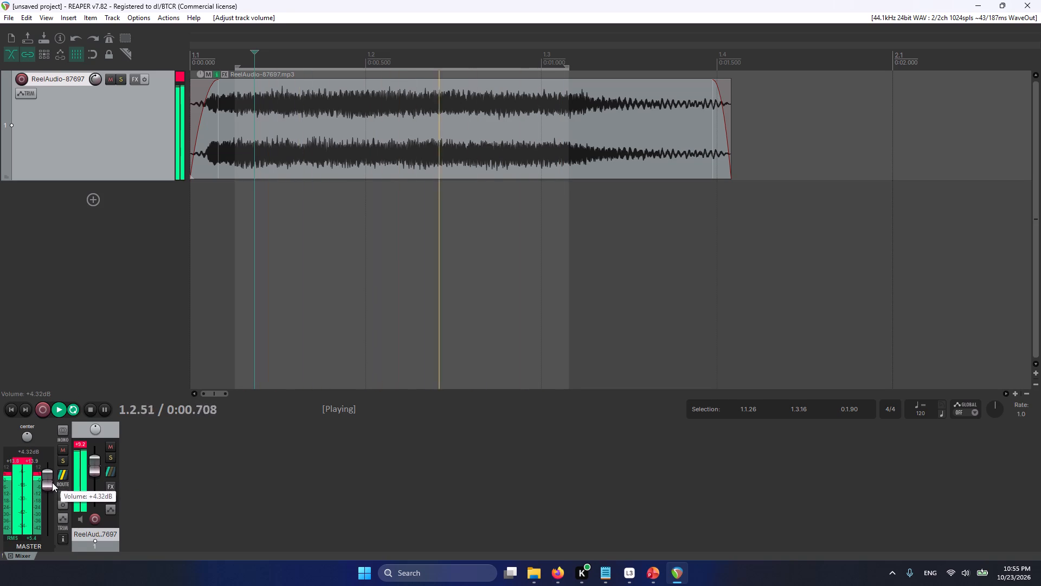
key(Return)
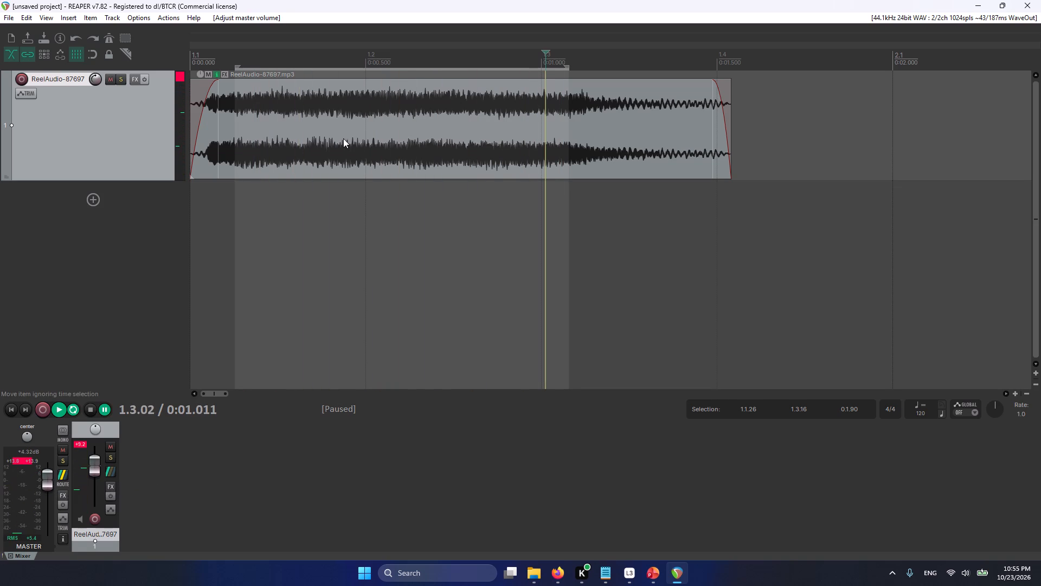
Add a marker at 1.1.27, at the start of the loop selection.
click(246, 57)
click(232, 58)
click(236, 58)
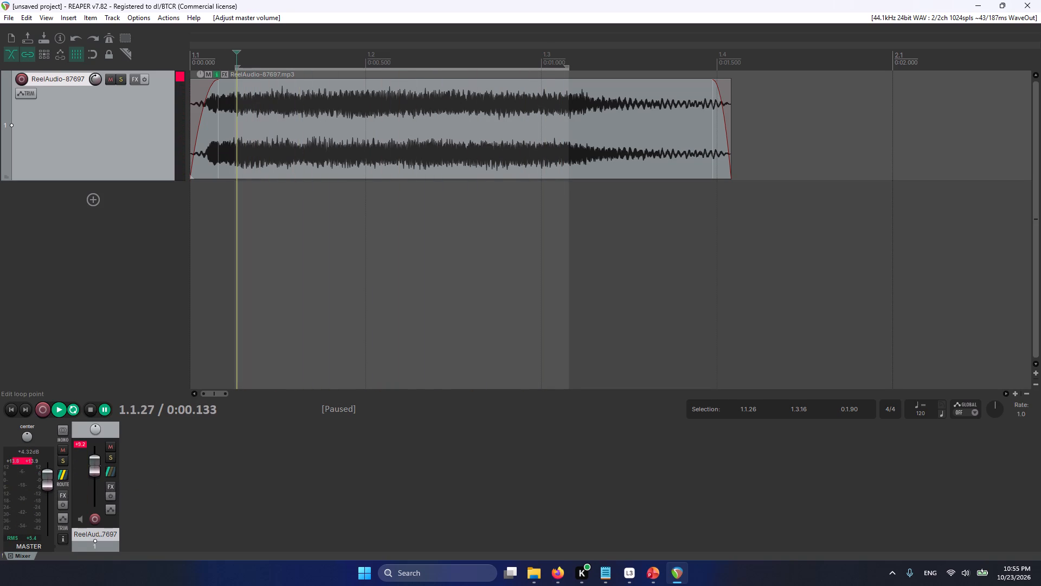
key(s)
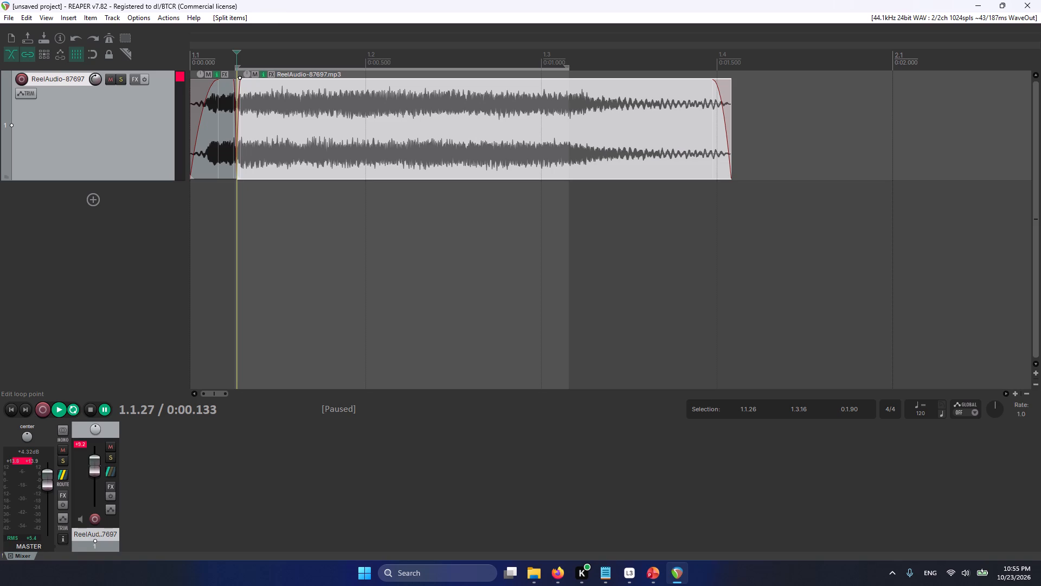
key(ctrl+z)
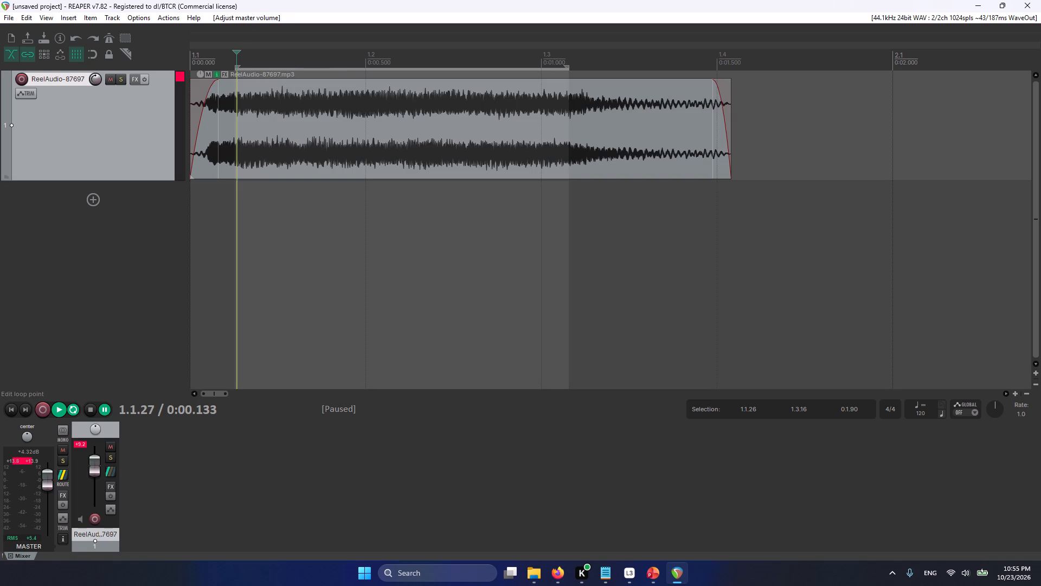
key(m)
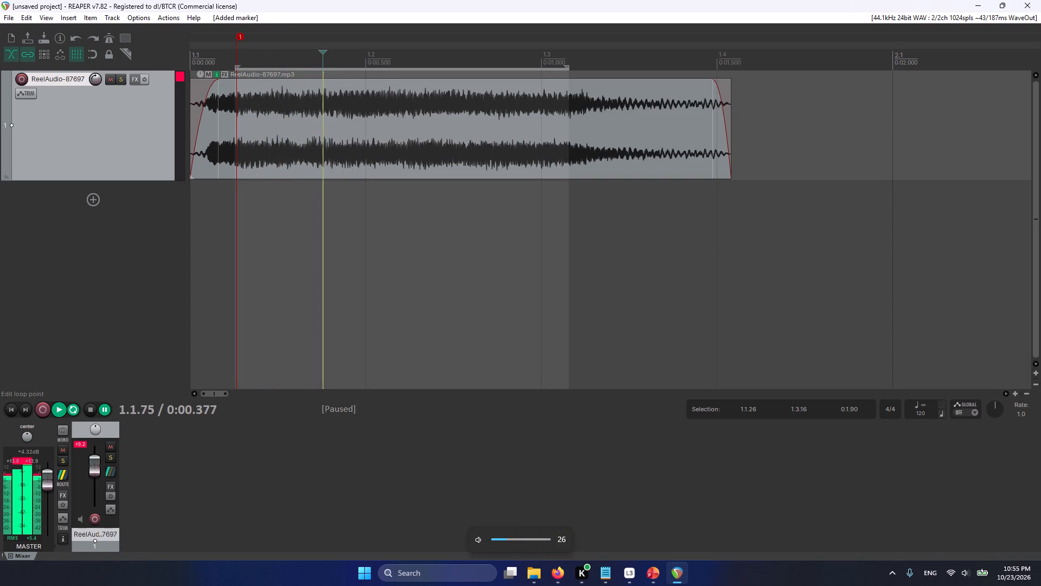
Add a second marker at 1.3.15, at the end of the loop selection.
key(Return)
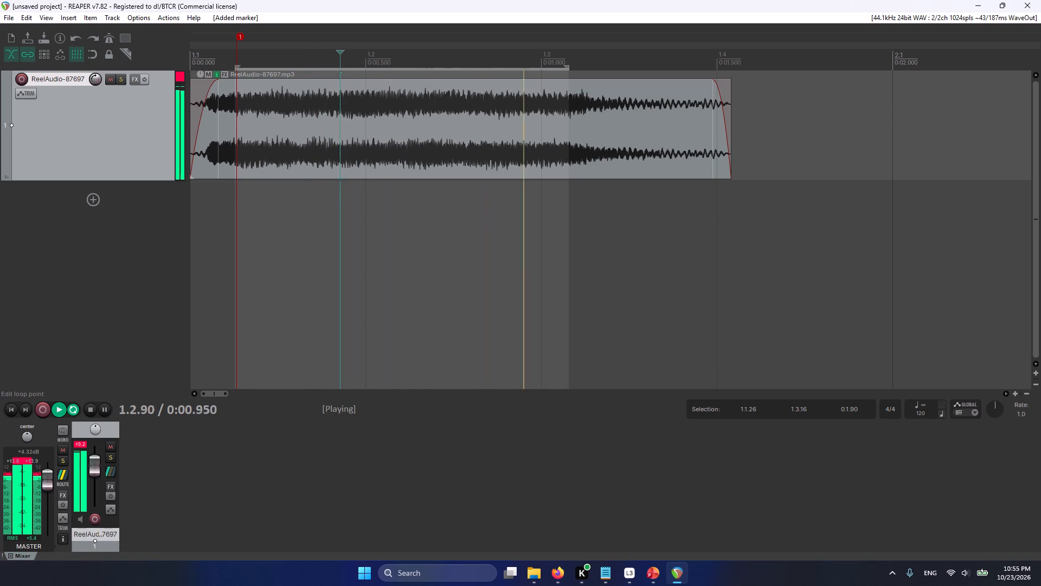
key(Return)
key(Right)
key(Right)
key(Right)
key(Right)
key(Right)
key(Right)
key(Right)
key(Right)
key(Right)
key(Right)
key(Right)
key(Right)
key(Right)
key(Right)
key(Right)
key(Right)
key(Right)
key(Right)
key(Right)
key(Right)
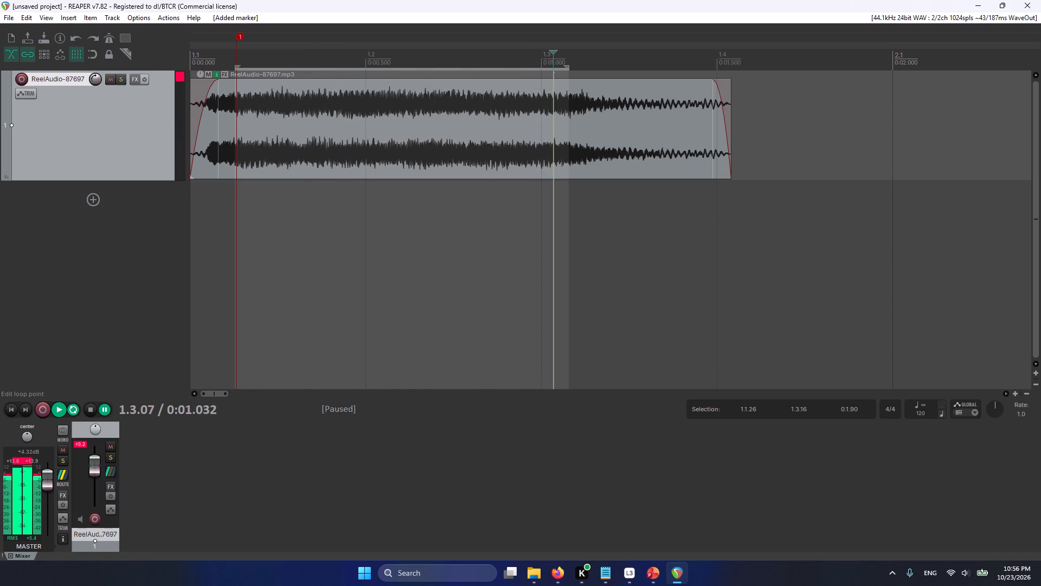
key(Right)
key(Right)
key(Right)
key(Right)
key(Right)
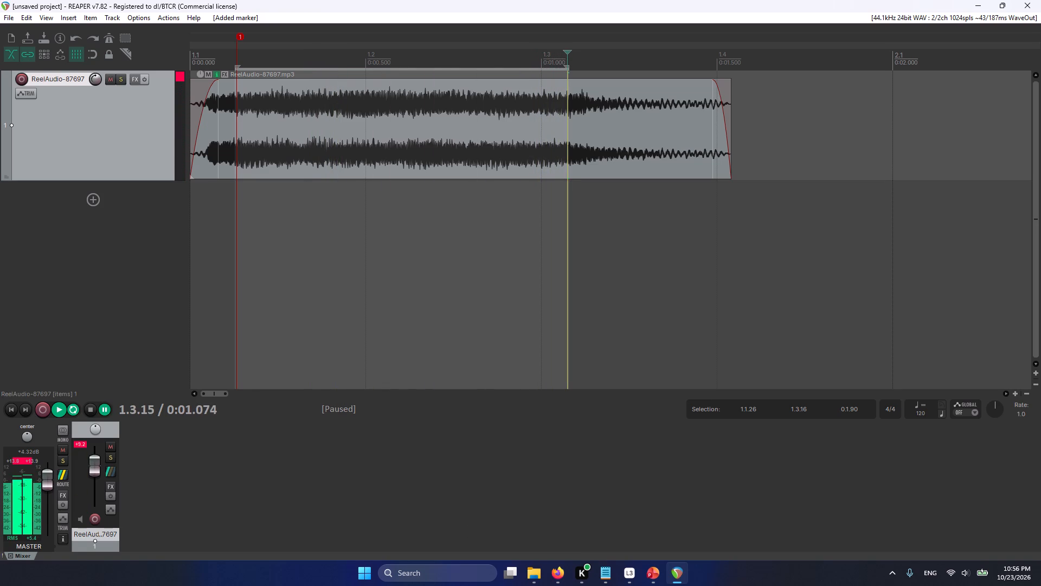
key(Right)
key(m)
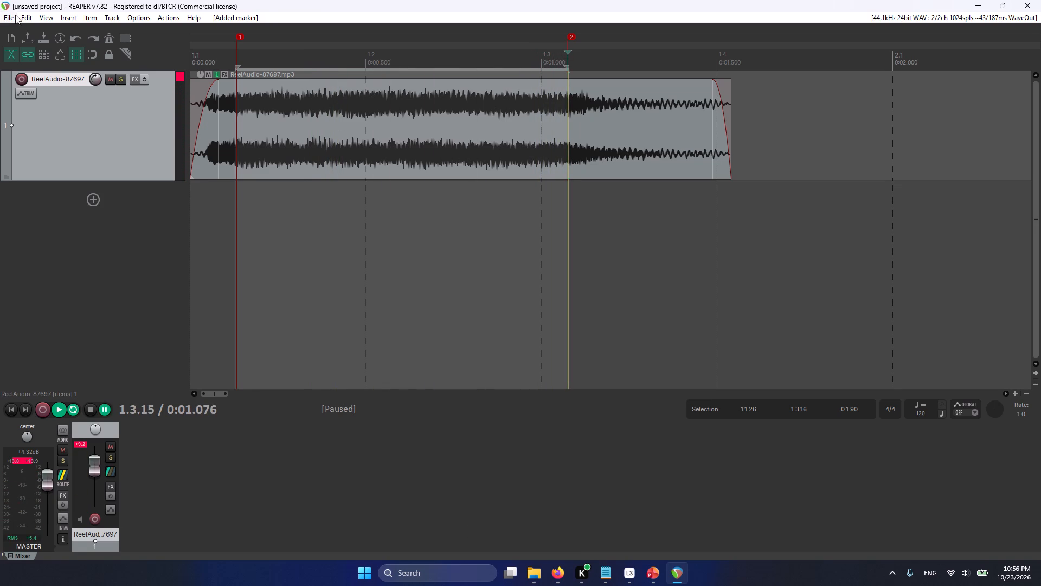
Render the entire project as a 16-bit WAV file named ns_emd_sound/2087 with markers embedded.
click(9, 16)
click(67, 206)
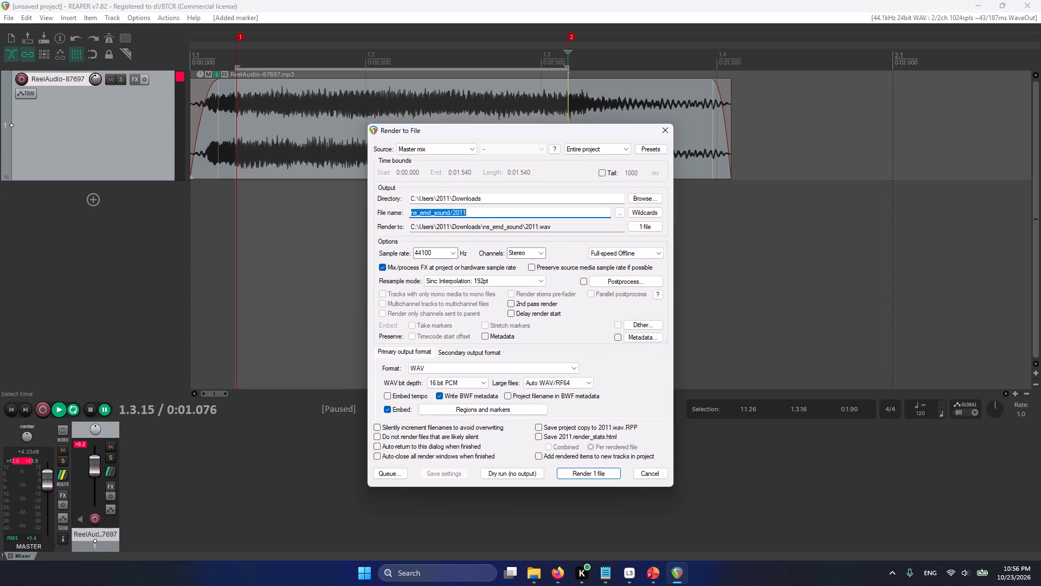
click(434, 218)
click(472, 209)
key(BackSpace)
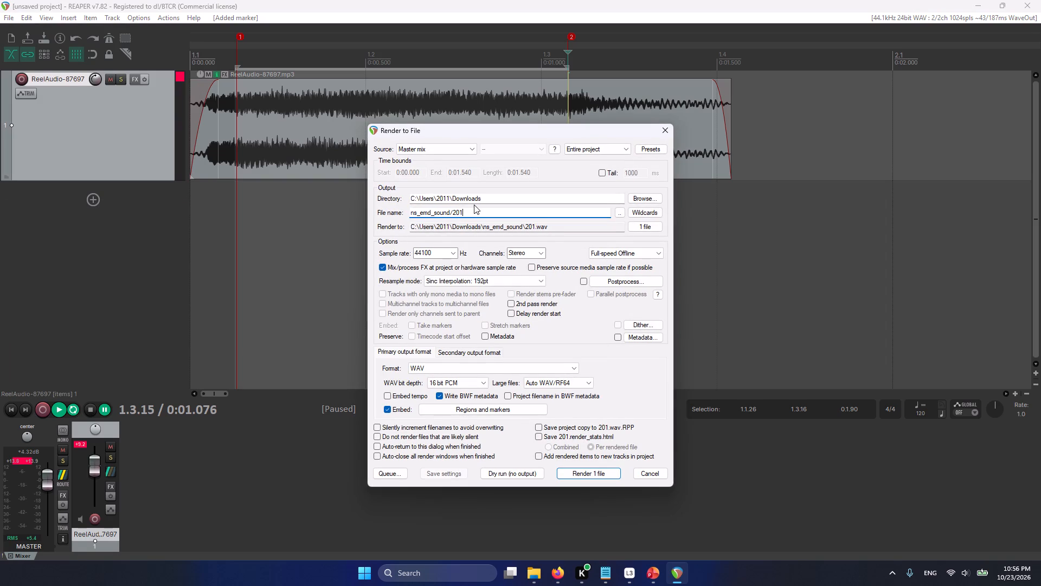
key(BackSpace)
key(8)
key(7)
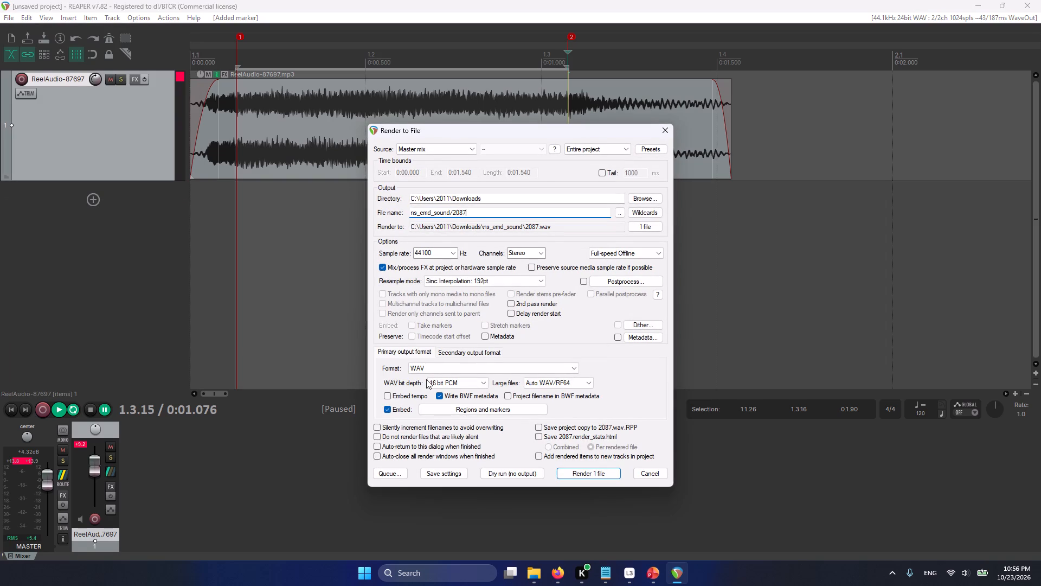
click(587, 472)
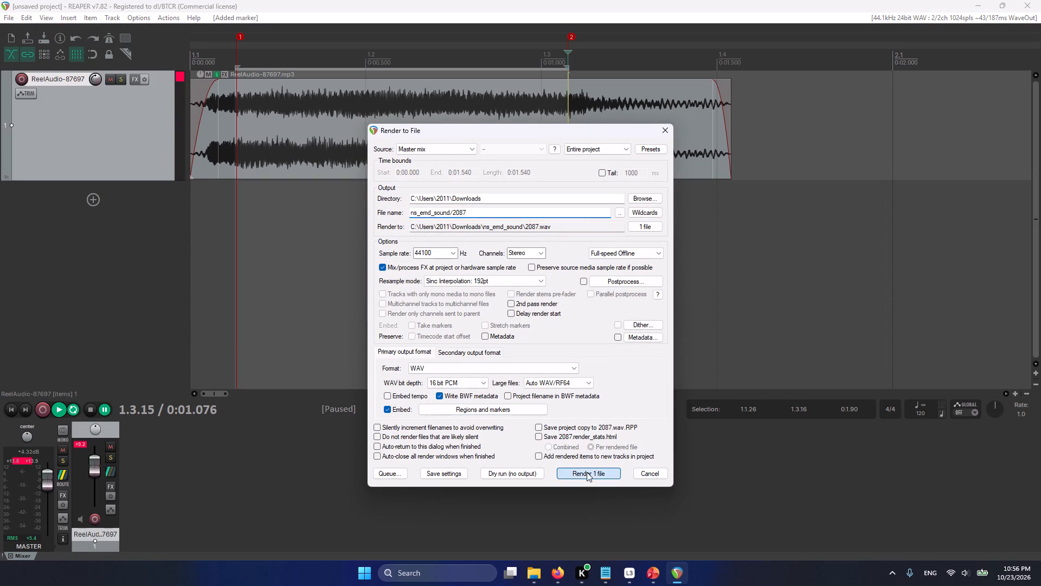
Close the finished render window and the Render to File dialog.
click(632, 473)
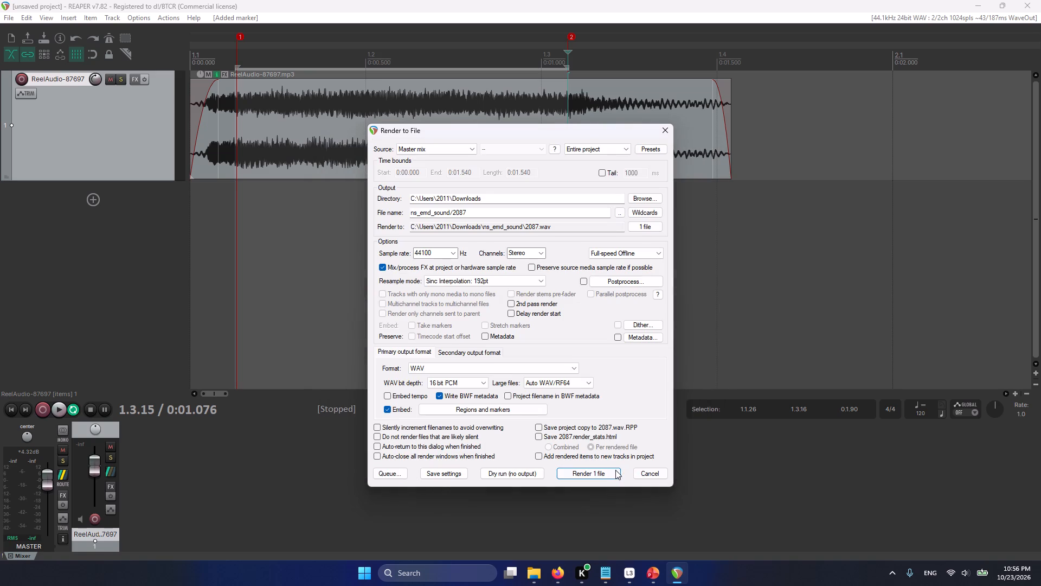
click(642, 471)
Clear the project by deleting the ReelAudio-87697 audio item, markers 1 and 2, and the emptied track.
click(354, 135)
key(Delete)
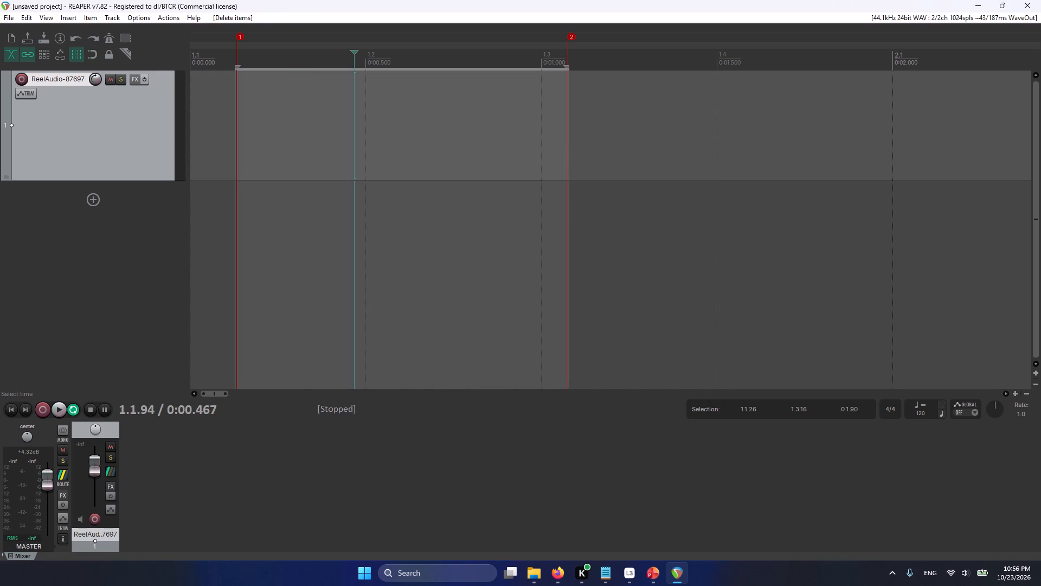
alt+click(239, 41)
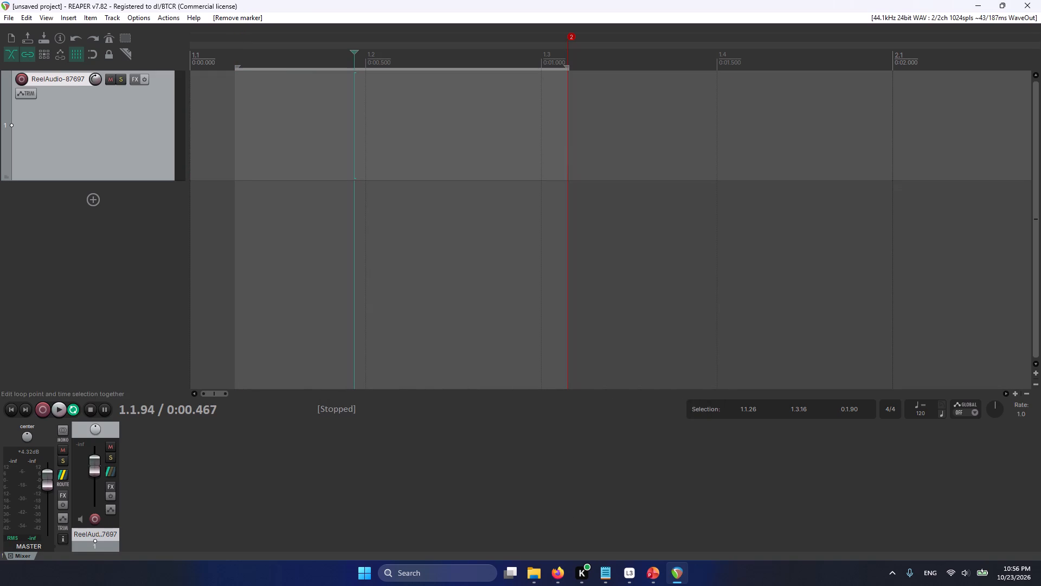
alt+click(570, 40)
click(75, 146)
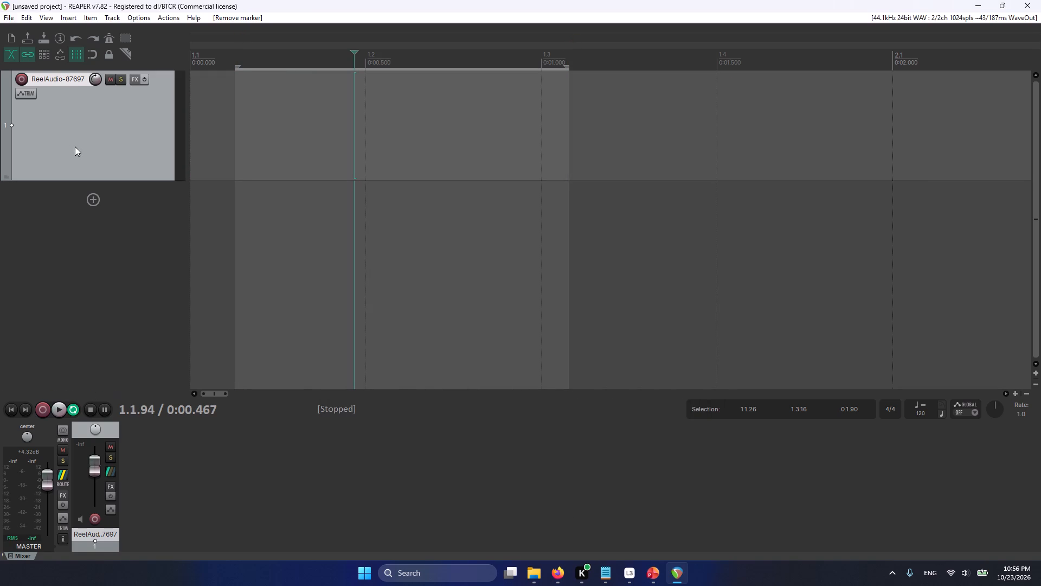
key(Delete)
In Firefox, close the old Instagram tab, open the first reel link in the Google Keep note Horn so, and tick it off.
key(alt+Tab)
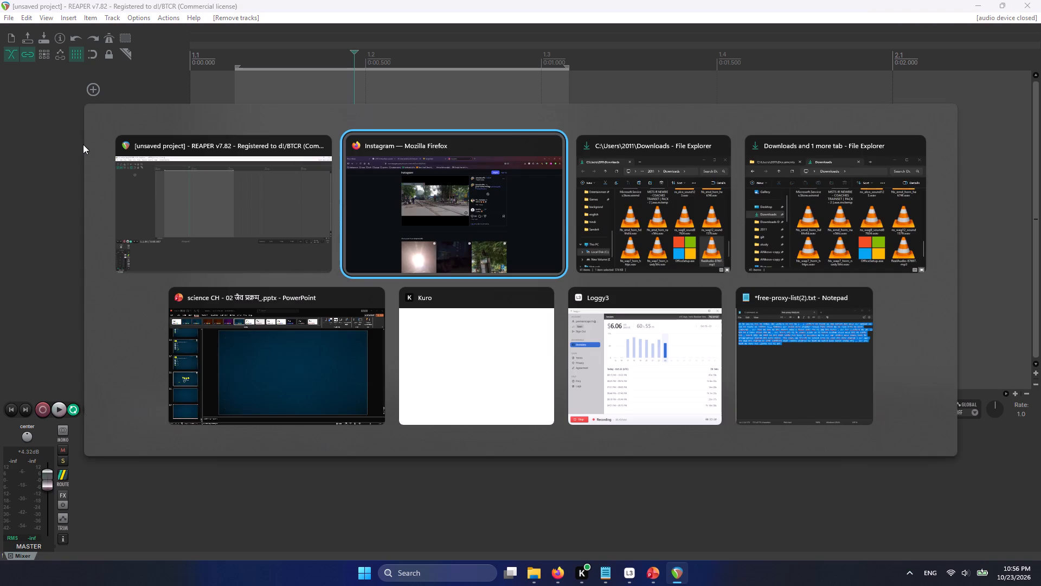
click(448, 7)
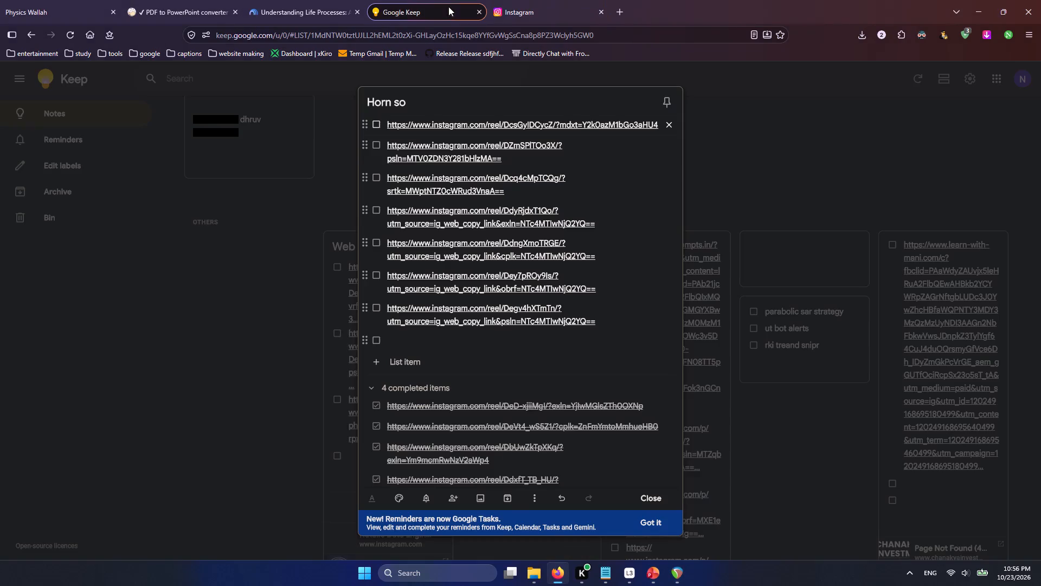
click(597, 9)
click(484, 123)
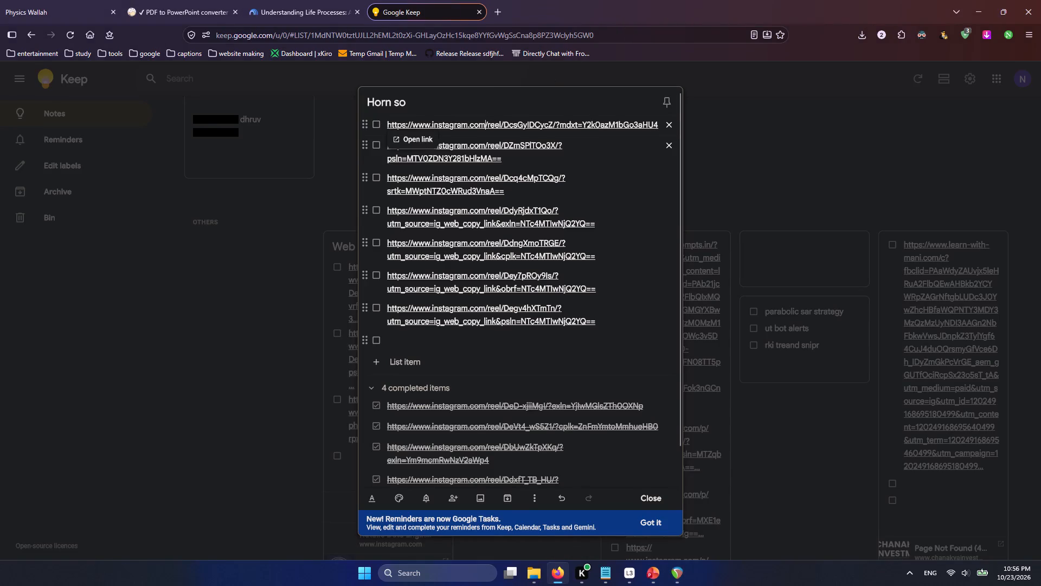
click(407, 140)
click(384, 0)
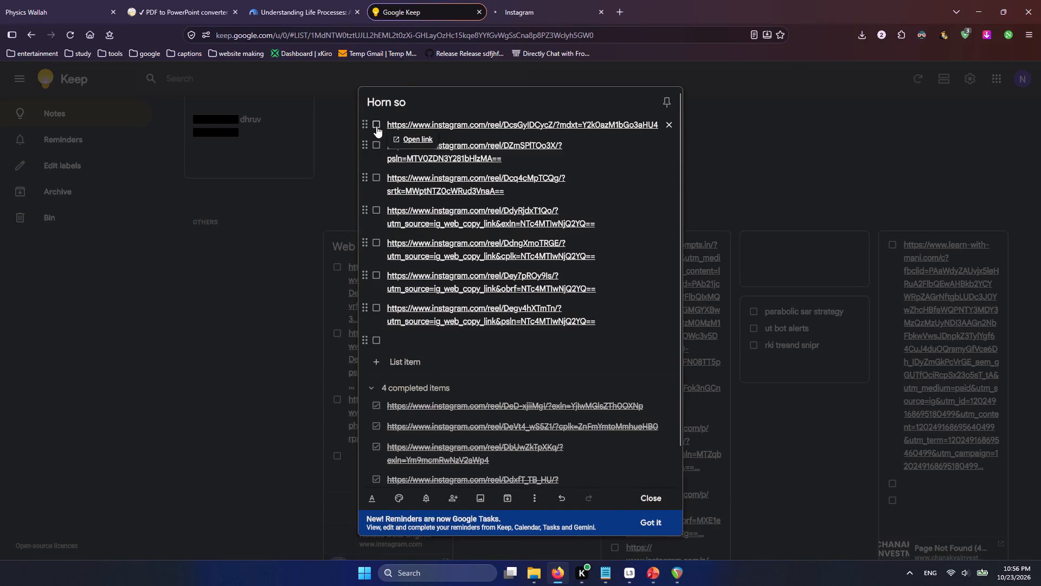
click(376, 126)
Dismiss the sign-up prompt and listen to the opened reel unmuted, reloading the page twice to replay it.
click(521, 0)
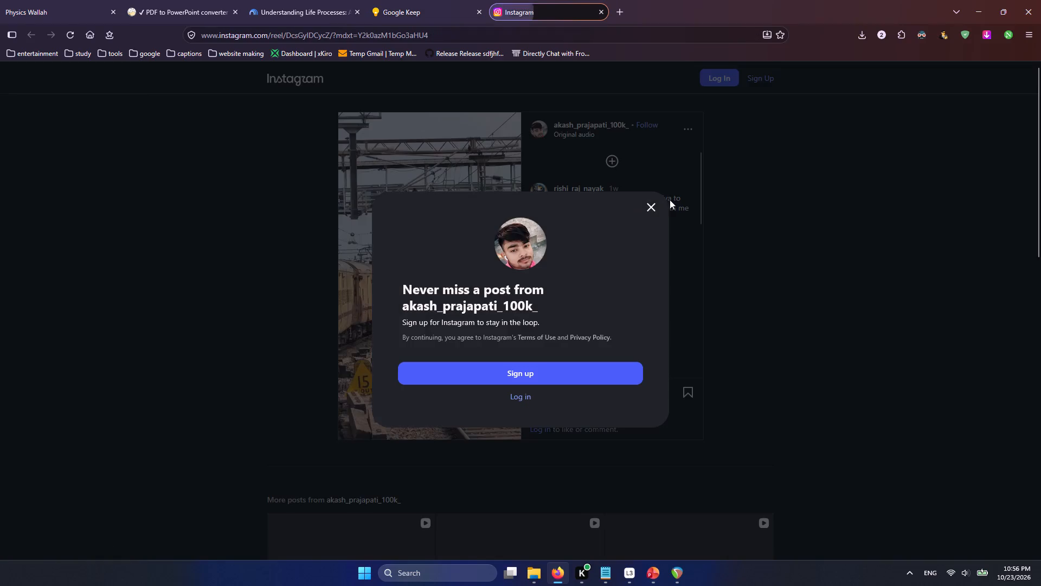
click(654, 214)
click(509, 423)
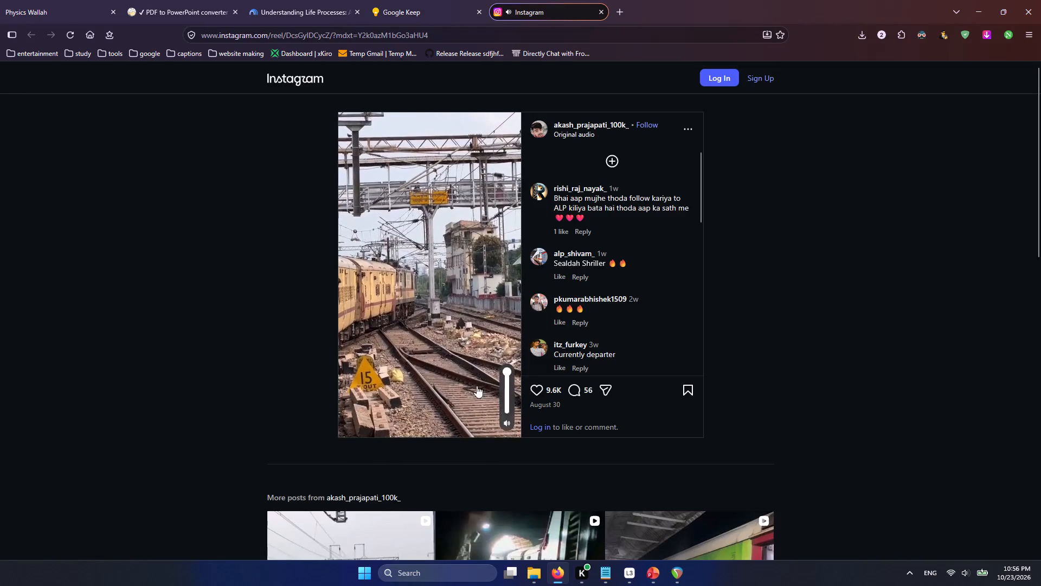
click(71, 35)
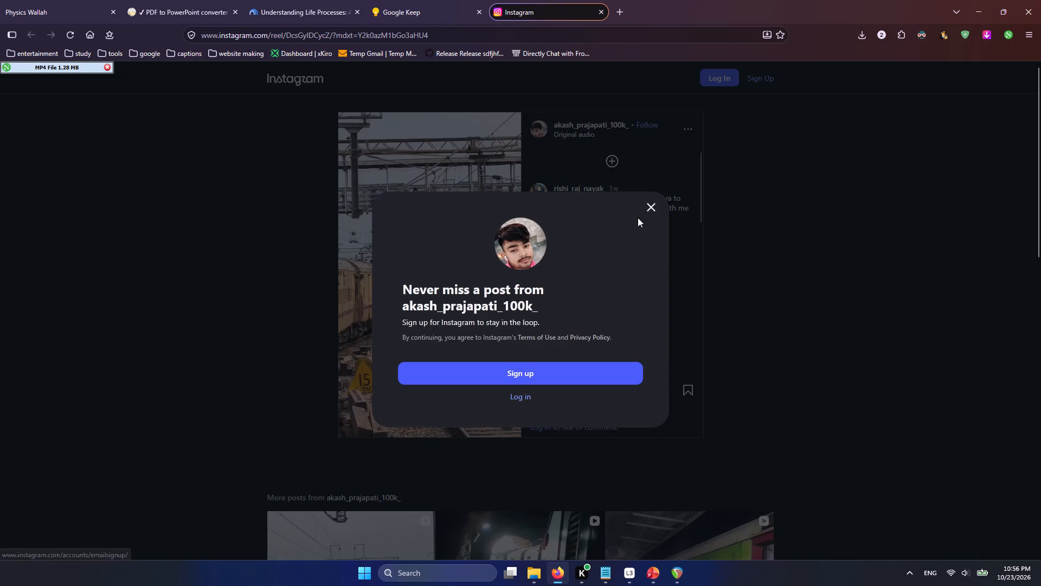
click(648, 211)
click(508, 418)
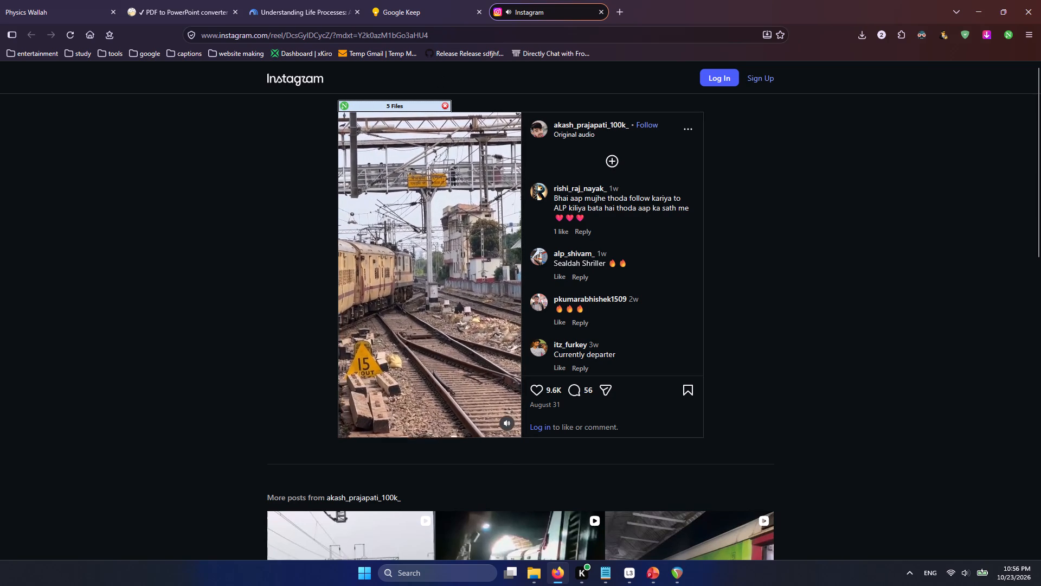
click(77, 41)
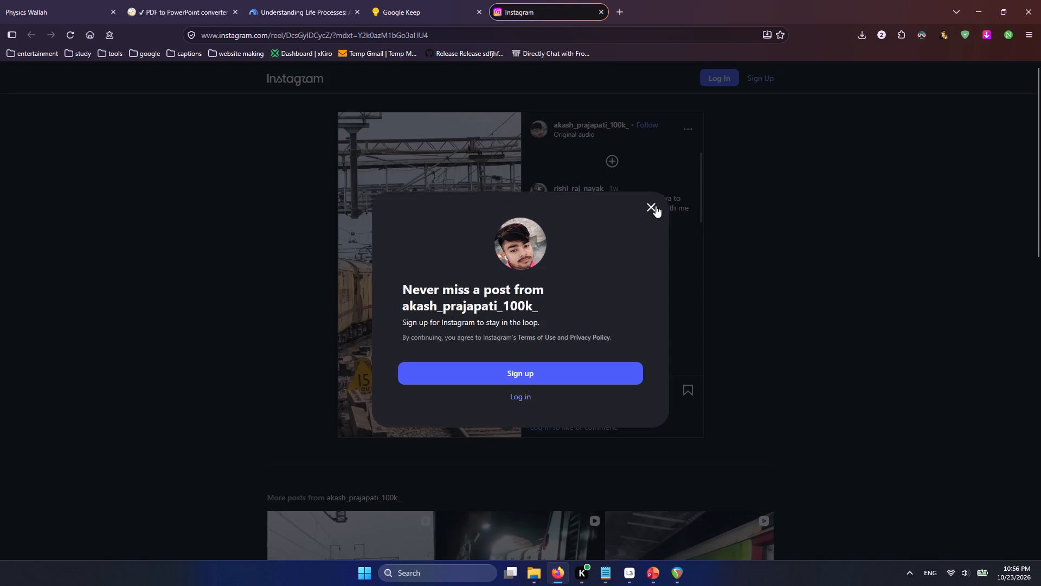
click(652, 205)
click(508, 427)
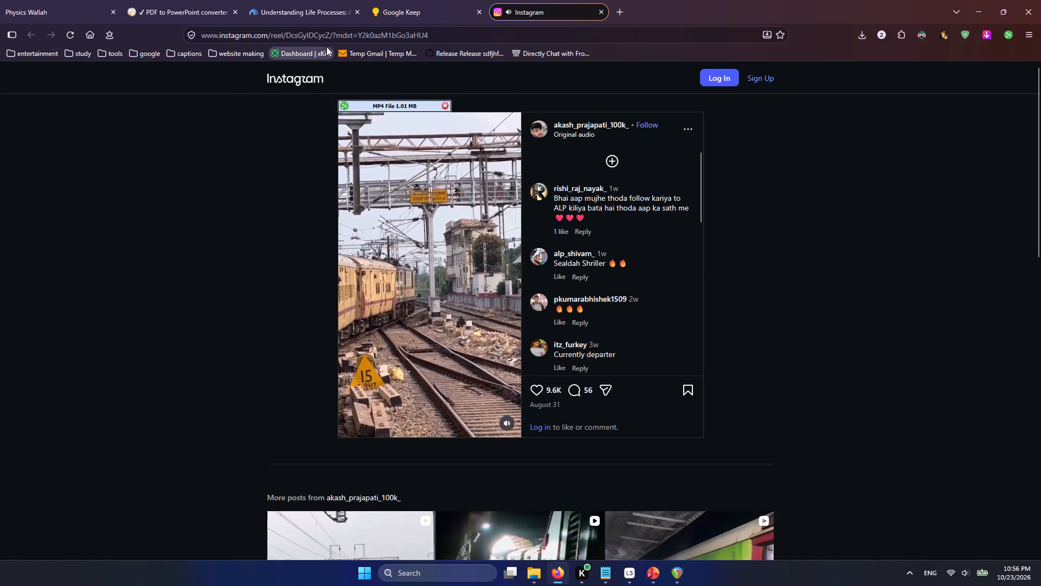
Copy the reel's address, search the web for "reel sound downaldoer" in a new tab, and open ReelSave's Instagram Audio Downloader.
click(310, 41)
key(ctrl+c)
click(622, 1)
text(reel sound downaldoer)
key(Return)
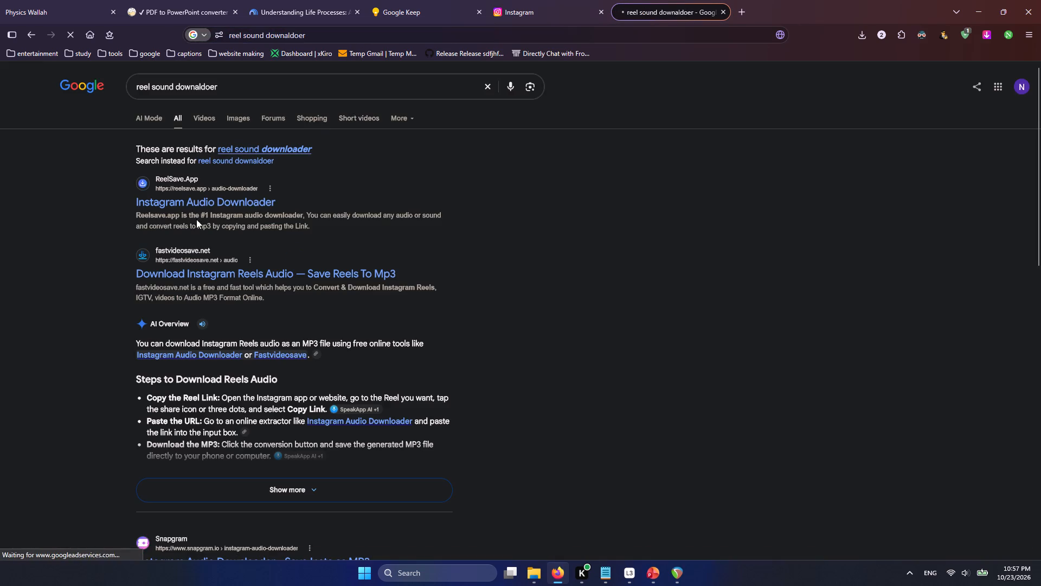
click(190, 202)
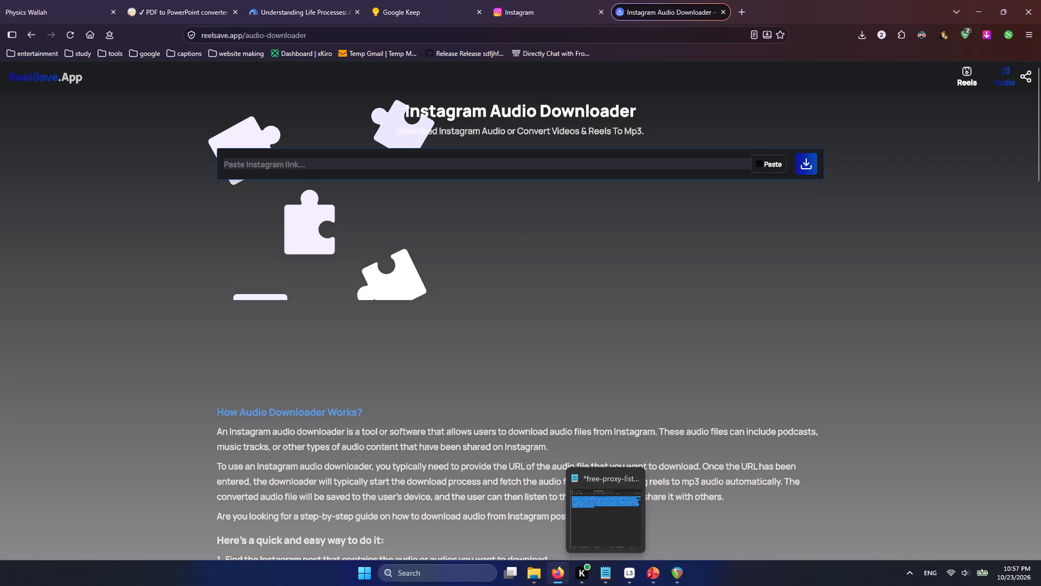
Submit the copied reel link to the Instagram Audio Downloader to fetch its audio.
click(519, 161)
key(ctrl+v)
click(808, 166)
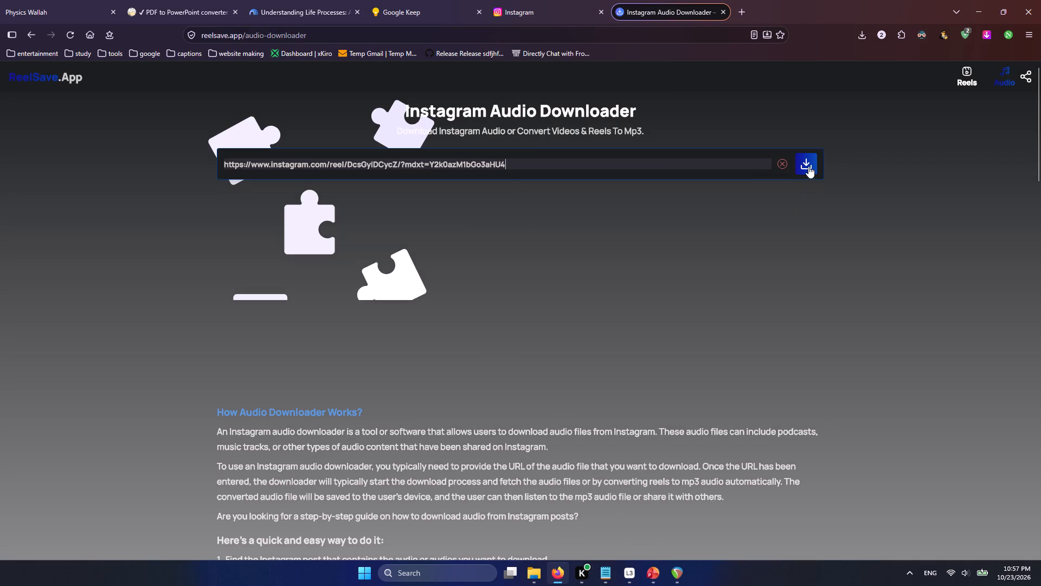
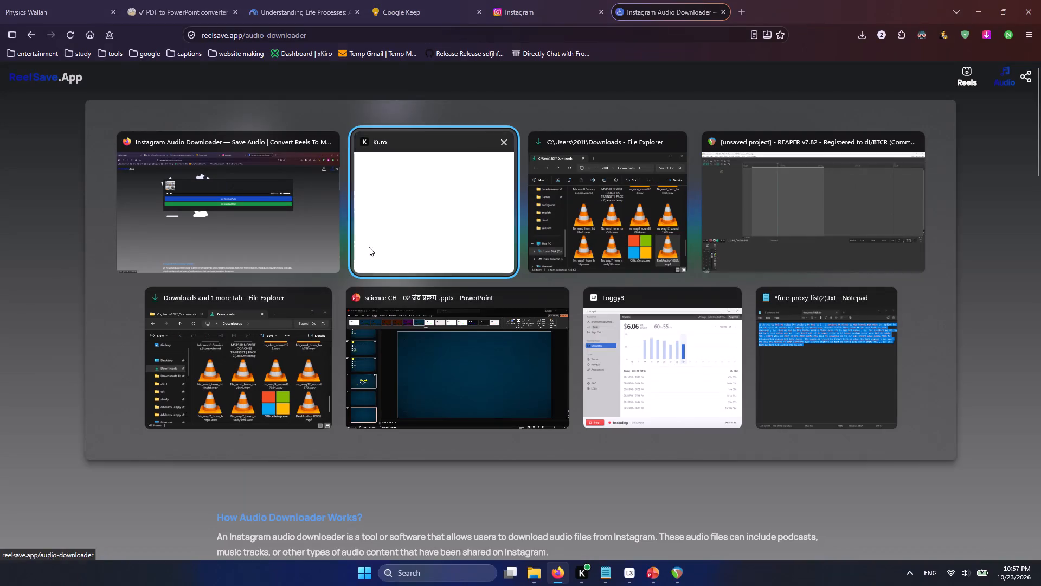
Import the downloaded ReelAudio-10858.mp3 from the Downloads folder into the emptied REAPER project.
key(alt+Tab)
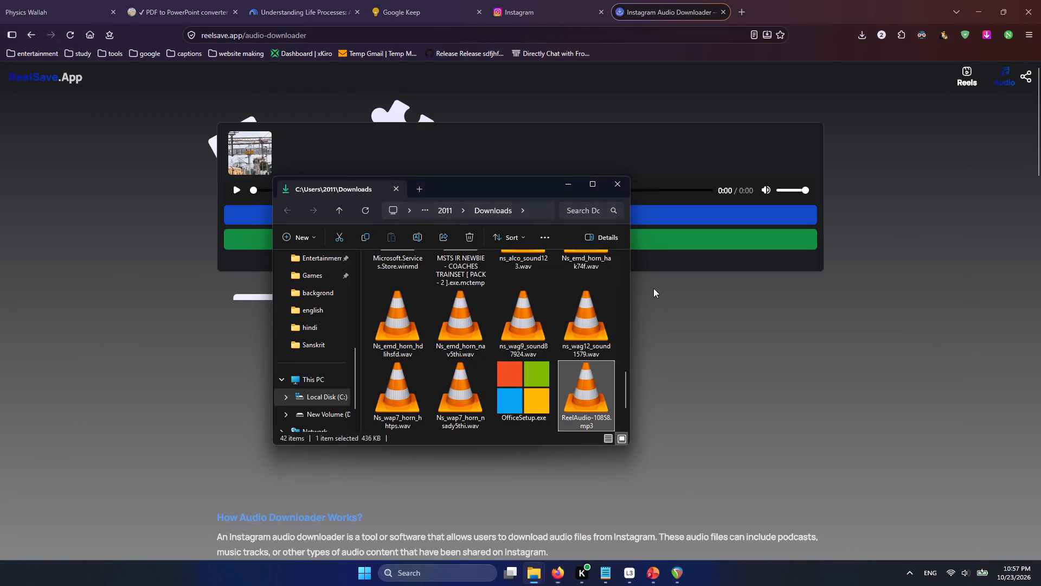
drag(603, 402, 556, 283)
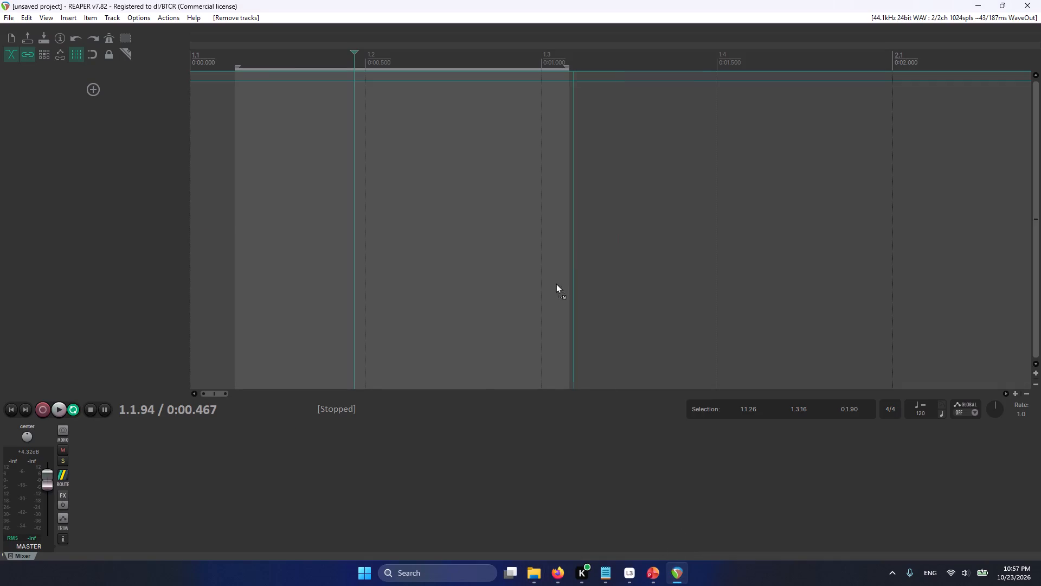
Insert the downloaded ReelAudio-10858.mp3 at the start of the empty project.
drag(556, 283, 190, 166)
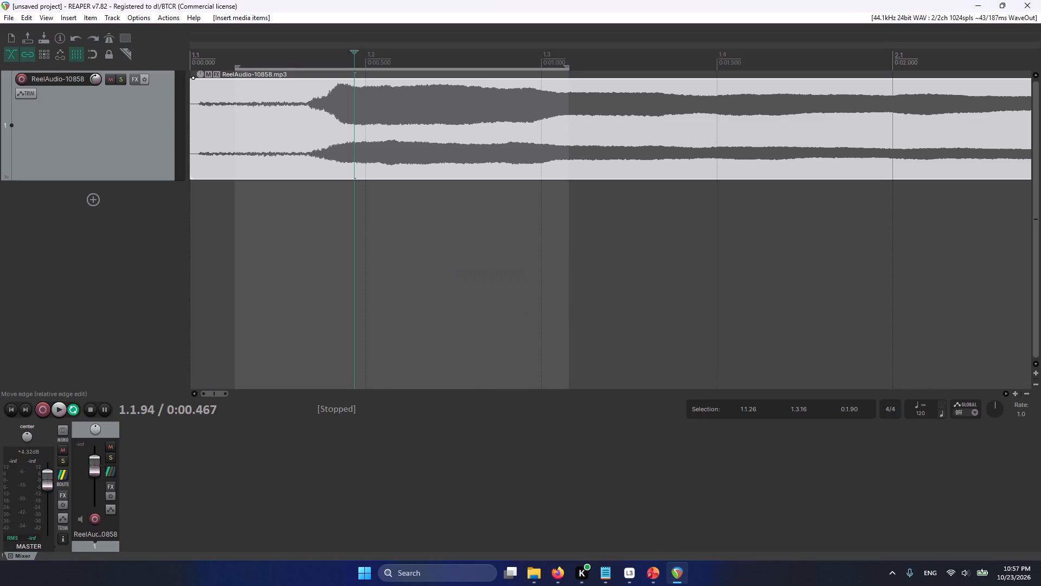
Turn off repeat and listen to the recording from its start to find a usable sustained tone.
key(space)
key(space)
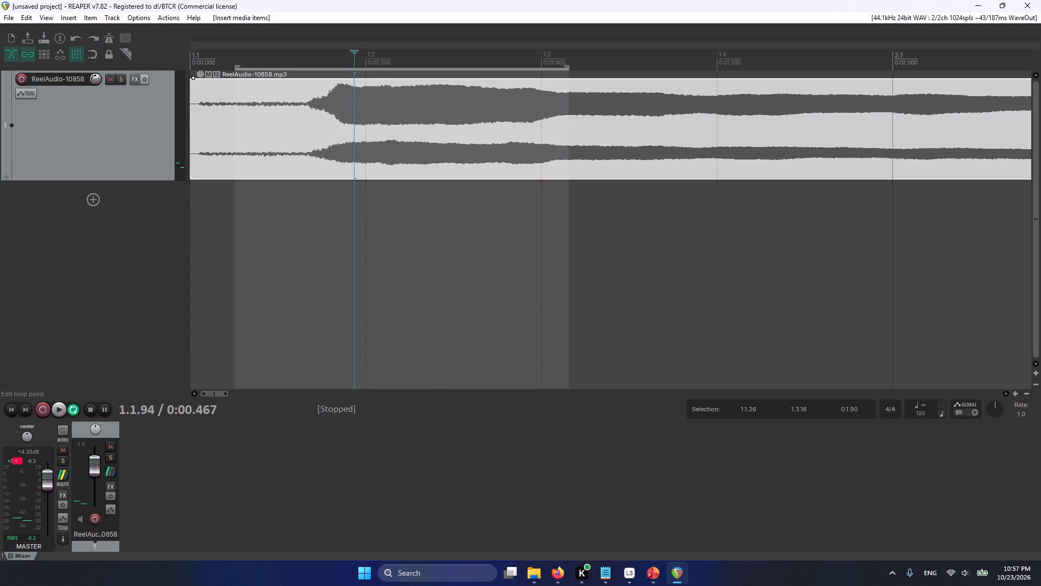
drag(355, 53, 0, 94)
key(Return)
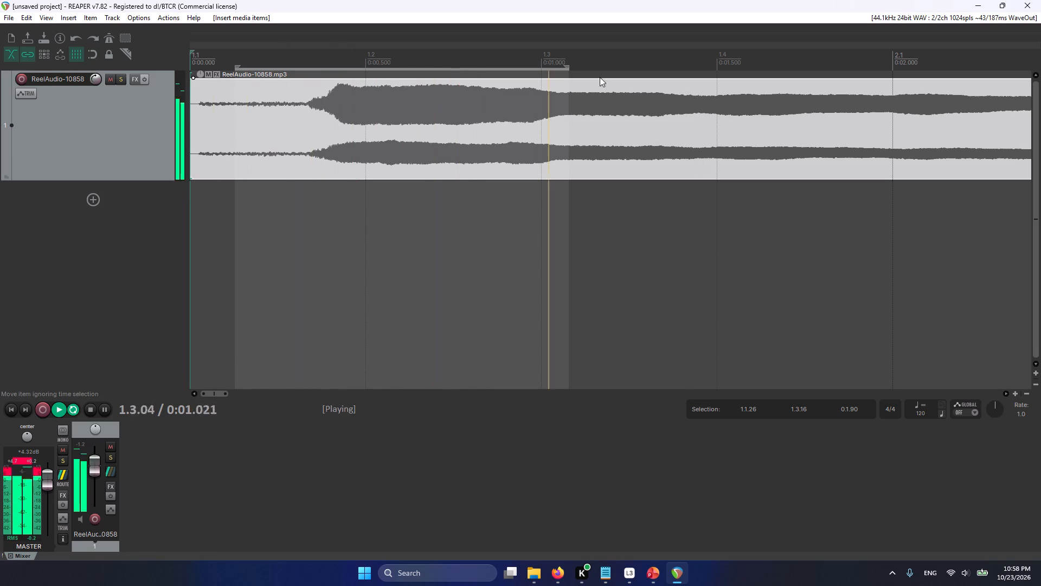
key(Return)
key(r)
key(Return)
scroll(552, 92, down, 4)
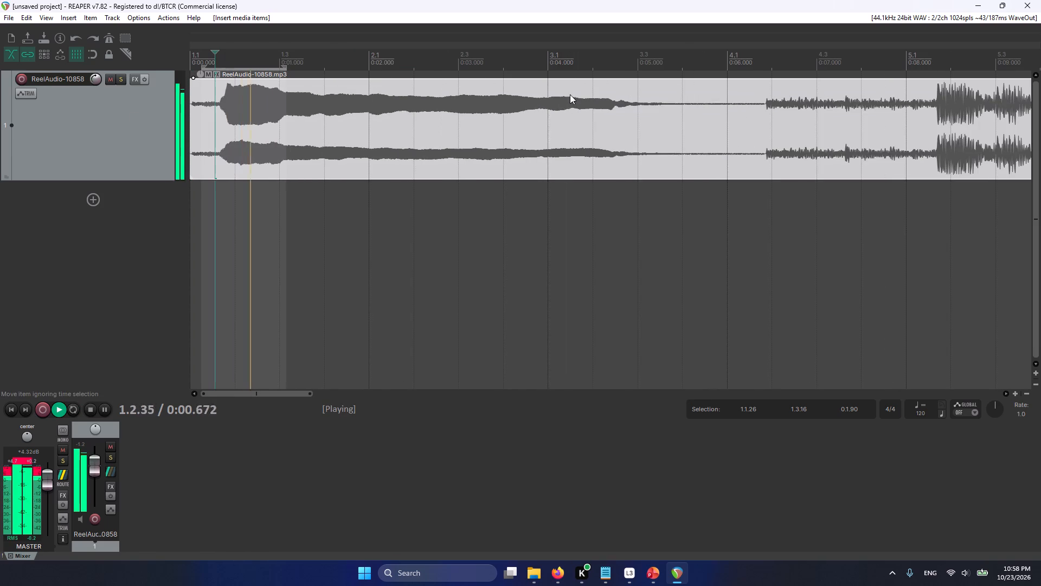
scroll(535, 176, down, 5)
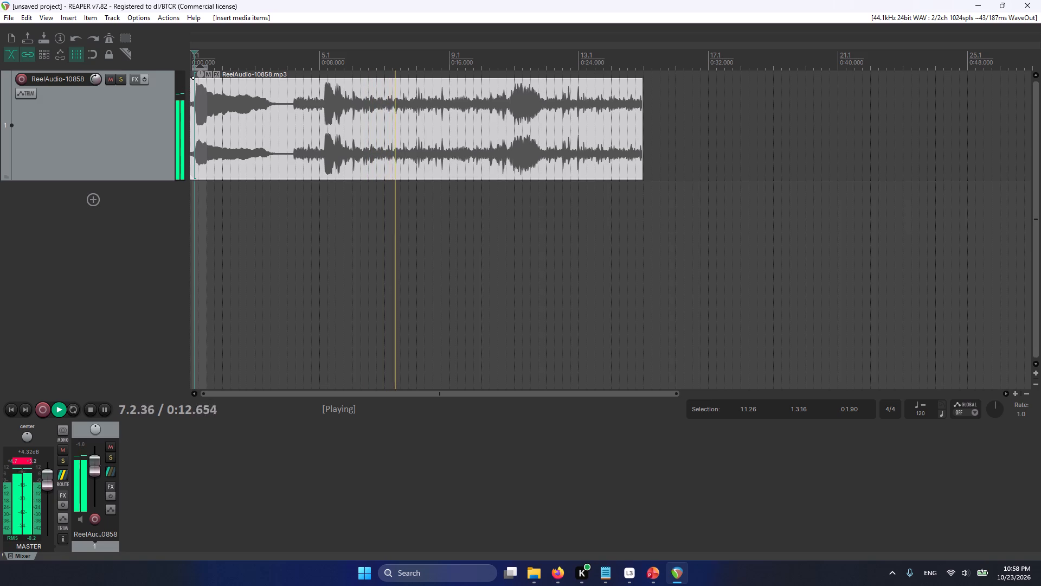
Add a marker at about 0.43 s, where the opening tone reaches its full level.
text(==--===)
text(+--)
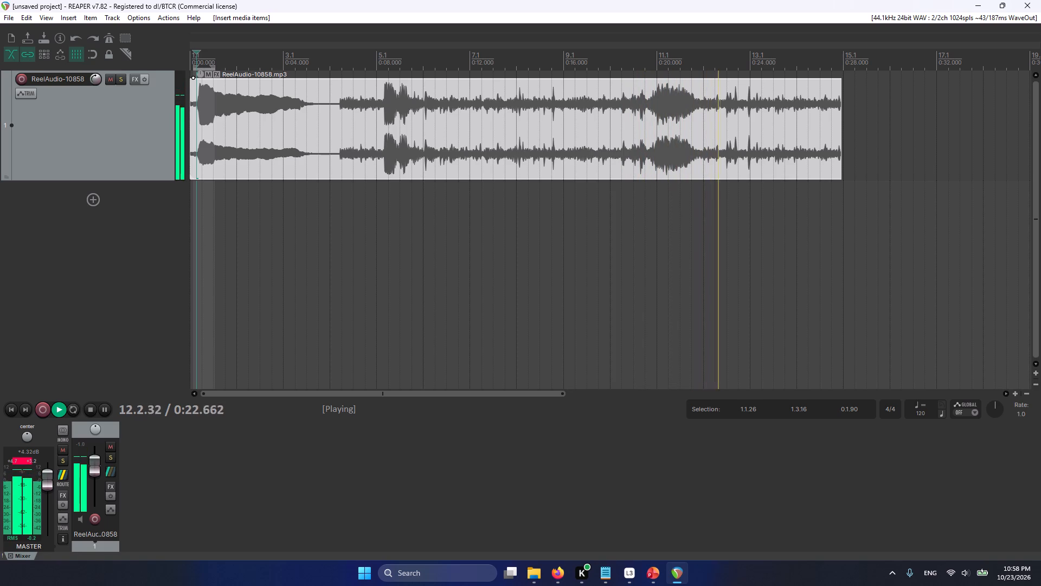
Stop playback, switch to Firefox and play the train reel on Instagram to check the original sound.
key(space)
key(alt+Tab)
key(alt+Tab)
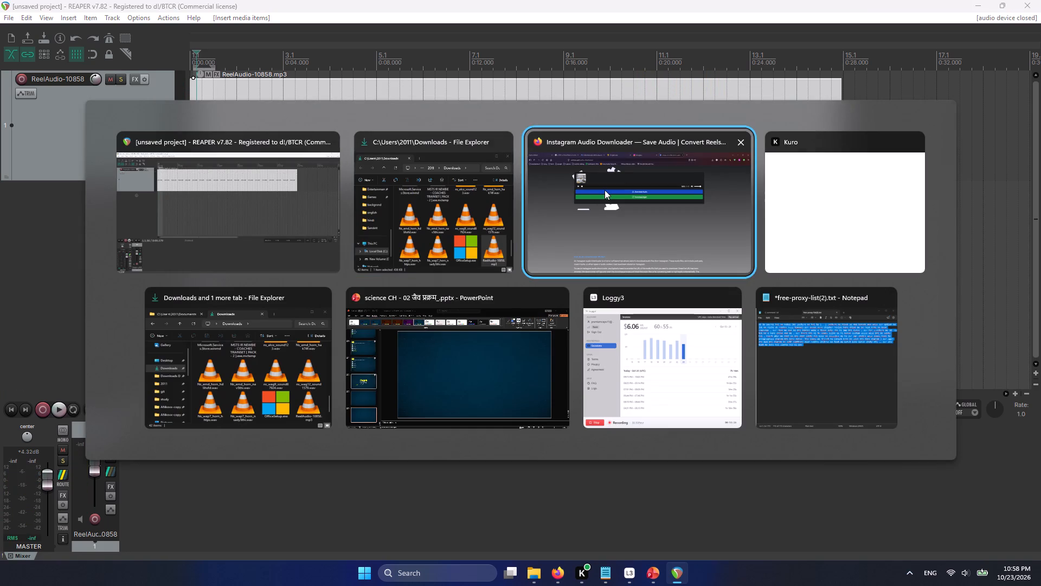
click(534, 0)
click(456, 276)
click(466, 352)
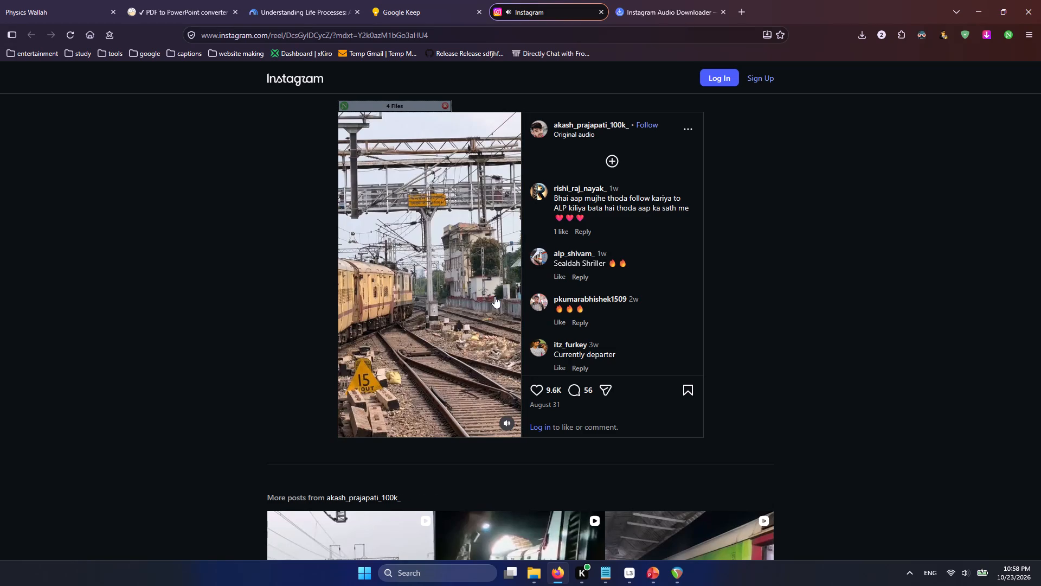
click(439, 233)
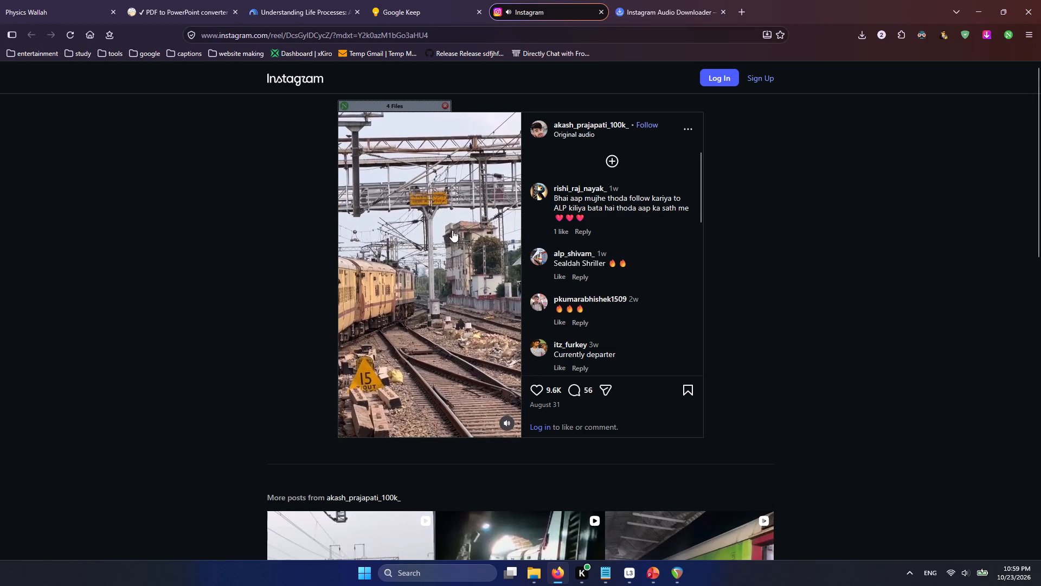
click(452, 230)
click(669, 0)
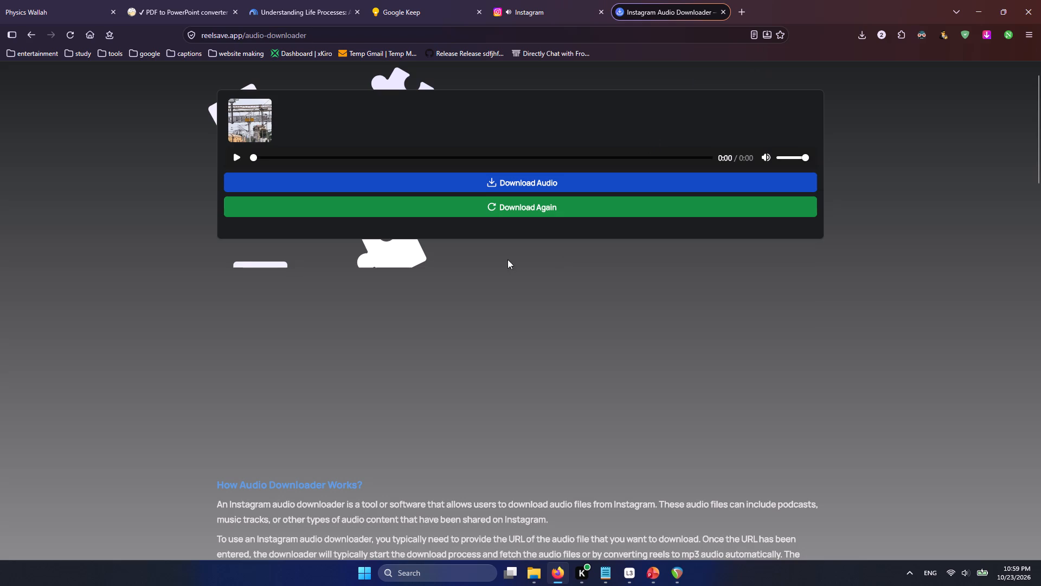
key(alt+Tab)
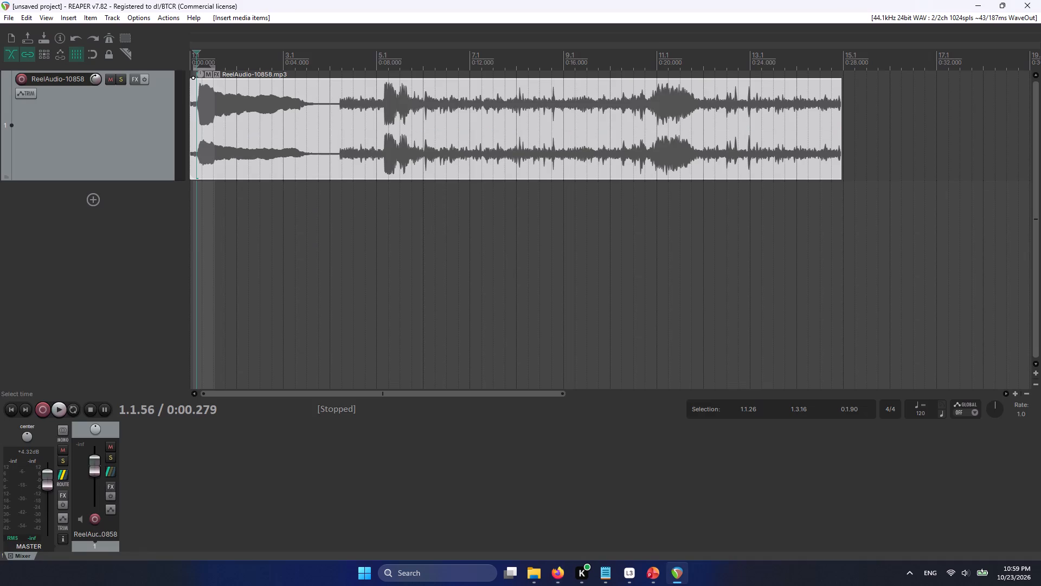
In REAPER, replay the recording's opening and add a marker at about 0.43 s, where the tone reaches full level.
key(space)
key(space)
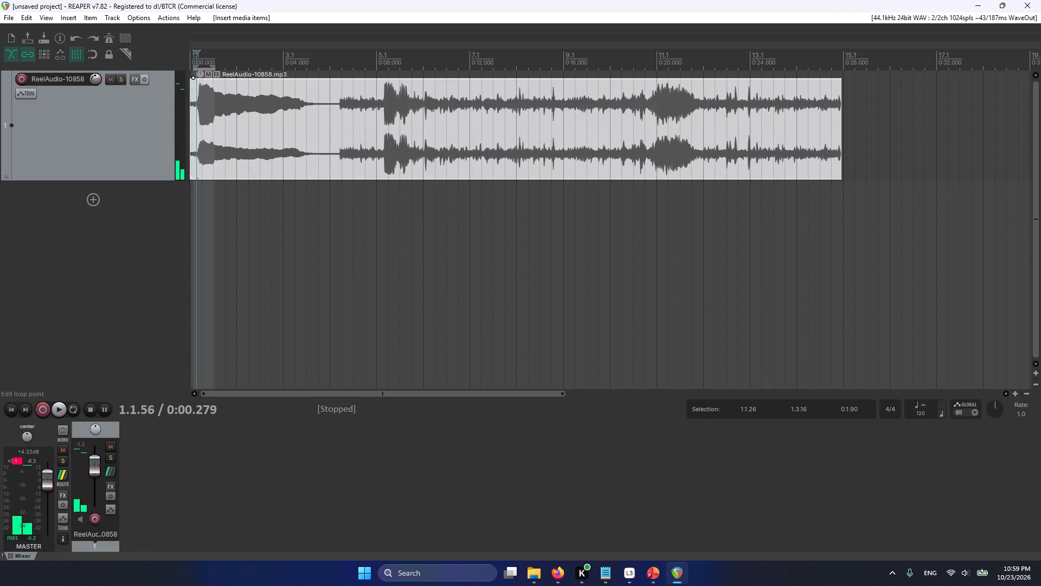
drag(197, 52, 102, 77)
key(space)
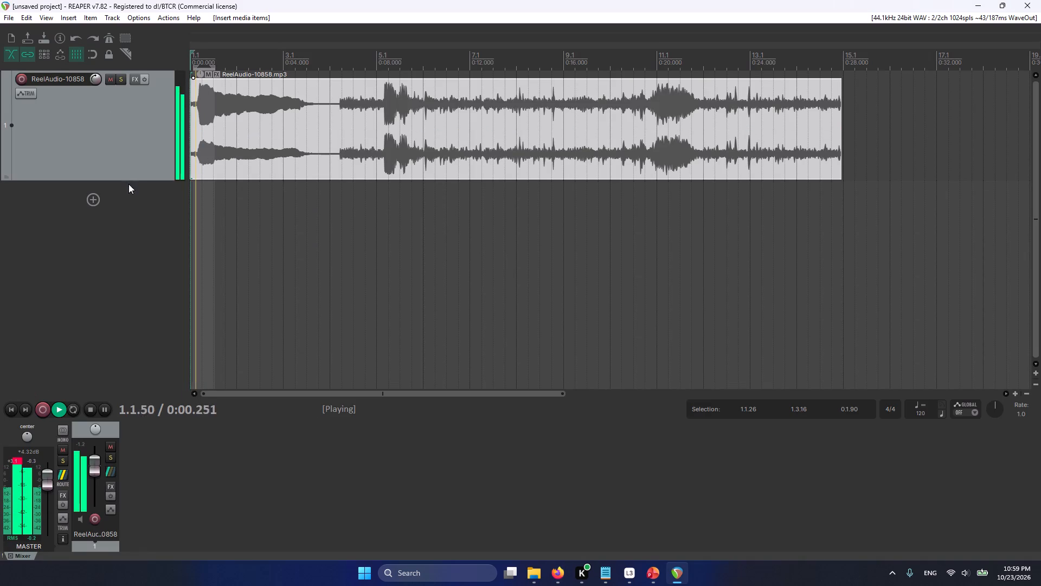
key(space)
scroll(189, 118, up, 2)
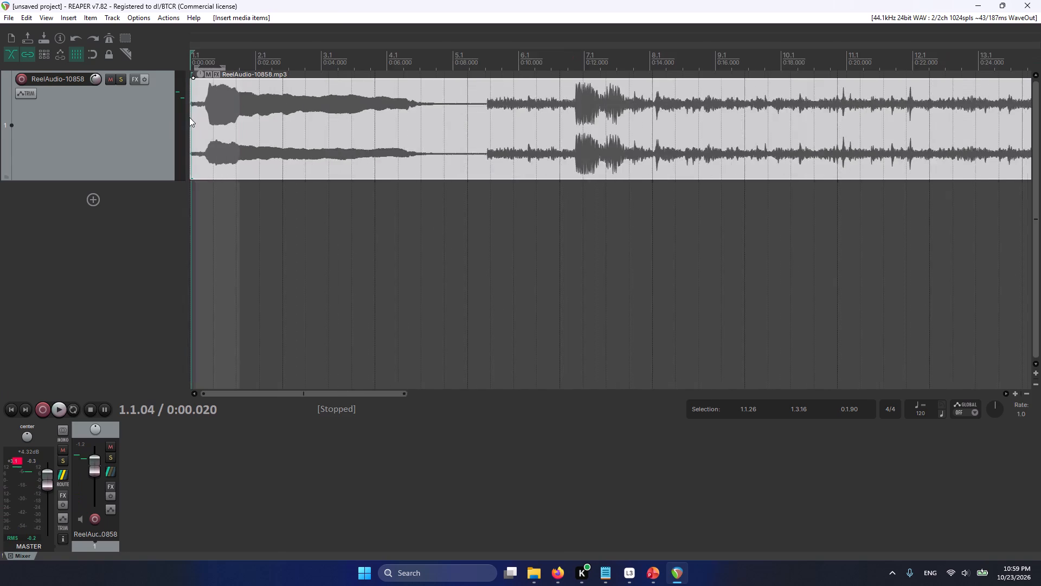
scroll(189, 117, up, 7)
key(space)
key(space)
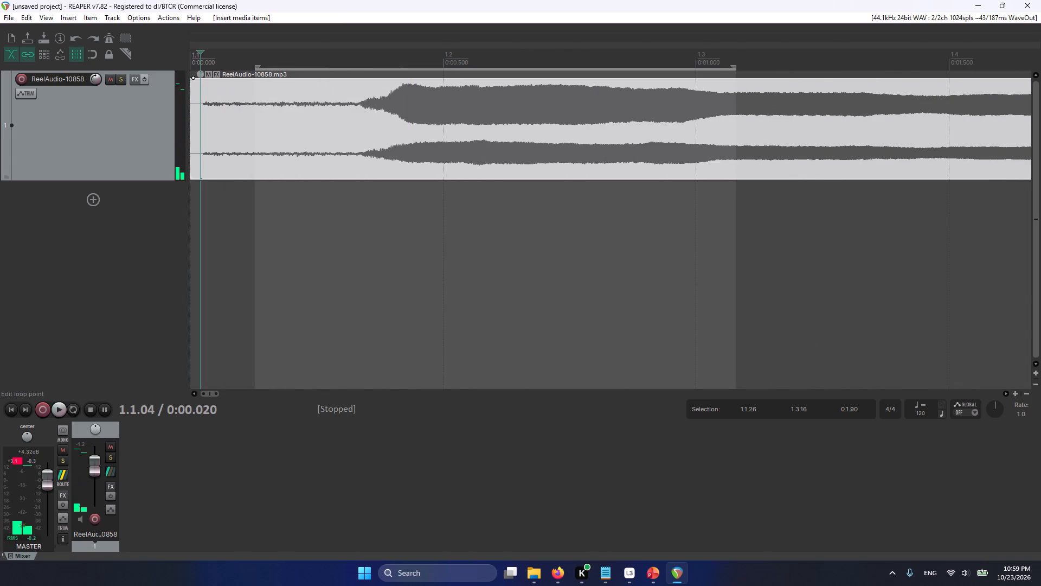
click(409, 57)
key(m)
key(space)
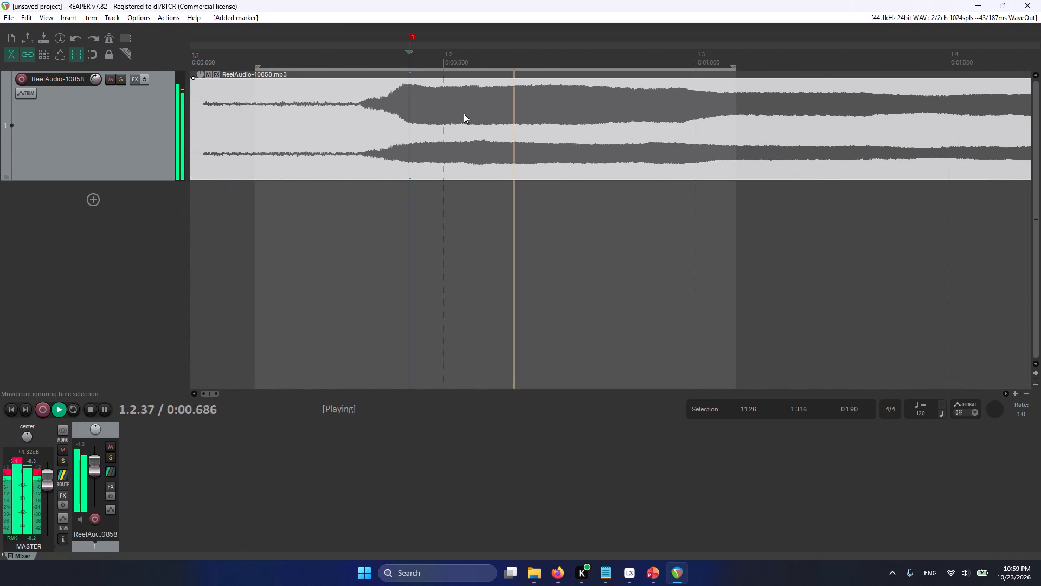
Listen on from the first marker and add a second marker at 2.4.95, before the tone fades out.
key(space)
key(Return)
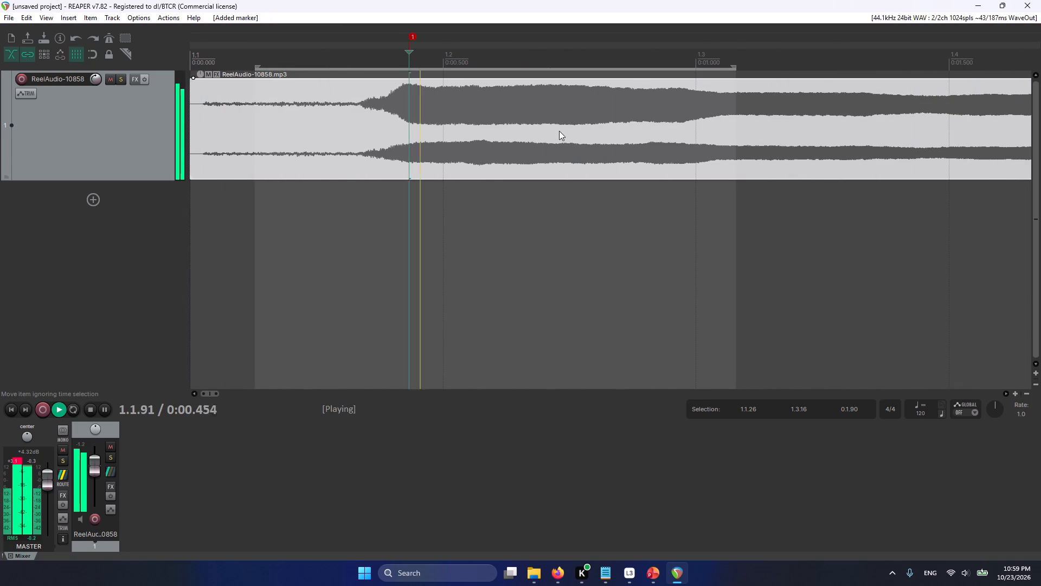
scroll(558, 138, down, 4)
scroll(591, 189, down, 1)
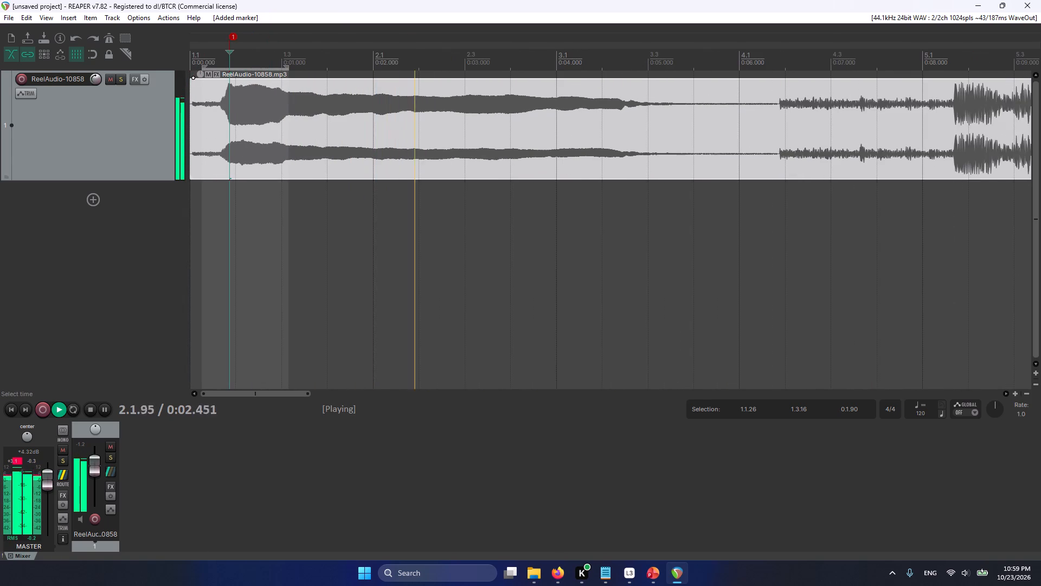
key(Return)
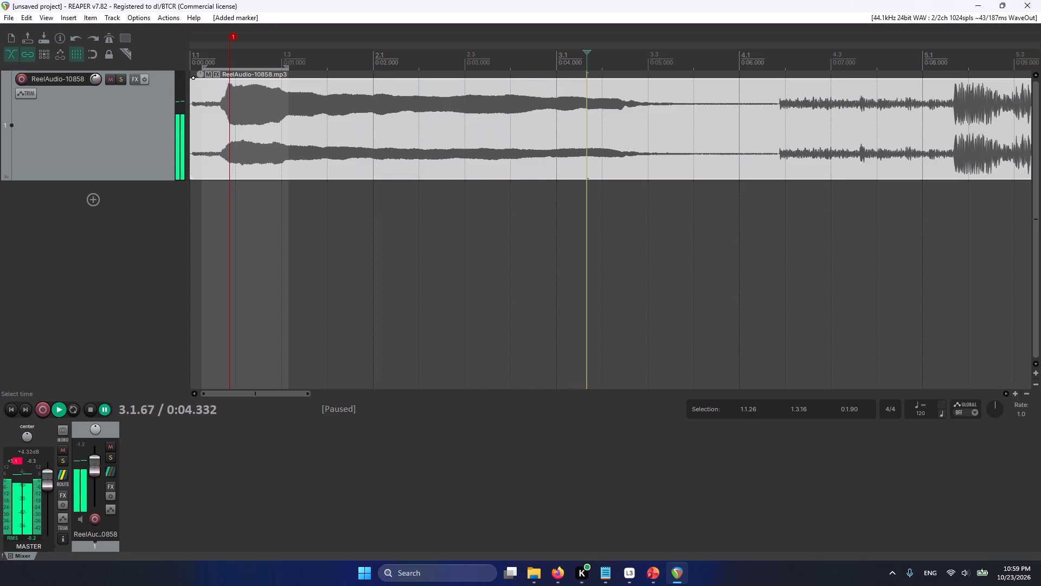
key(Return)
key(Return)
click(554, 68)
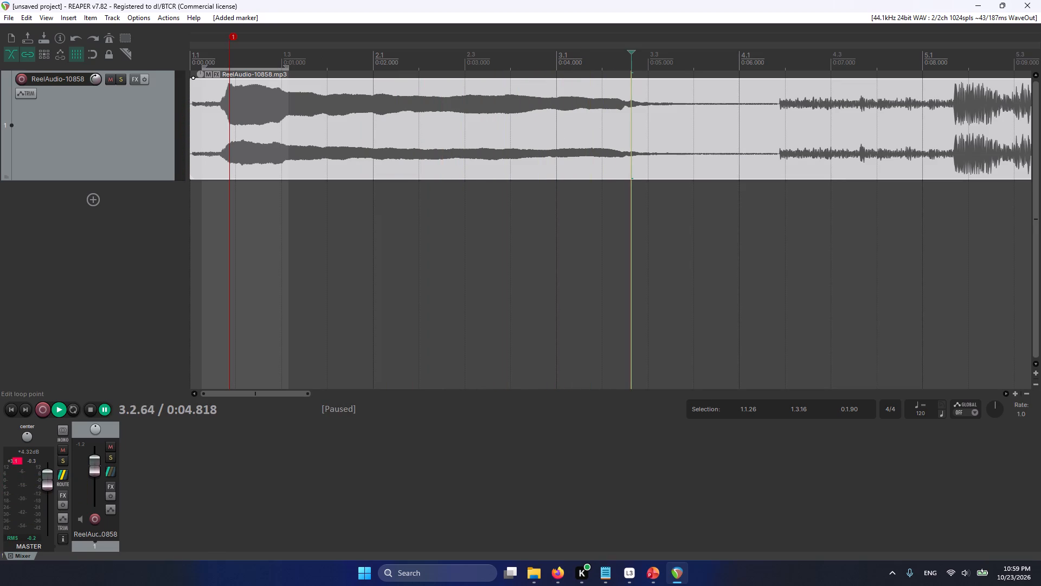
click(554, 65)
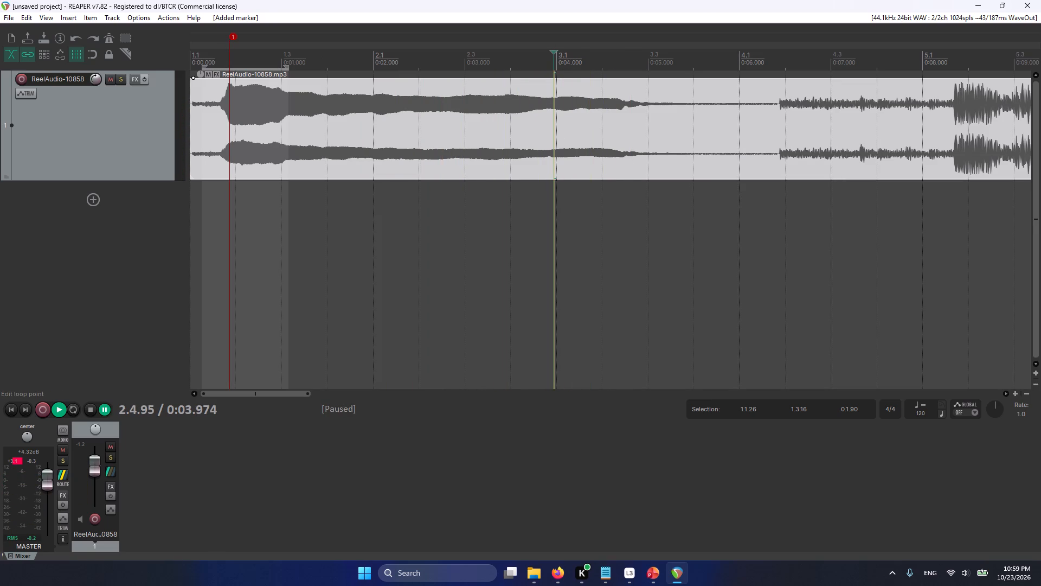
key(m)
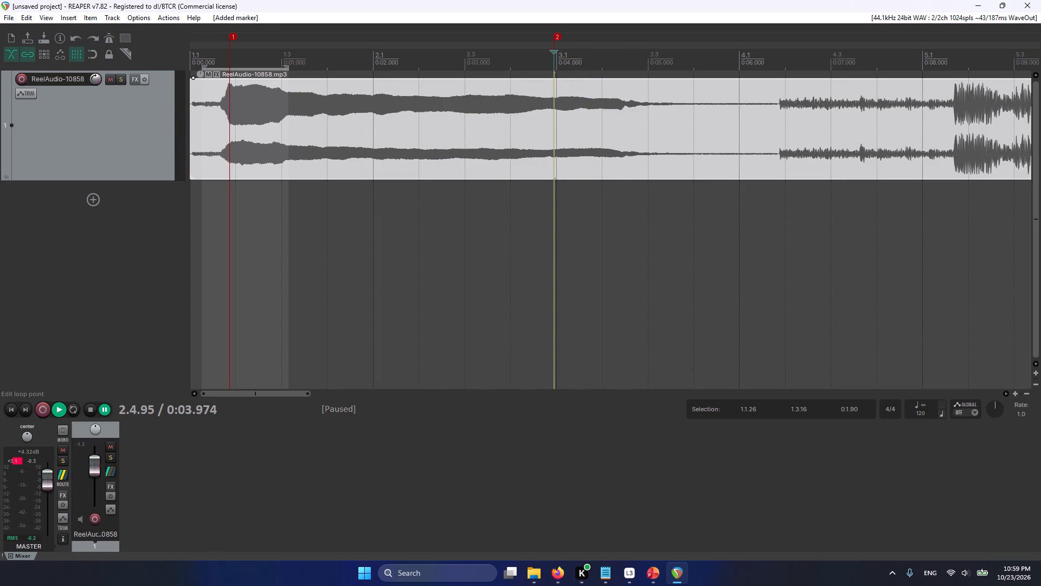
Split the audio item at 1.4.88, between the two markers.
click(367, 60)
key(s)
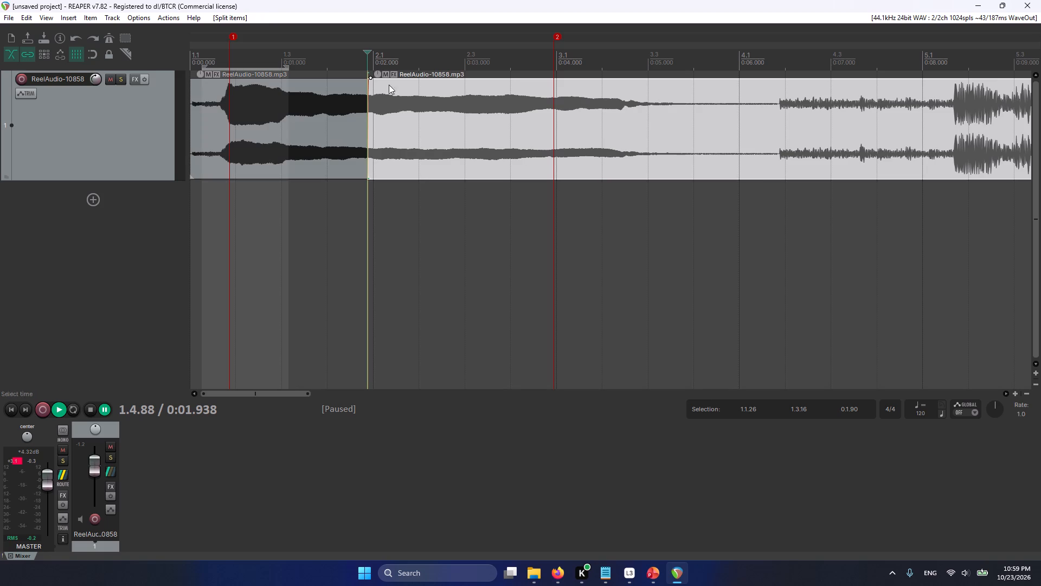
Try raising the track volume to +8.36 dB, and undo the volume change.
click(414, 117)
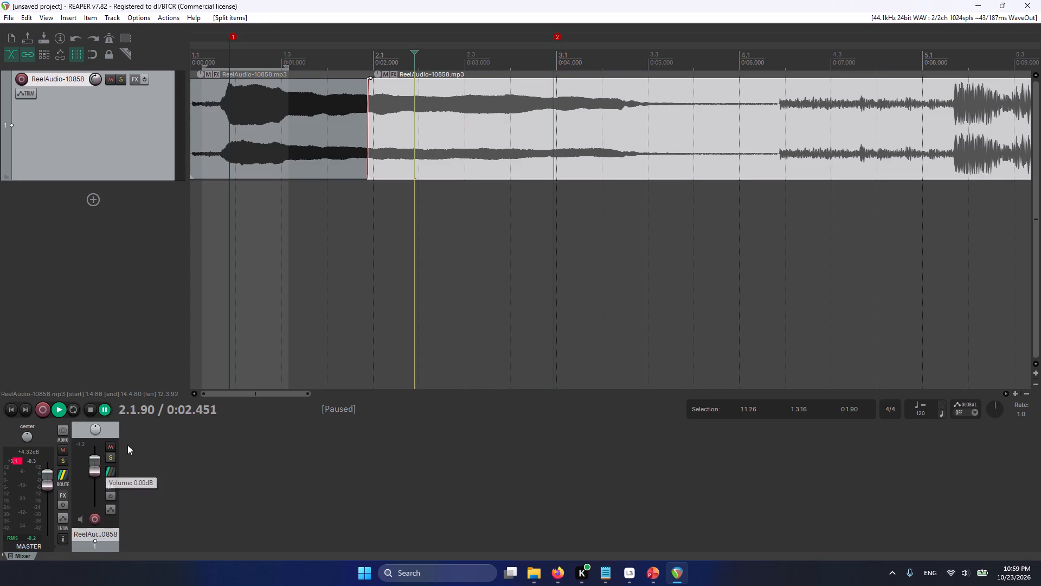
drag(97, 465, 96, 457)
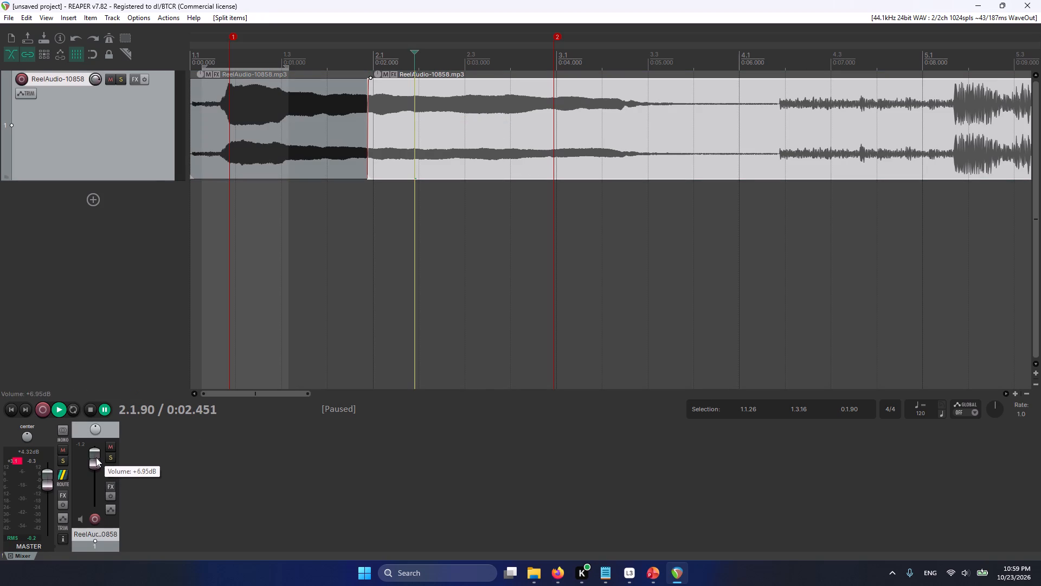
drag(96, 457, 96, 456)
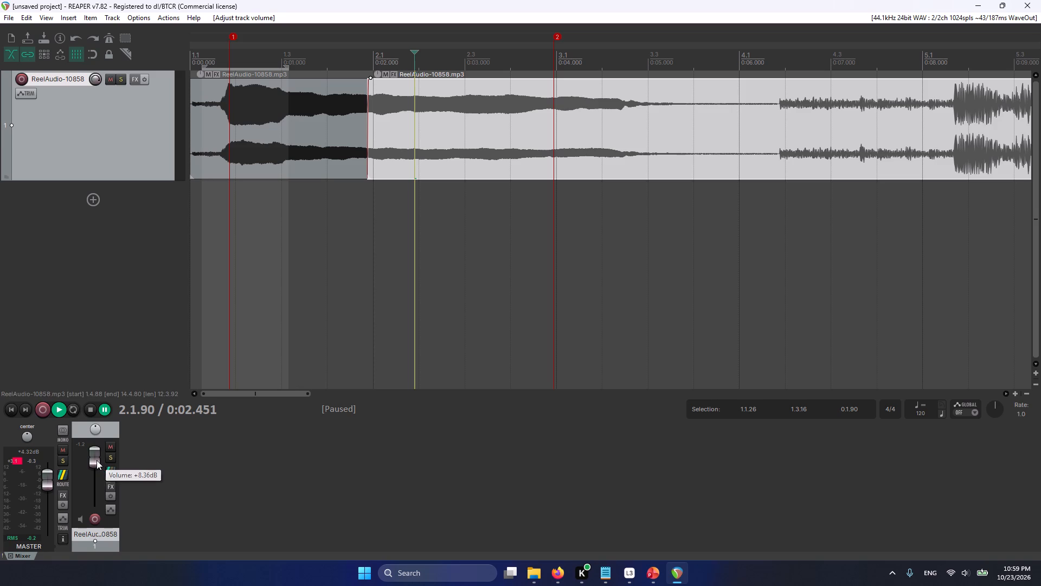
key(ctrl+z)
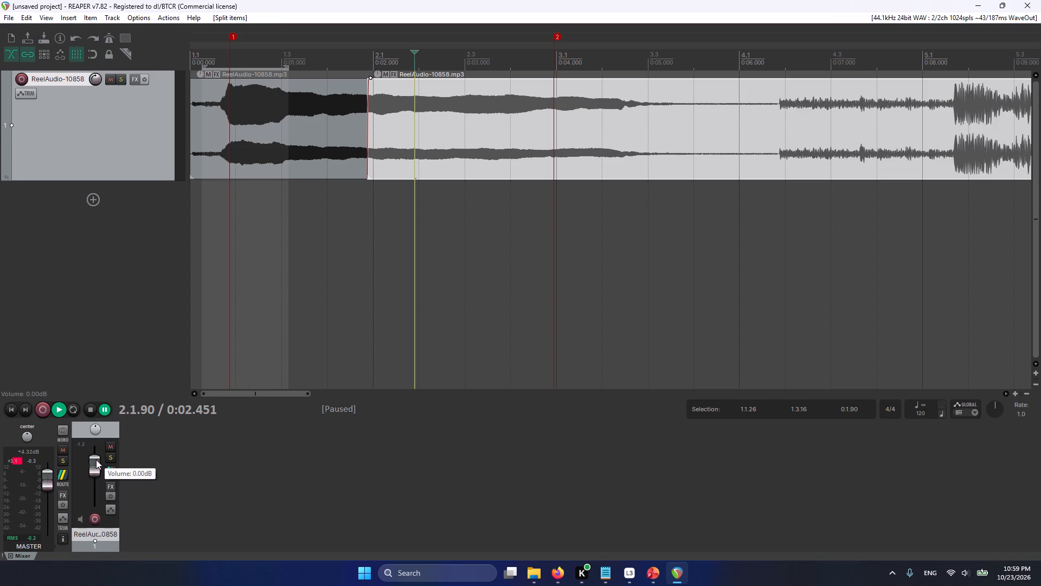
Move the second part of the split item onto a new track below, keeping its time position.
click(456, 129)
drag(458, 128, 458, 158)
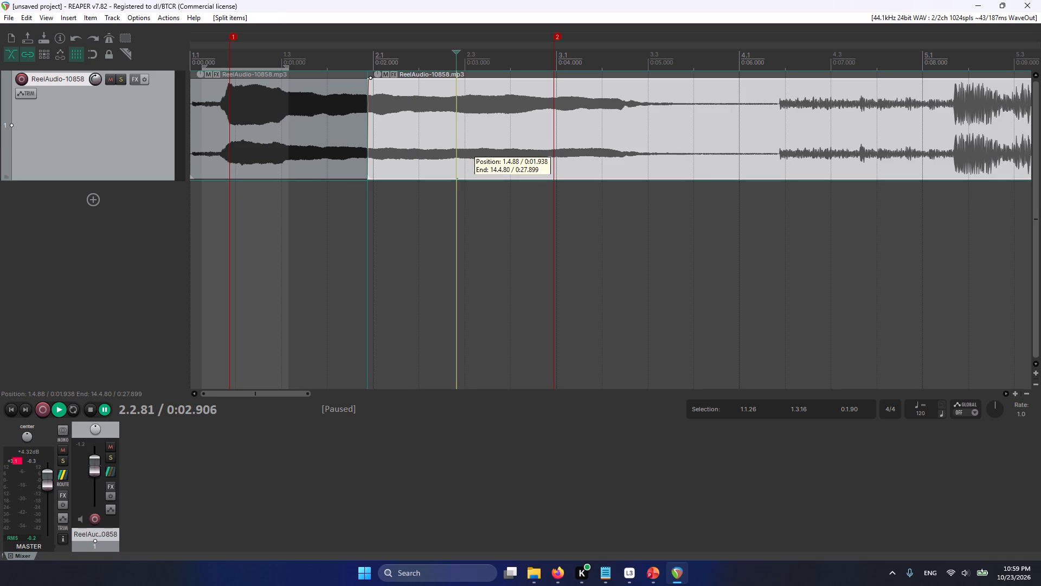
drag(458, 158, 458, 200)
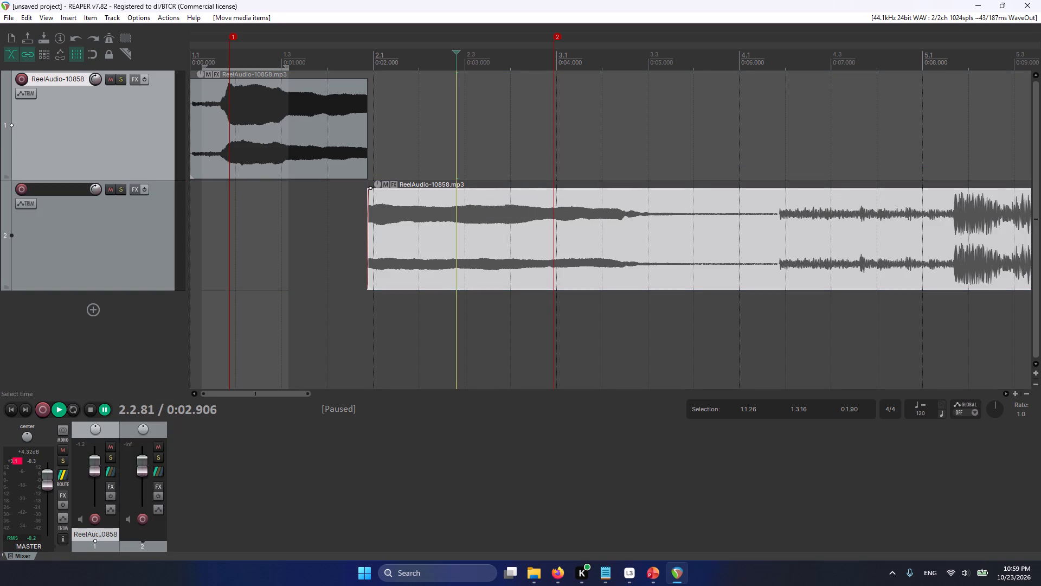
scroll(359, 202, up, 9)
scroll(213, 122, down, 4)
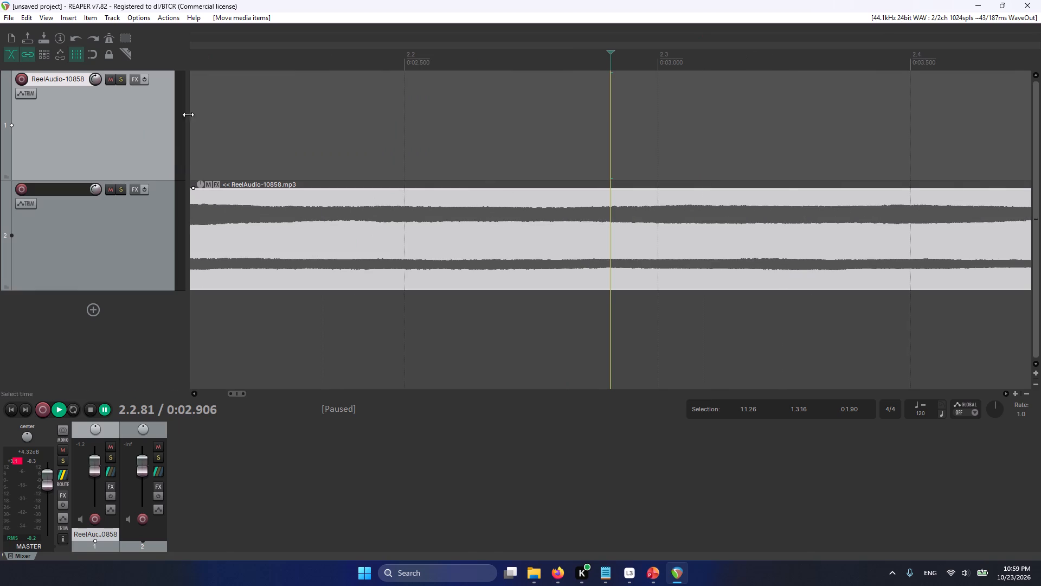
Enable snapping, keeping the second part's start at the split point.
click(87, 53)
alt+scroll(395, 195, down, 6)
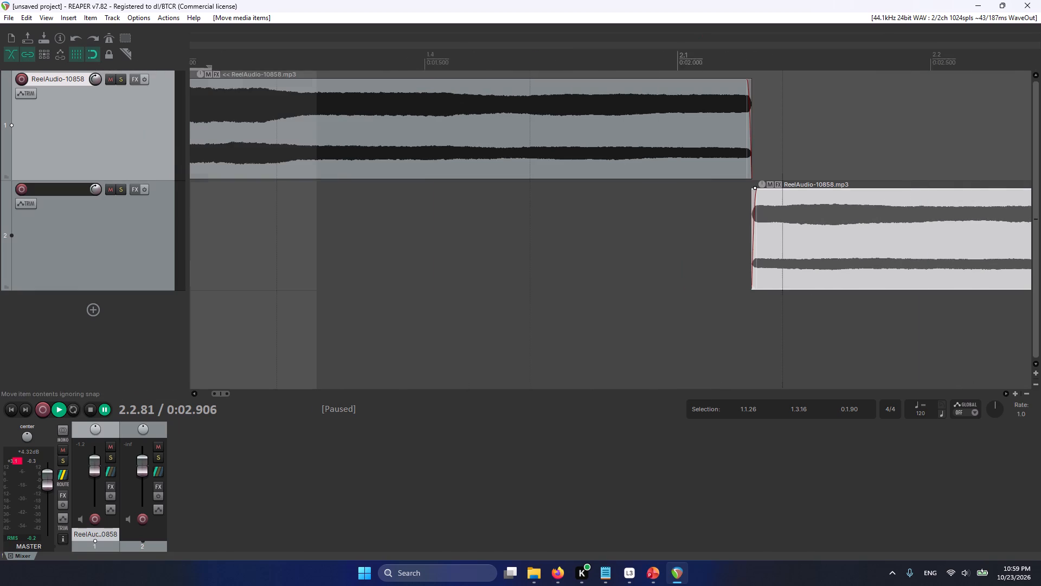
drag(822, 233, 832, 238)
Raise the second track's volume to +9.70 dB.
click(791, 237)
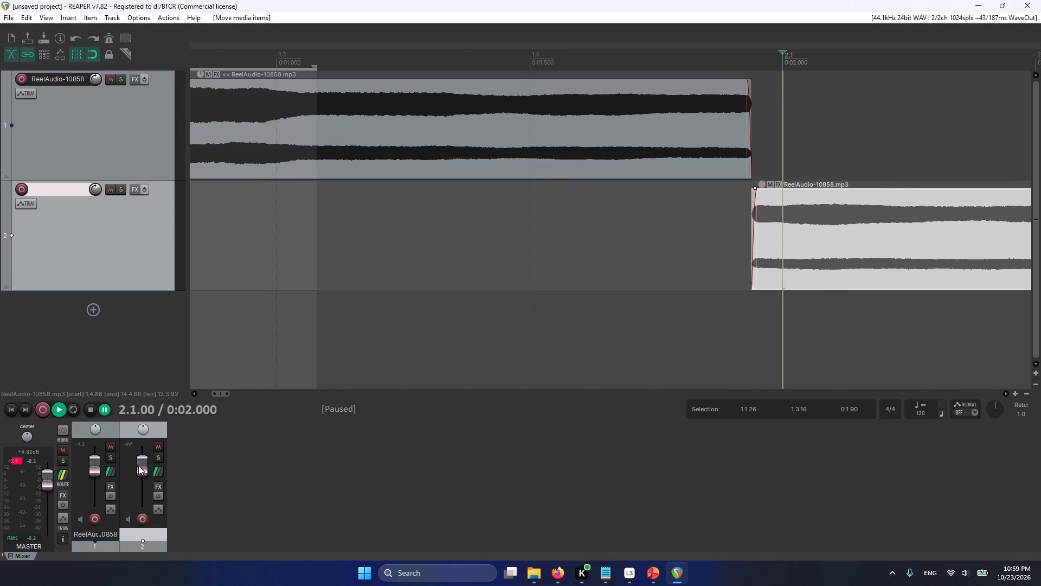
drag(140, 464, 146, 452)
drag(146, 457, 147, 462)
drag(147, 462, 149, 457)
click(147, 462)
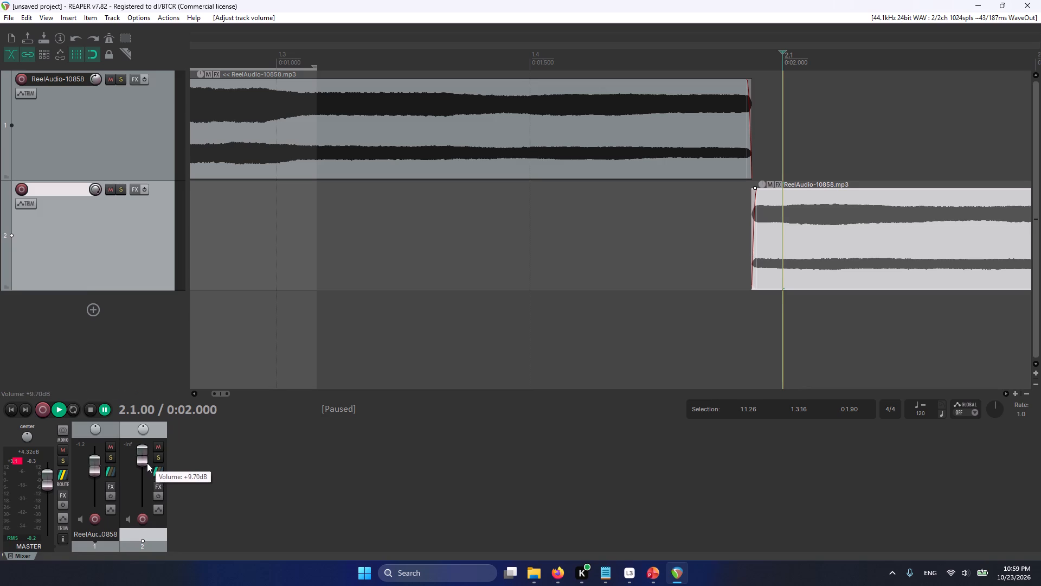
Play from 1.3.16 across the split to compare the loudness of the two parts.
click(403, 54)
scroll(455, 141, down, 1)
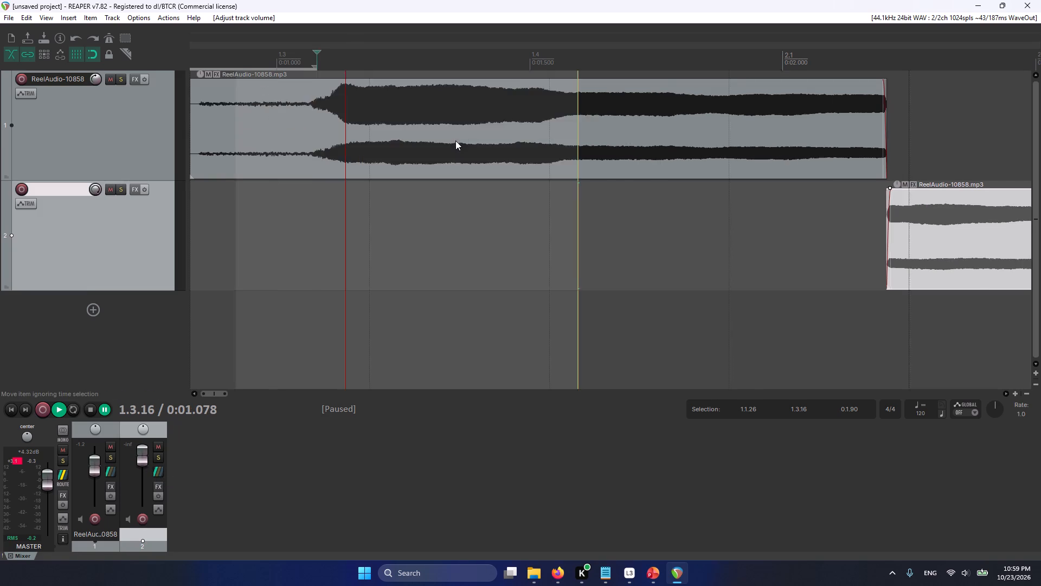
scroll(455, 141, down, 2)
key(space)
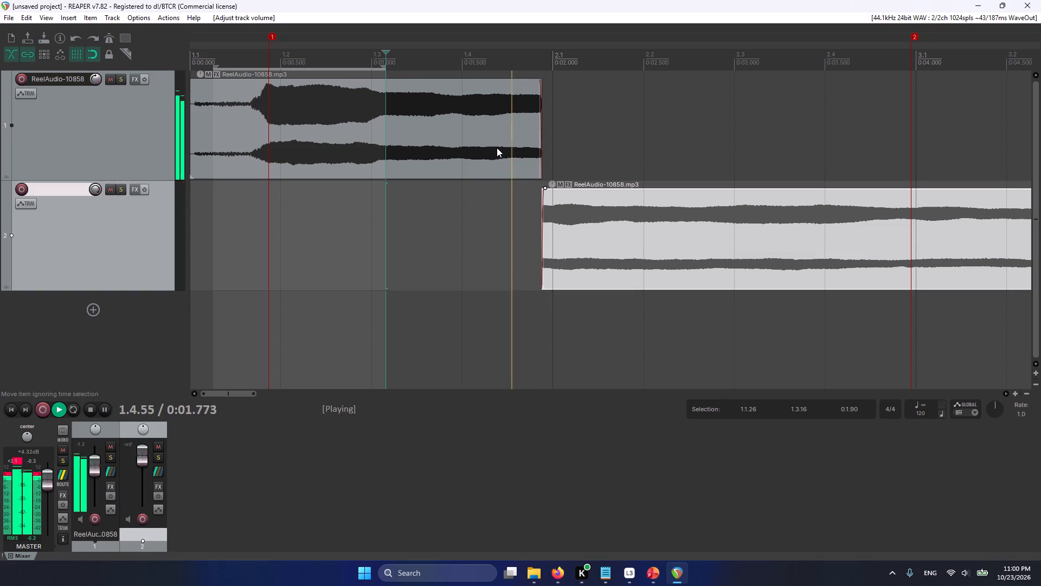
scroll(497, 148, down, 1)
key(space)
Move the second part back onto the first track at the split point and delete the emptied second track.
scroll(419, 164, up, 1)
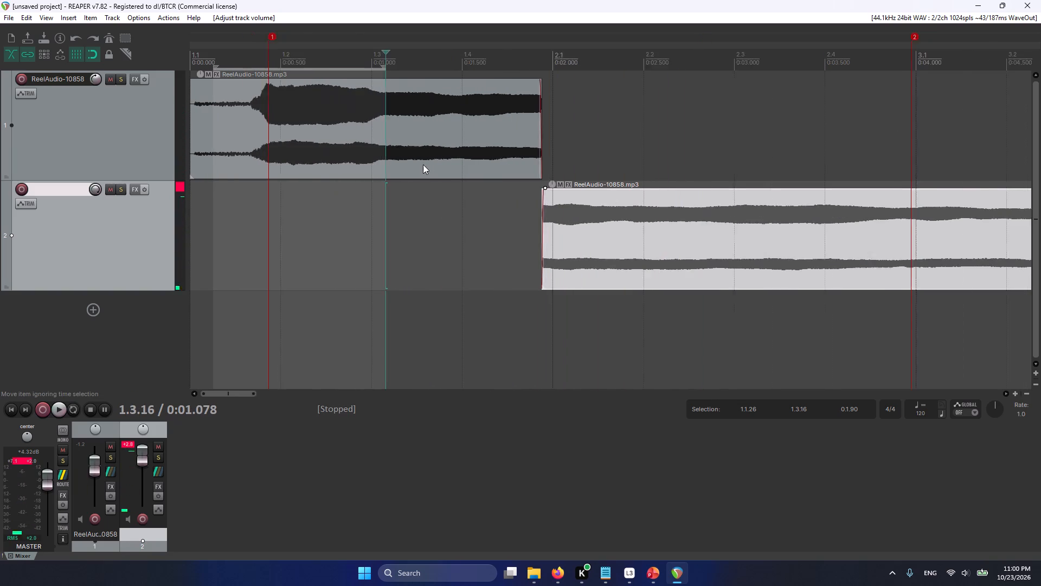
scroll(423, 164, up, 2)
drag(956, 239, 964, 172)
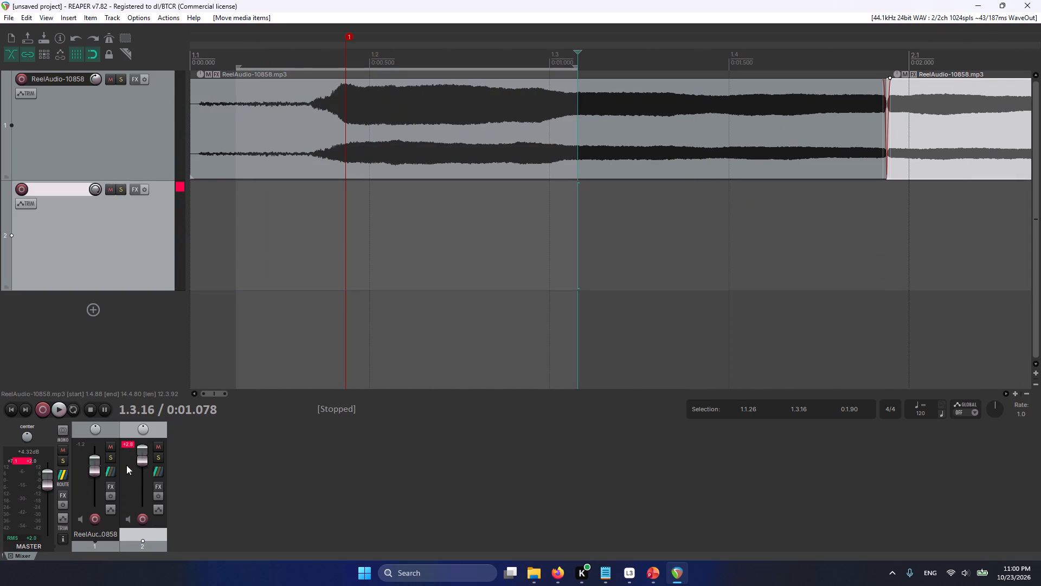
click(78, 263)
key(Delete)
Lengthen the first part's fade-out at the split to about 0.02 s.
click(931, 106)
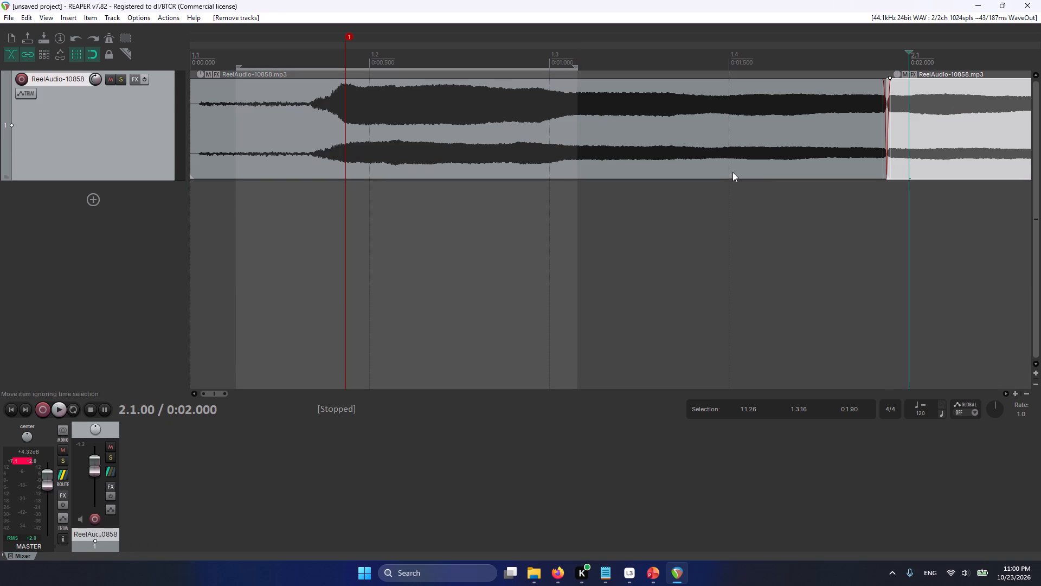
scroll(718, 192, down, 2)
scroll(528, 117, up, 8)
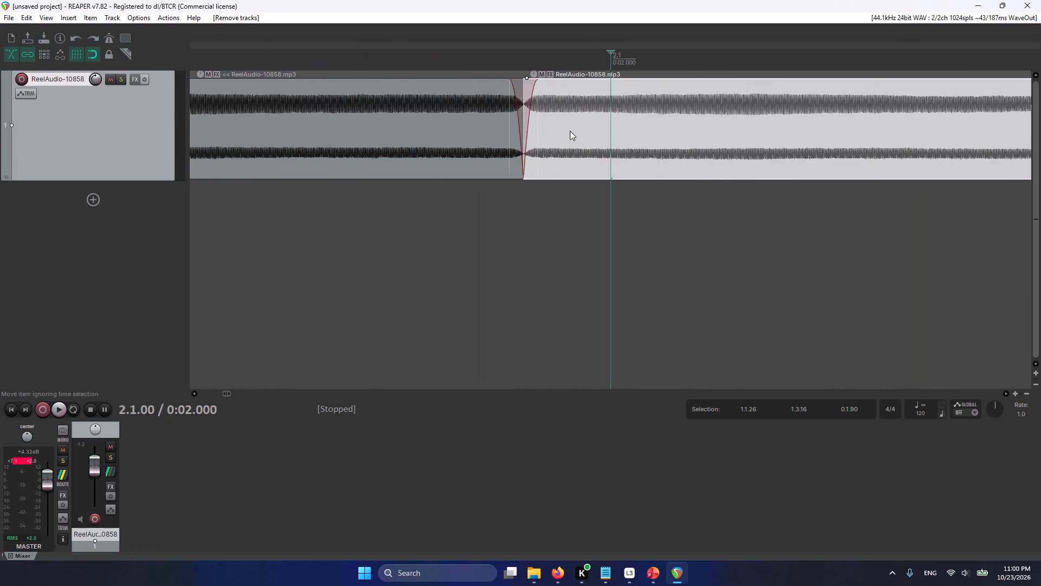
scroll(570, 131, up, 5)
scroll(339, 128, down, 2)
alt+scroll(381, 158, down, 5)
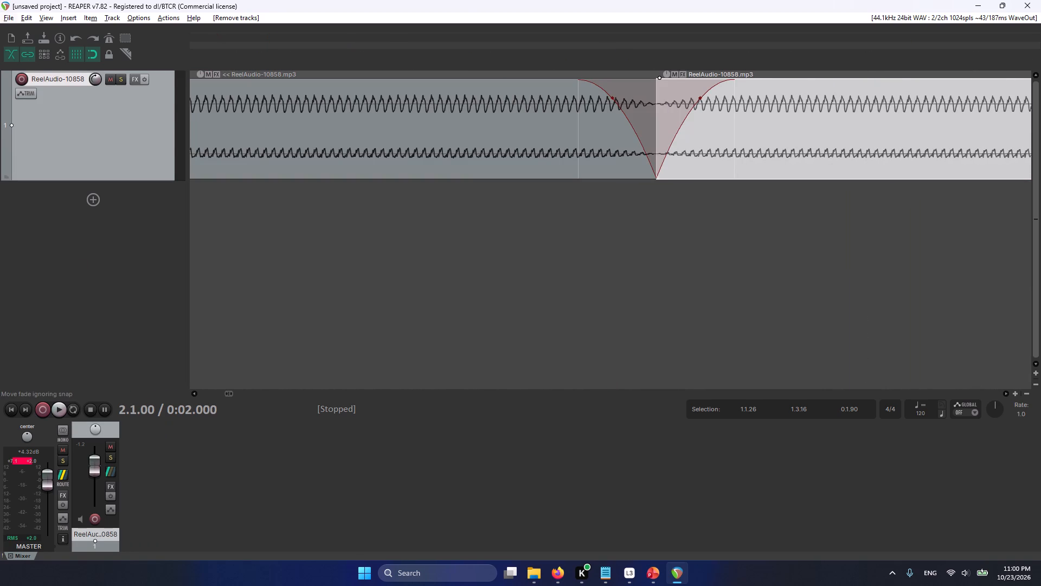
drag(584, 83, 556, 104)
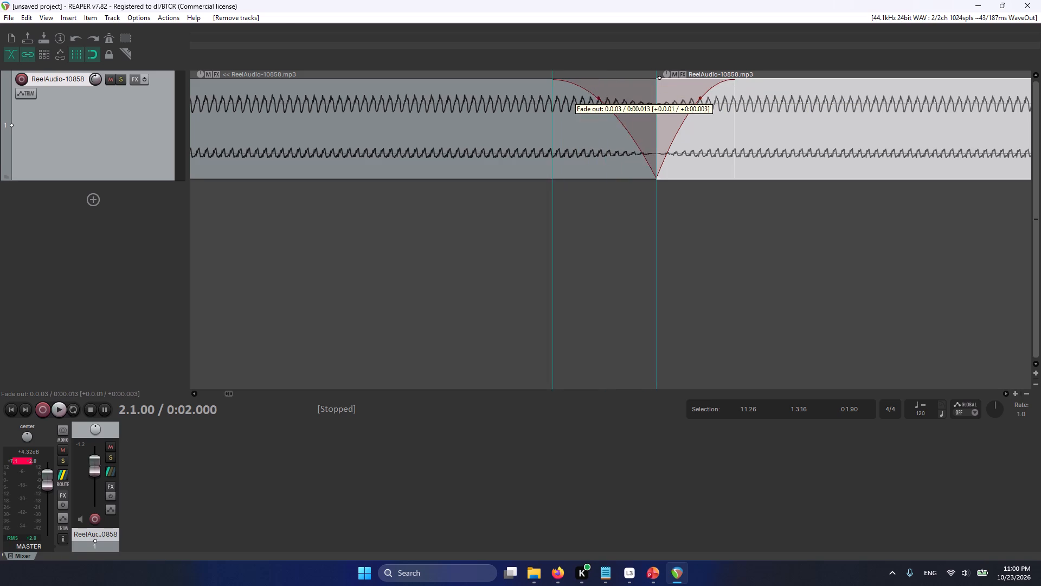
drag(556, 104, 511, 105)
Lengthen the second part's fade-in at the split to about 0.02 s.
drag(729, 79, 731, 79)
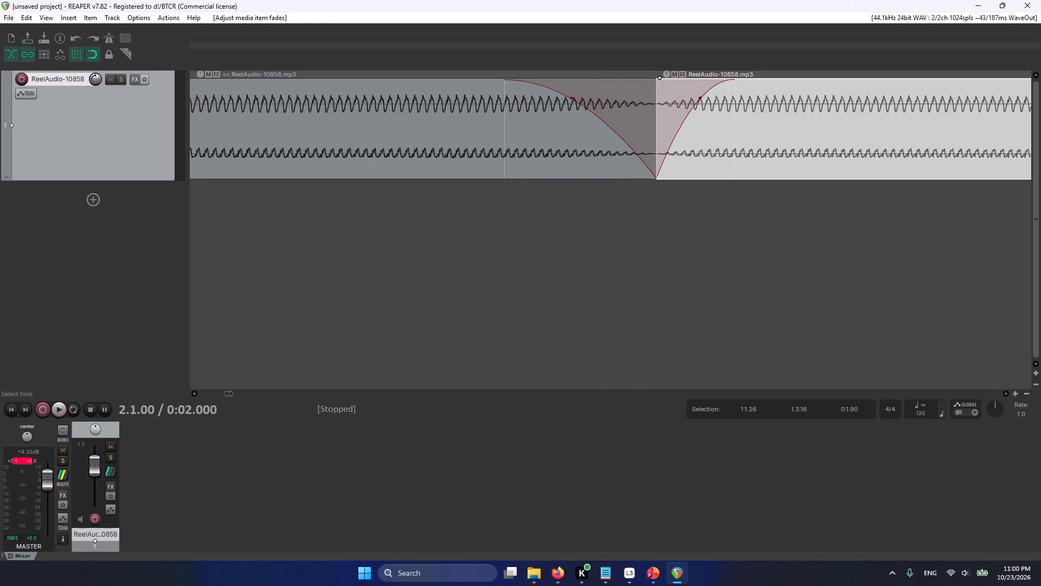
drag(731, 79, 734, 79)
drag(734, 81, 843, 93)
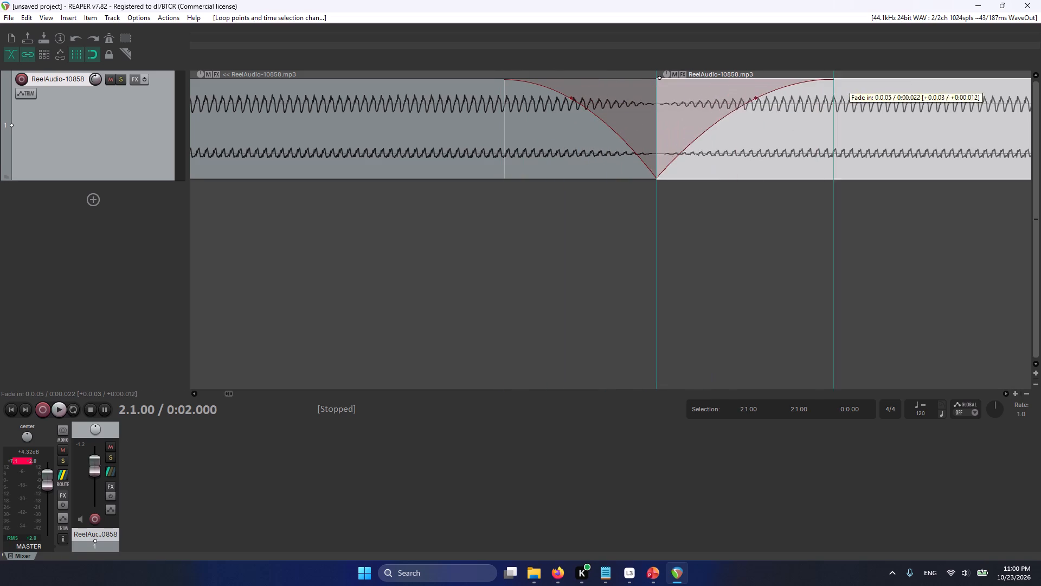
drag(843, 93, 825, 100)
click(383, 55)
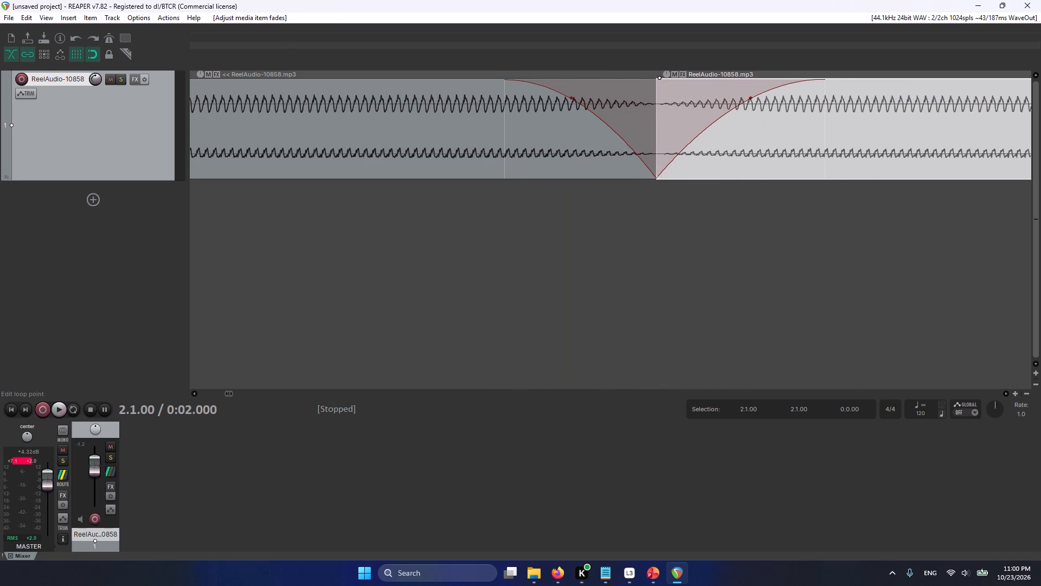
Play the audio across the crossfaded split to check how the transition sounds.
click(360, 62)
click(361, 74)
click(361, 67)
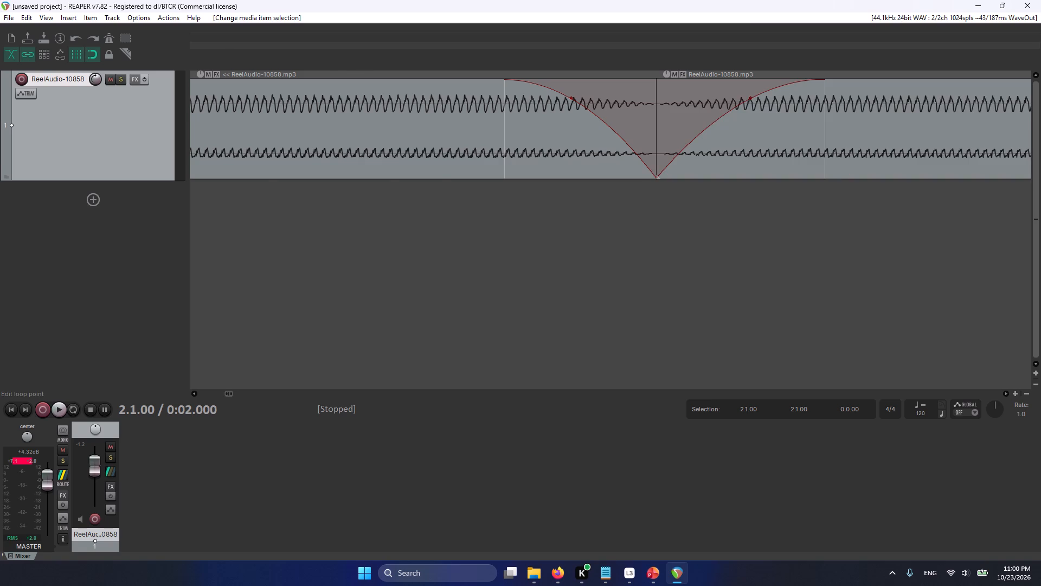
scroll(364, 67, down, 3)
click(348, 68)
click(305, 78)
click(272, 97)
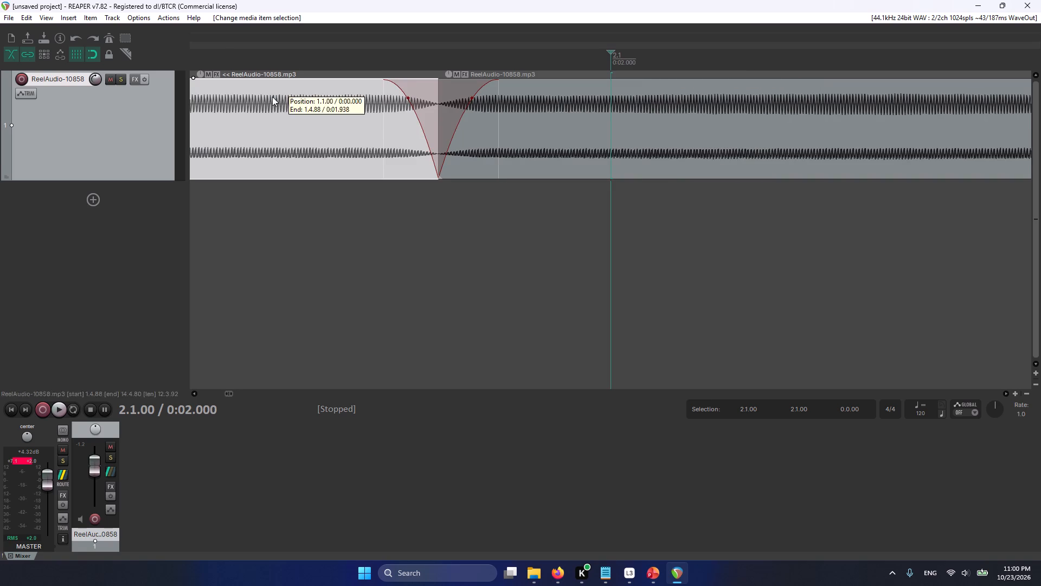
click(378, 271)
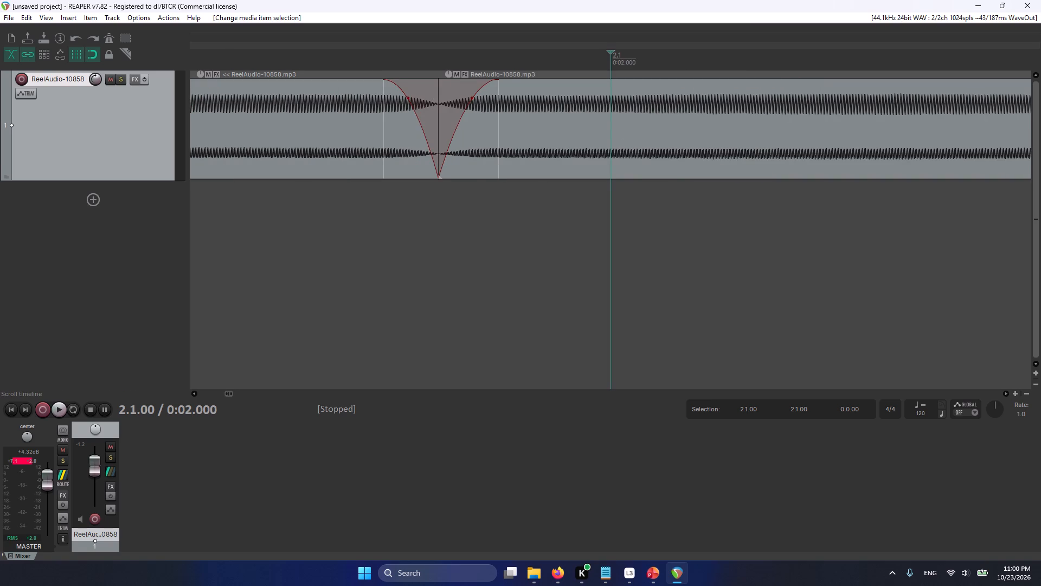
drag(611, 53, 0, 59)
key(Return)
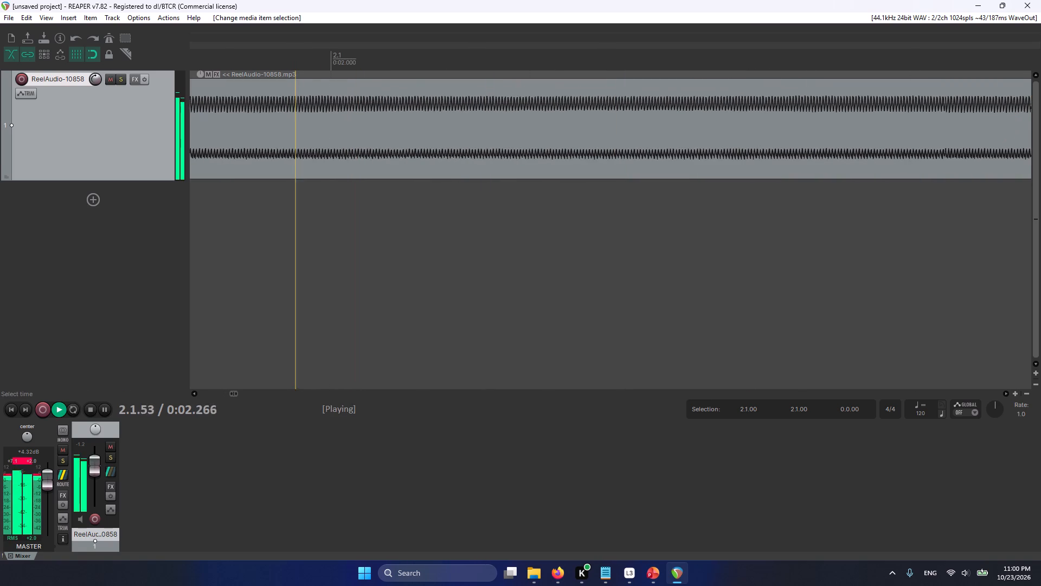
key(Return)
scroll(408, 157, down, 6)
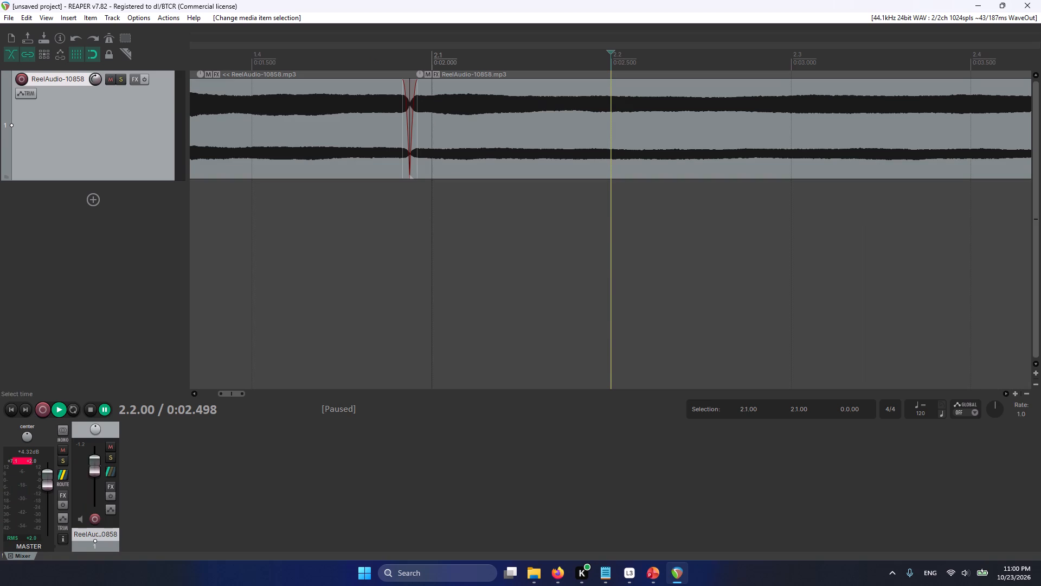
Remove the first part's fade-out and the second part's fade-in at the split.
drag(404, 80, 493, 84)
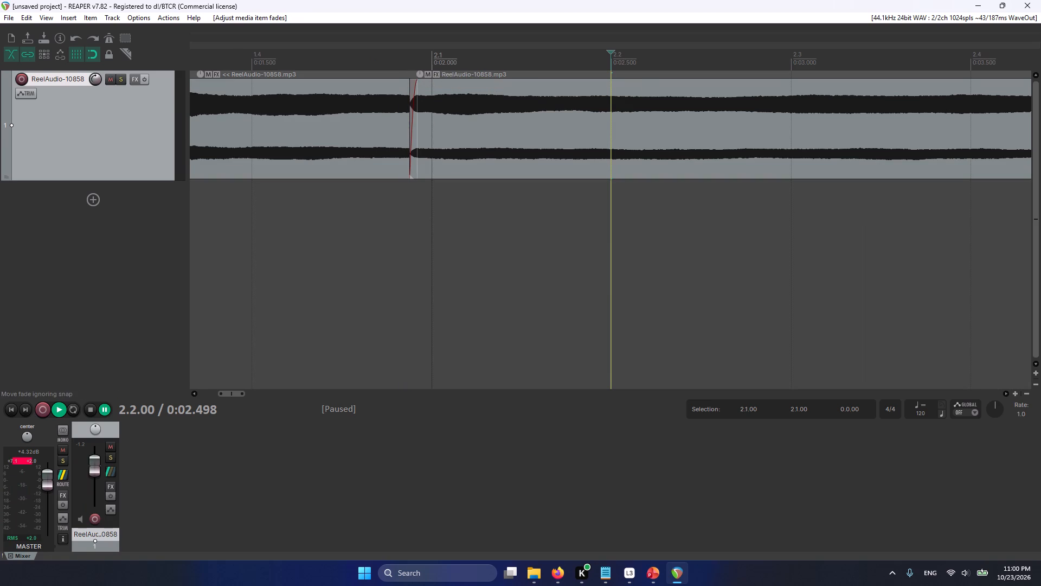
drag(420, 81, 279, 81)
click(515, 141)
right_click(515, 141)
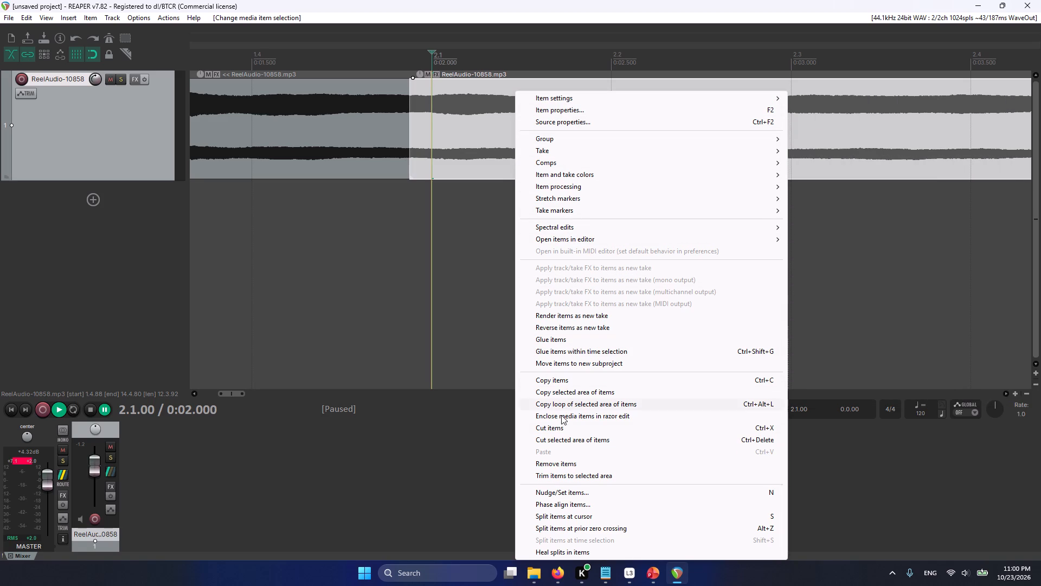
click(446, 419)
Select both audio parts and capture a screenshot of the timeline area around the split to the clipboard.
click(393, 101)
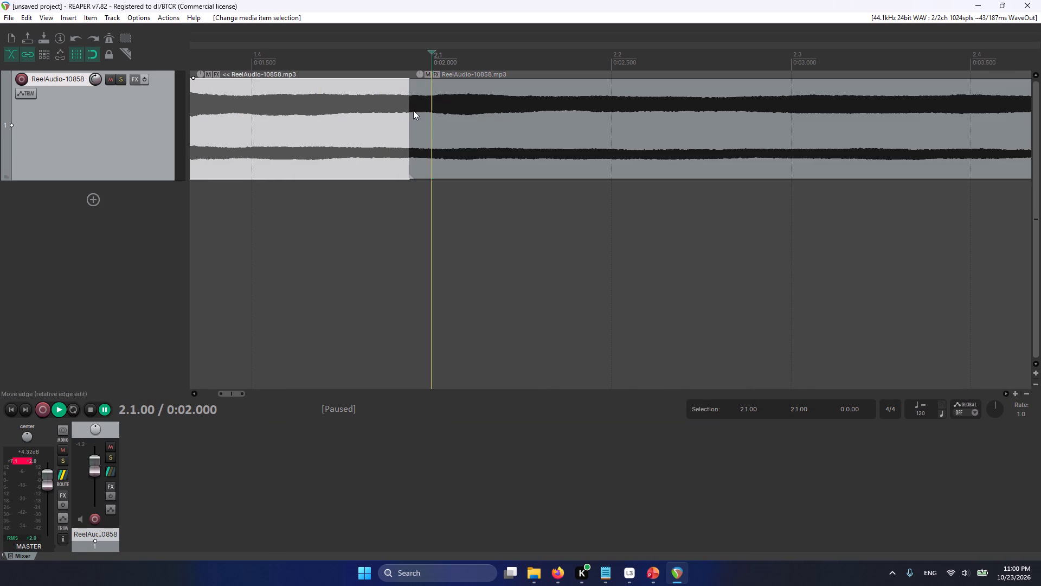
click(419, 110)
ctrl+click(399, 111)
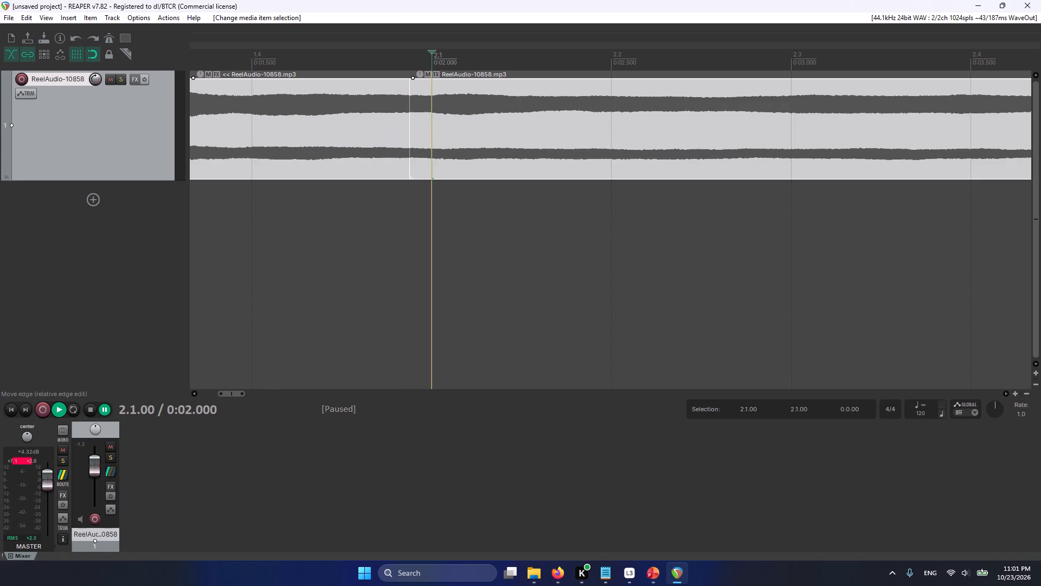
scroll(418, 134, up, 6)
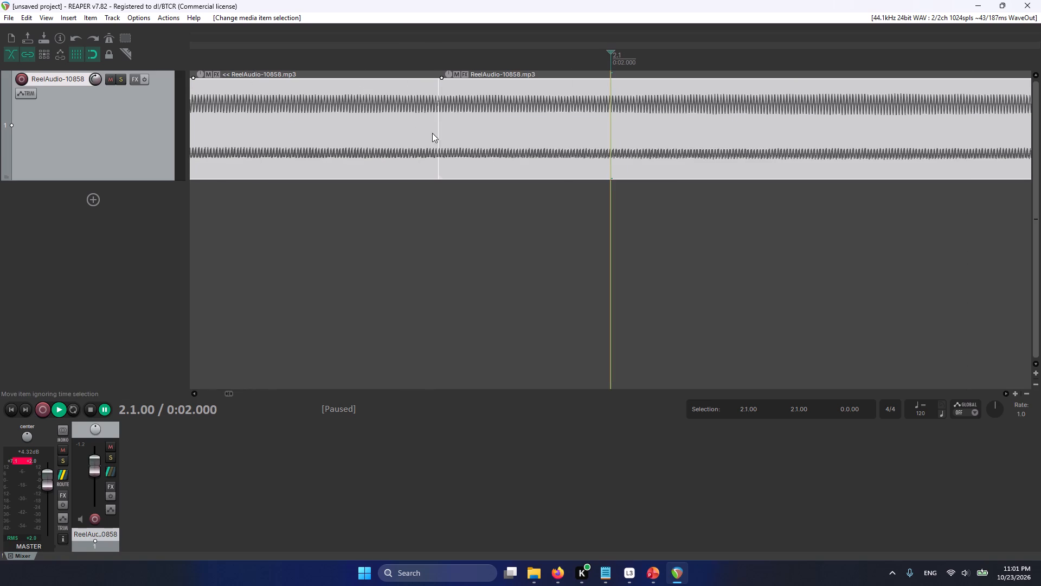
key(shift+super+s)
drag(189, 34, 922, 247)
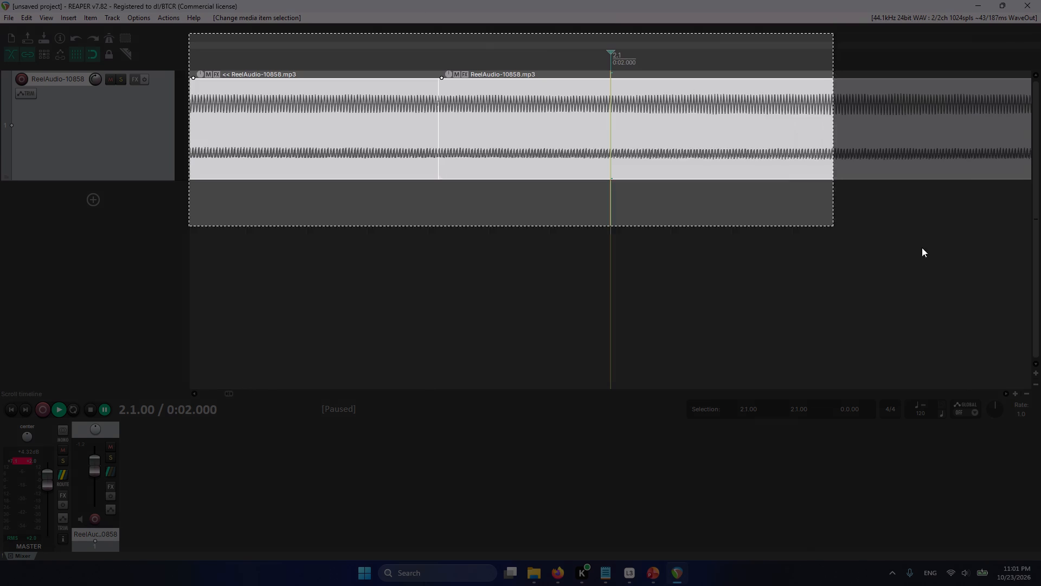
drag(922, 247, 1039, 272)
Switch to Firefox and open Google in a new tab.
key(alt+Tab)
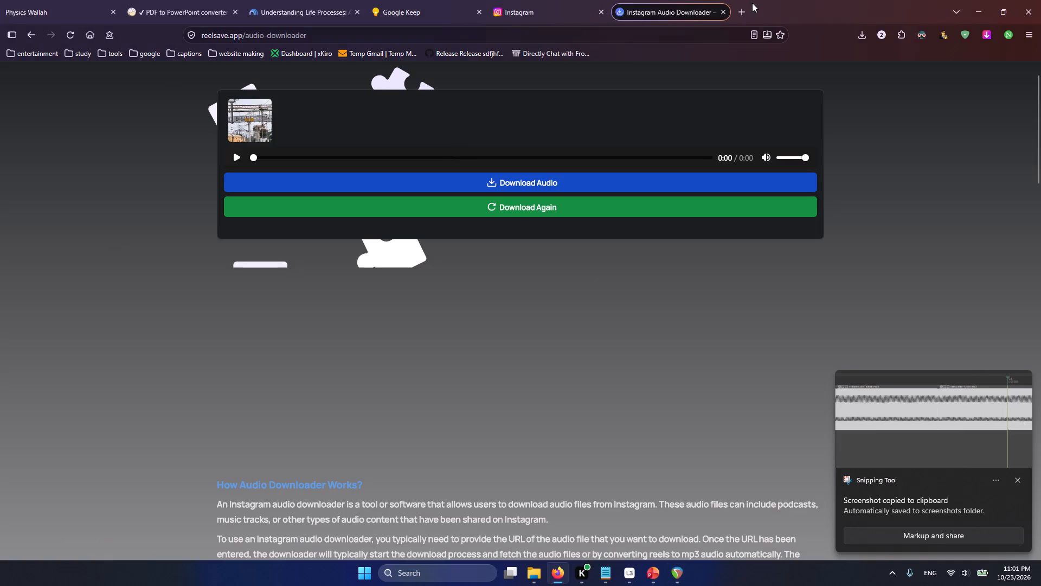
click(749, 3)
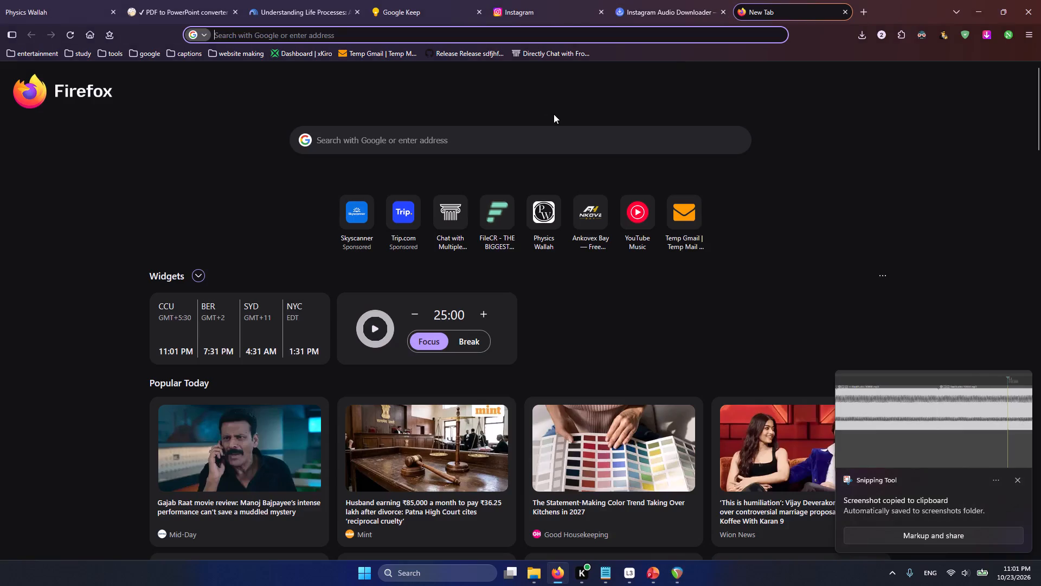
text(gpo)
key(BackSpace)
key(BackSpace)
text(oogle)
key(Return)
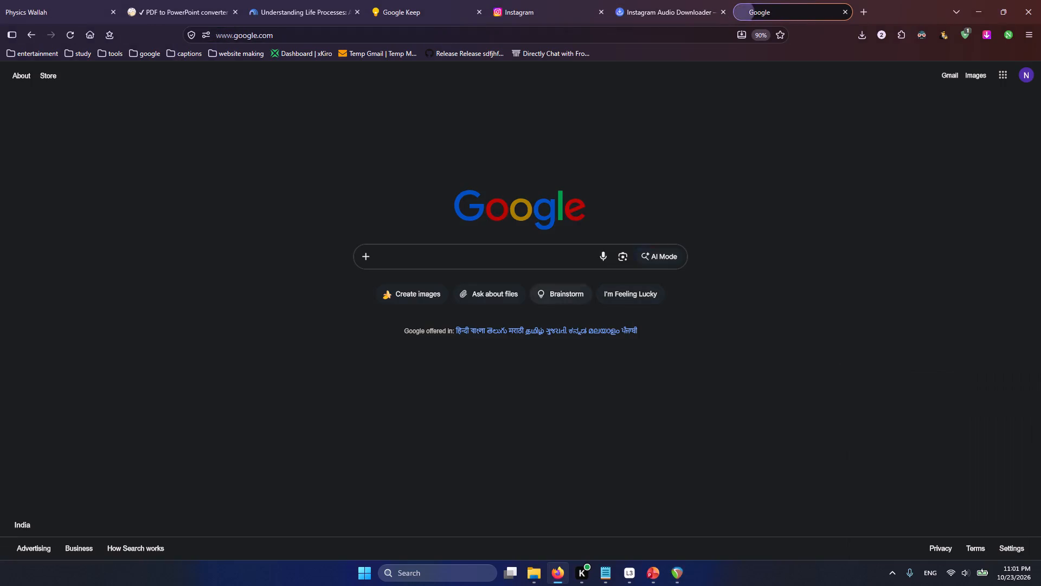
Paste the screenshot into Google and ask in romanised Hindi how to raise the volume of only one split part.
click(507, 244)
click(514, 253)
key(ctrl+v)
key(space)
text(jis)
key(BackSpace)
key(BackSpace)
text(aise me yah apr hu mene spit kiya)
key(space)
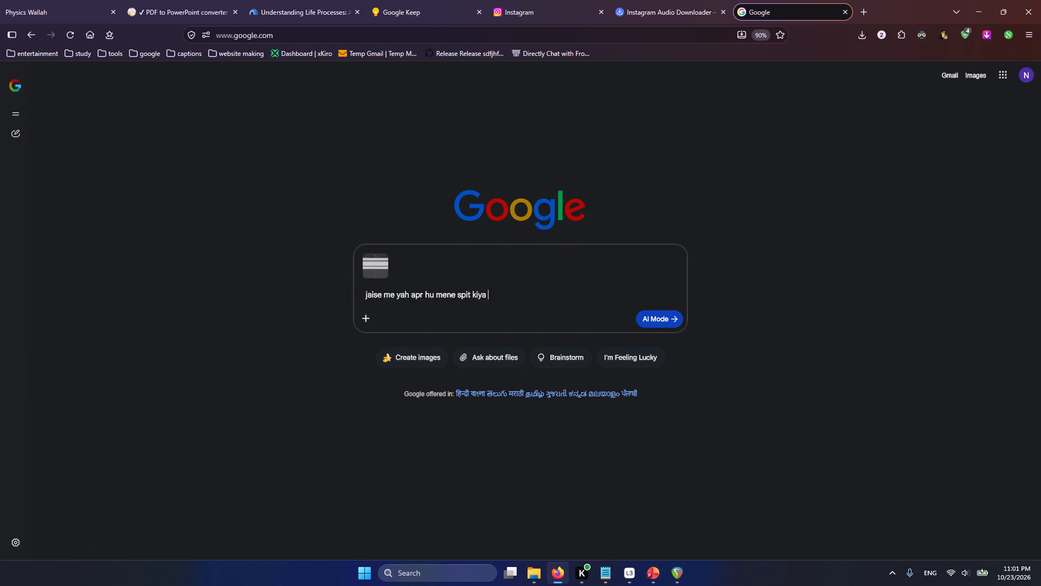
text(khnki meri ai)
key(BackSpace)
text(urdo me ek b)
key(BackSpace)
text(par me kam void)
key(BackSpace)
text(ce thi to me e)
key(BackSpace)
text(sirf ek part me kese badau)
key(Return)
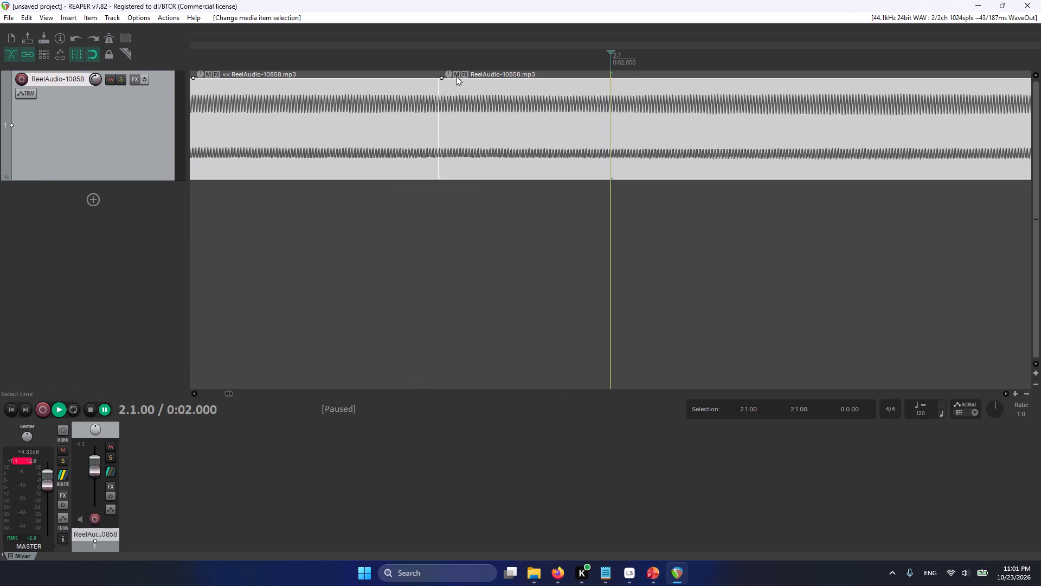
drag(451, 73, 452, 73)
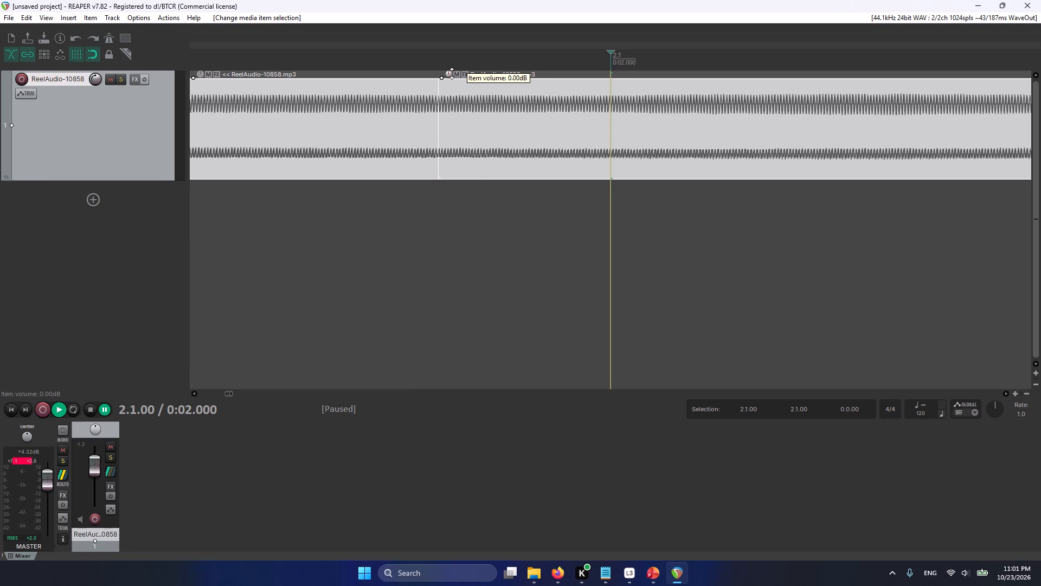
drag(452, 73, 445, 87)
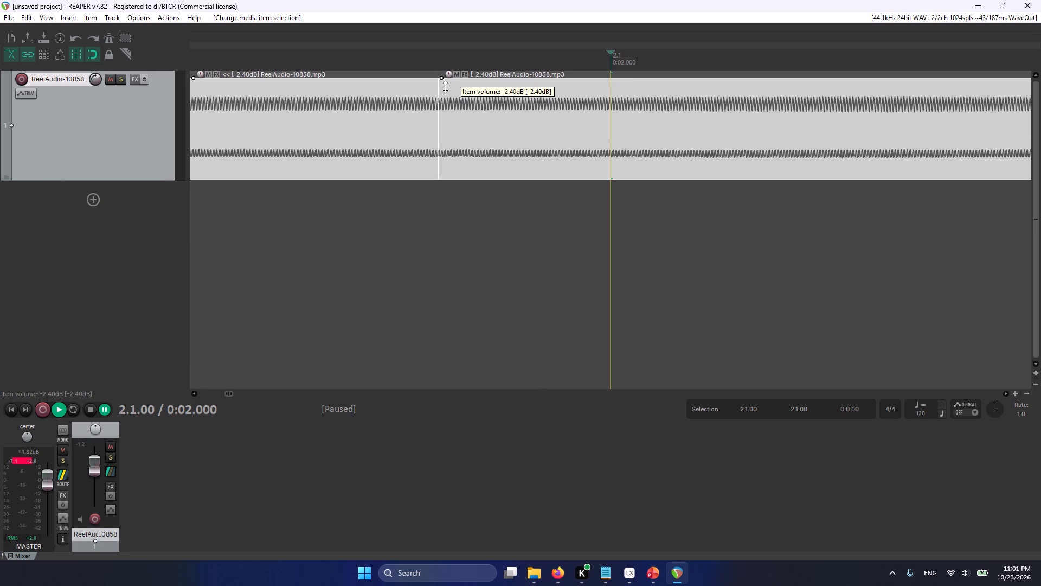
drag(445, 87, 453, 68)
Move both parts later on the timeline so that the split between them sits at 2.1.00.
drag(490, 146, 580, 138)
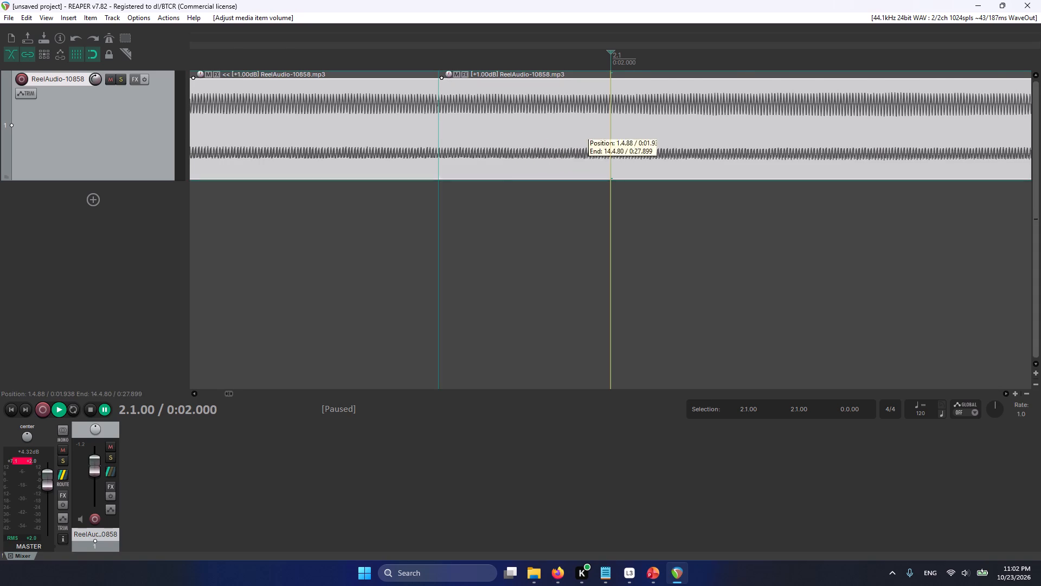
drag(580, 138, 624, 137)
Select only the second part and raise its item volume to +2.80 dB.
scroll(348, 190, down, 4)
scroll(400, 166, down, 3)
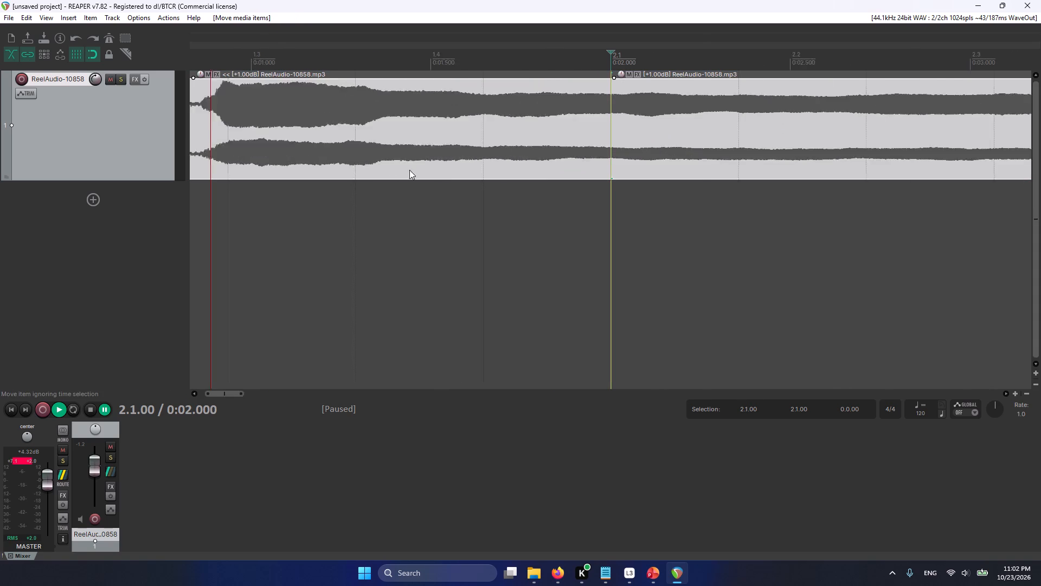
scroll(409, 170, down, 2)
scroll(484, 177, up, 1)
click(638, 126)
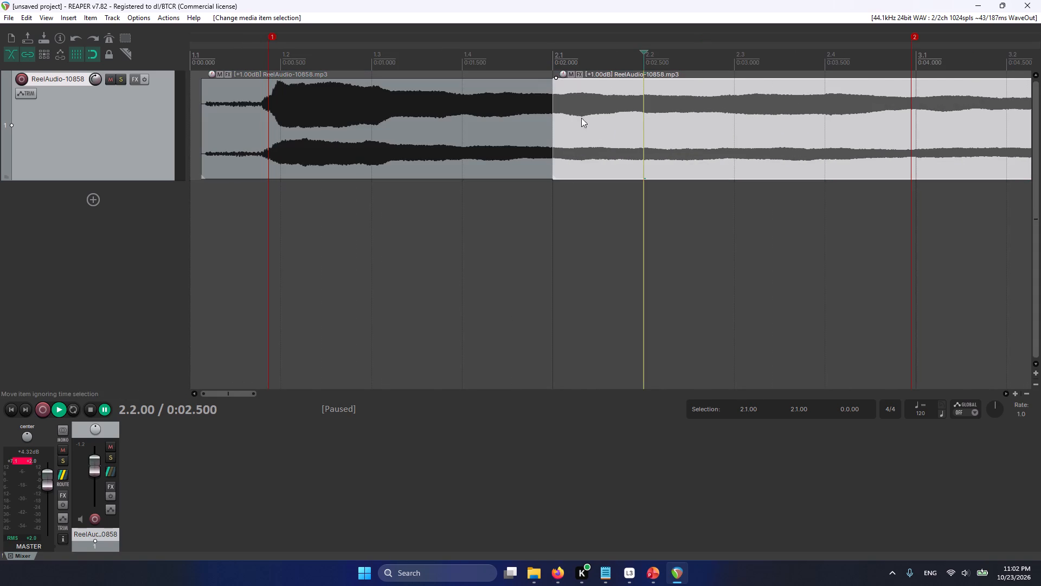
click(563, 109)
click(465, 119)
click(664, 119)
drag(566, 71, 569, 61)
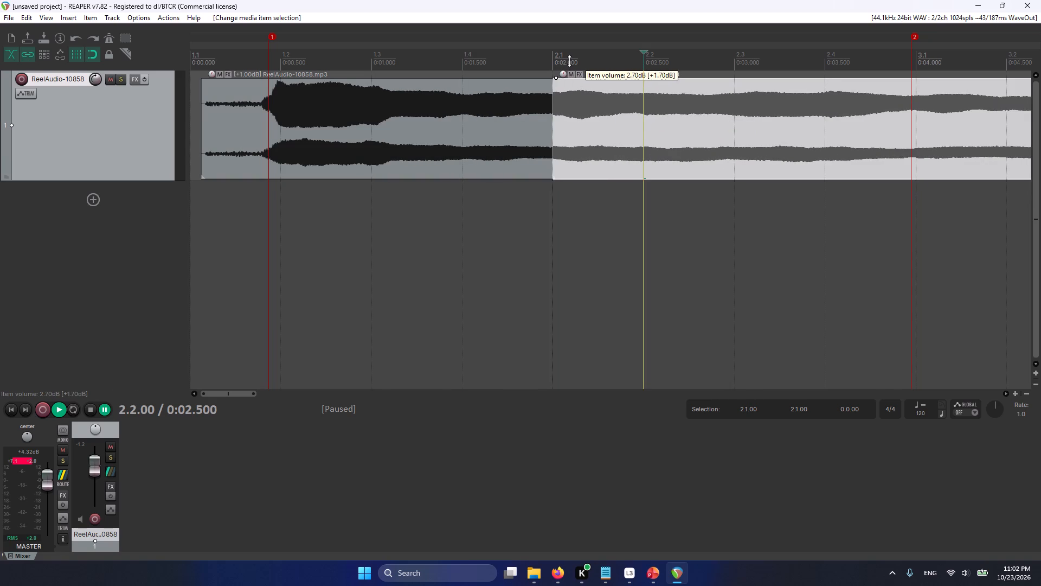
drag(569, 61, 572, 70)
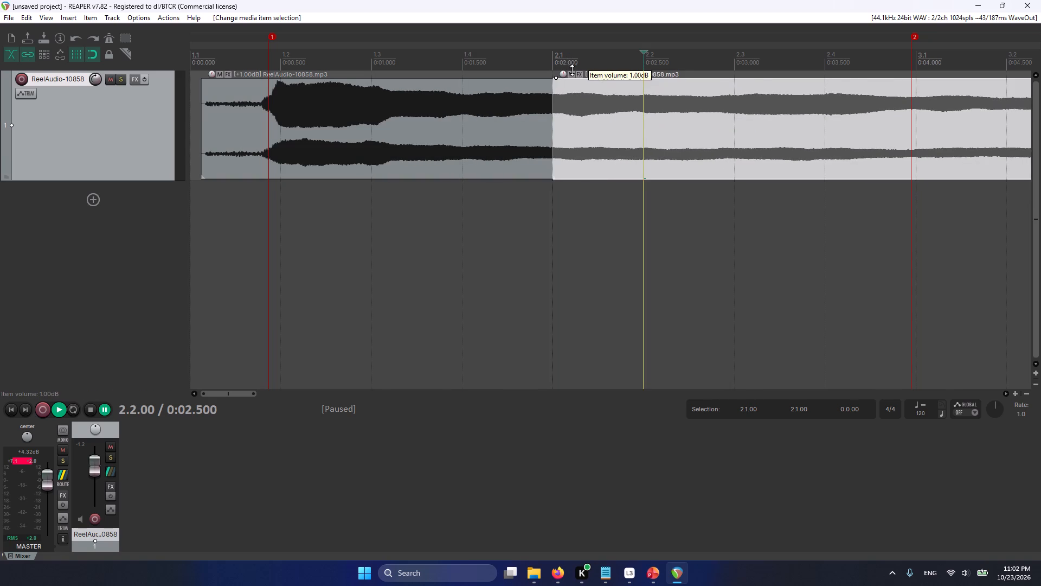
drag(572, 70, 574, 60)
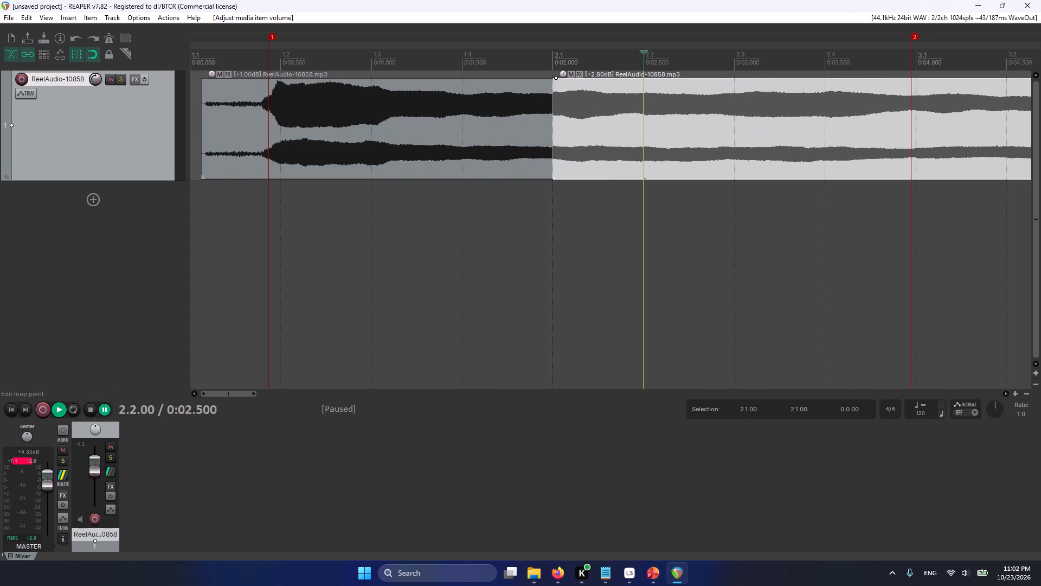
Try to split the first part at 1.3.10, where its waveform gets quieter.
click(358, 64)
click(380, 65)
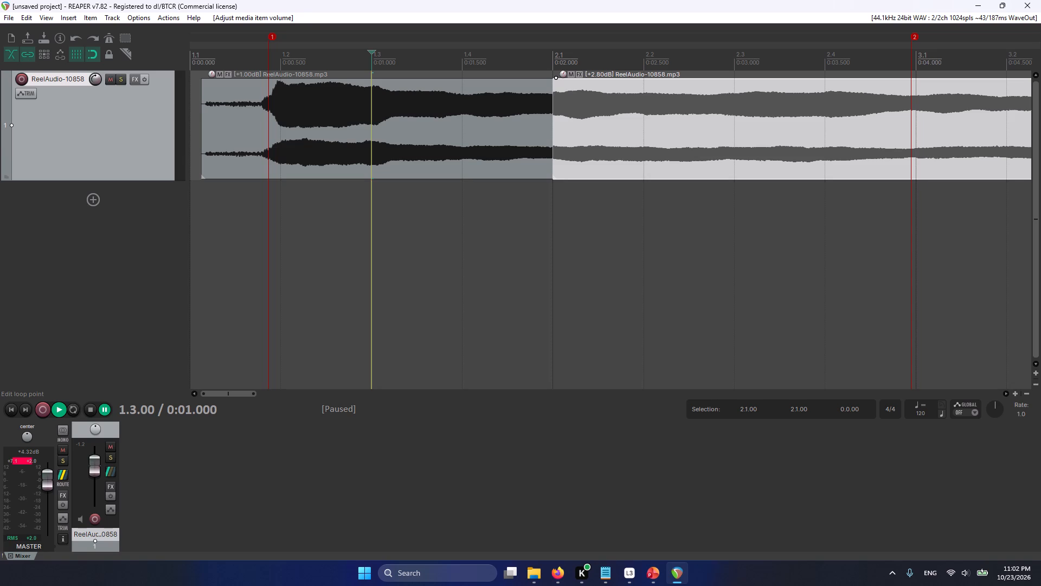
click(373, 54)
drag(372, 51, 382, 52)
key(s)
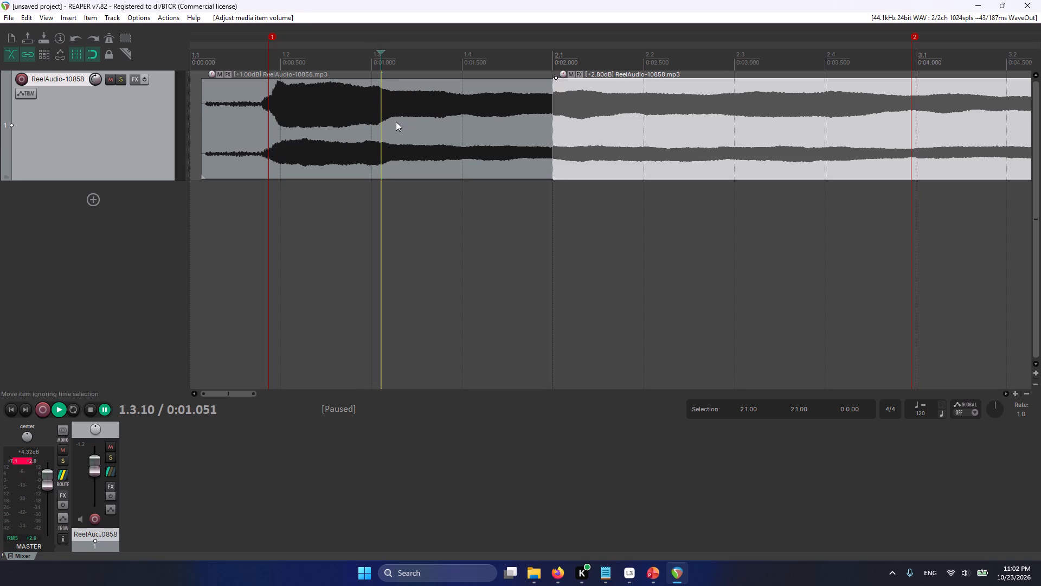
Select the first part and turn off snapping so the cursor can be placed freely.
click(395, 112)
click(387, 98)
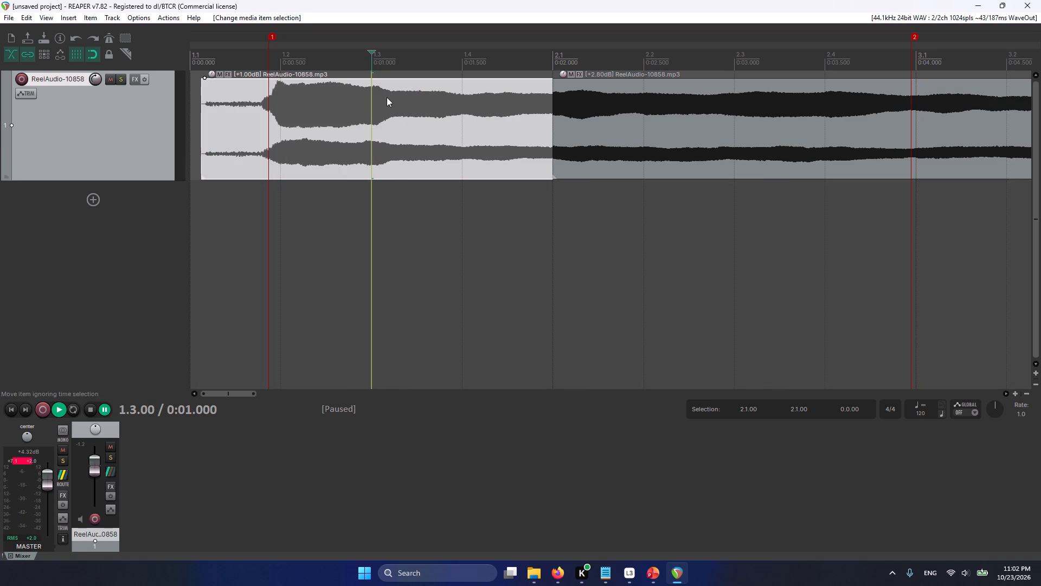
click(91, 53)
Split the first part at 1.3.21, where its waveform drops in level.
click(390, 116)
click(388, 118)
scroll(391, 118, up, 2)
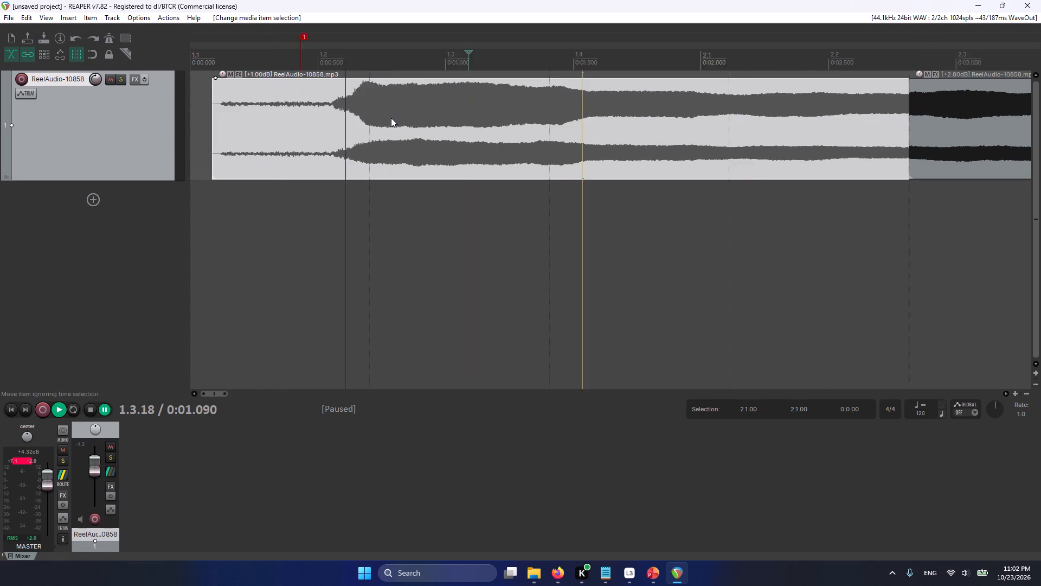
scroll(391, 118, up, 2)
scroll(613, 95, down, 2)
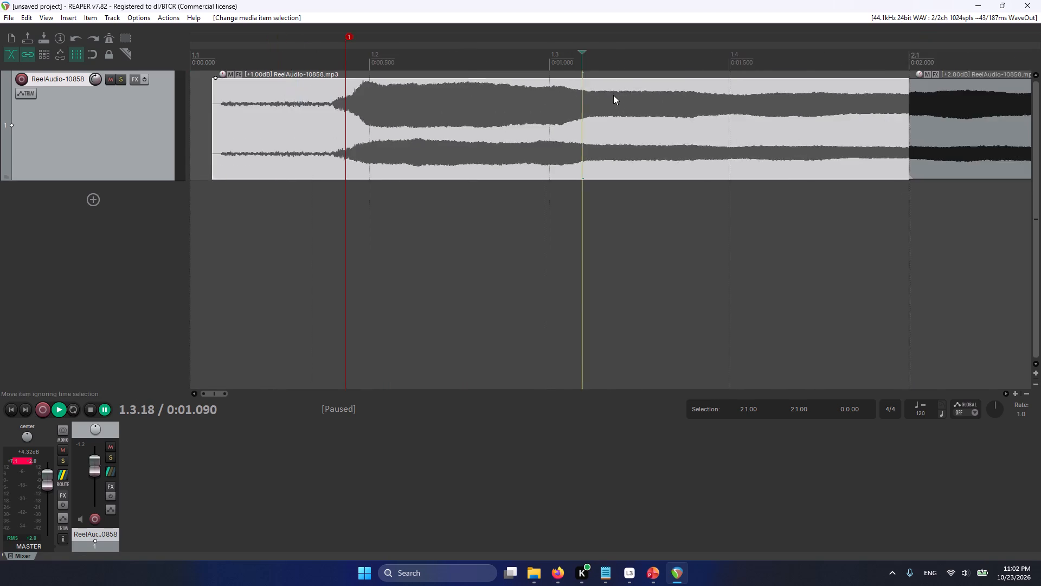
scroll(613, 95, down, 1)
click(472, 95)
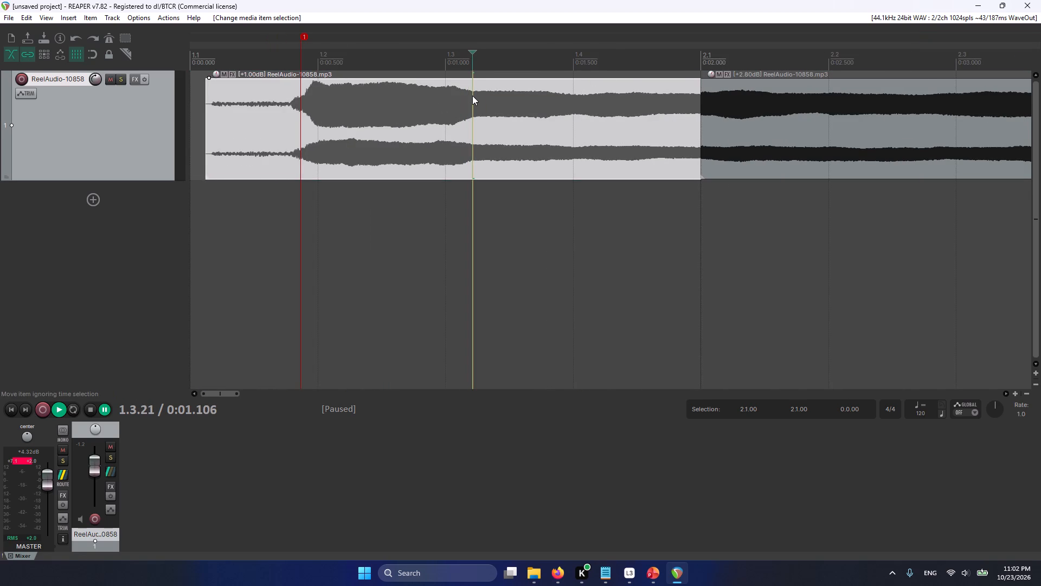
key(s)
Raise the item volume of the new middle part, starting at the 1.3.21 split, to +2.70 dB.
drag(481, 74, 483, 70)
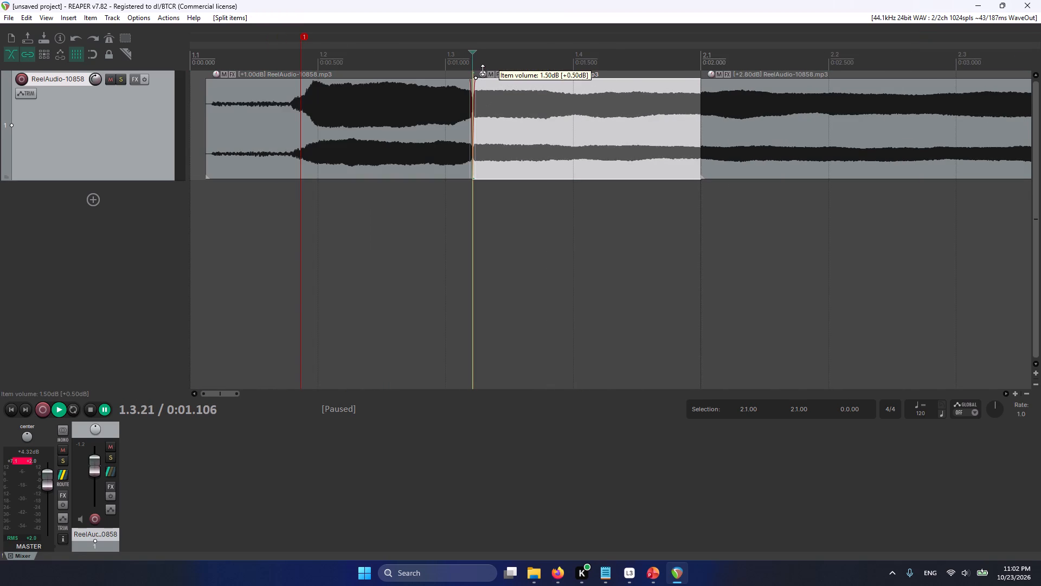
drag(483, 70, 483, 62)
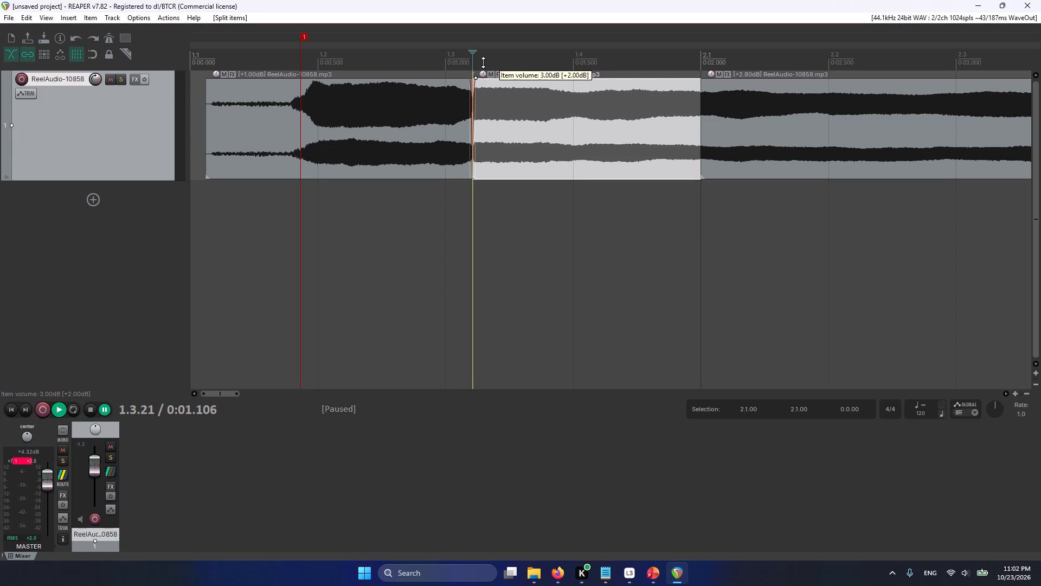
drag(483, 62, 482, 64)
Select the third part, beginning at 2.1.00, and raise its item volume to +3.70 dB.
click(741, 107)
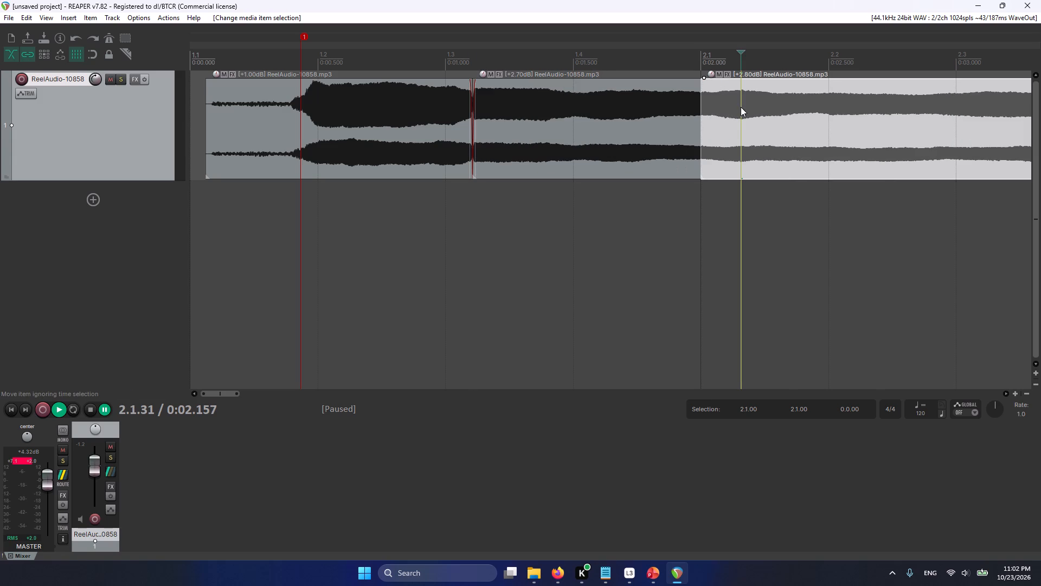
click(712, 70)
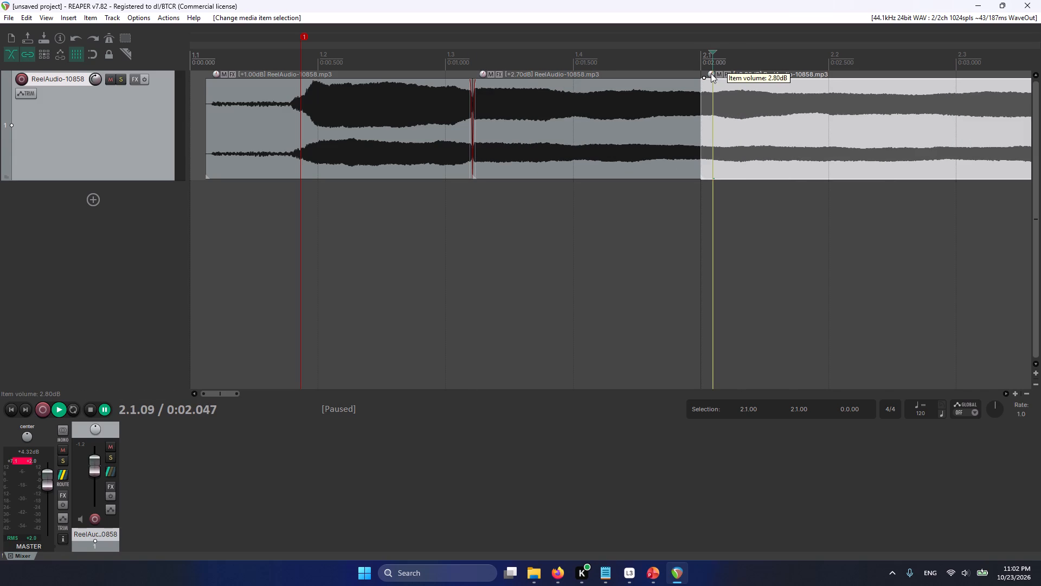
drag(711, 73, 710, 68)
Remove the short overlapping fades at the split between the first and middle parts.
drag(470, 79, 480, 80)
drag(474, 81, 464, 81)
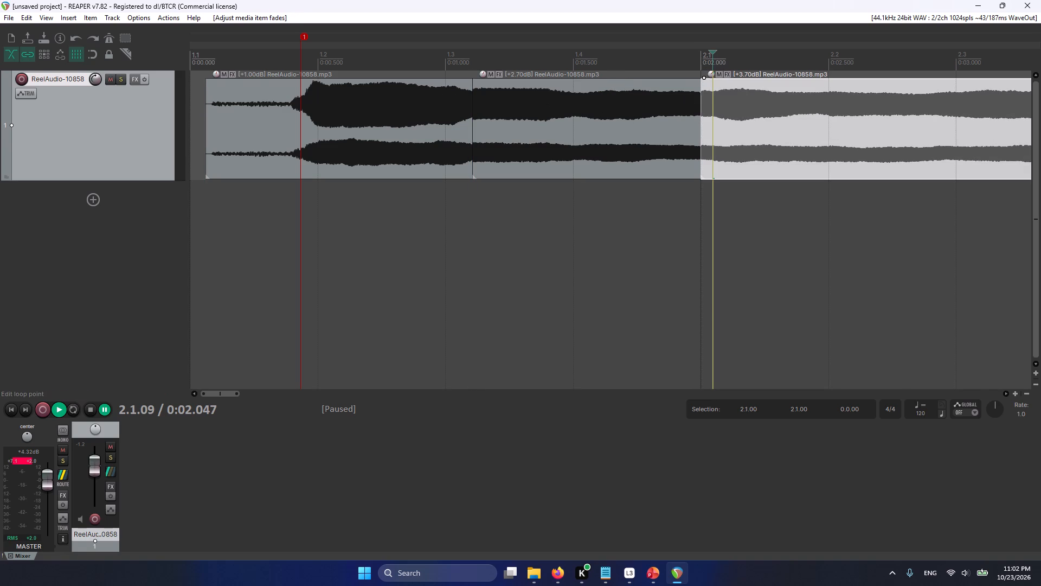
Select all three audio parts and move them together so the first one starts at the project start.
click(249, 61)
click(208, 63)
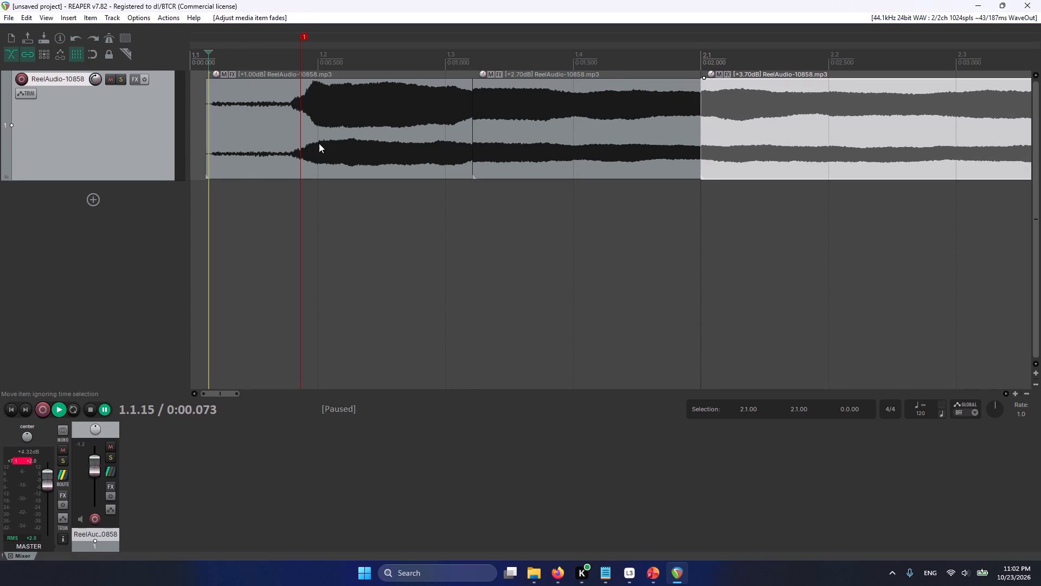
click(260, 123)
ctrl+click(605, 136)
ctrl+click(789, 144)
drag(308, 152, 281, 153)
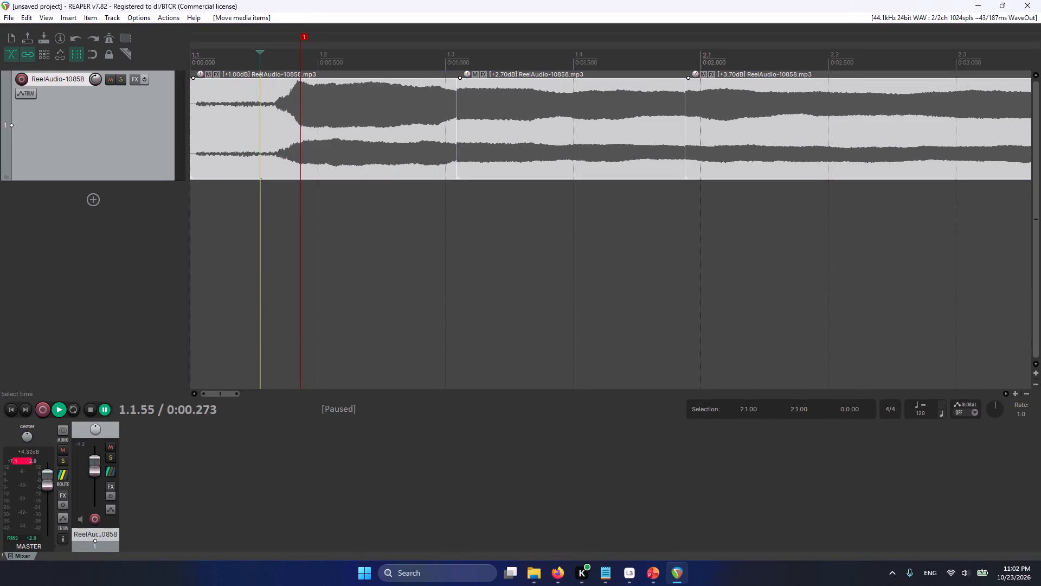
Play the three parts from the project start to check the evened volumes up to the sound's fade-out.
key(Home)
key(Return)
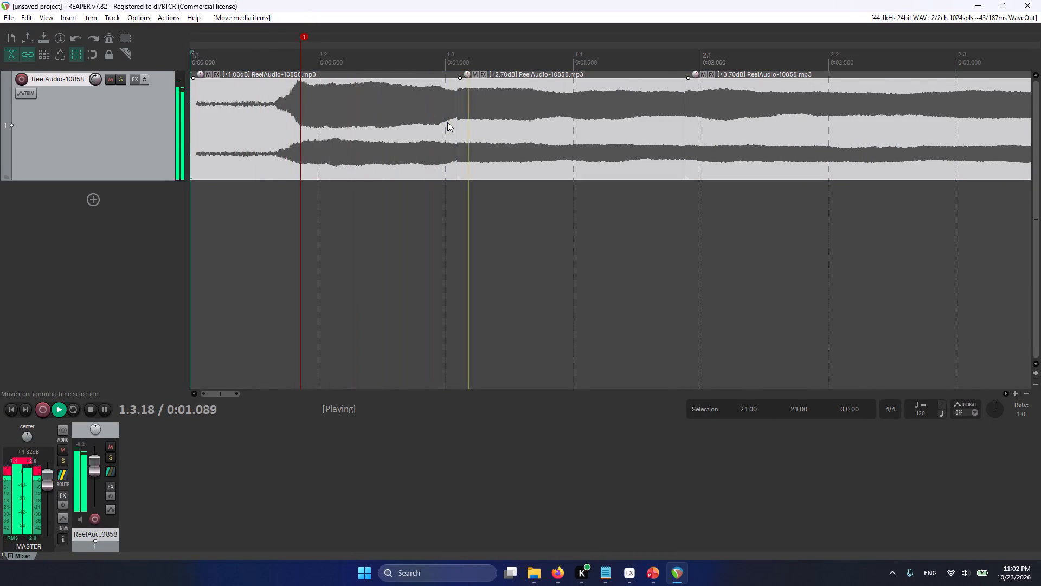
scroll(447, 122, down, 1)
scroll(503, 158, down, 2)
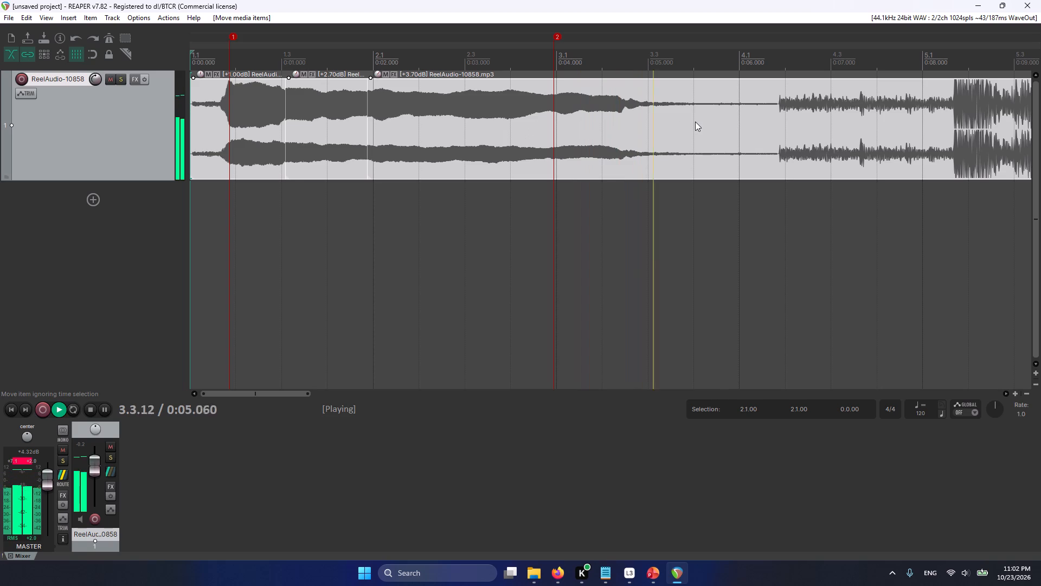
key(space)
Split the last part at 3.3.90, after the sound fades out, and delete the remaining audio that follows.
click(689, 55)
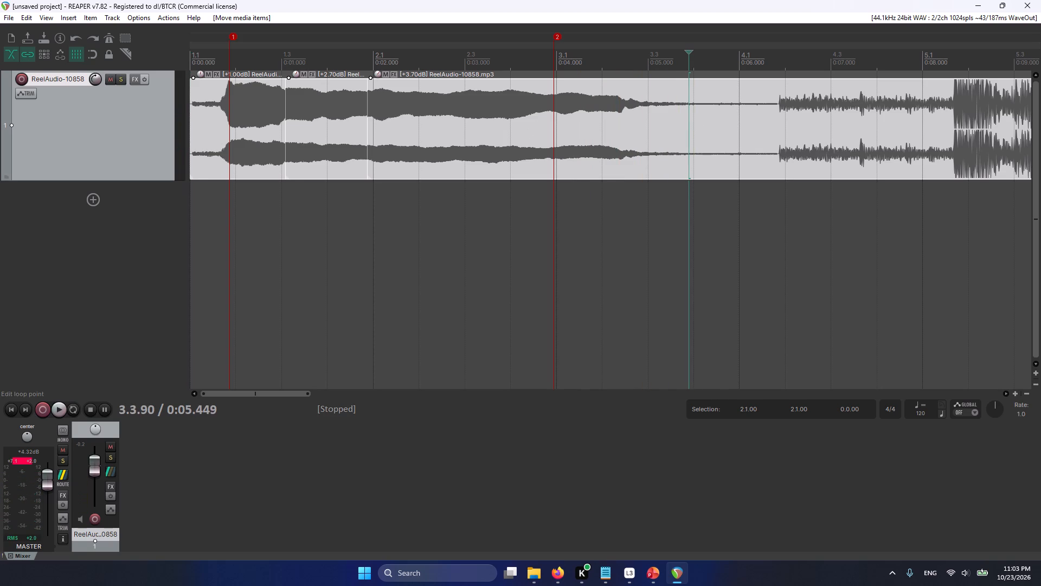
key(s)
click(849, 163)
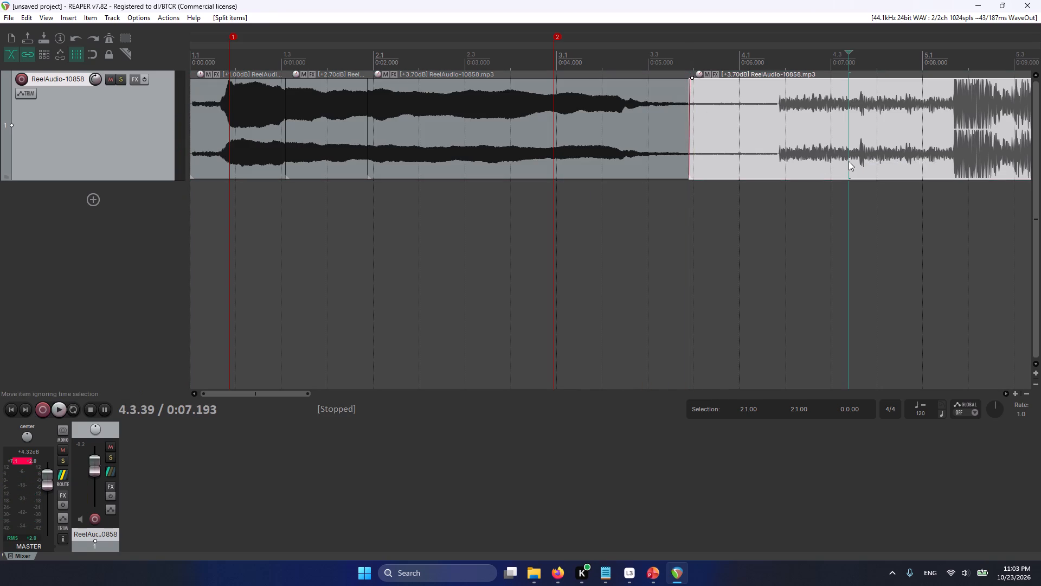
key(Delete)
key(Return)
key(Return)
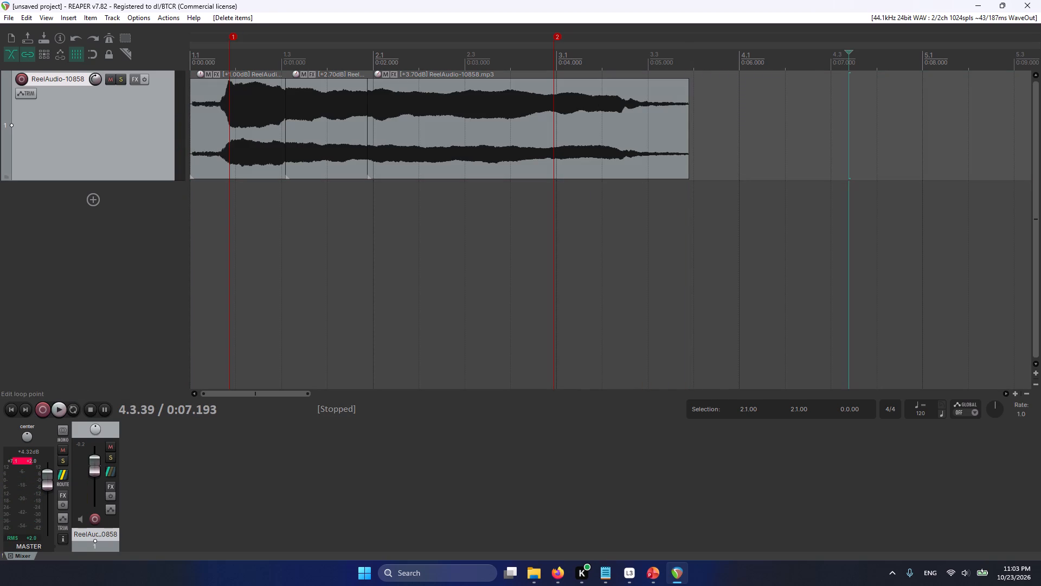
Set a time selection from 1.1.02 to 3.3.89 over the whole sound and play it with repeat enabled.
drag(191, 60, 602, 68)
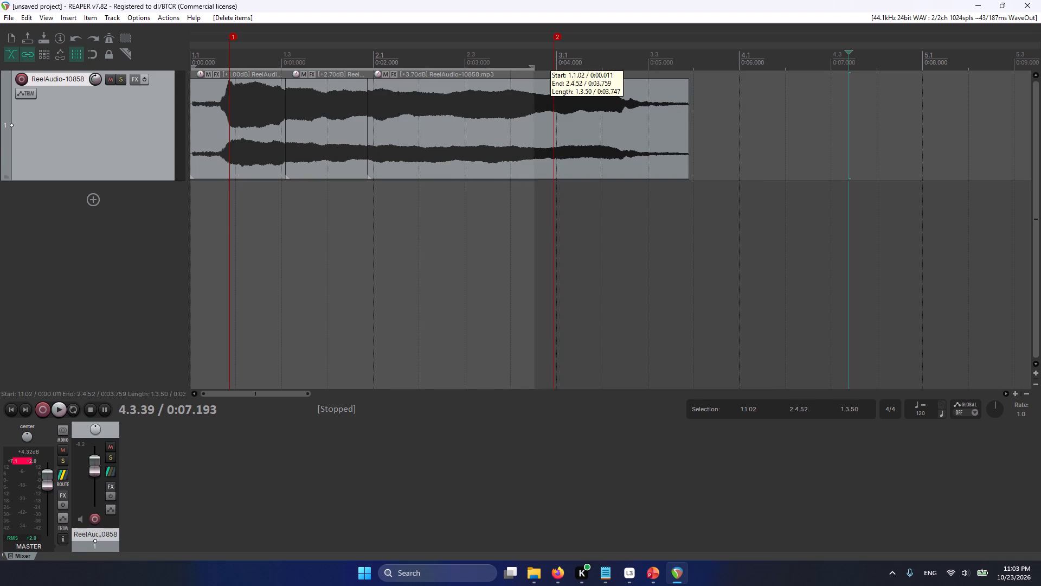
drag(602, 68, 689, 77)
key(r)
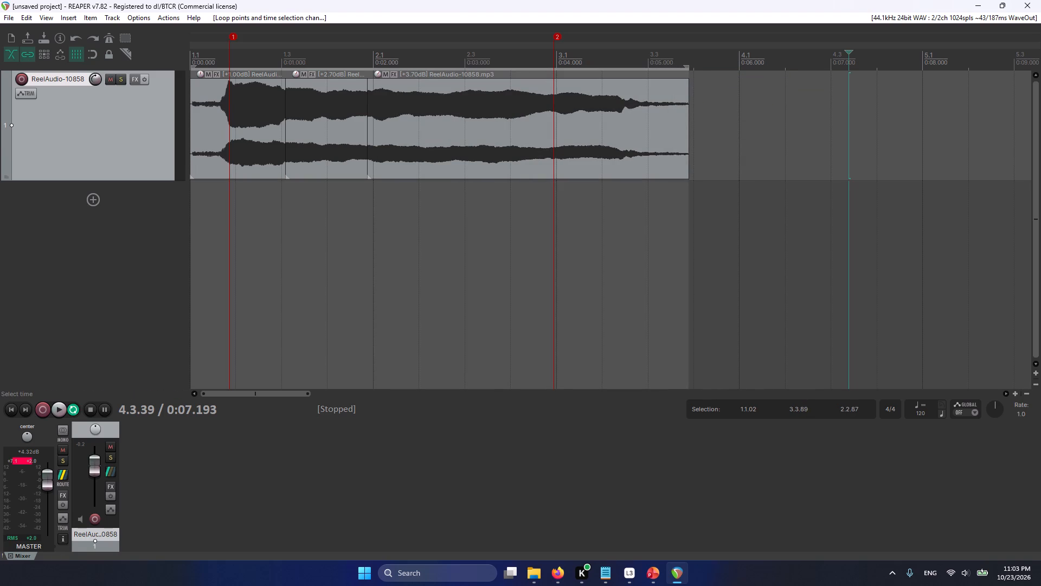
key(Return)
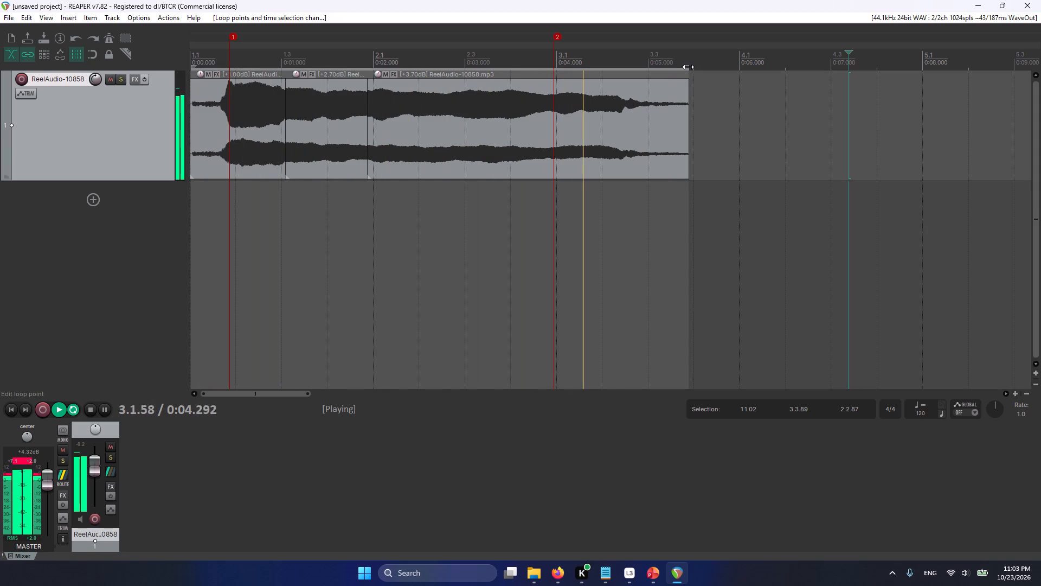
Narrow the looping time selection to 1.1.85 through 2.4.99, matching markers 1 and 2.
drag(687, 67, 556, 88)
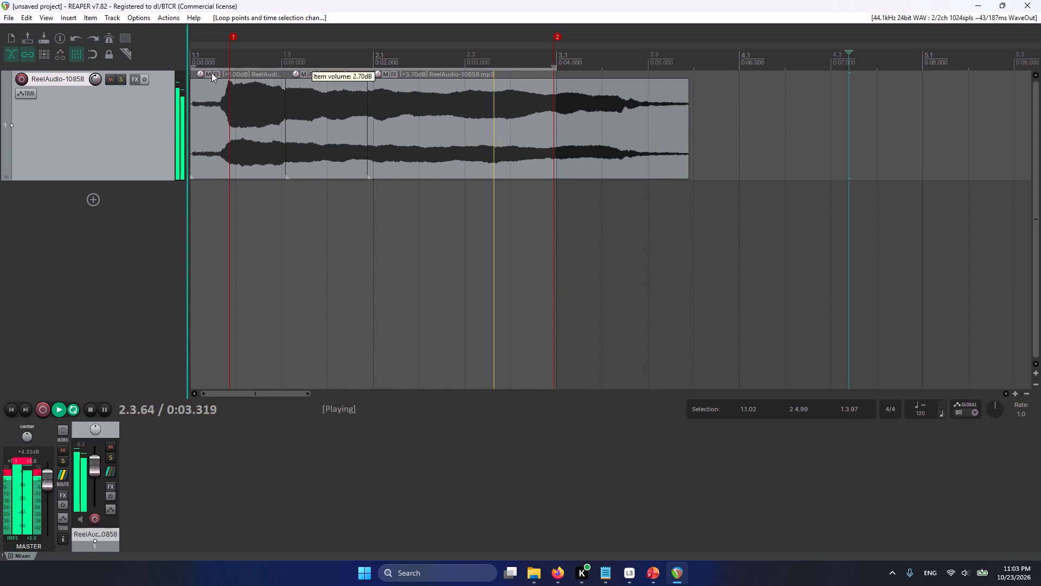
drag(191, 69, 229, 71)
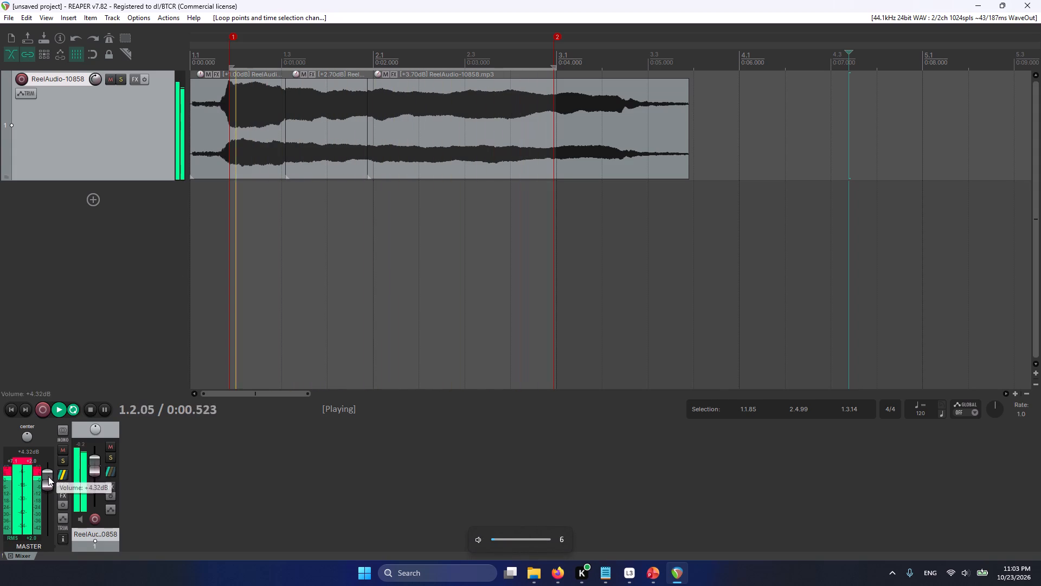
Adjust the master volume to +3.89 dB while listening to the loop, and pause playback.
drag(49, 479, 46, 462)
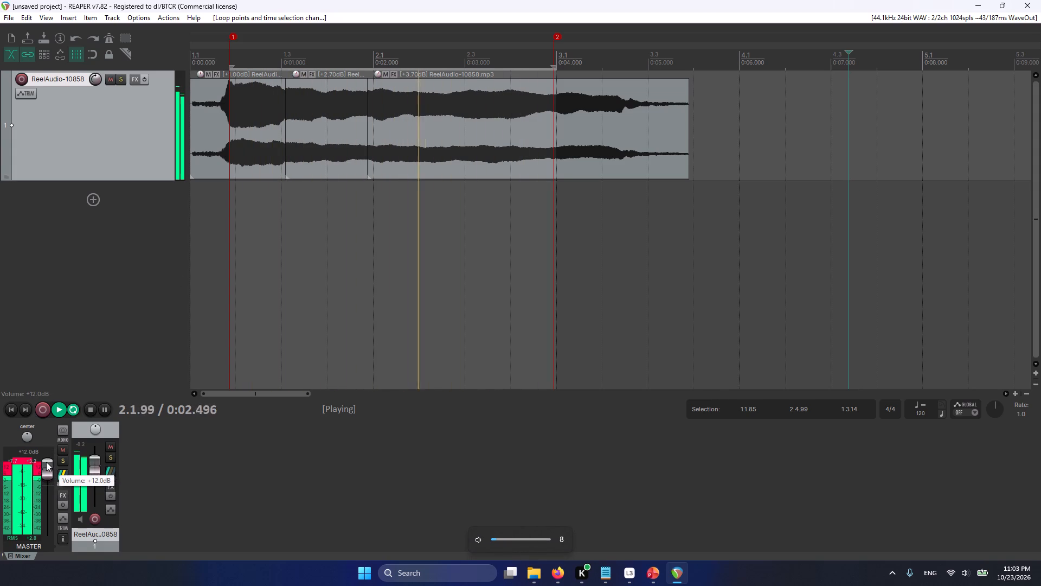
drag(46, 462, 49, 486)
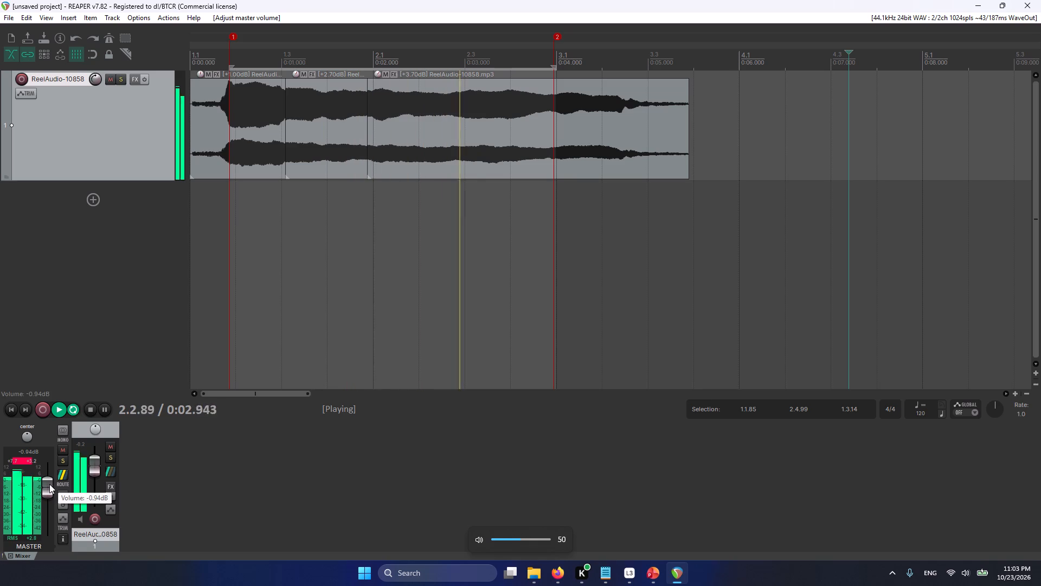
drag(49, 484, 51, 481)
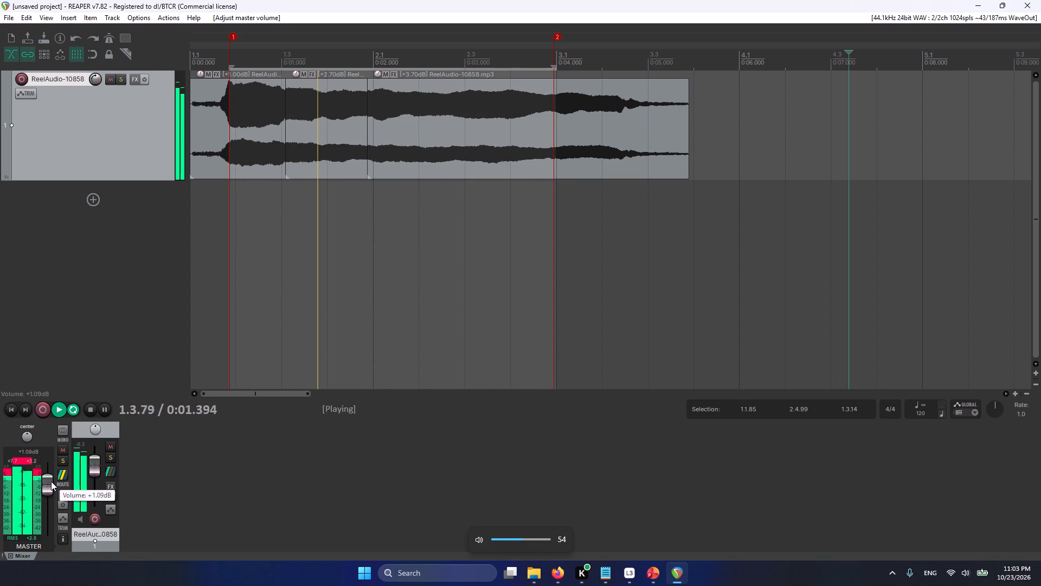
drag(51, 481, 52, 477)
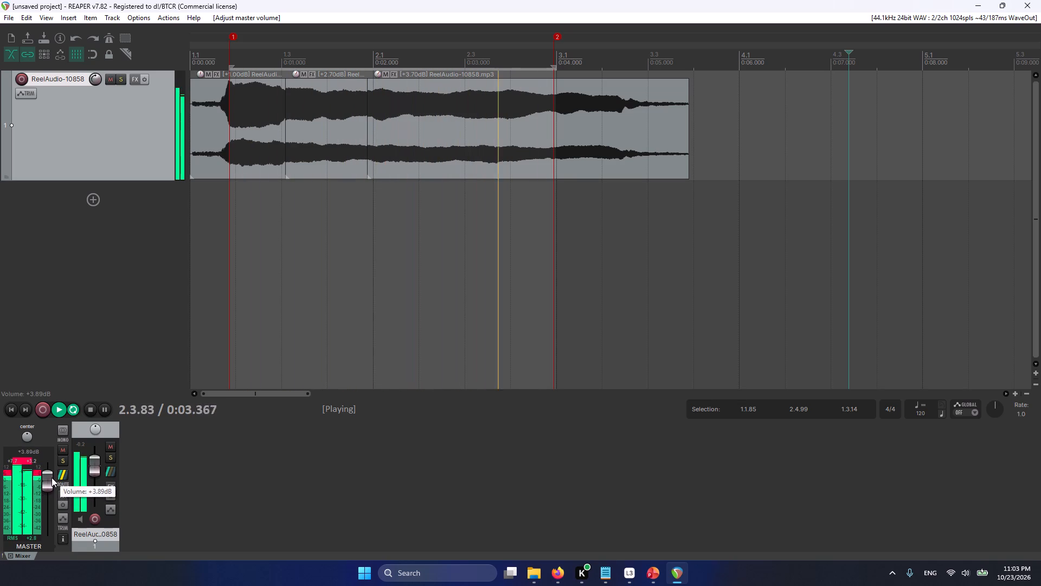
key(Return)
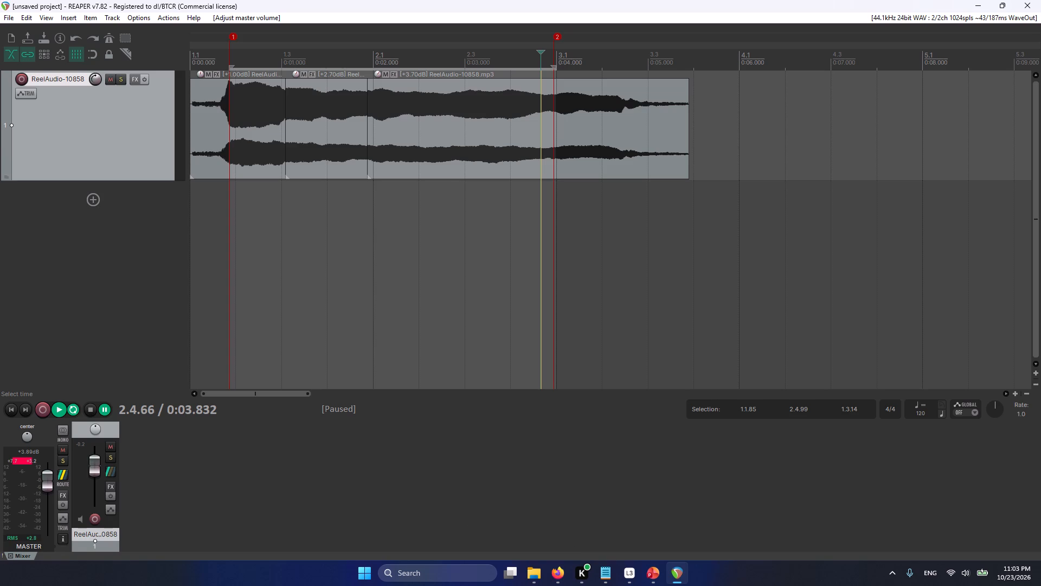
Open the render settings and set the output file name to ns_wap7_sound-986.
click(6, 16)
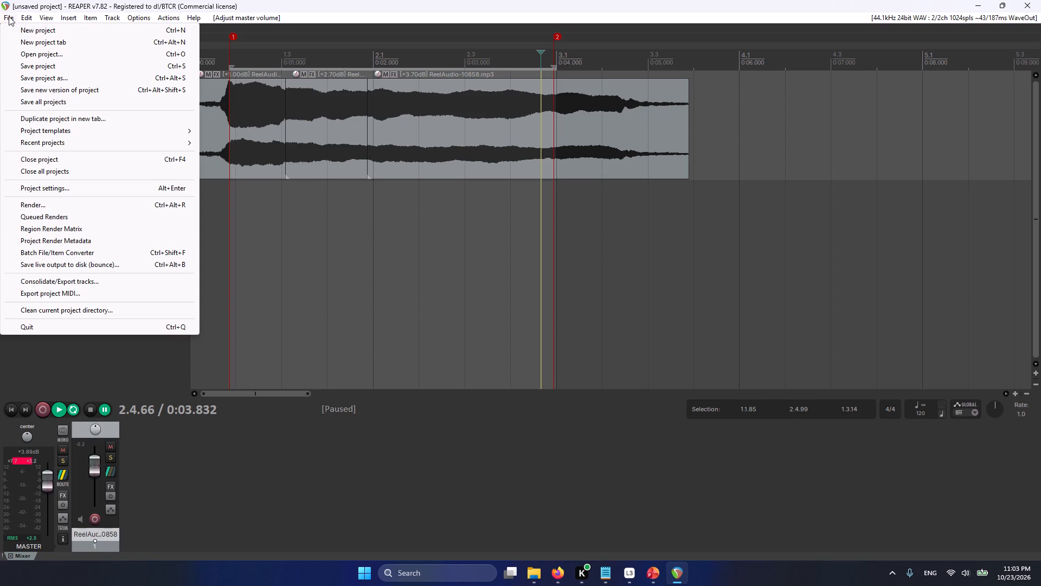
click(40, 204)
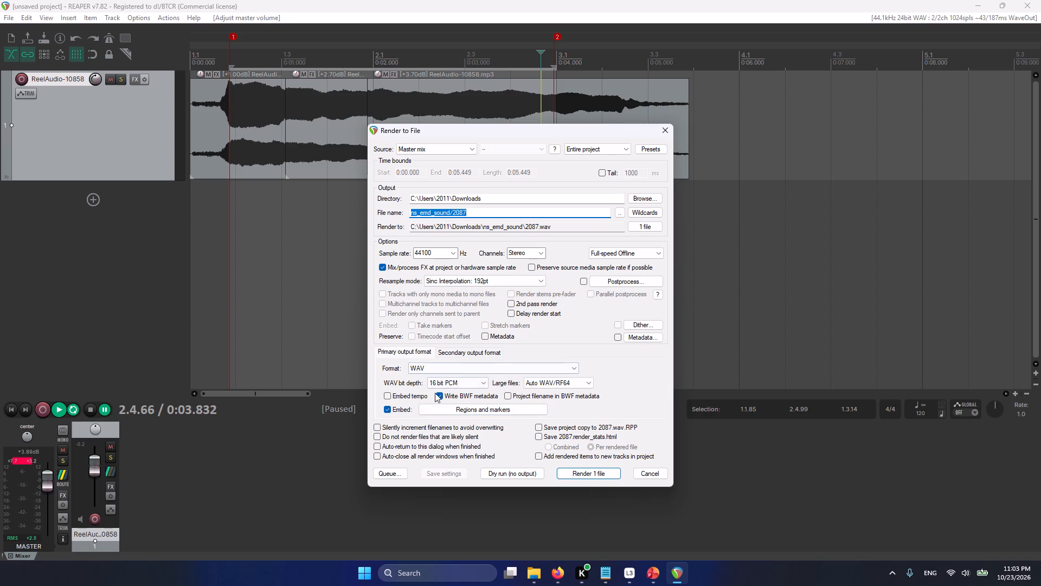
double_click(426, 216)
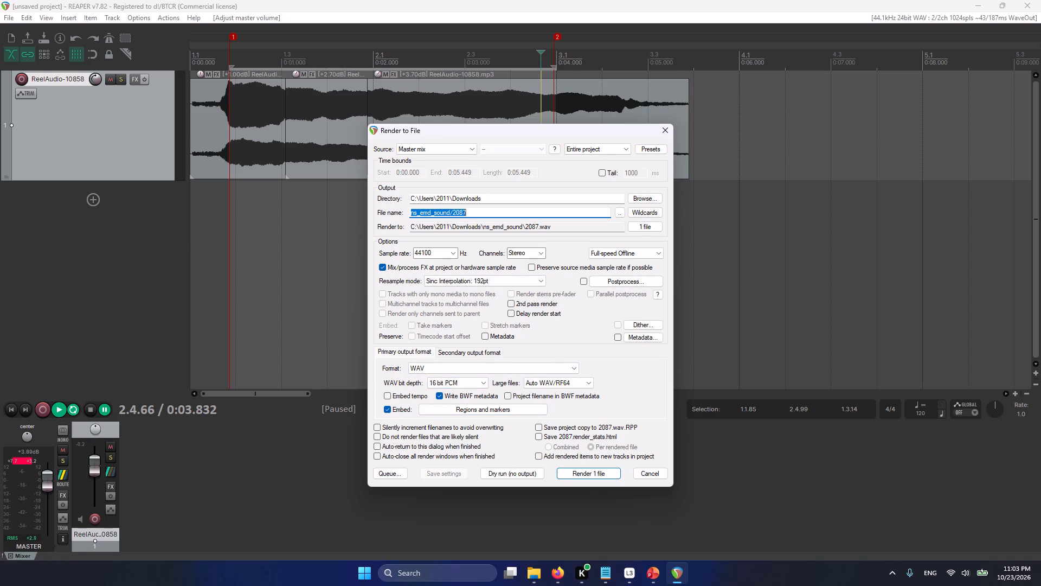
click(428, 216)
key(Delete)
key(BackSpace)
key(BackSpace)
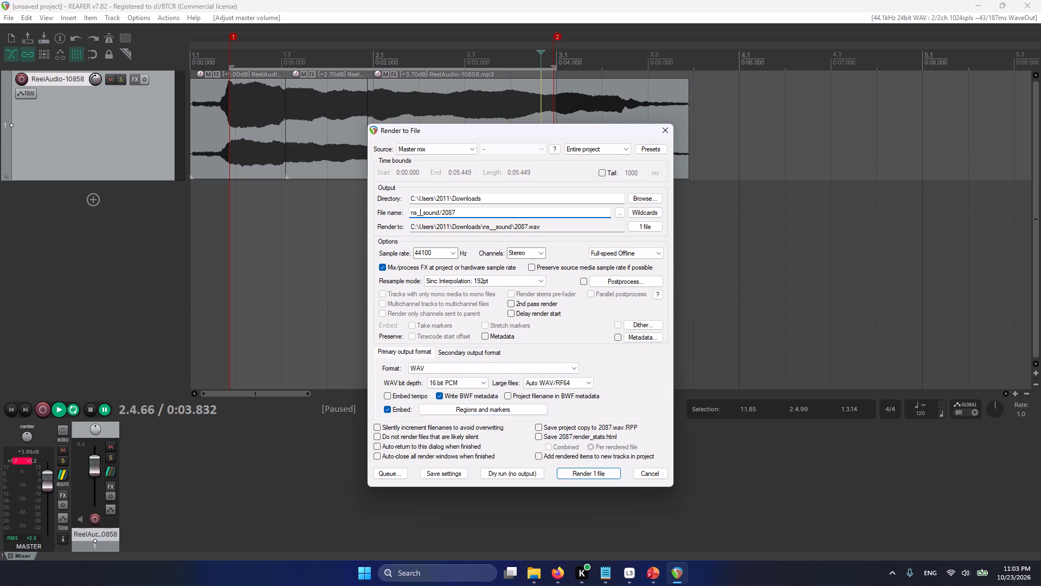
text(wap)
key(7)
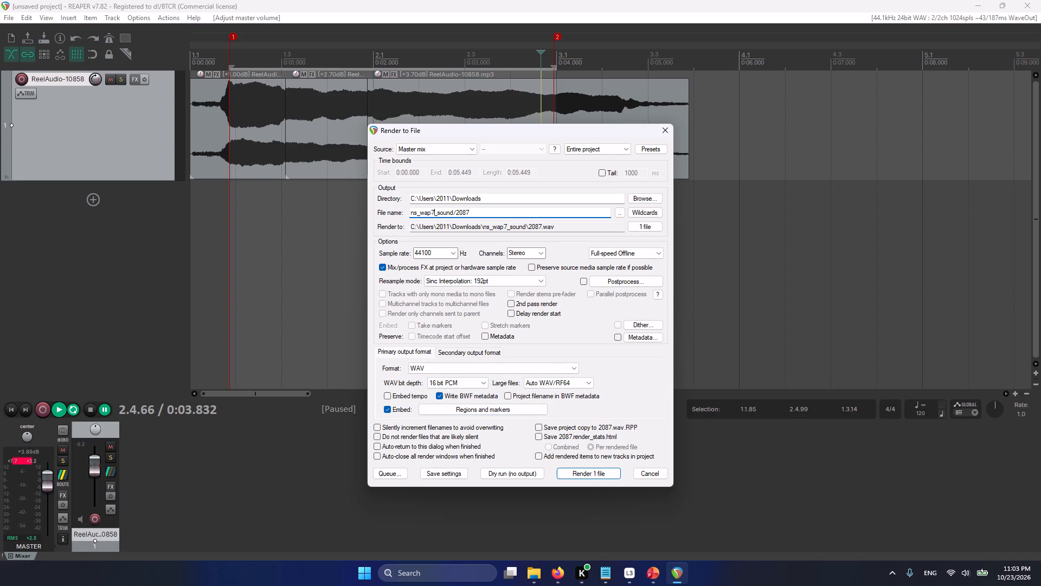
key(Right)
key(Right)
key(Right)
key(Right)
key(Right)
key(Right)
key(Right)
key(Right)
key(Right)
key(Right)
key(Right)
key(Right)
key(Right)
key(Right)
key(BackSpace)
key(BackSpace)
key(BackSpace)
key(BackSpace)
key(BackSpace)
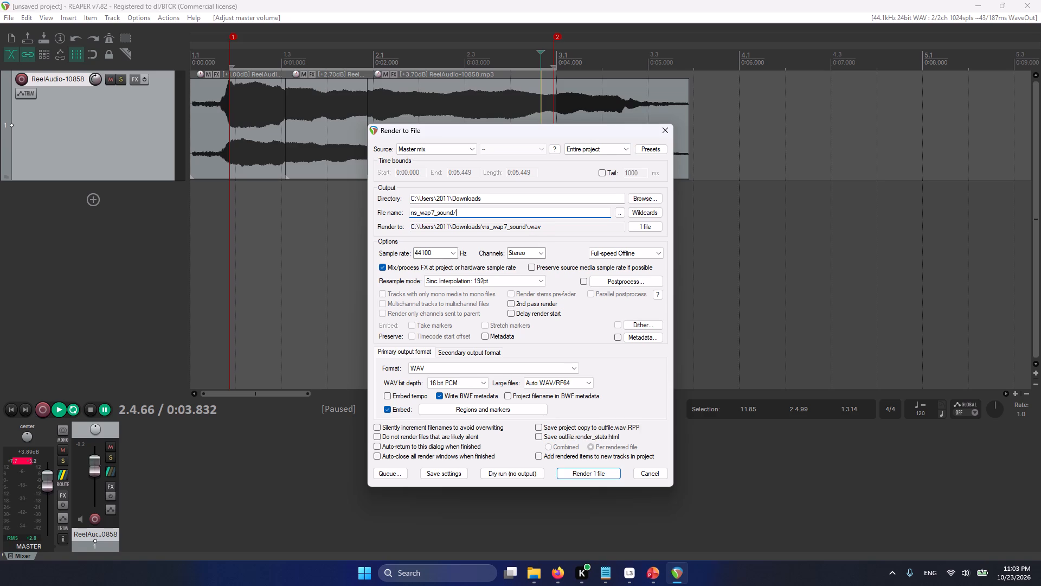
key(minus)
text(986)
Render the entire project as a 16 bit PCM WAV into Downloads and close the render windows.
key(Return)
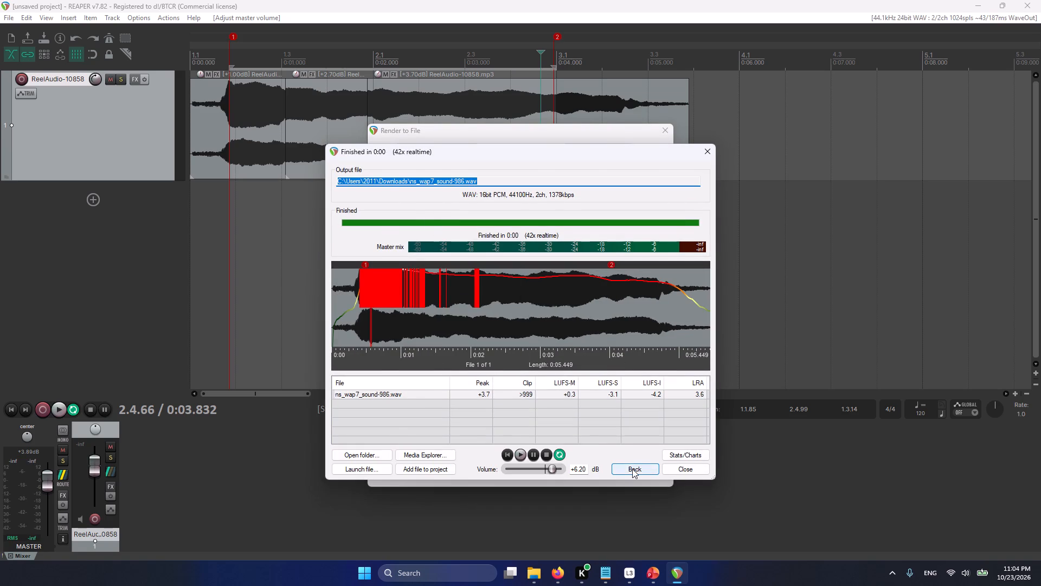
click(632, 469)
click(661, 471)
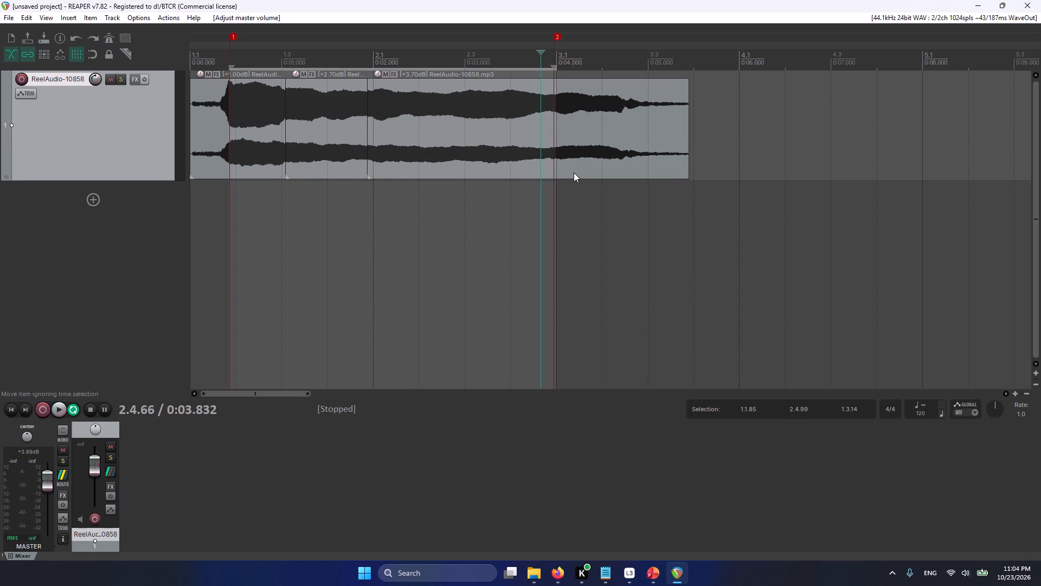
Delete all three ReelAudio-10858.mp3 parts from the track.
click(323, 139)
click(259, 139)
click(318, 139)
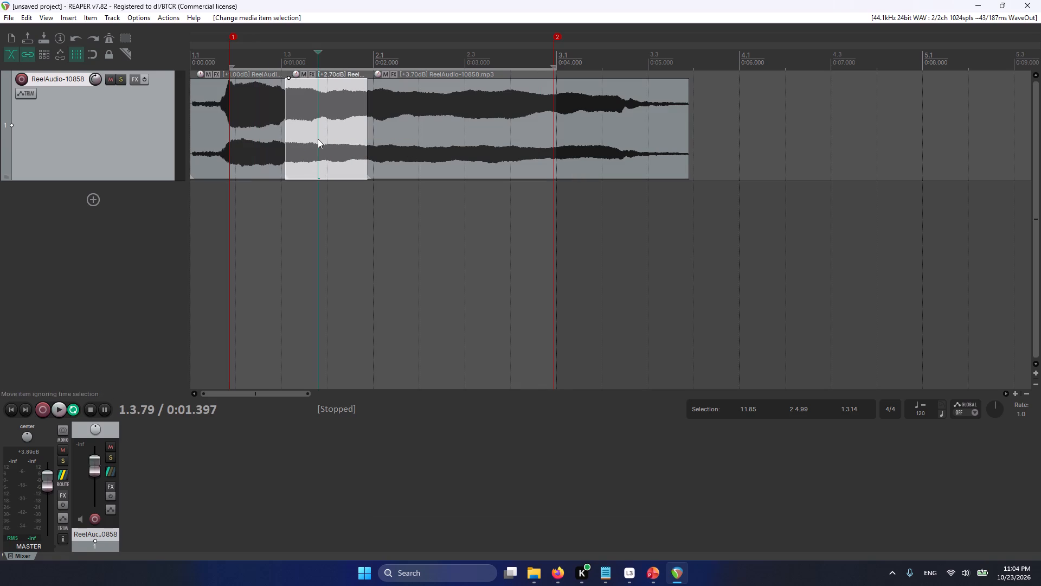
key(Delete)
click(404, 139)
key(Delete)
click(226, 163)
key(Delete)
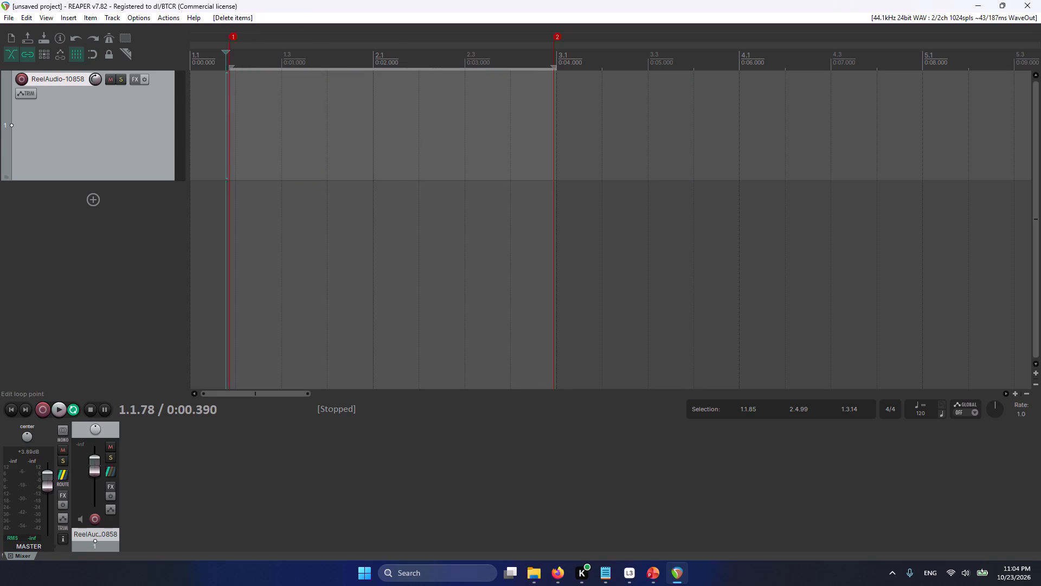
Turn off repeat playback.
key(r)
alt+click(228, 55)
alt+click(224, 53)
Remove markers 1 and 2 from the timeline.
alt+click(235, 33)
alt+click(557, 32)
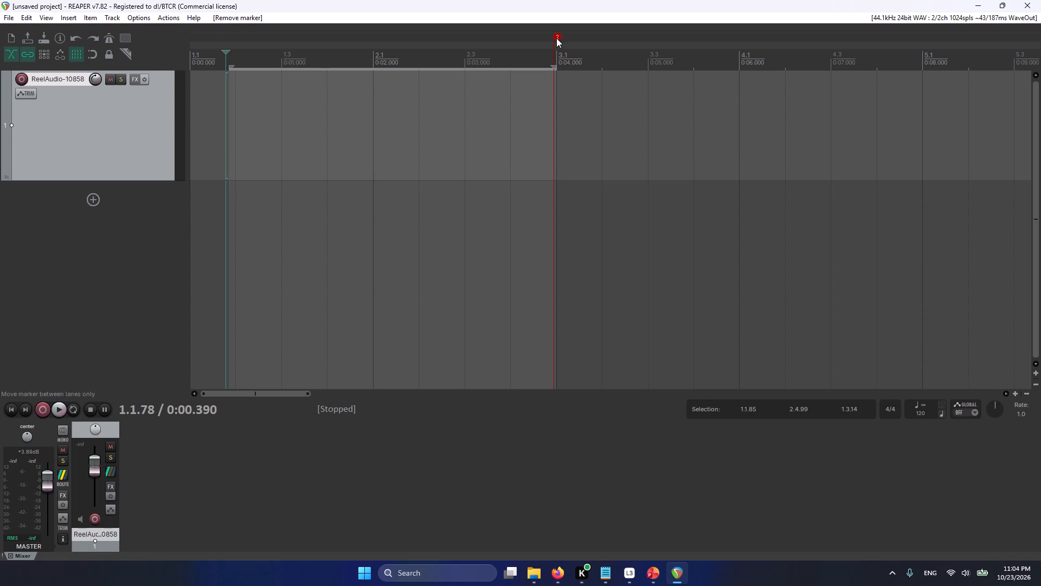
Remove the remaining marker near 0:04 from the timeline.
alt+click(556, 38)
In the Downloads folder, preview ReelAudio-87697.mp3 in VLC, close the player and delete that file.
key(alt+Tab)
key(alt+Tab)
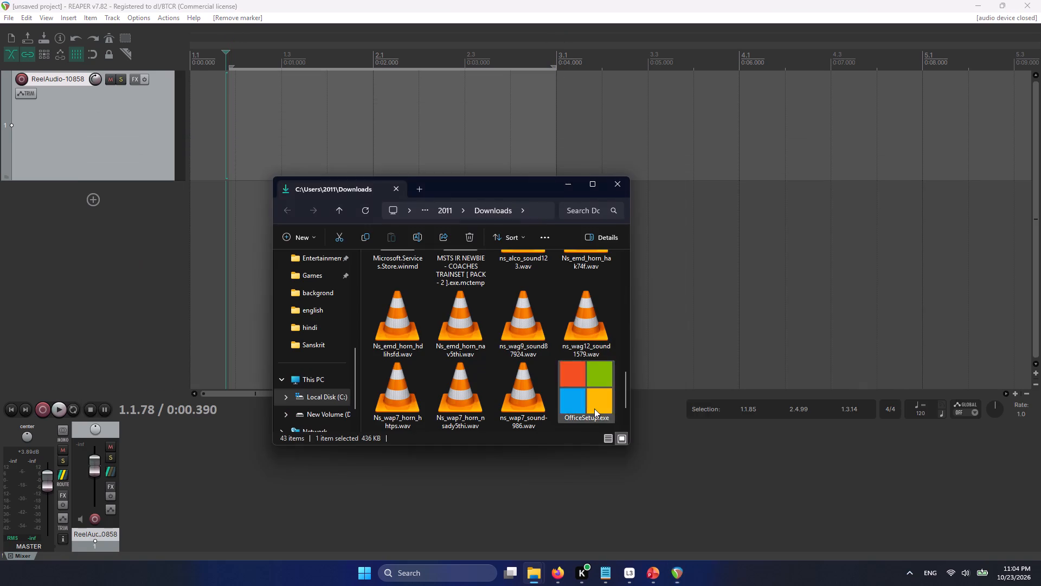
scroll(558, 407, down, 2)
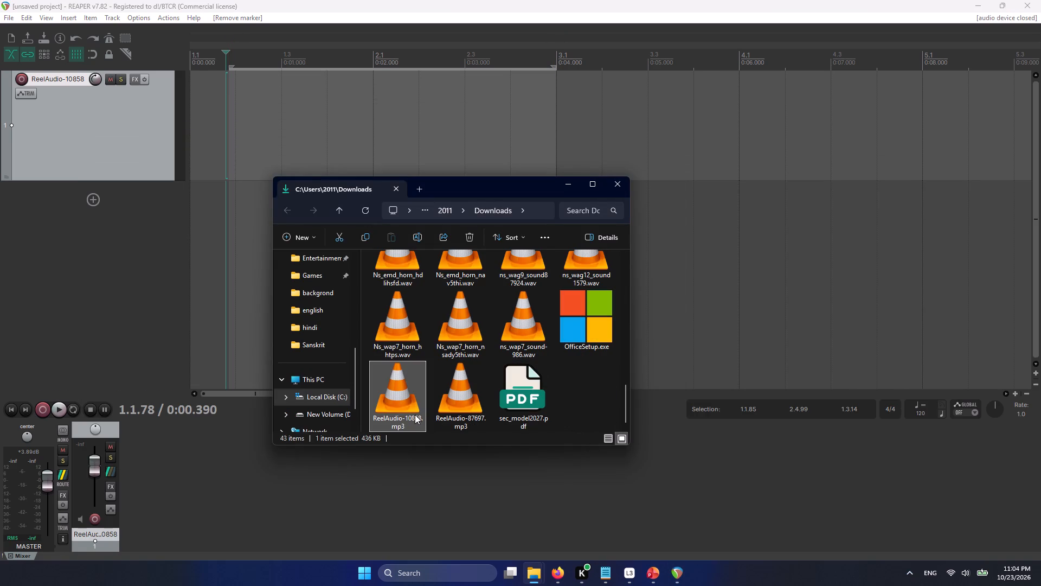
click(449, 411)
click(401, 412)
double_click(446, 408)
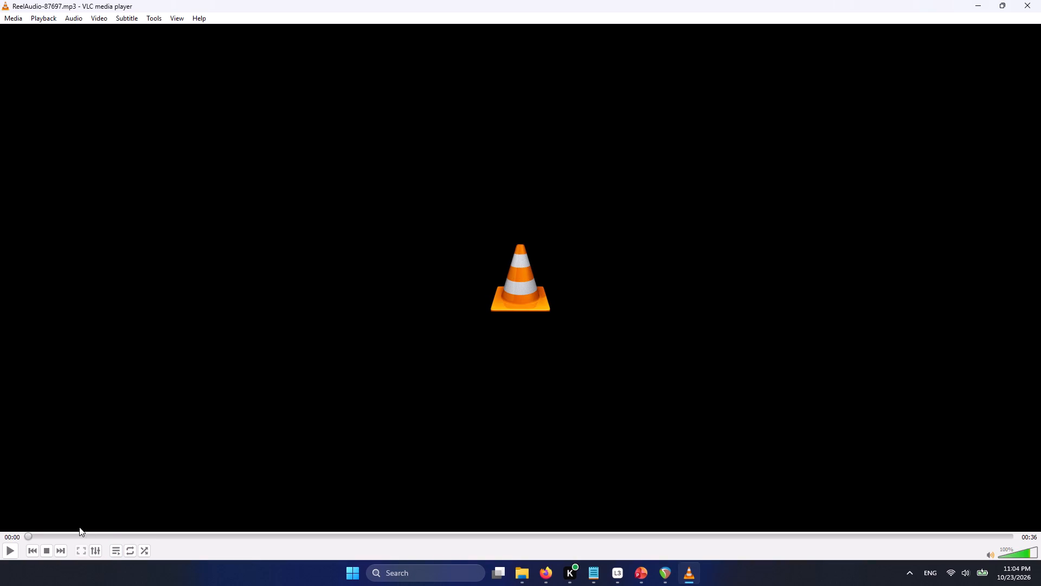
click(157, 536)
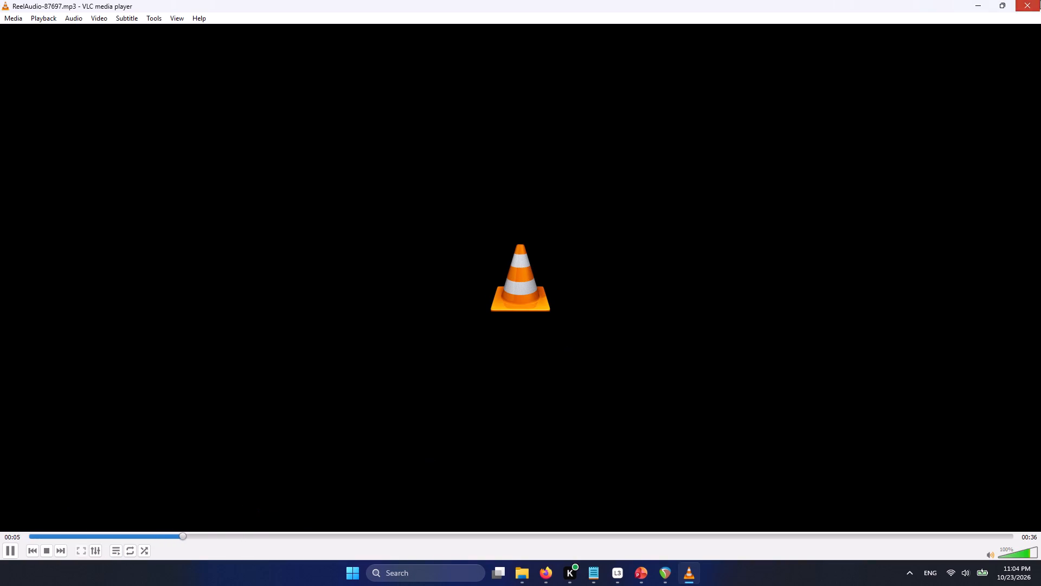
click(1040, 0)
key(Delete)
Insert ReelAudio-10858.mp3 from Downloads at the start of the existing track and hide the file window.
drag(418, 407, 196, 91)
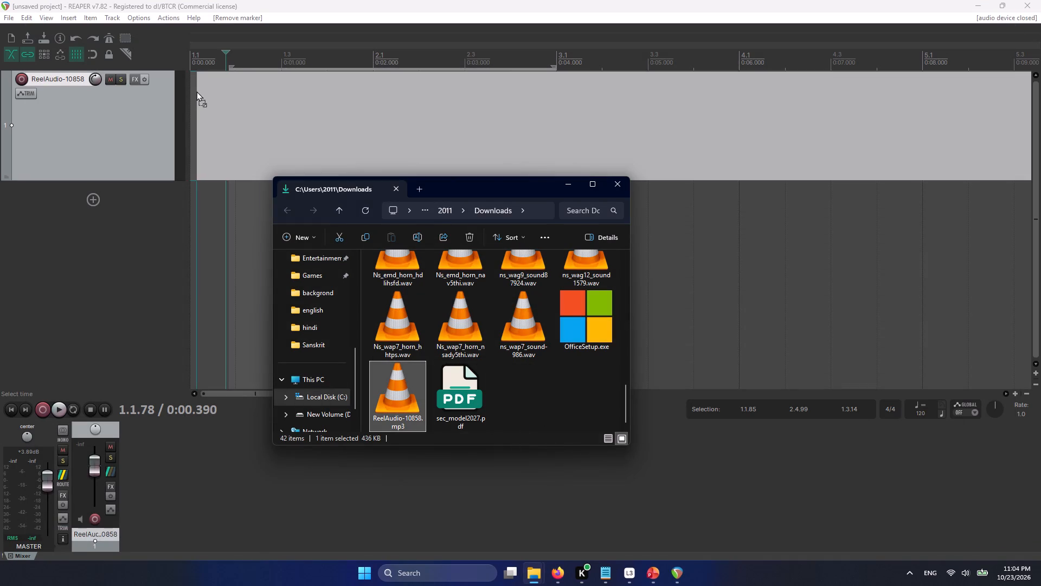
drag(196, 91, 190, 96)
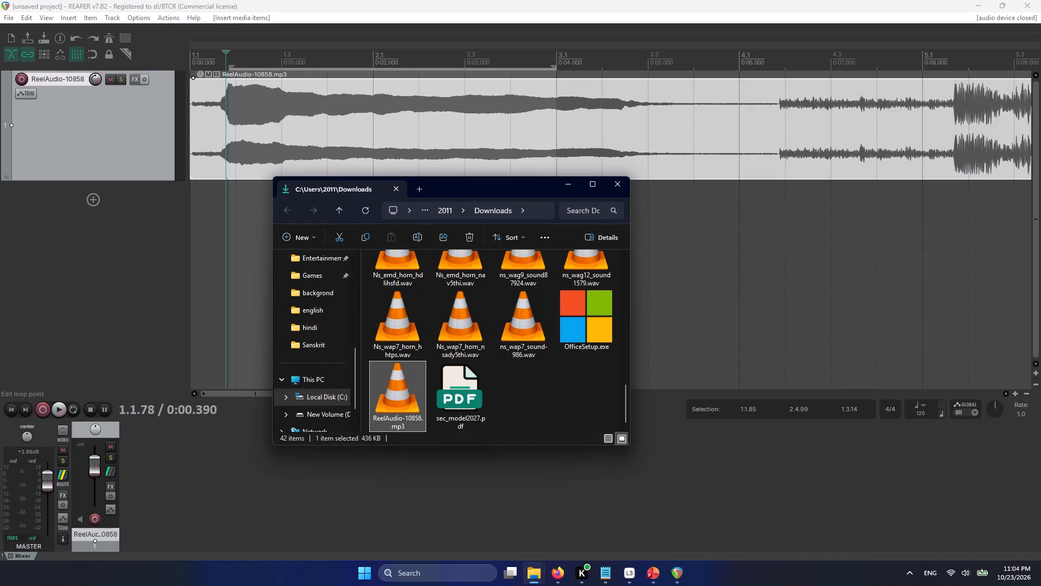
key(space)
click(564, 188)
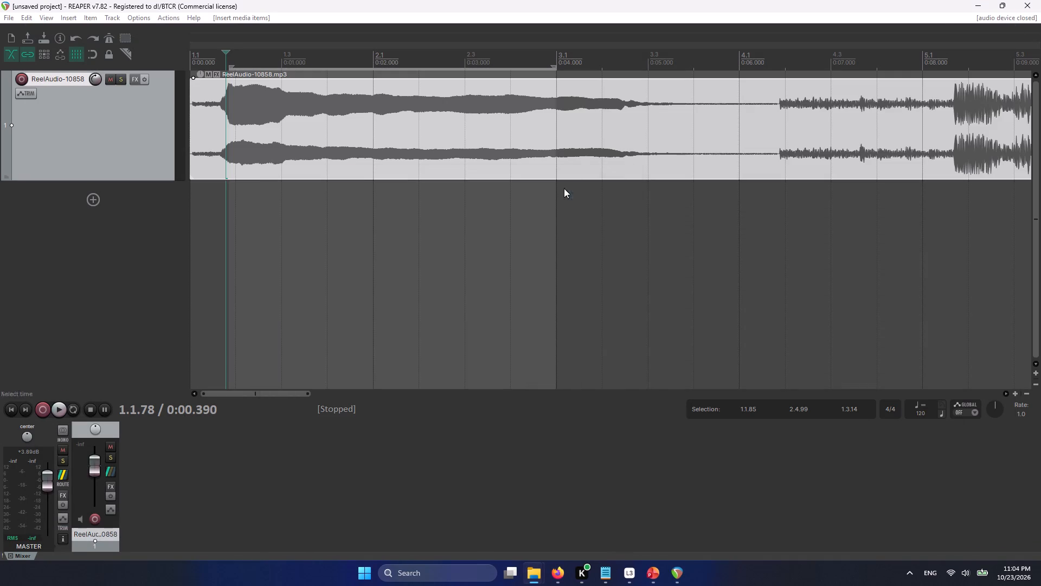
Listen to the inserted audio from 0:08 onward and around the loud passage near 0:20.
click(924, 56)
key(space)
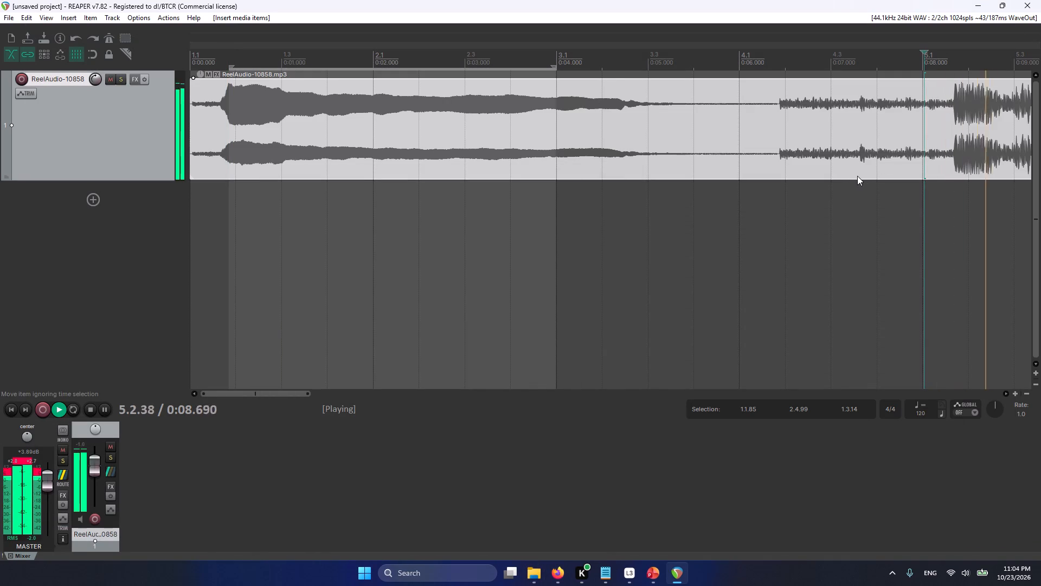
scroll(796, 216, down, 4)
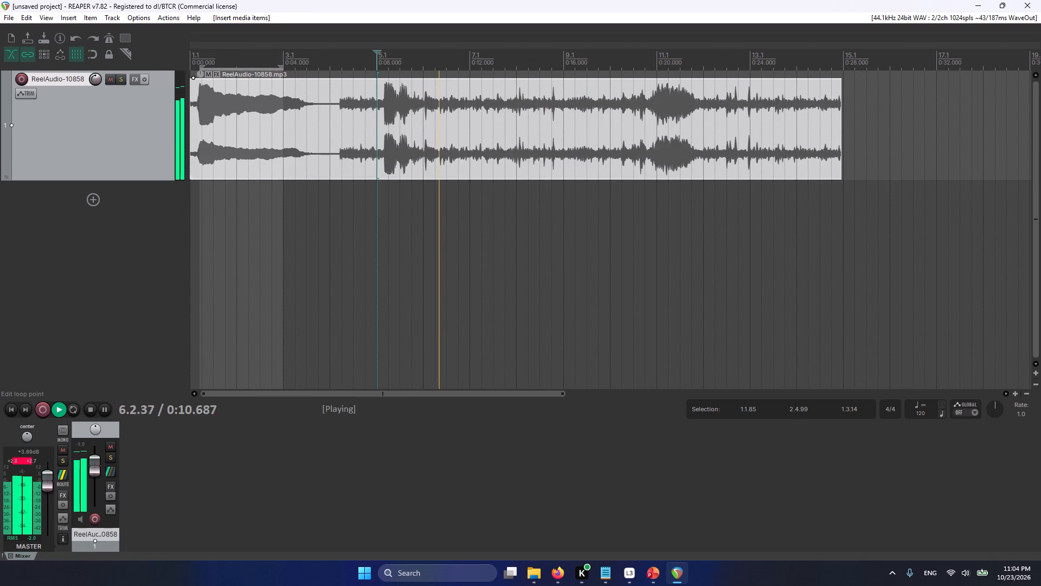
click(637, 66)
scroll(640, 95, up, 4)
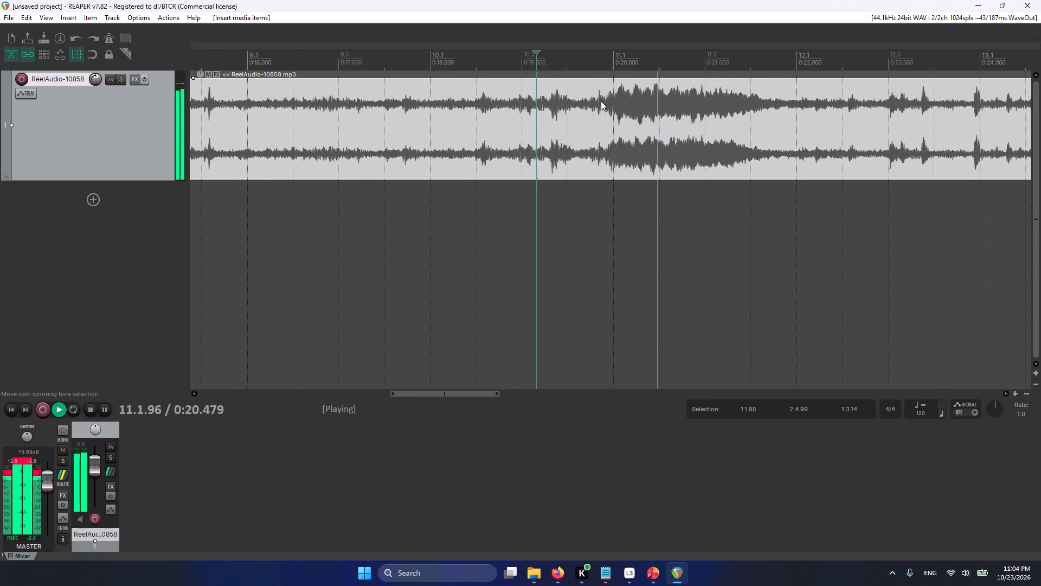
scroll(589, 116, down, 3)
scroll(562, 95, up, 1)
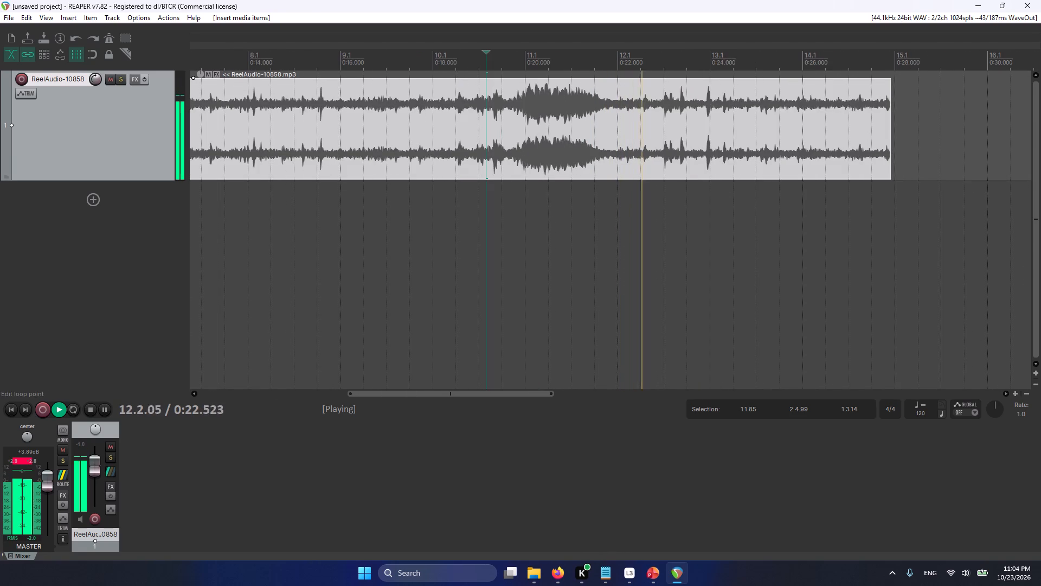
drag(486, 53, 438, 56)
key(space)
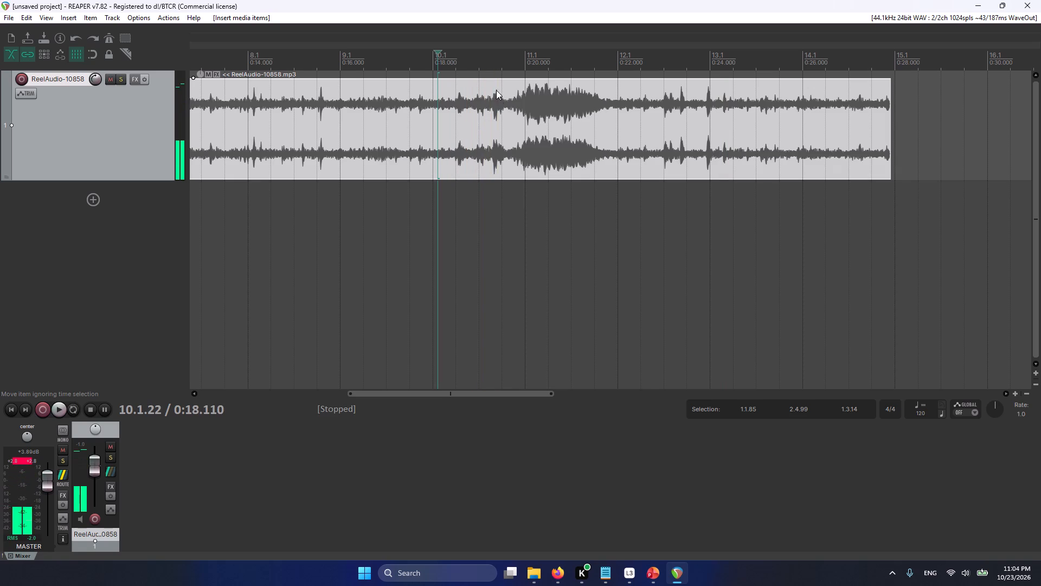
Audition the lead-in just before the loud passage near 0:20 to judge where it should start.
click(496, 63)
click(504, 71)
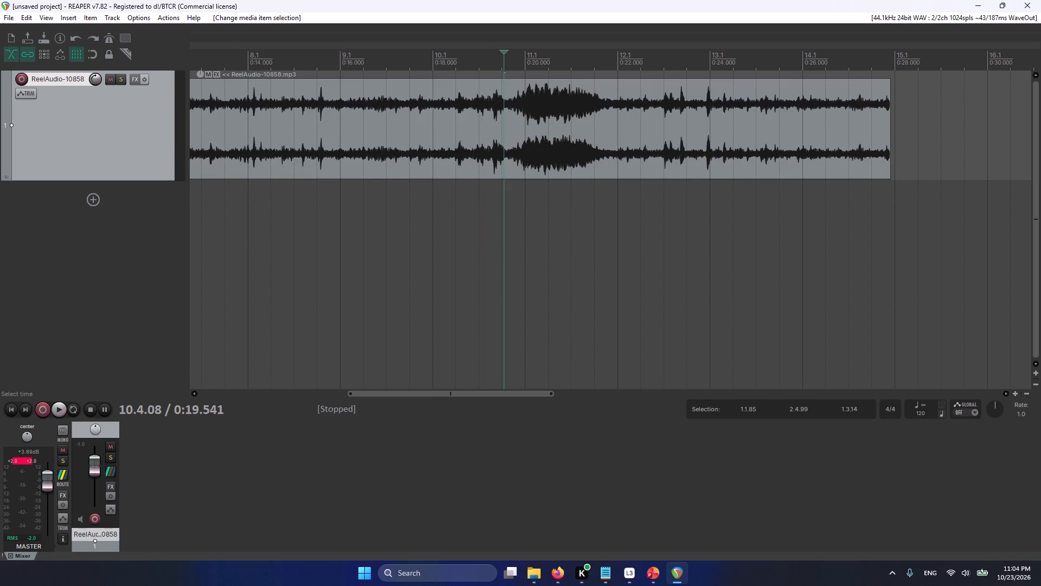
scroll(506, 81, up, 2)
key(space)
key(space)
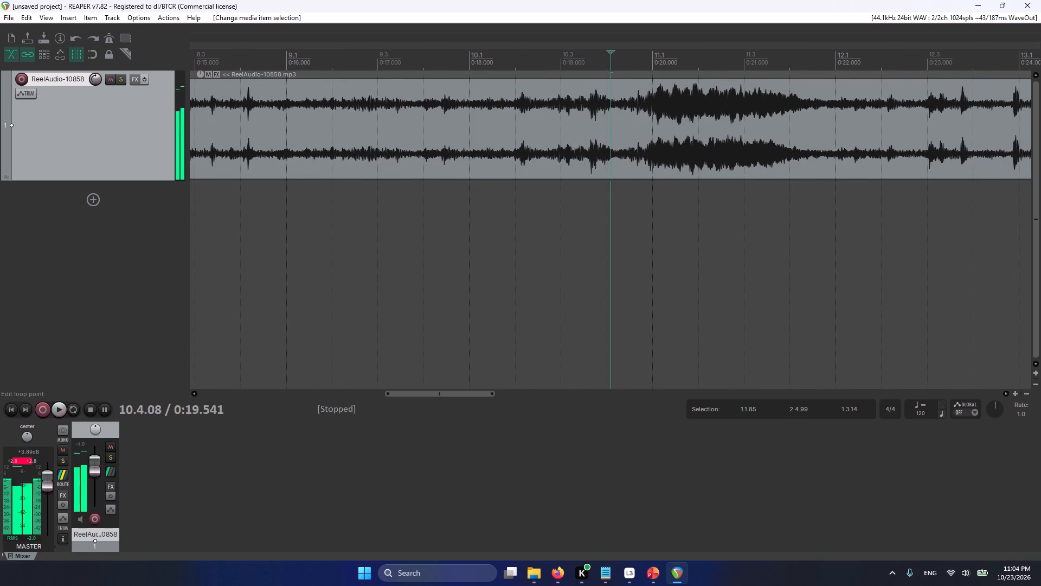
key(Return)
key(Return)
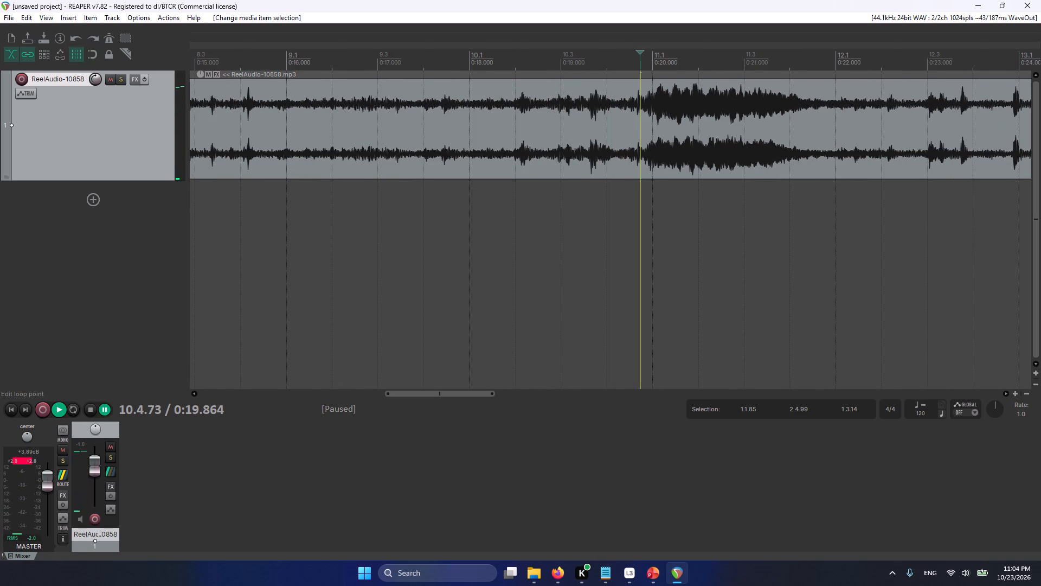
drag(639, 50, 605, 54)
key(Return)
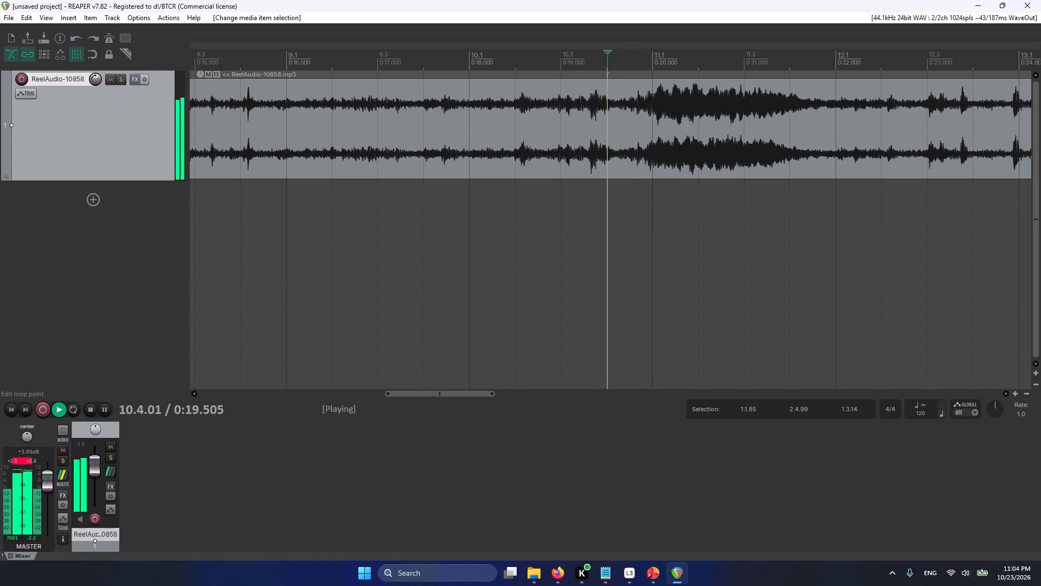
click(605, 54)
click(605, 54)
click(605, 54)
key(Return)
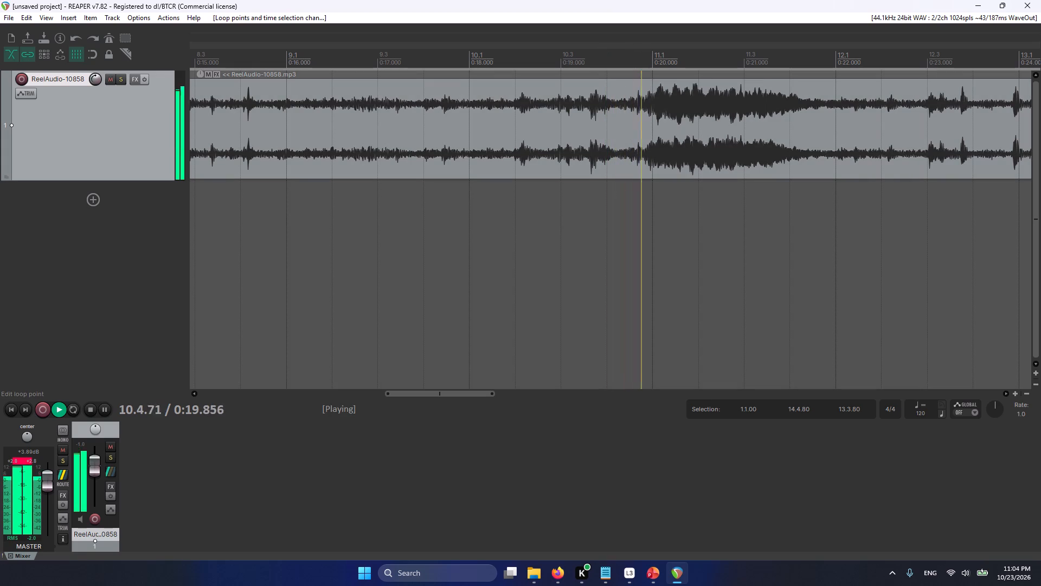
Split the clip at about 0:19.53 and delete the part before the split.
click(605, 54)
click(603, 55)
click(607, 55)
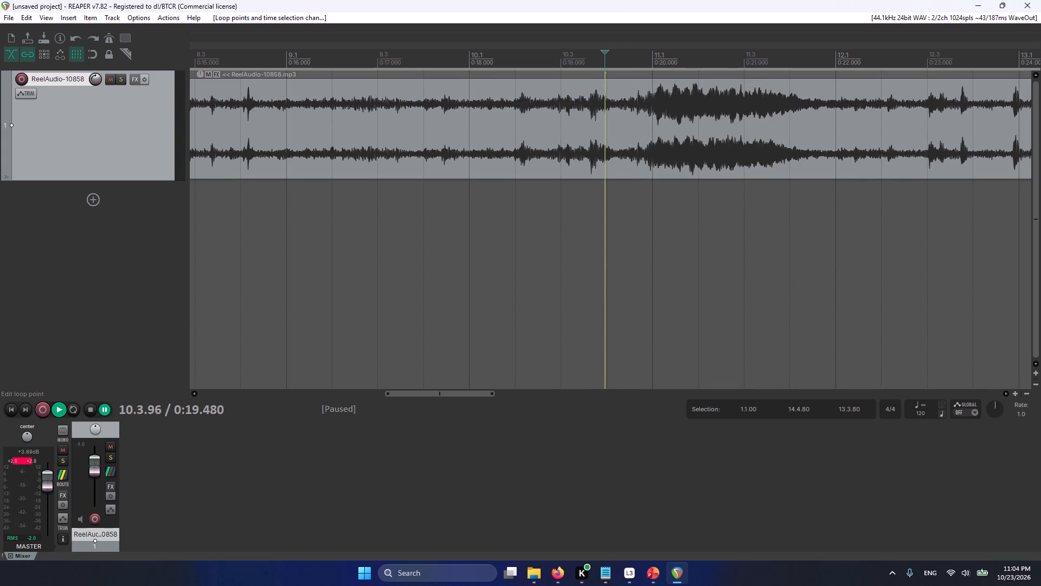
click(607, 50)
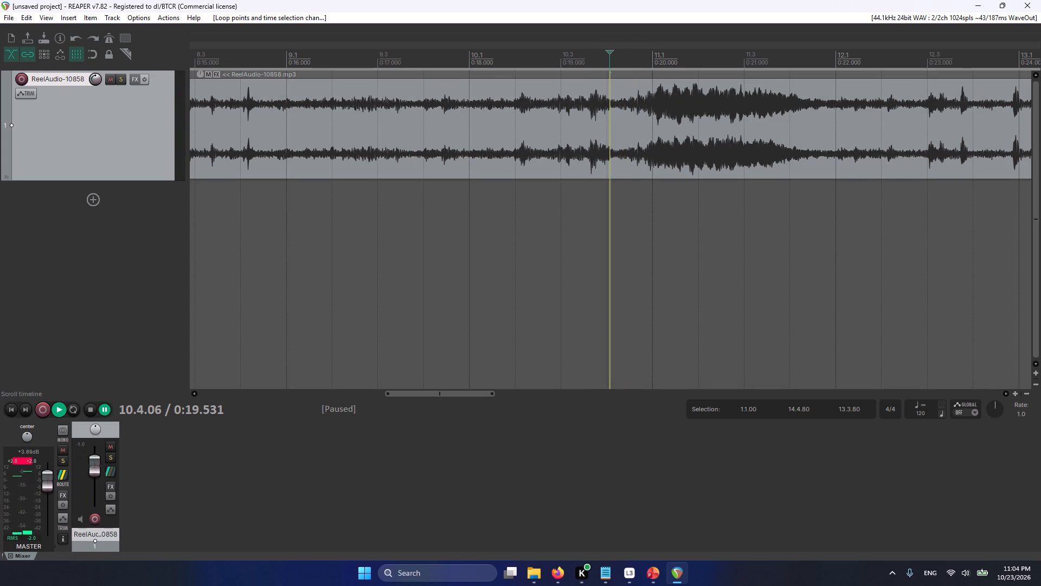
key(s)
click(572, 154)
key(Delete)
Move the remaining clip to the start of the timeline at 0:00.000.
drag(807, 130, 0, 160)
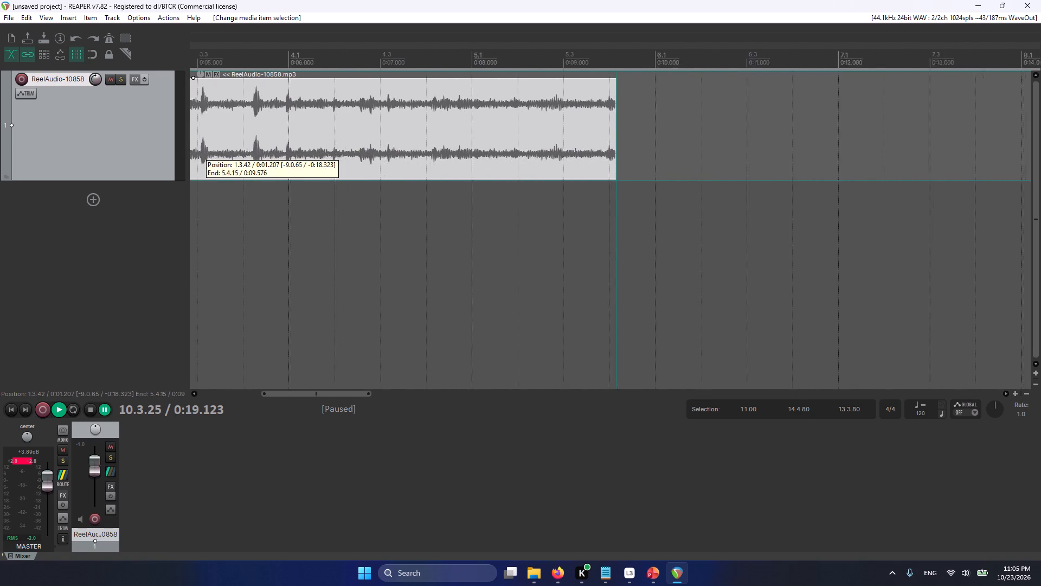
drag(0, 160, 25, 156)
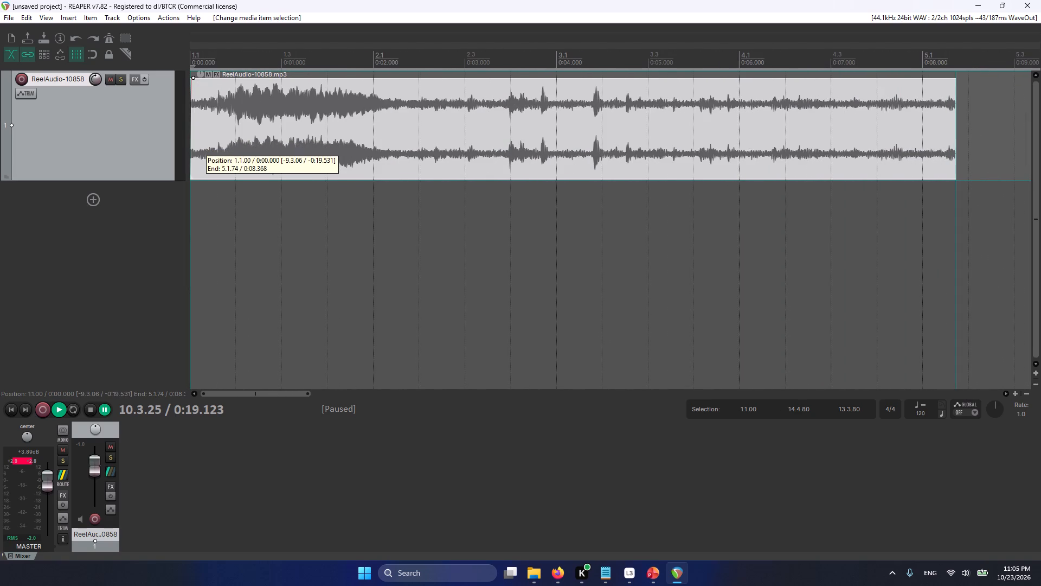
drag(25, 156, 239, 132)
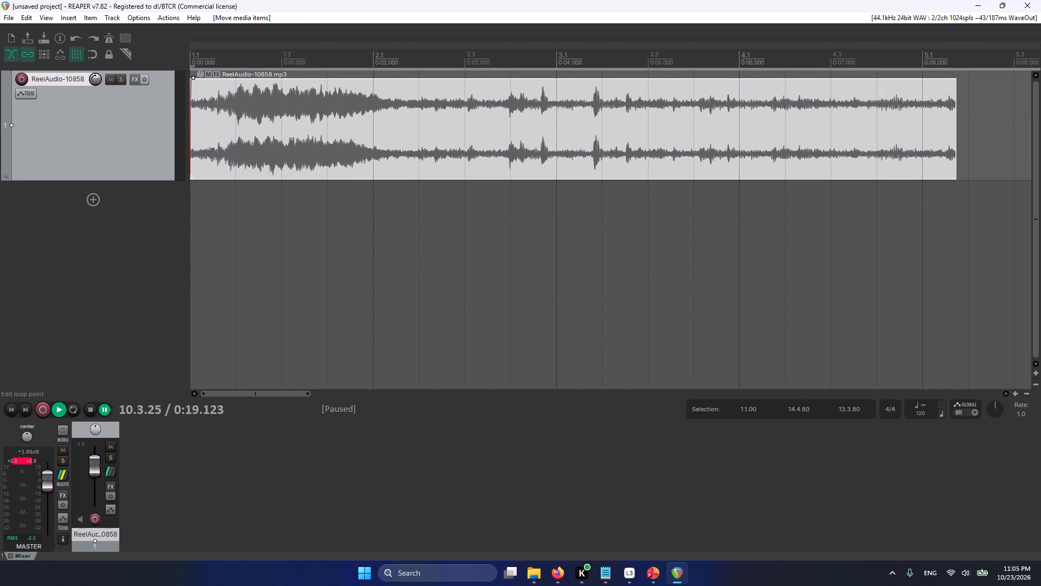
Play the clip from its start, split it at about 0:02.7 after the loud passage, and delete the rest.
key(Home)
key(Return)
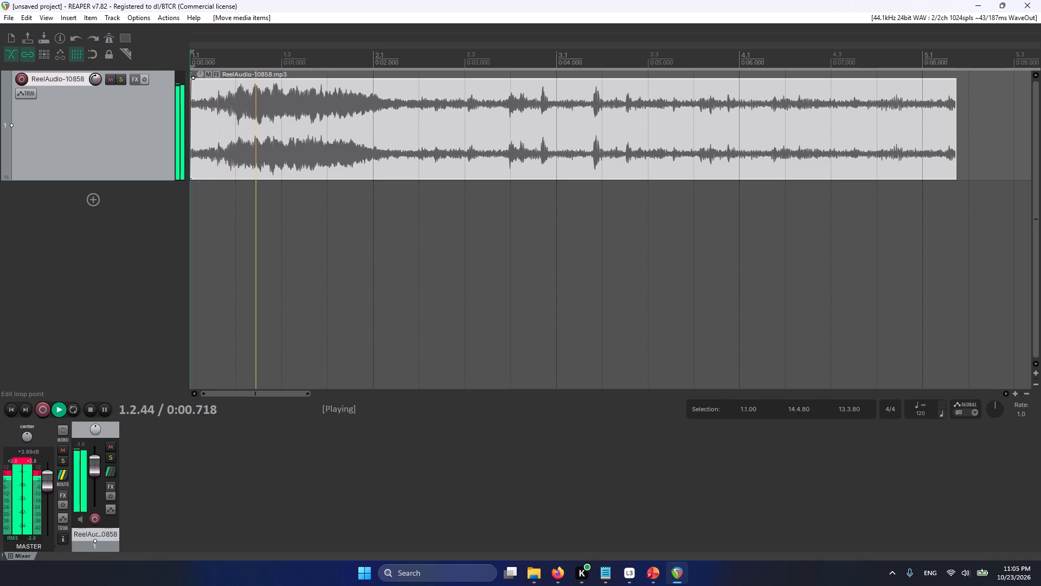
key(Return)
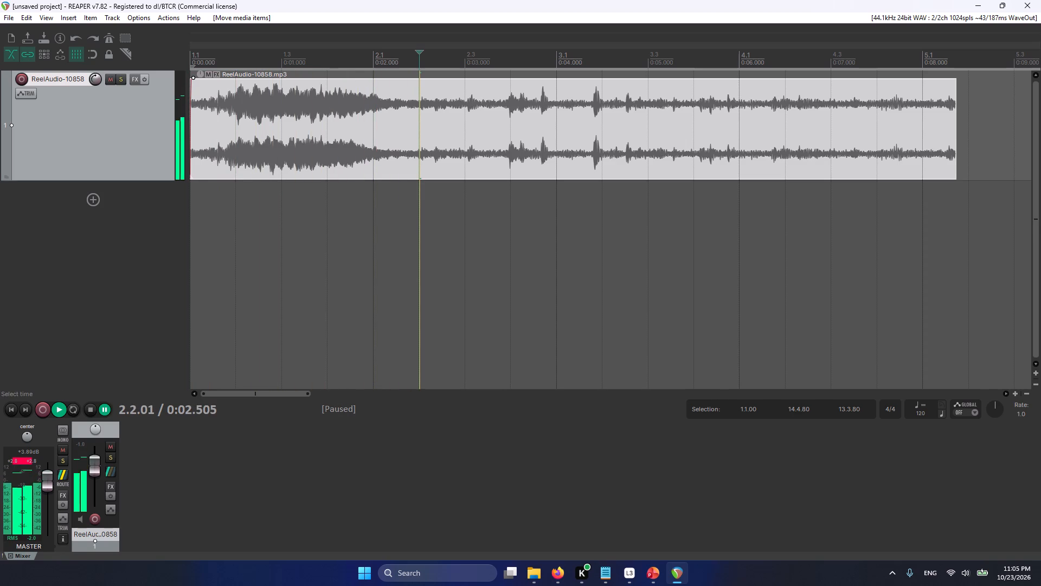
key(Return)
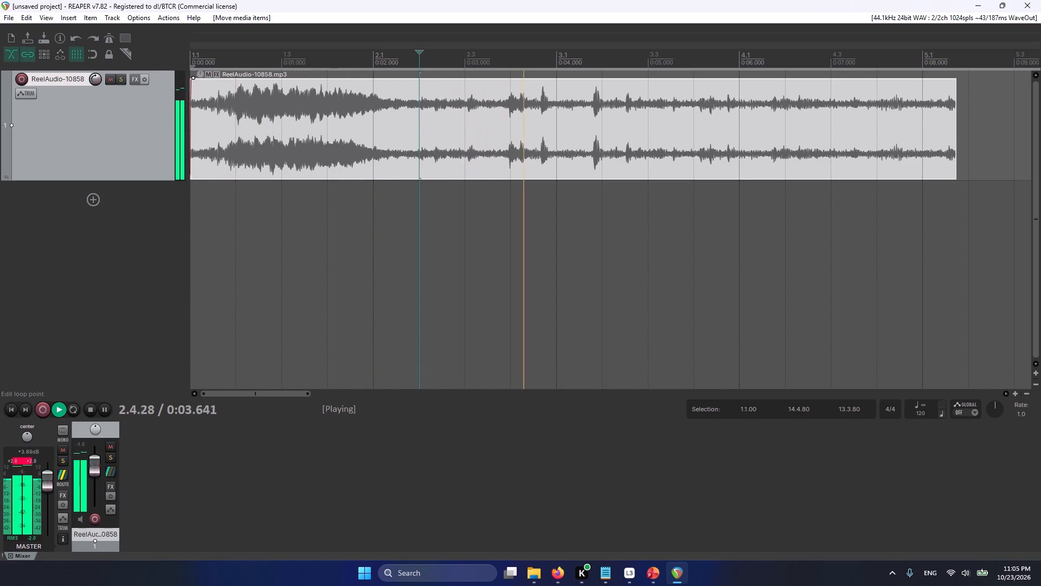
drag(418, 52, 0, 91)
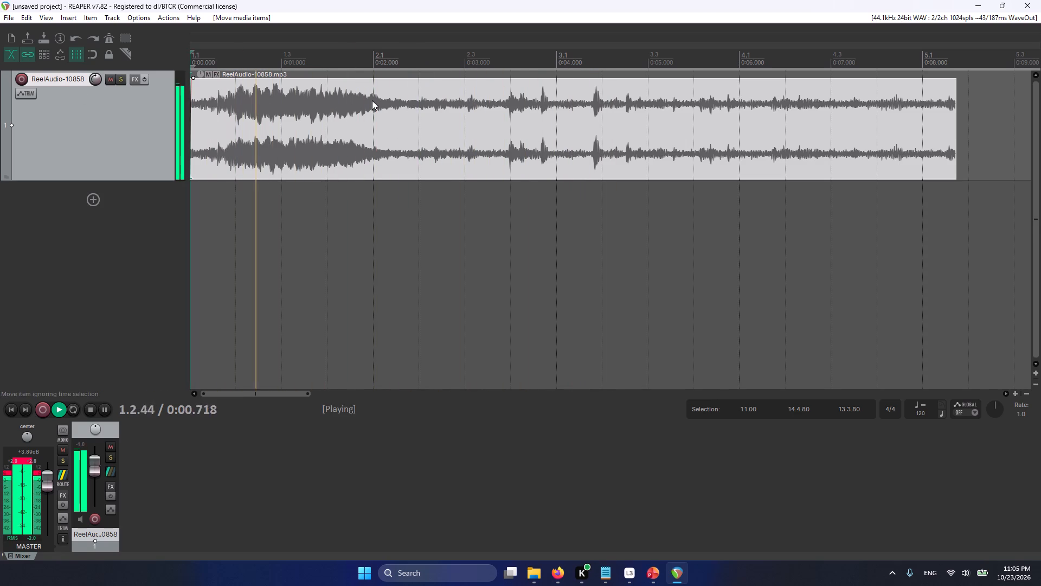
key(Return)
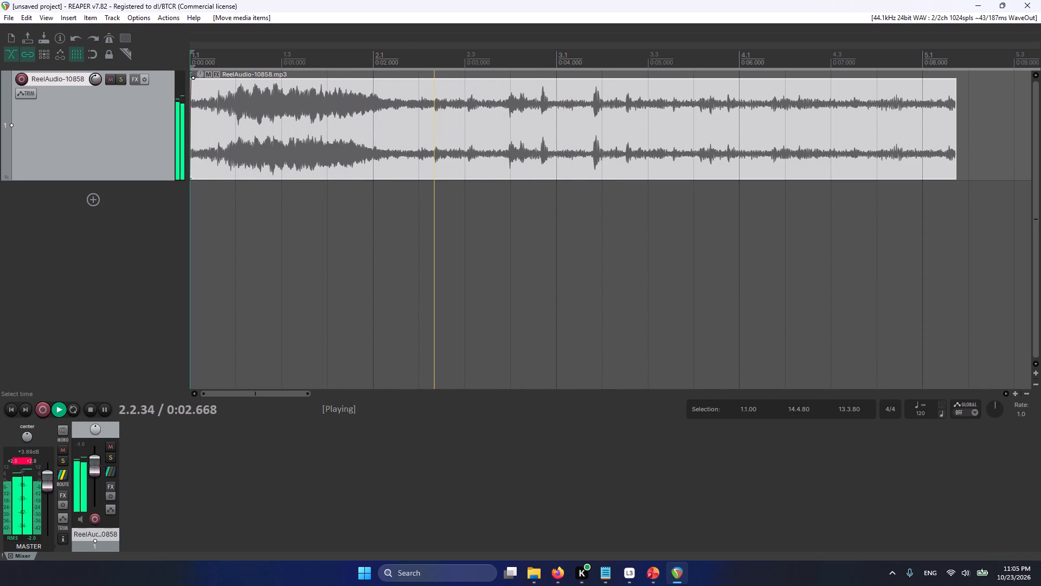
key(s)
click(565, 108)
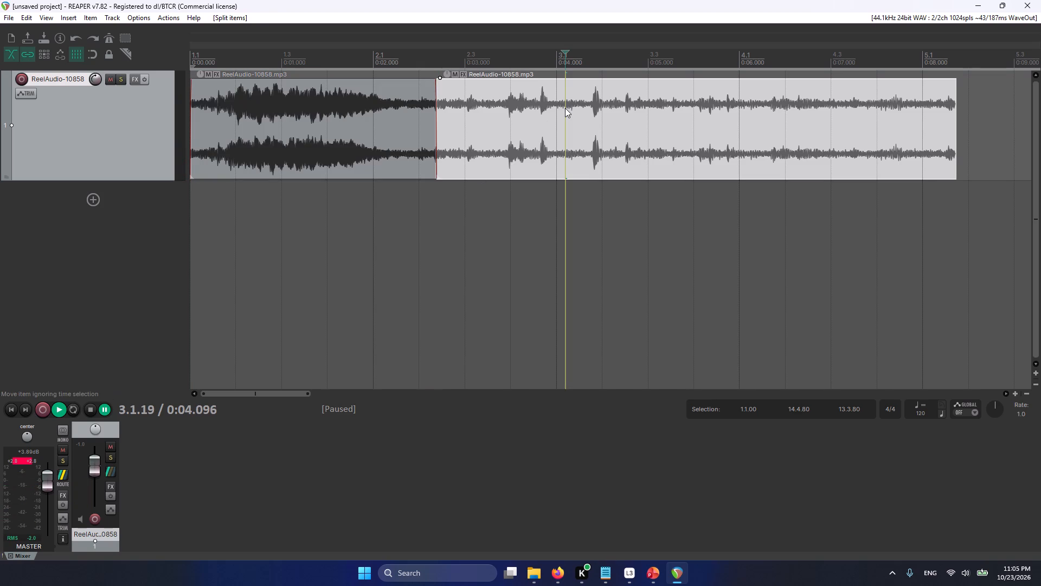
key(Delete)
Lengthen the fade-out slightly at the end of the trimmed ReelAudio-10858.mp3 clip.
scroll(400, 118, up, 3)
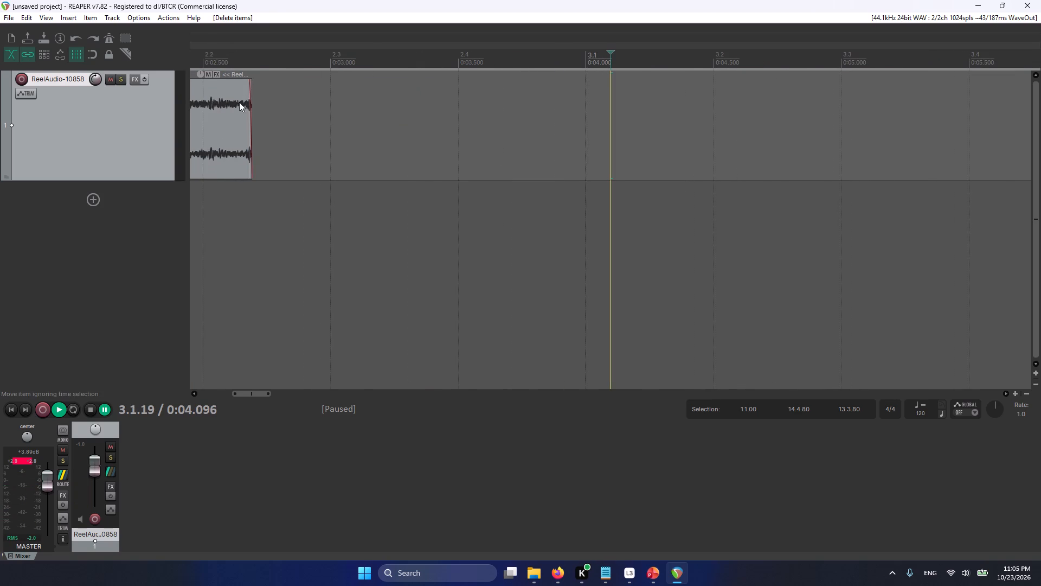
scroll(224, 106, up, 3)
alt+scroll(314, 145, up, 6)
alt+scroll(319, 145, down, 13)
drag(338, 81, 331, 81)
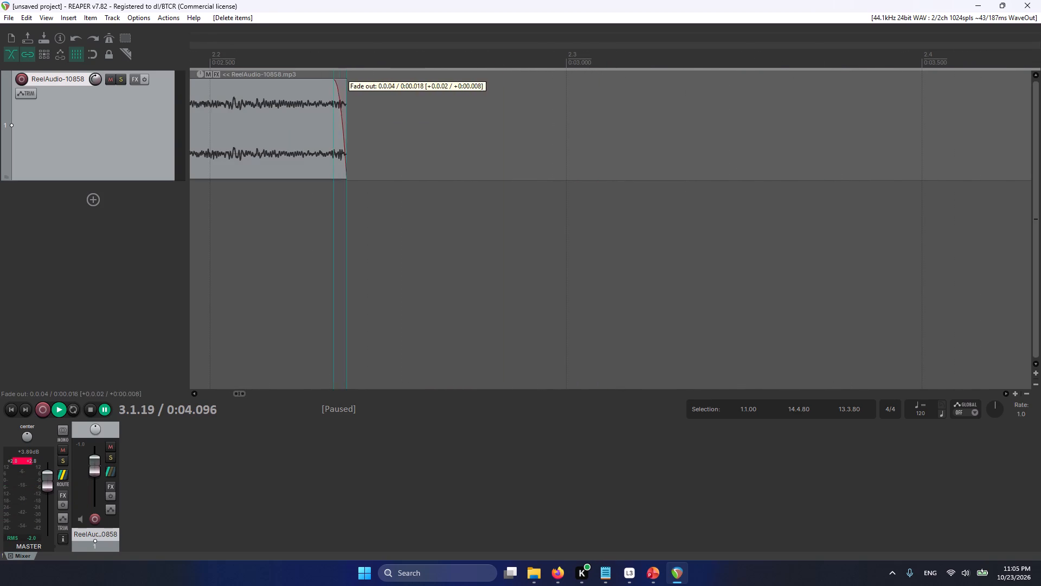
drag(331, 81, 310, 83)
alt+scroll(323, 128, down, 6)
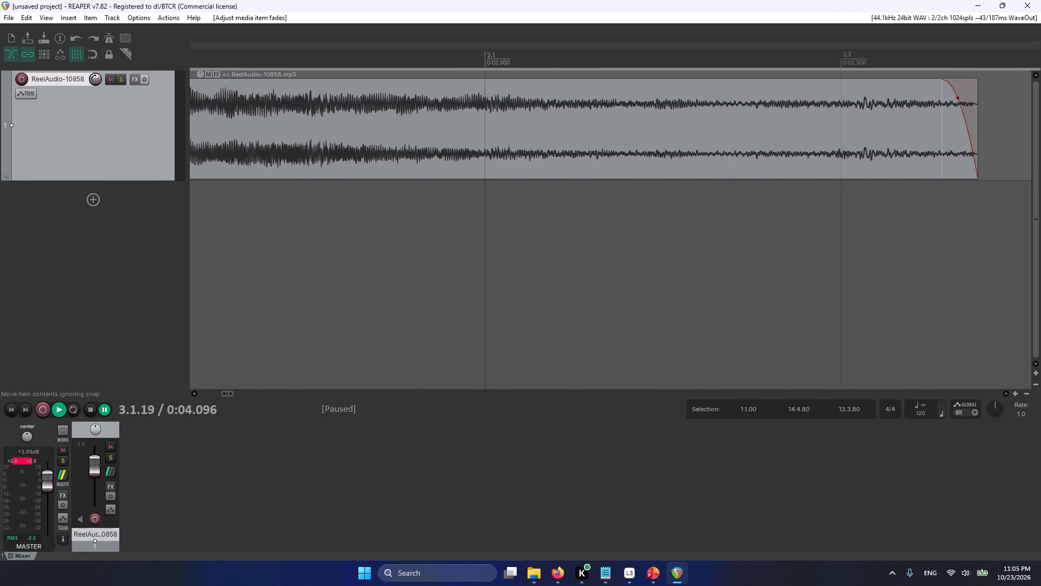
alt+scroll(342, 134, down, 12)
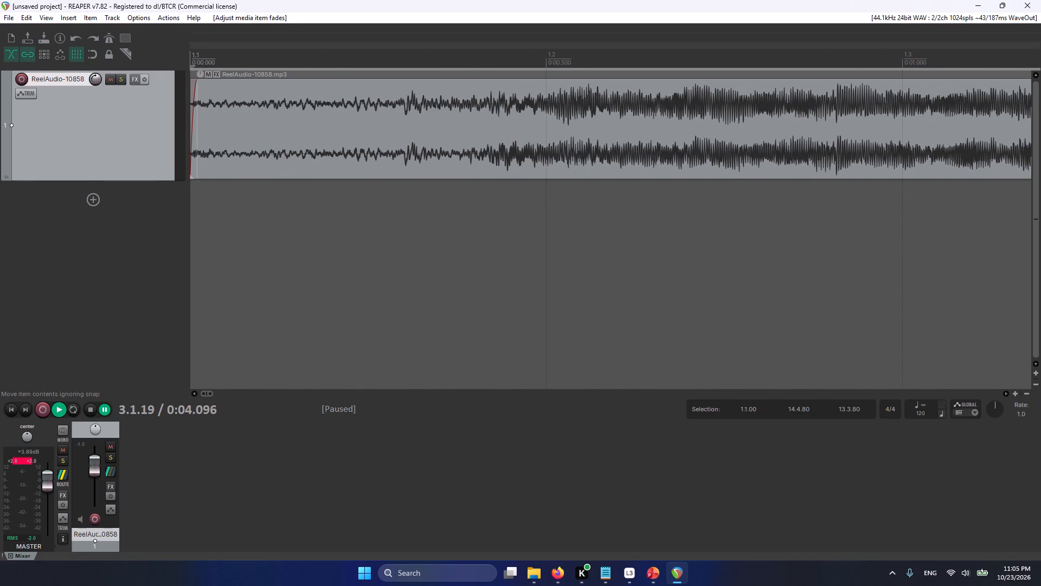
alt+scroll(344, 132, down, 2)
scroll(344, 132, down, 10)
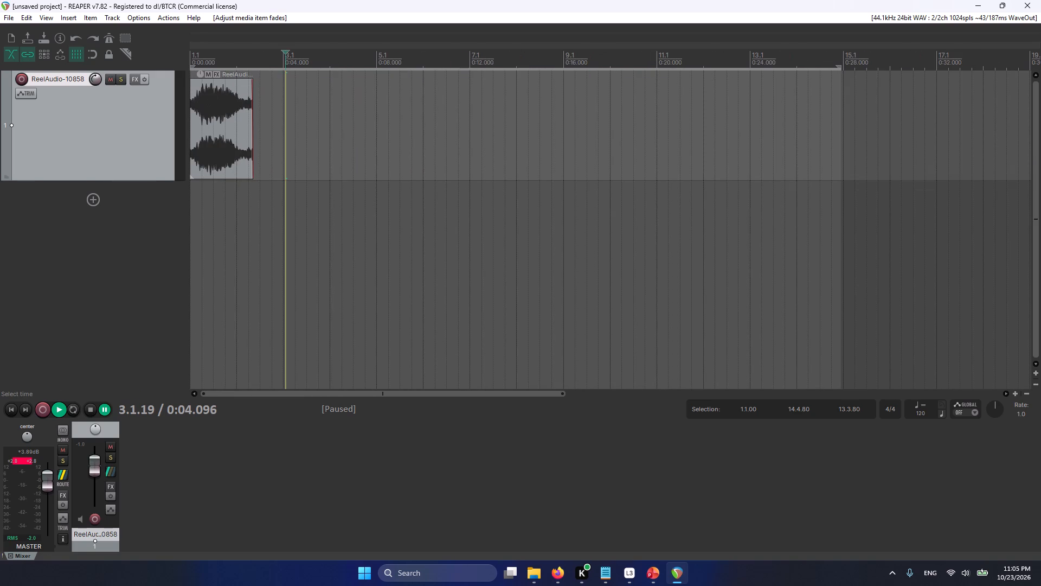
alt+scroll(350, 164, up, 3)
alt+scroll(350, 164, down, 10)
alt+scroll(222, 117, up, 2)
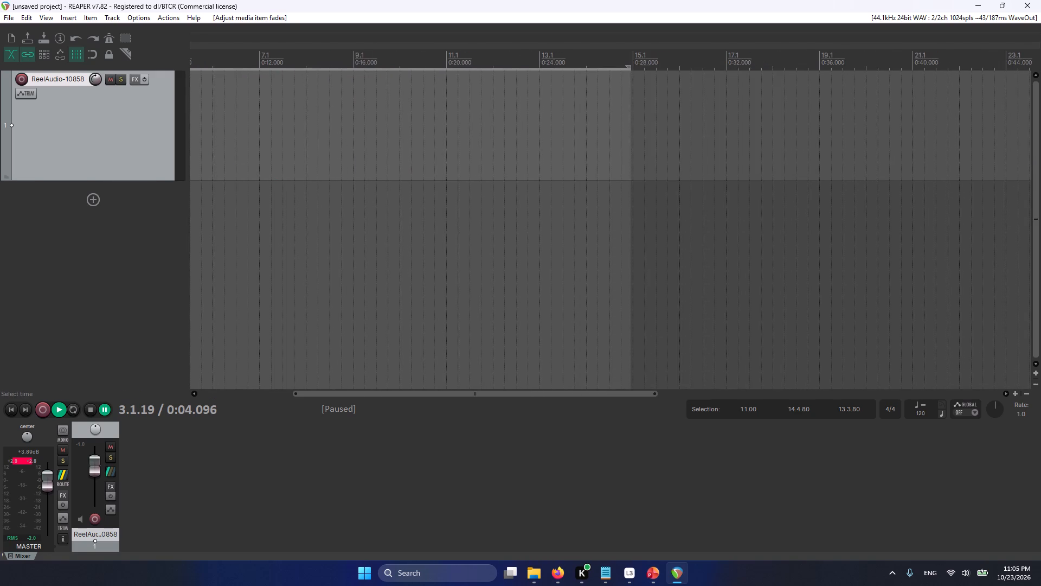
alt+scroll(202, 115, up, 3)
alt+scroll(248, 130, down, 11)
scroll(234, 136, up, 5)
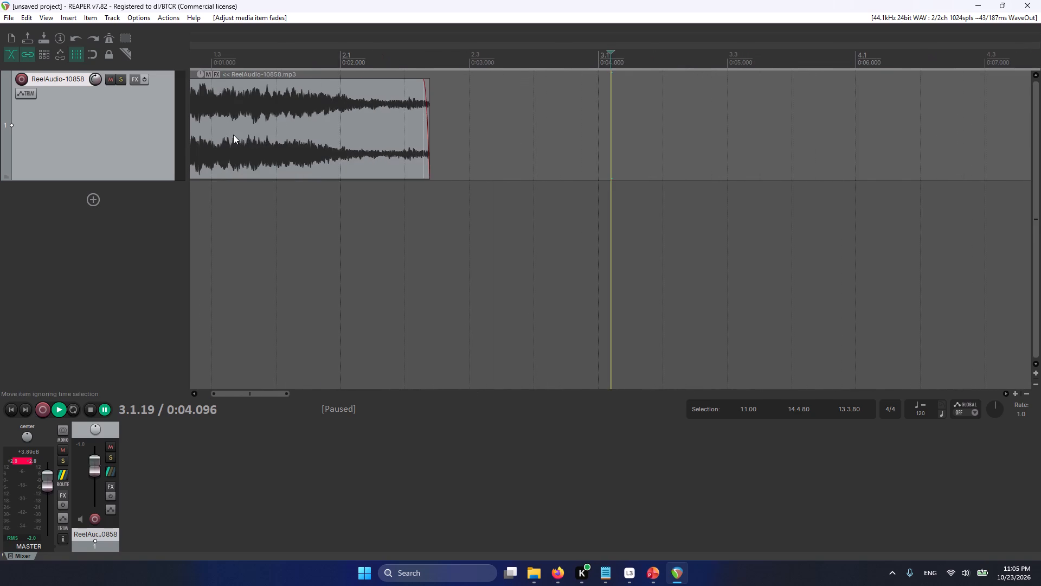
Play the trimmed ReelAudio-10858.mp3 clip from its beginning and listen through the opening rise into the loud passage.
alt+scroll(233, 132, down, 6)
key(space)
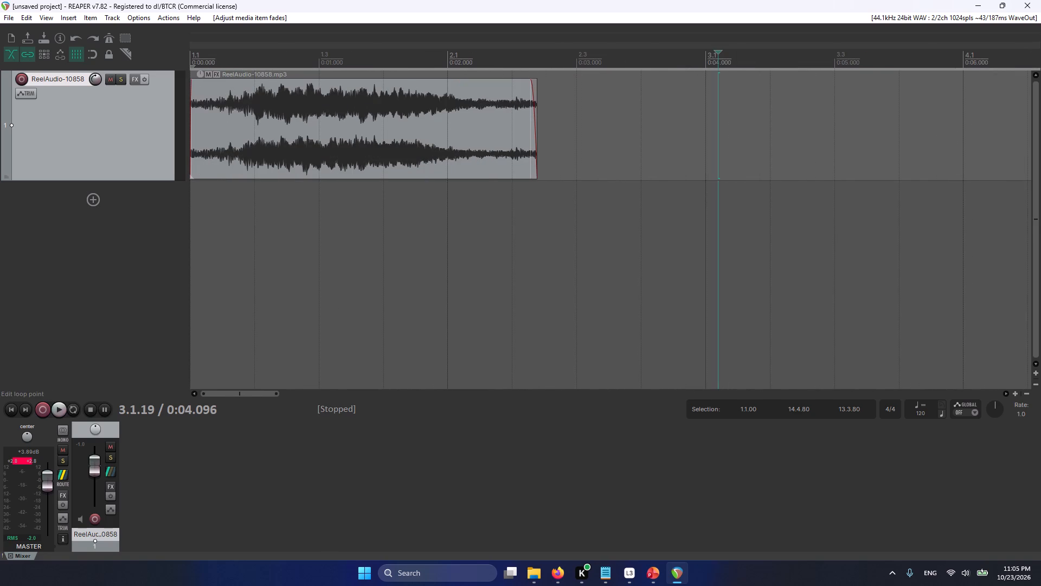
click(190, 67)
click(196, 58)
key(space)
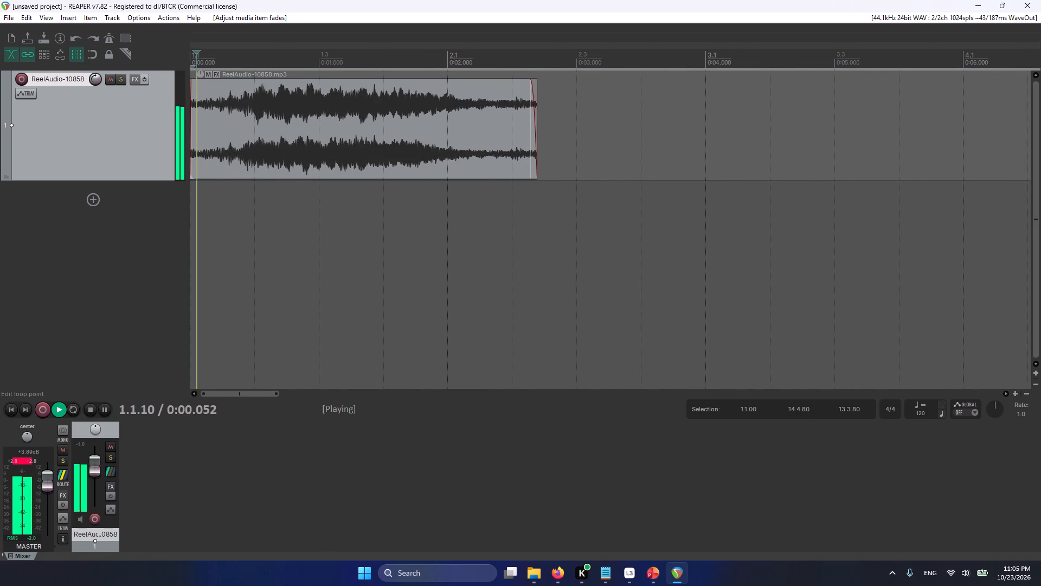
key(space)
scroll(317, 103, up, 2)
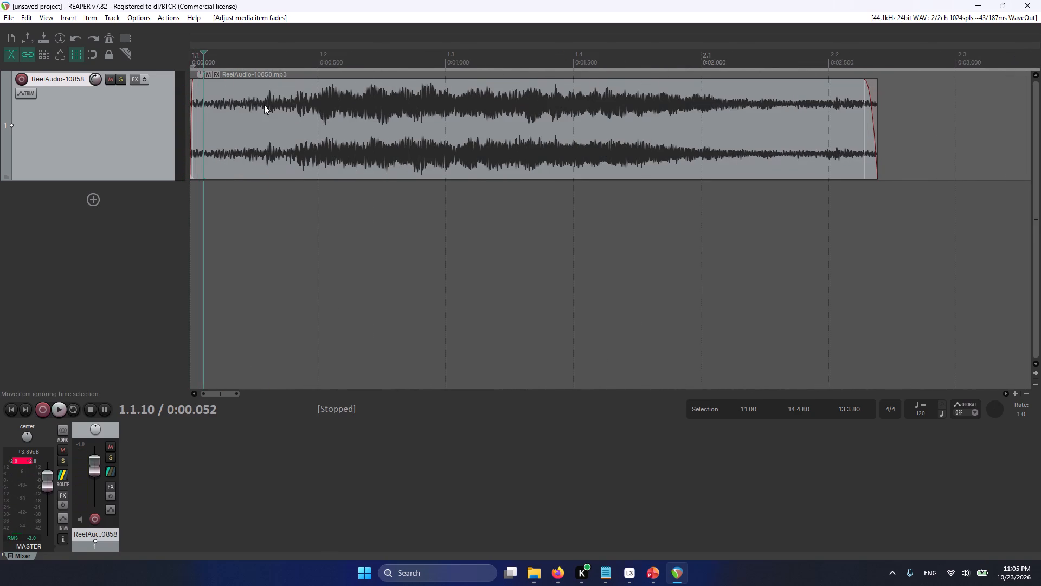
key(space)
key(Return)
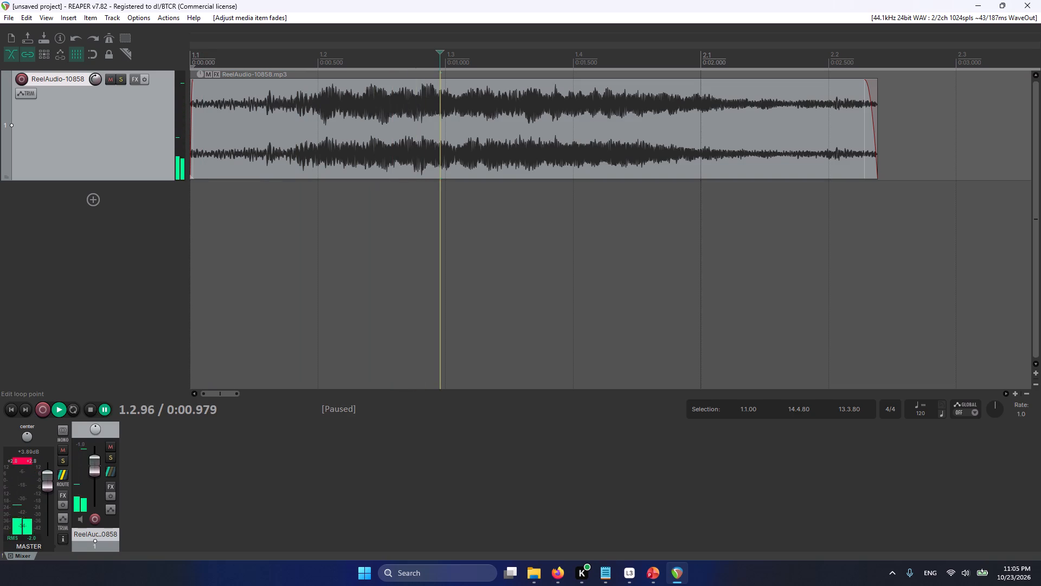
Split the clip at about 0:00.605, early in the loud passage, and play on from the split.
drag(441, 52, 344, 54)
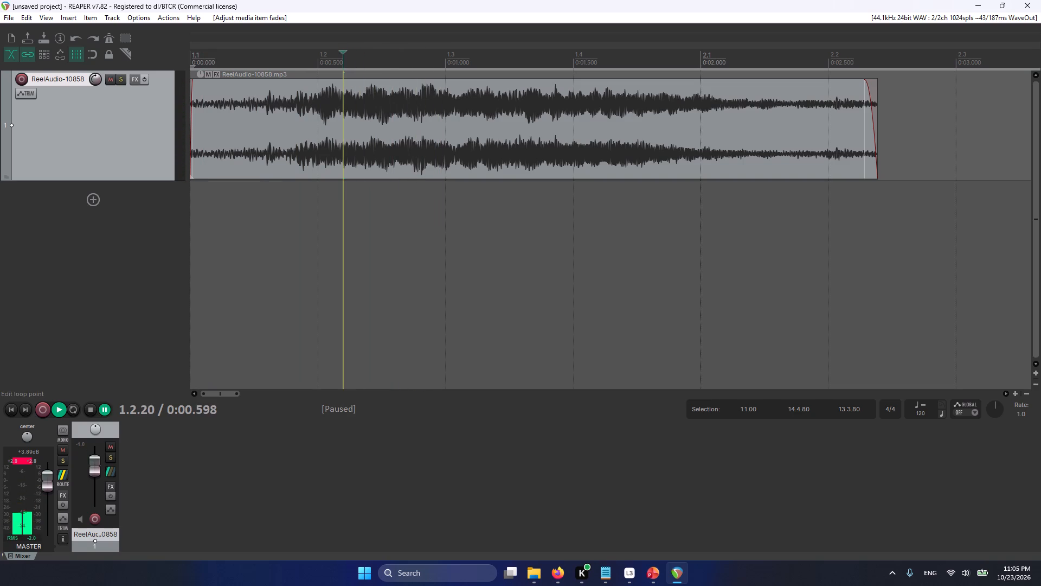
key(Return)
key(Return)
click(348, 54)
click(344, 55)
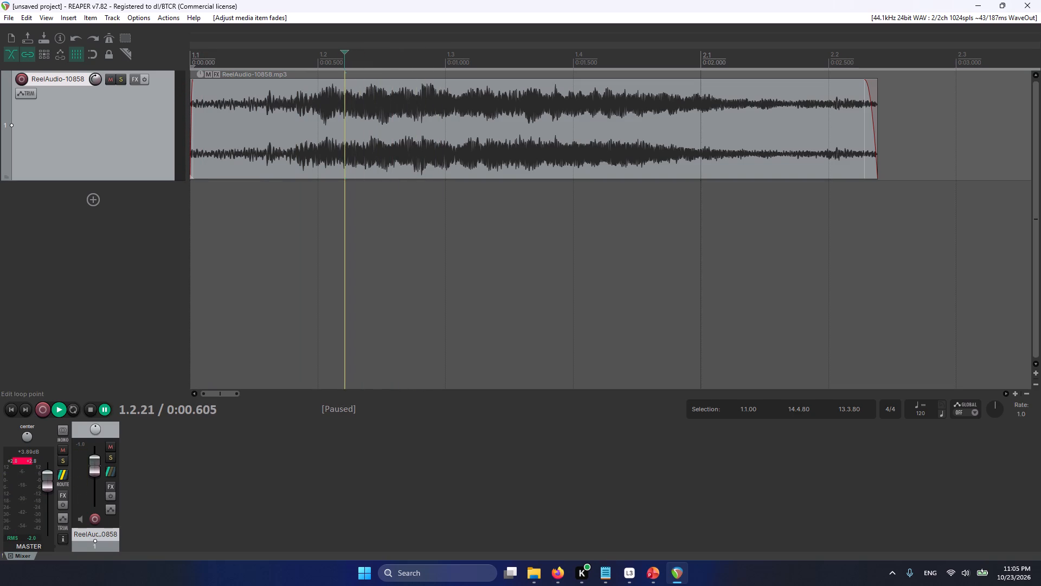
key(s)
key(Return)
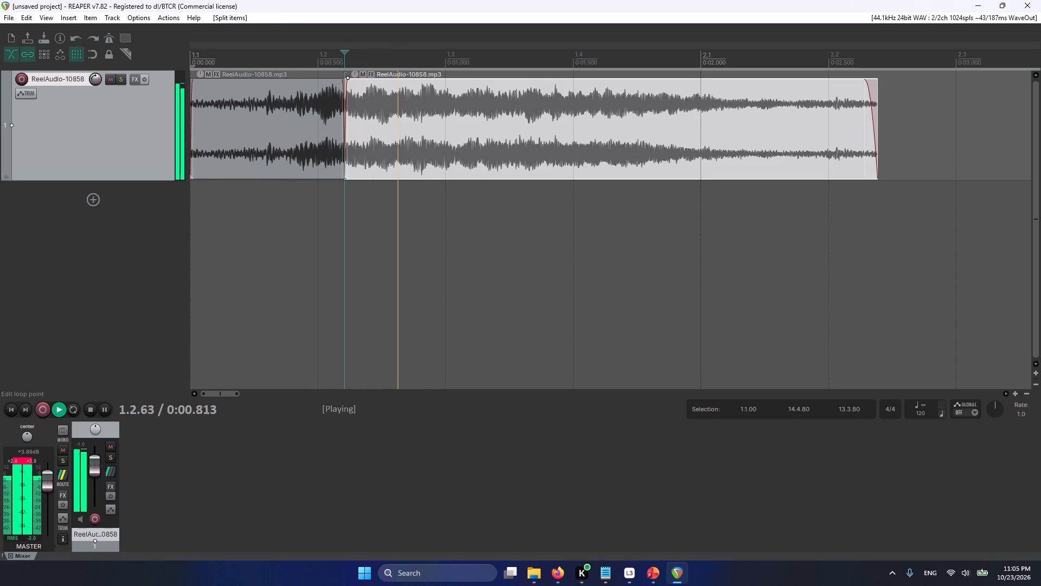
key(Return)
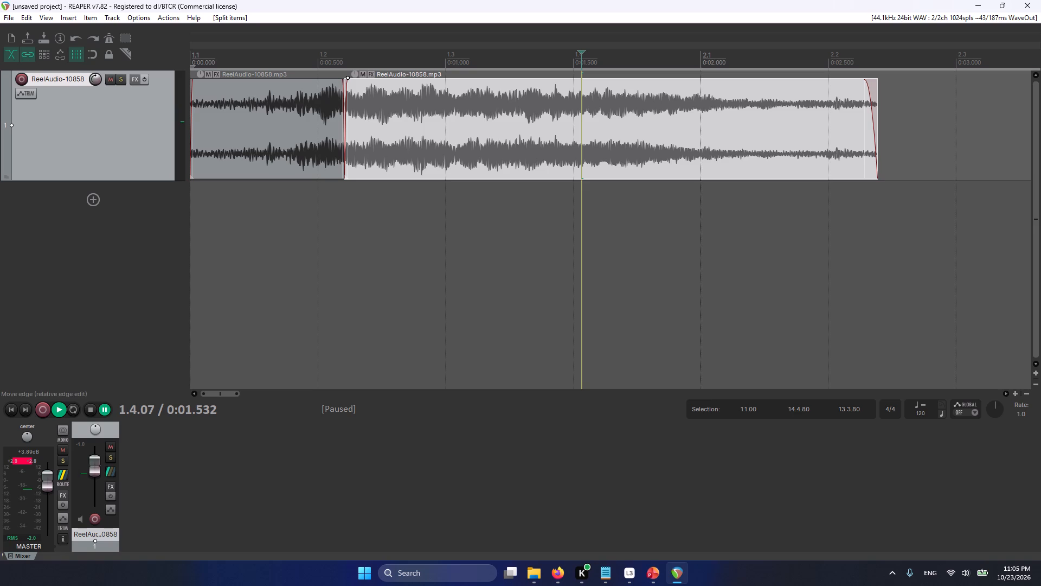
Remove the fade-in and fade-out where the two pieces meet at the 0:00.605 split.
click(343, 79)
scroll(343, 79, up, 4)
alt+scroll(342, 118, up, 3)
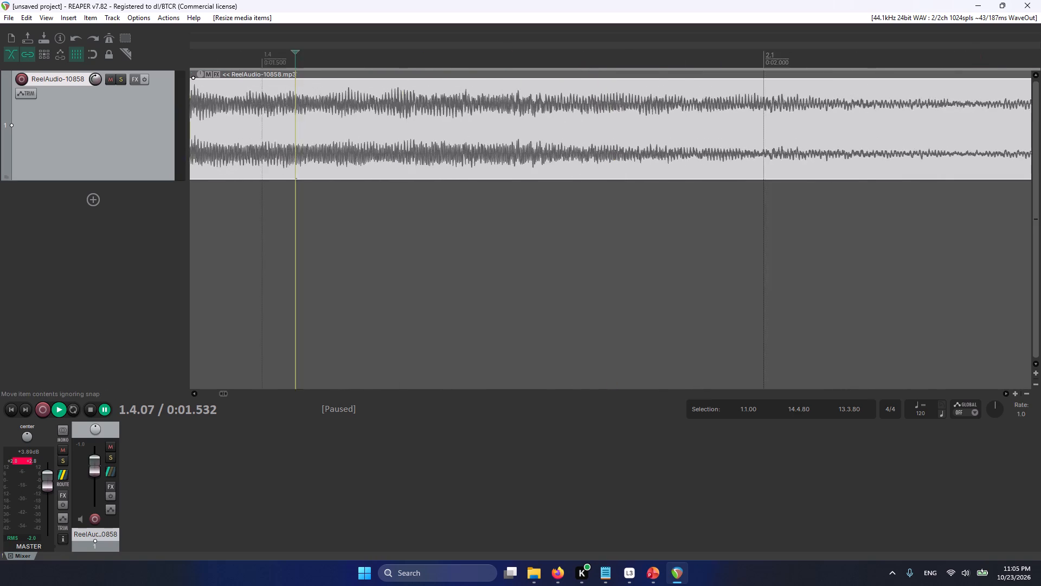
alt+scroll(342, 118, up, 3)
alt+scroll(344, 116, down, 14)
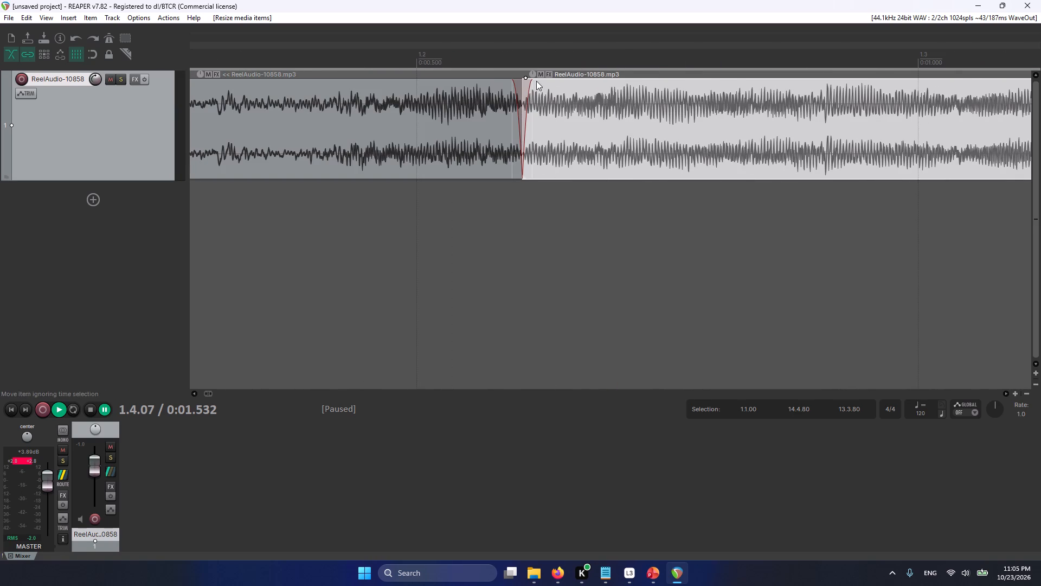
drag(531, 81, 489, 85)
drag(511, 82, 561, 80)
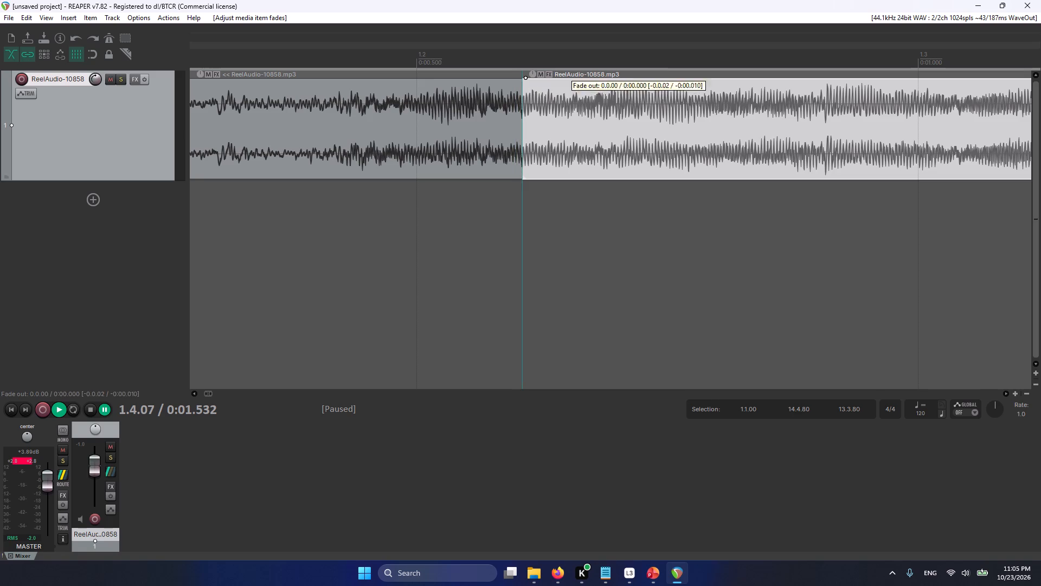
drag(561, 80, 566, 79)
Play across the first split several times to examine how the join and the loud passage sound.
alt+scroll(524, 95, down, 5)
scroll(722, 116, up, 1)
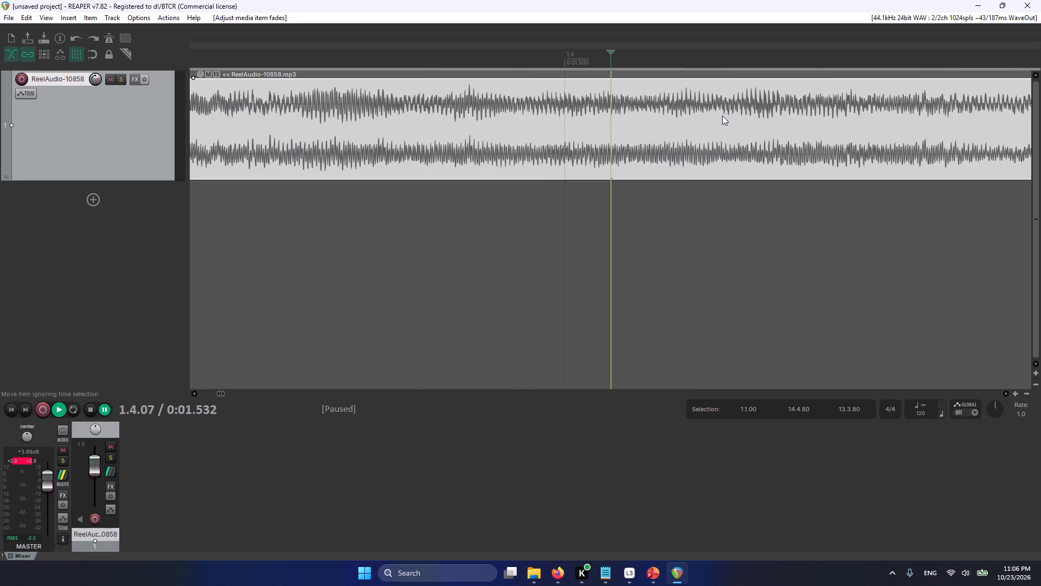
scroll(722, 118, down, 6)
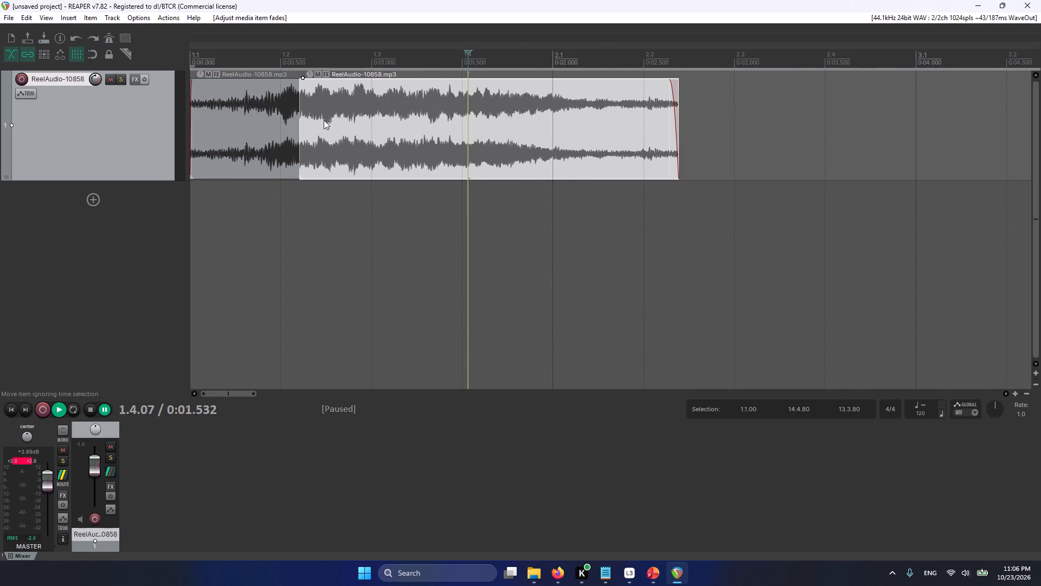
key(space)
key(Return)
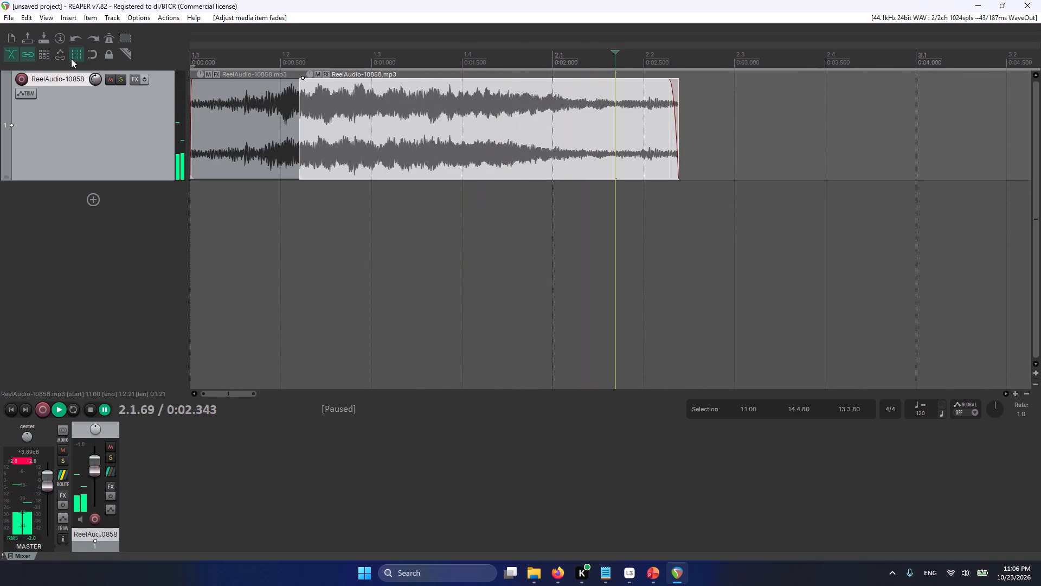
click(228, 65)
key(Return)
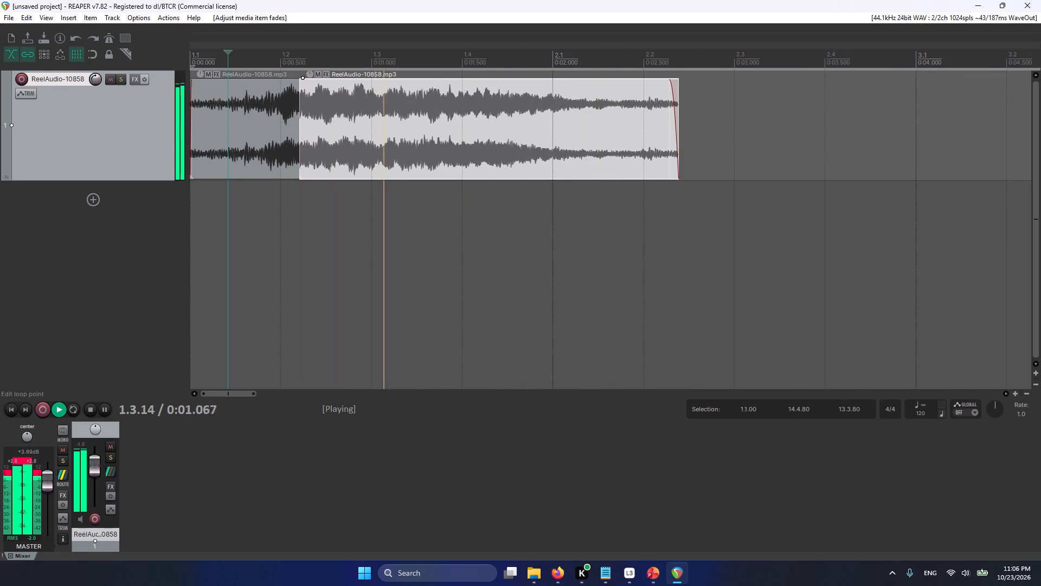
key(Return)
key(Return)
key(Return)
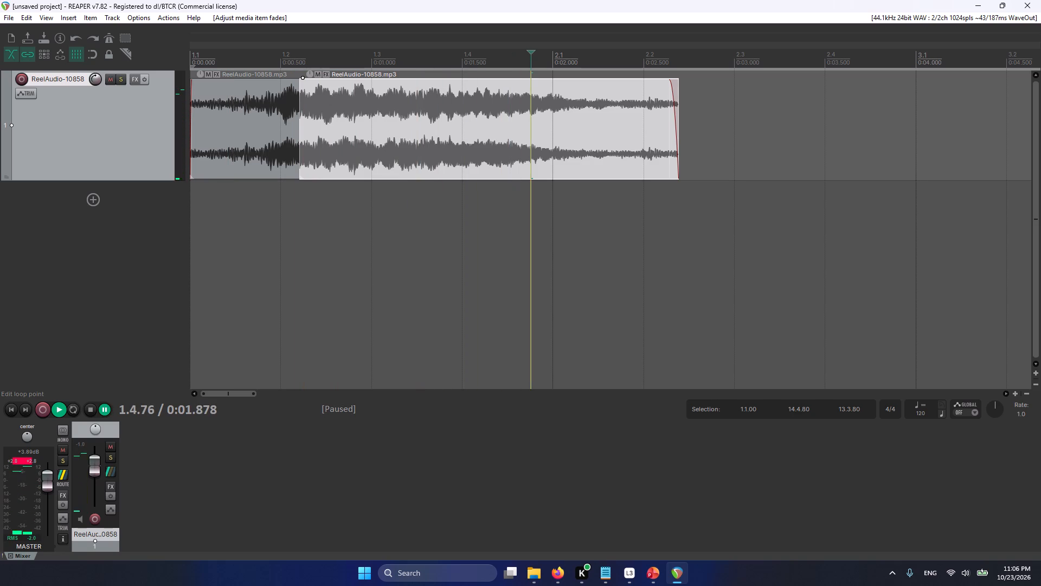
click(297, 66)
key(Return)
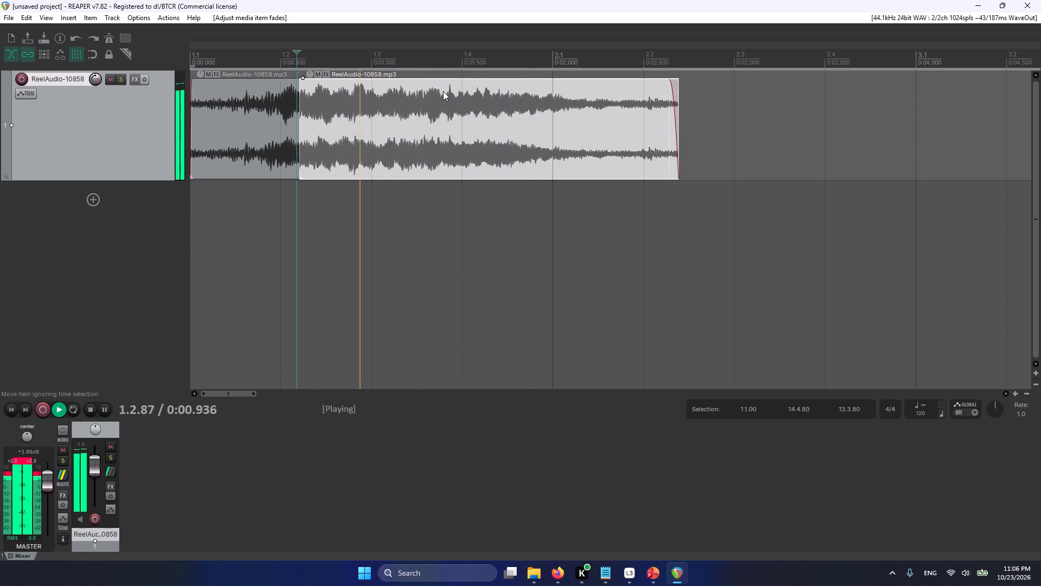
key(Return)
Split the second piece at about 0:01.65, just before the sound dies away.
click(494, 64)
click(489, 63)
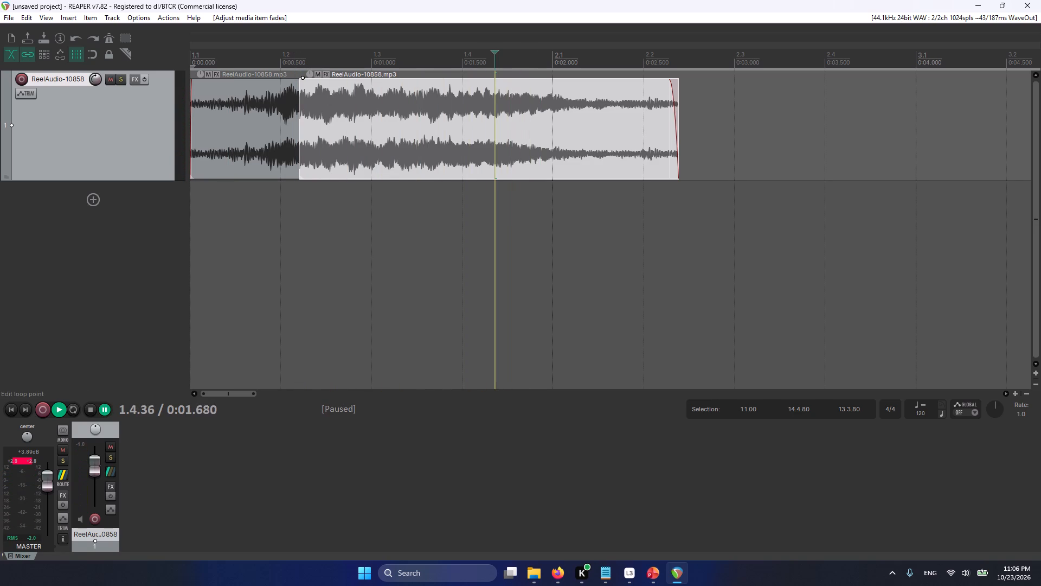
key(s)
Move the quieter tail piece later on the timeline to about 0:03.2, leaving a gap after the loud section.
click(607, 108)
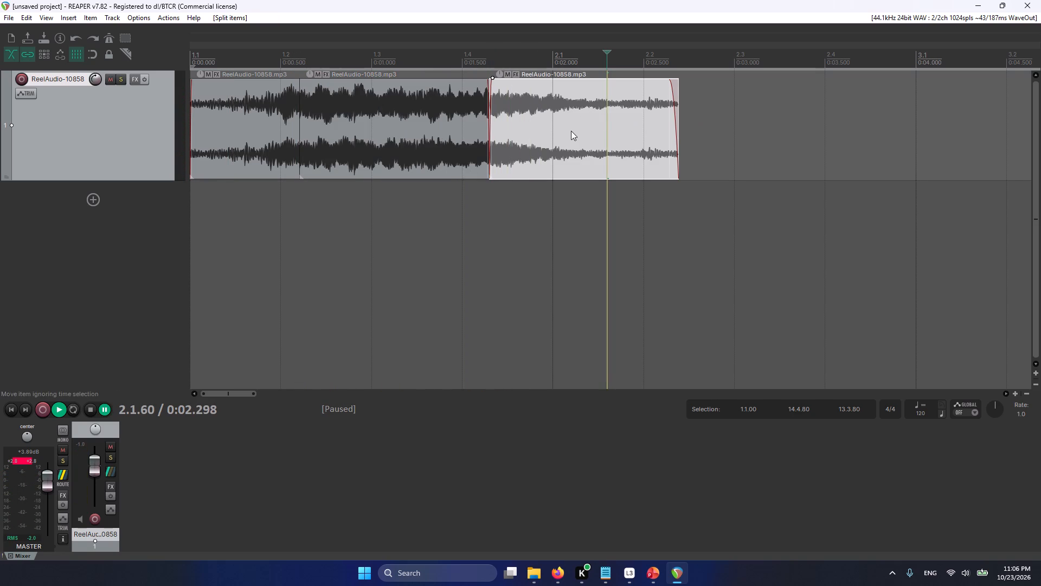
drag(571, 131, 857, 135)
Duplicate the middle loud piece and, with snapping enabled, place the copy directly against its end at about 0:01.65.
click(426, 135)
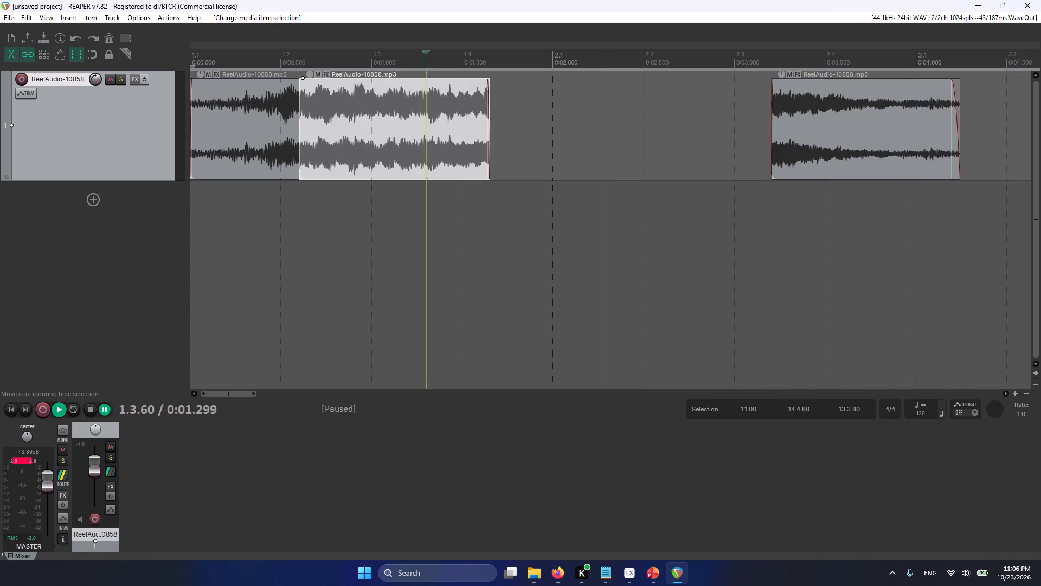
key(ctrl+d)
ctrl+drag(423, 136, 618, 155)
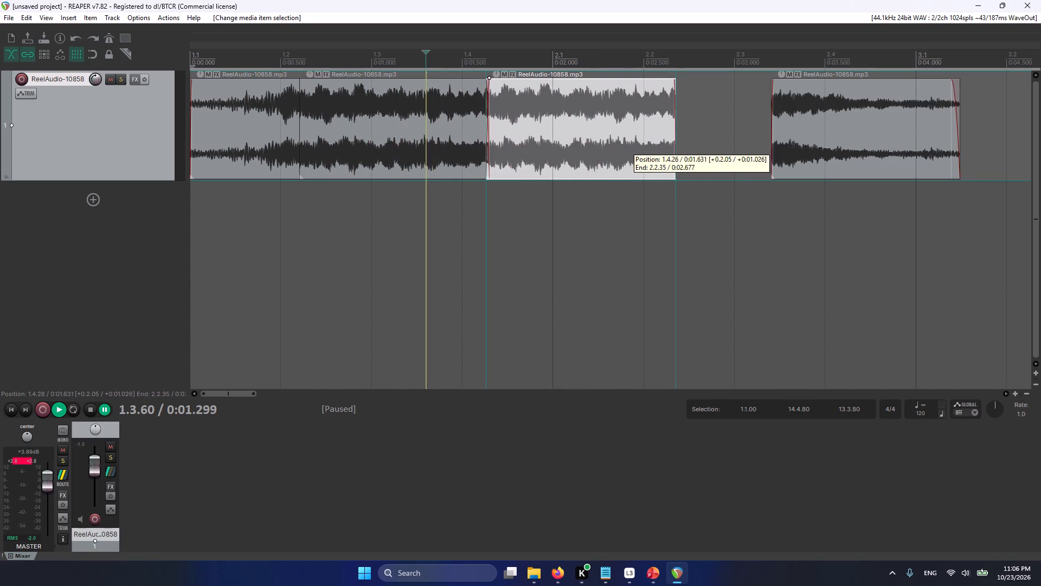
ctrl+drag(618, 155, 620, 155)
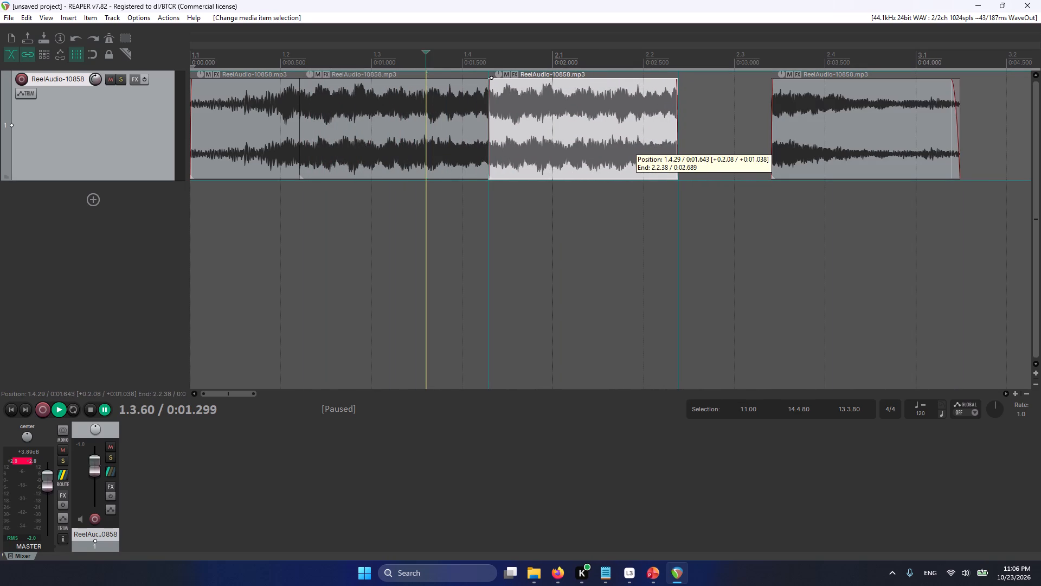
ctrl+drag(620, 155, 630, 155)
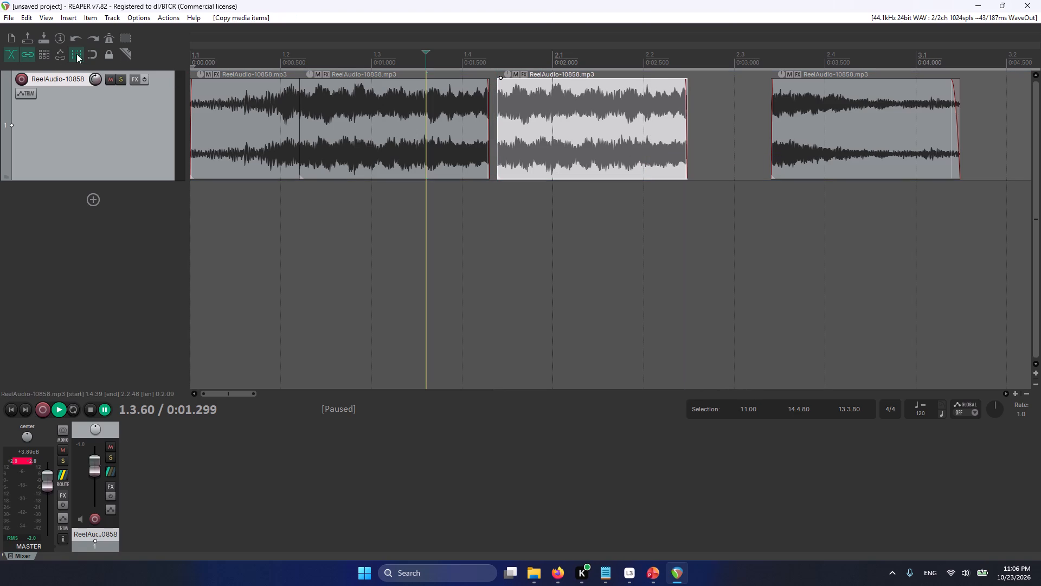
click(93, 60)
drag(617, 158, 606, 158)
Remove the fade-out from the middle piece where it meets its duplicate.
scroll(481, 120, up, 2)
scroll(776, 97, up, 2)
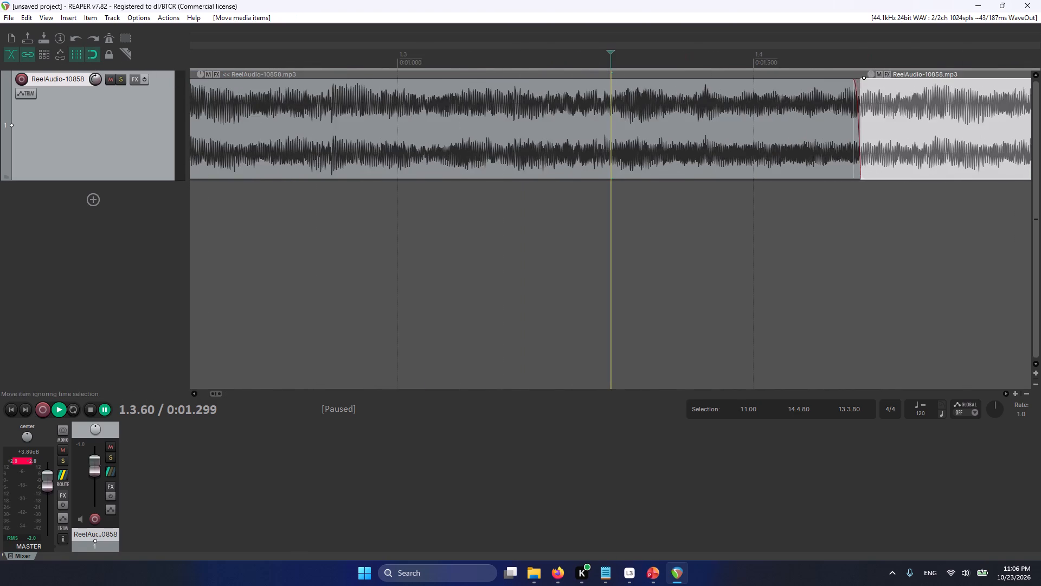
scroll(812, 75, up, 1)
alt+scroll(947, 112, down, 2)
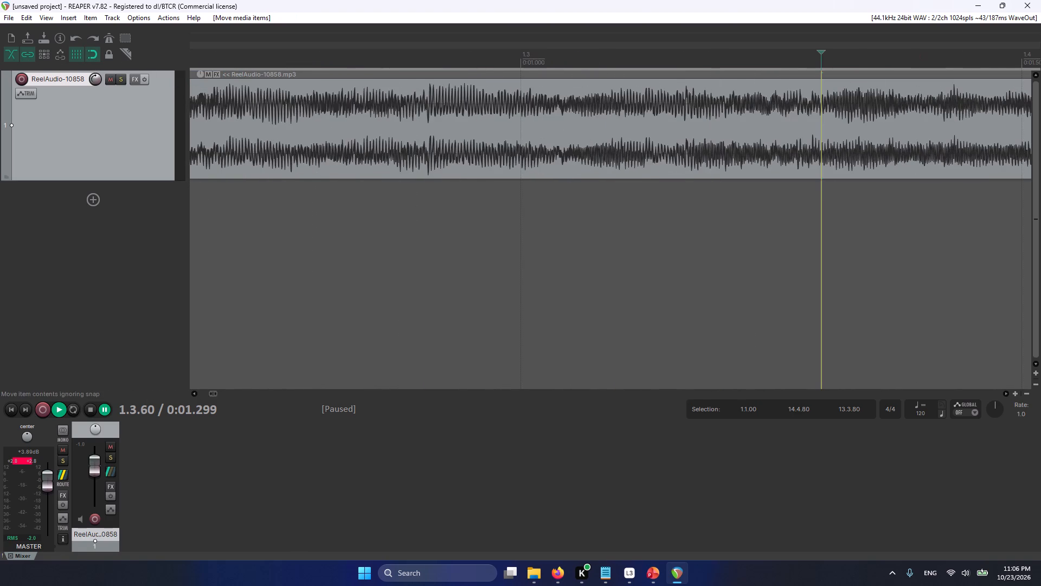
alt+scroll(945, 114, up, 5)
scroll(665, 98, up, 3)
alt+scroll(636, 95, down, 6)
ctrl+scroll(642, 95, down, 2)
scroll(642, 95, down, 2)
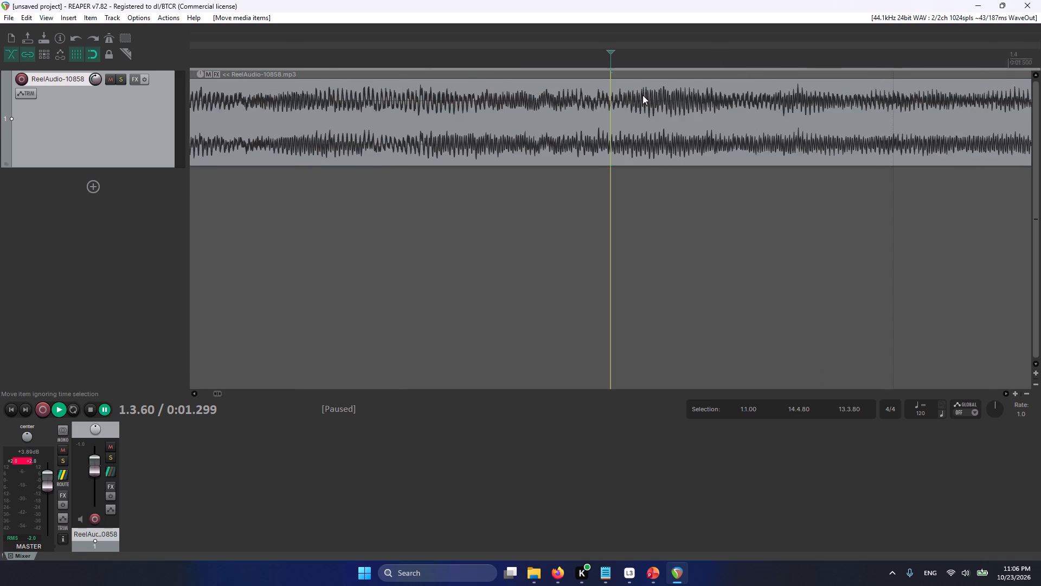
scroll(642, 95, down, 1)
alt+scroll(947, 141, up, 4)
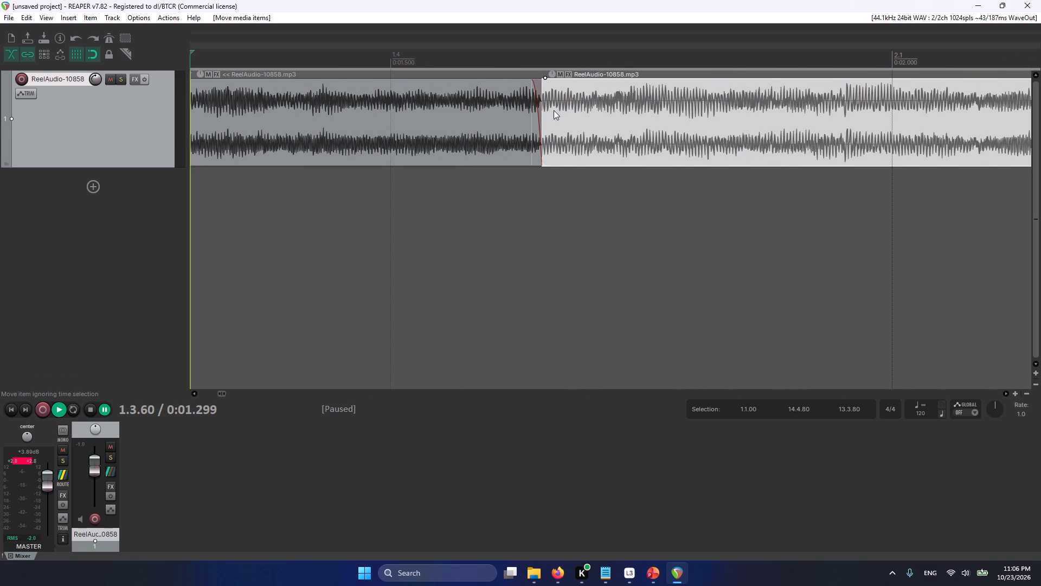
scroll(554, 109, up, 2)
alt+scroll(653, 109, down, 4)
alt+scroll(653, 109, up, 5)
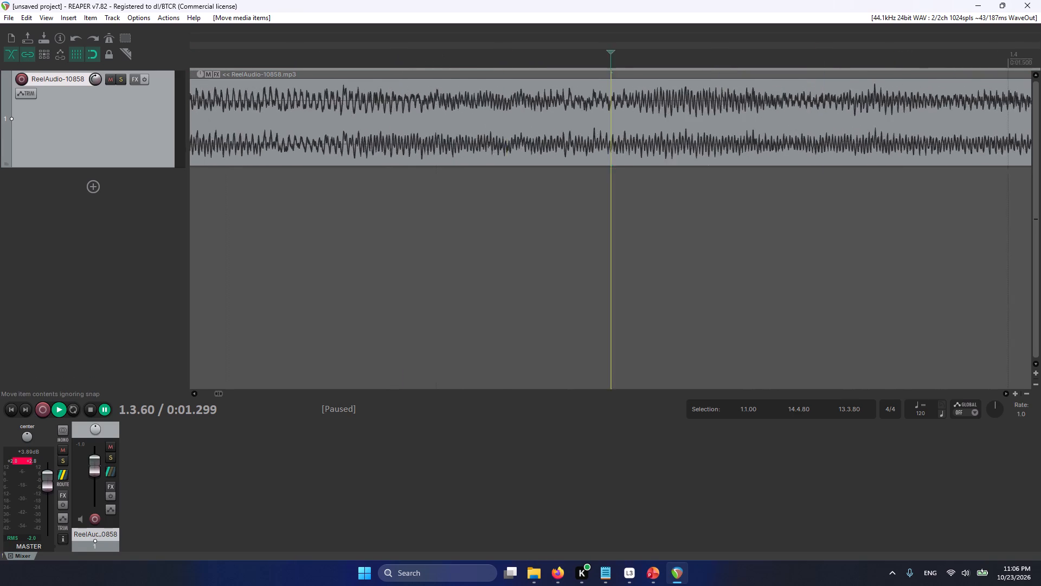
alt+scroll(653, 109, up, 1)
alt+scroll(653, 109, down, 2)
alt+scroll(653, 109, up, 9)
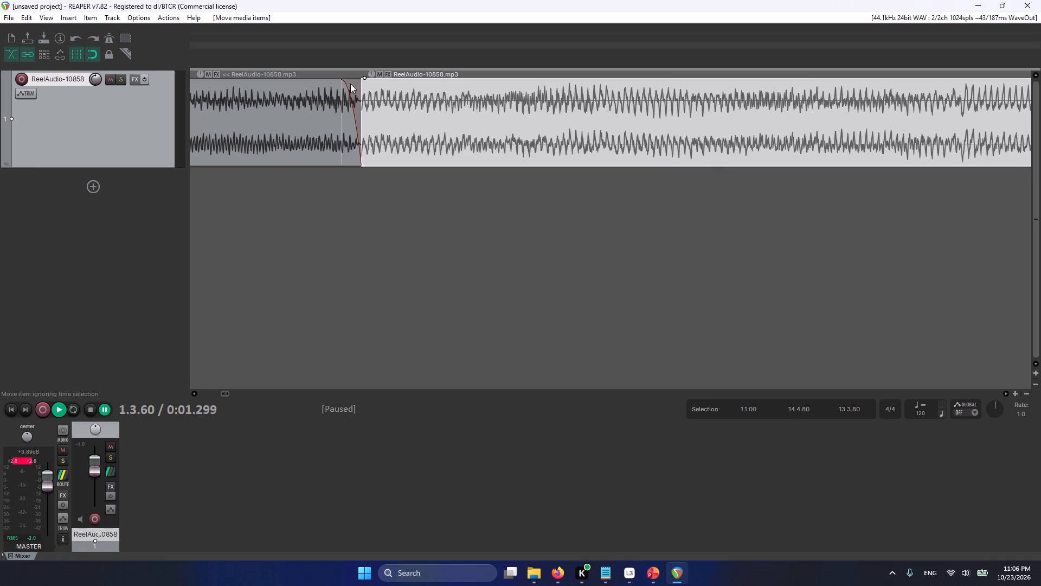
drag(347, 84, 387, 90)
Move the tail piece back against the end of the duplicated section, at about 0:02.69.
alt+scroll(364, 111, down, 5)
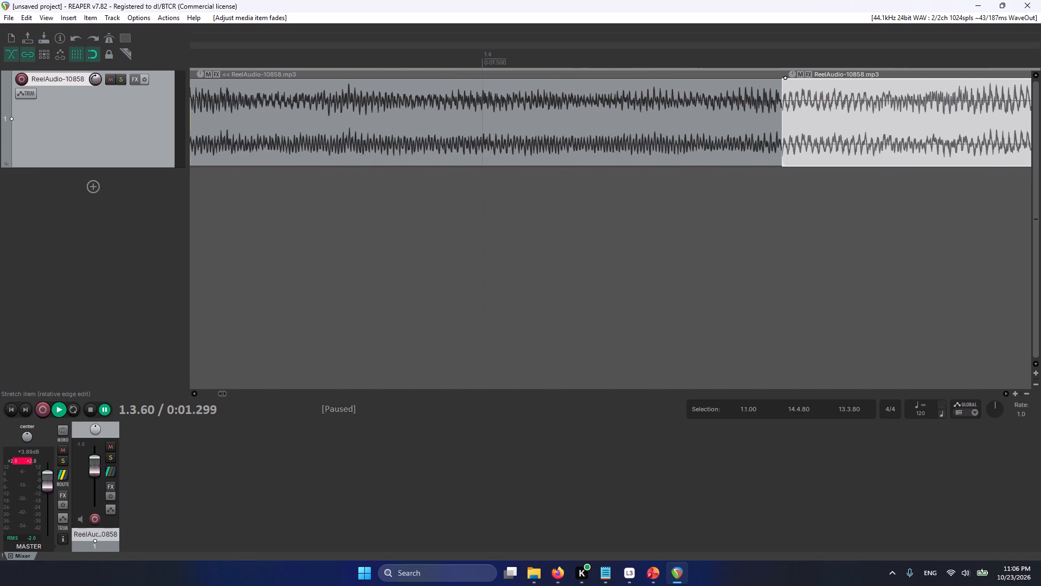
alt+scroll(364, 111, down, 5)
ctrl+scroll(486, 146, down, 10)
scroll(491, 146, up, 1)
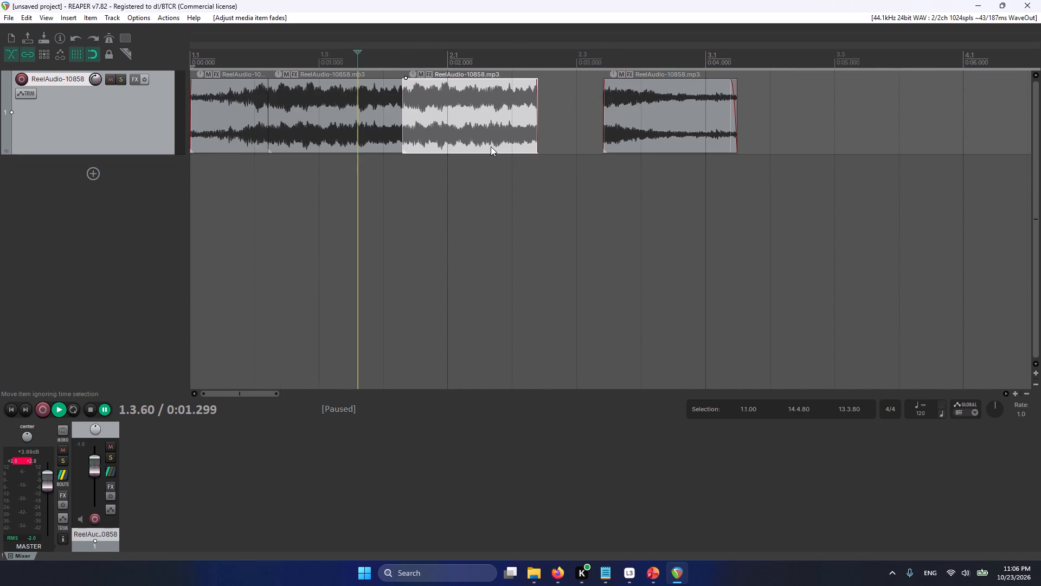
scroll(491, 146, up, 1)
scroll(746, 188, down, 1)
drag(860, 128, 774, 128)
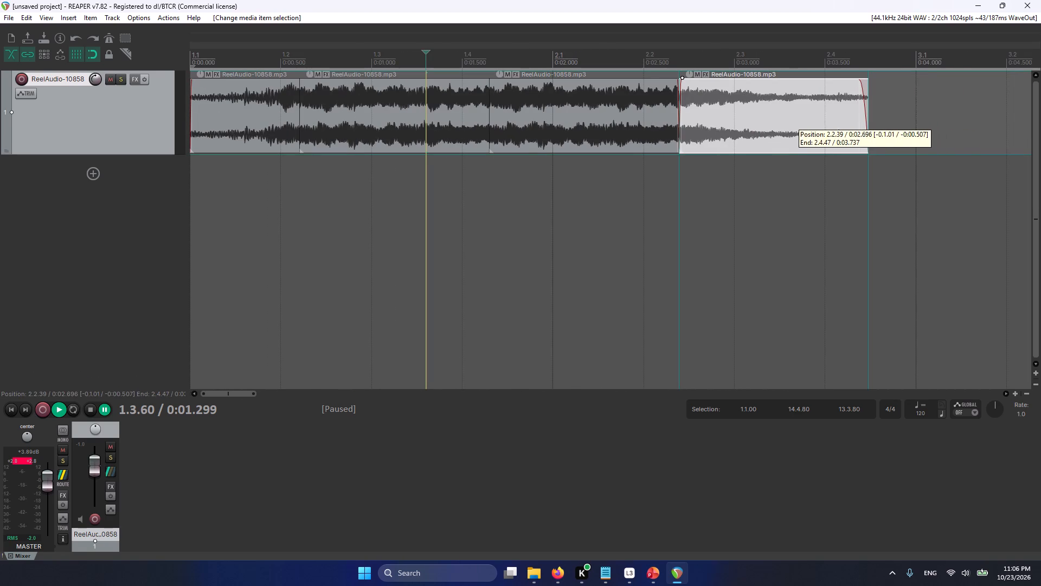
drag(774, 128, 770, 128)
Raise the master volume to +7.29 dB.
click(428, 139)
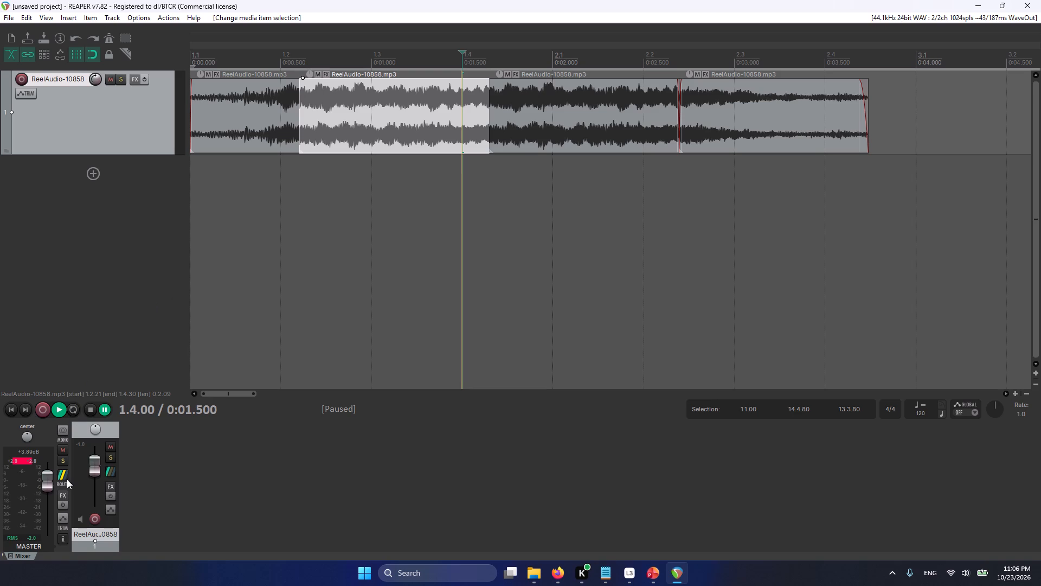
click(48, 481)
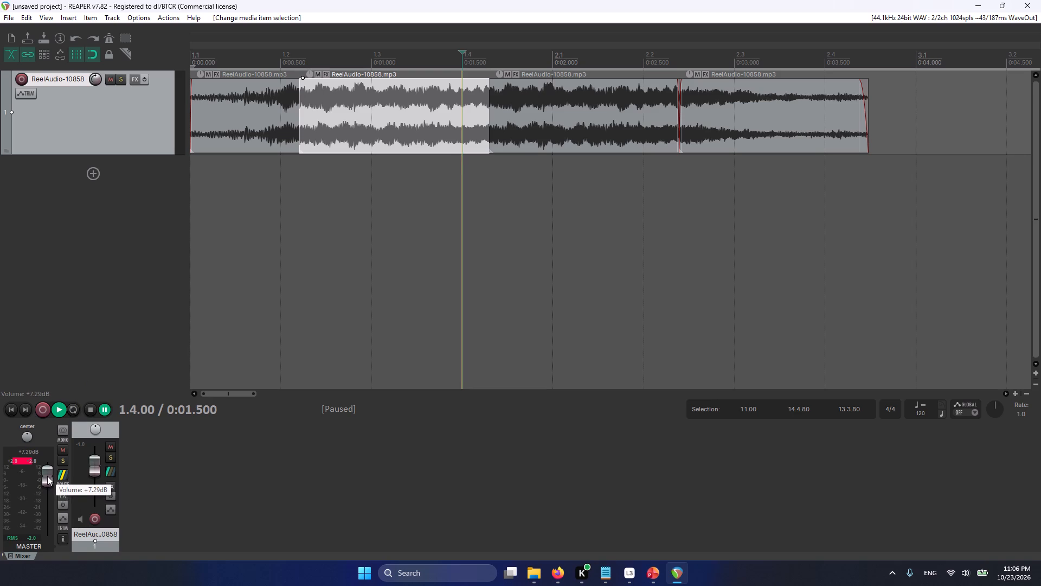
Play the assembled sound from the start through the seam between the middle piece and its duplicate.
key(Home)
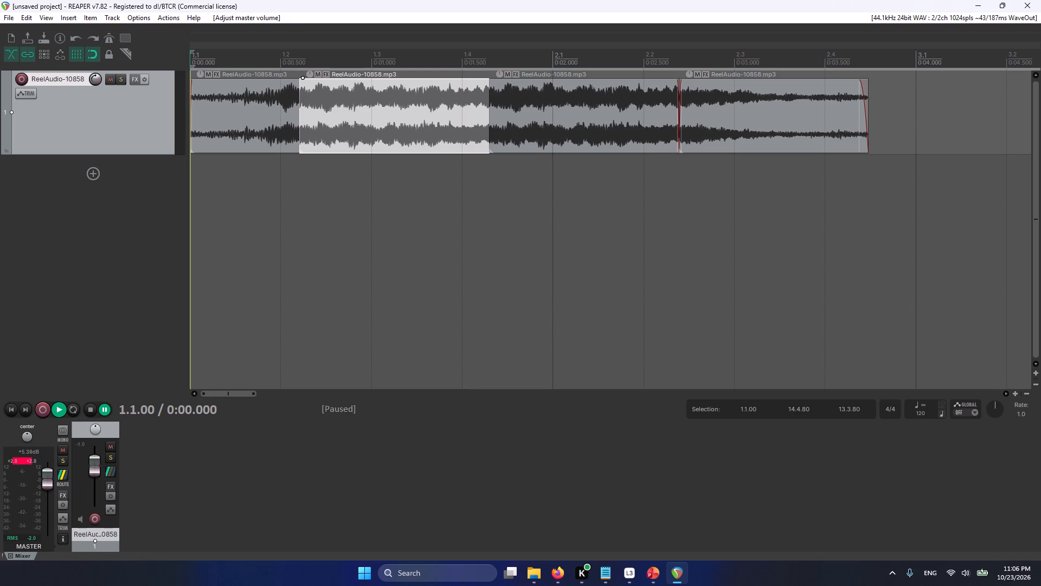
key(Return)
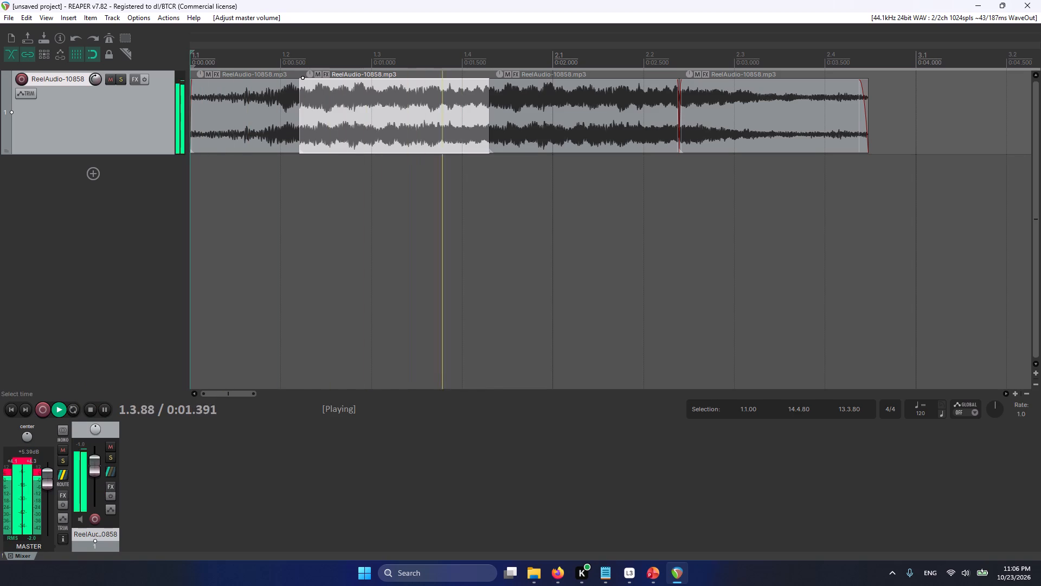
key(Return)
Select the duplicate and scrub back and forth through the seam with the middle piece to check the transition by ear.
click(529, 132)
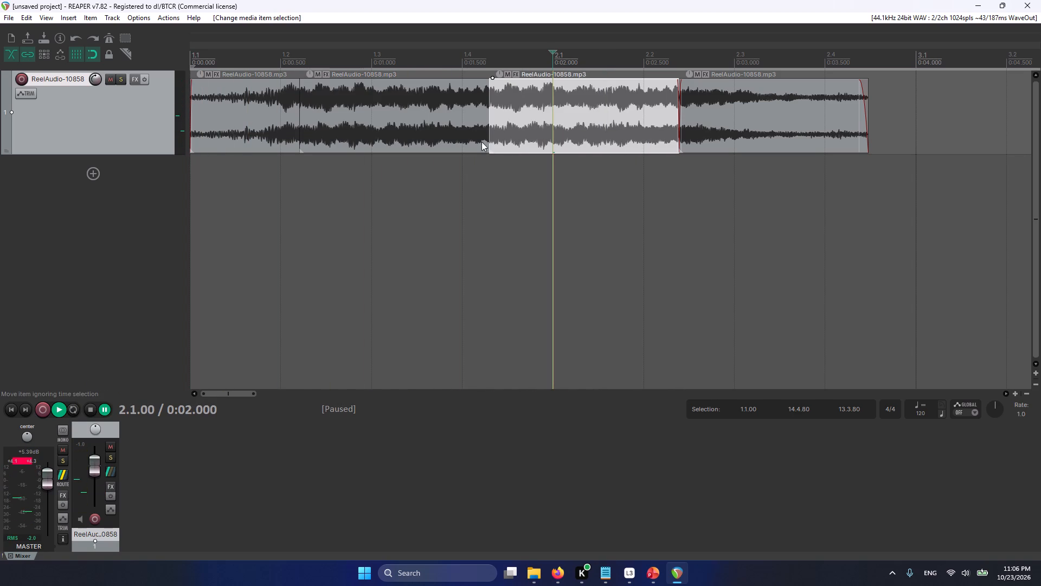
scroll(487, 116, up, 4)
scroll(322, 100, up, 2)
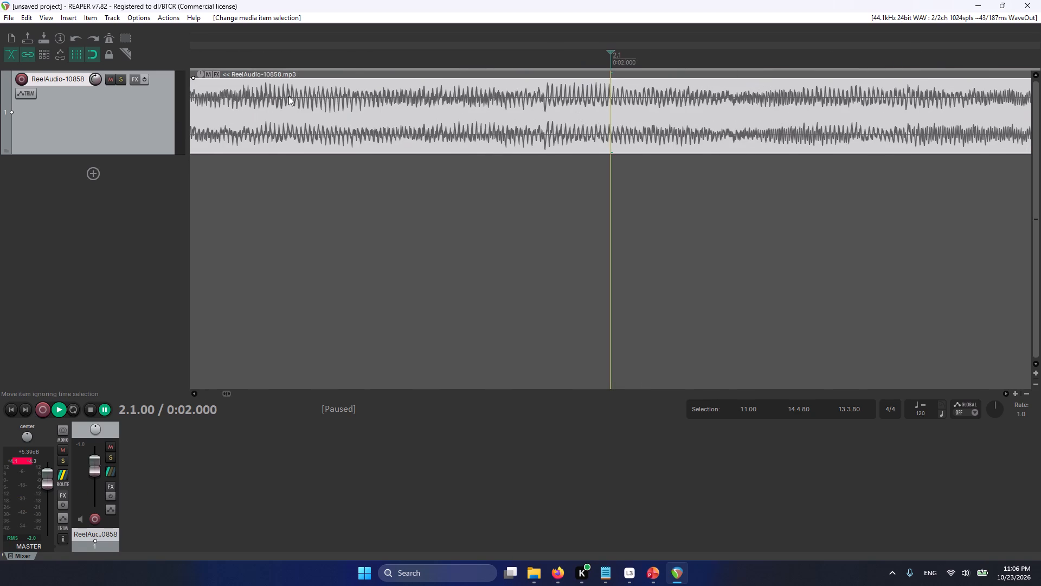
key(Left)
key(Left)
key(Left)
key(Left)
key(Left)
key(Left)
key(Left)
key(Left)
key(Left)
key(Left)
key(Left)
key(Left)
key(Left)
key(Left)
key(Left)
key(Left)
key(Left)
key(Left)
key(Left)
key(Left)
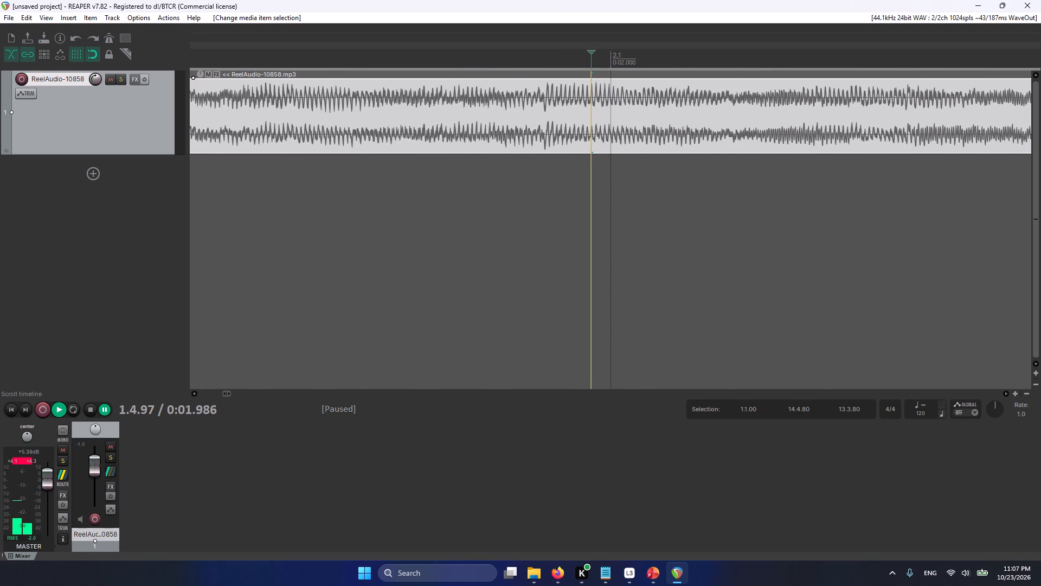
drag(593, 52, 1040, 100)
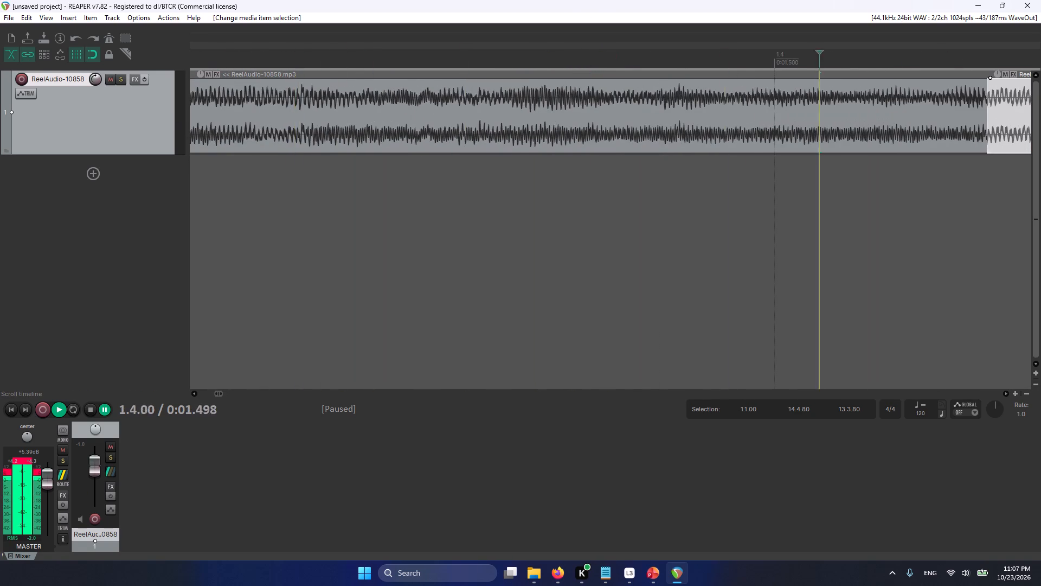
drag(1040, 100, 413, 120)
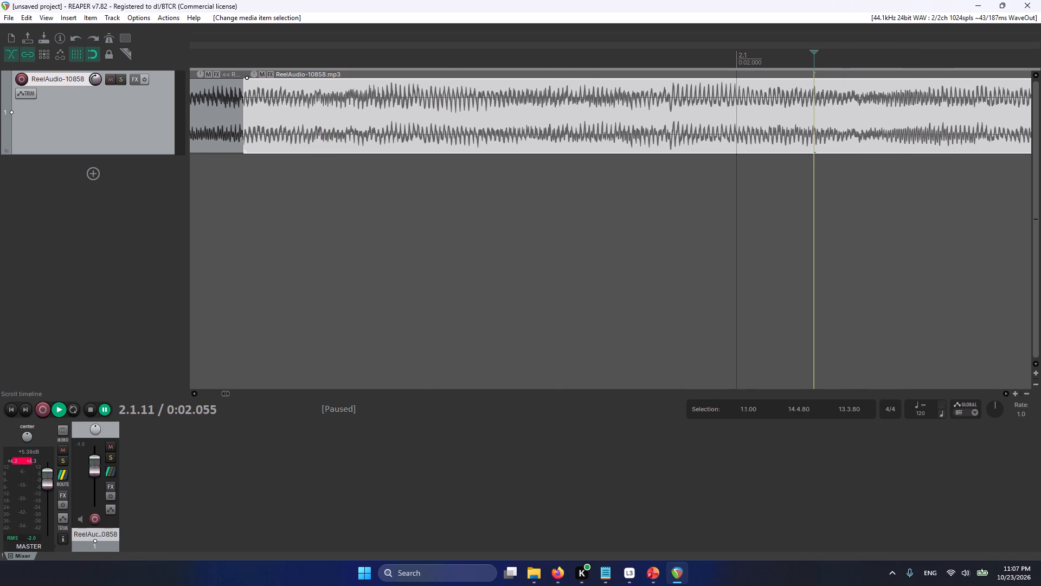
drag(813, 53, 351, 82)
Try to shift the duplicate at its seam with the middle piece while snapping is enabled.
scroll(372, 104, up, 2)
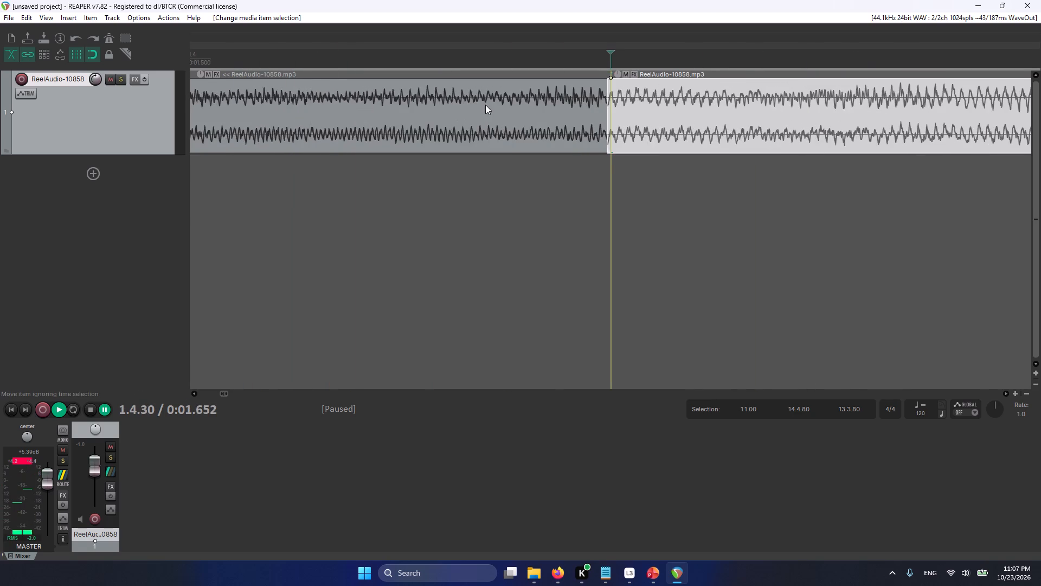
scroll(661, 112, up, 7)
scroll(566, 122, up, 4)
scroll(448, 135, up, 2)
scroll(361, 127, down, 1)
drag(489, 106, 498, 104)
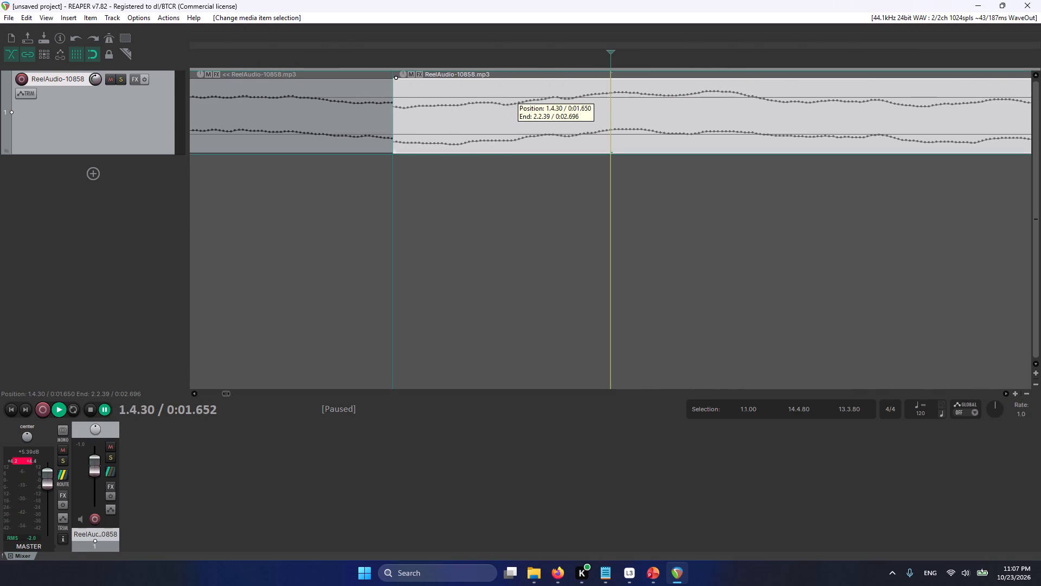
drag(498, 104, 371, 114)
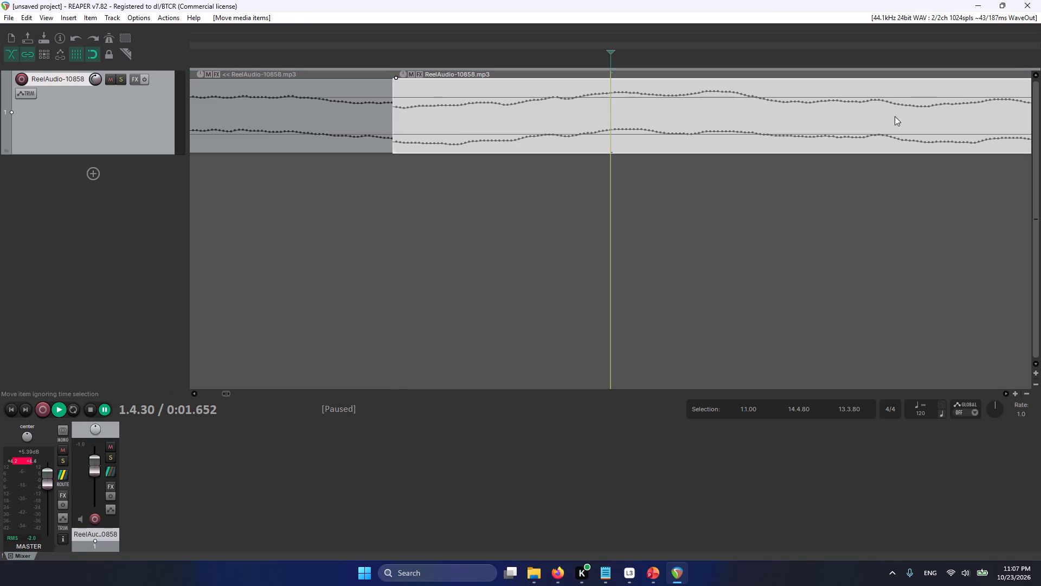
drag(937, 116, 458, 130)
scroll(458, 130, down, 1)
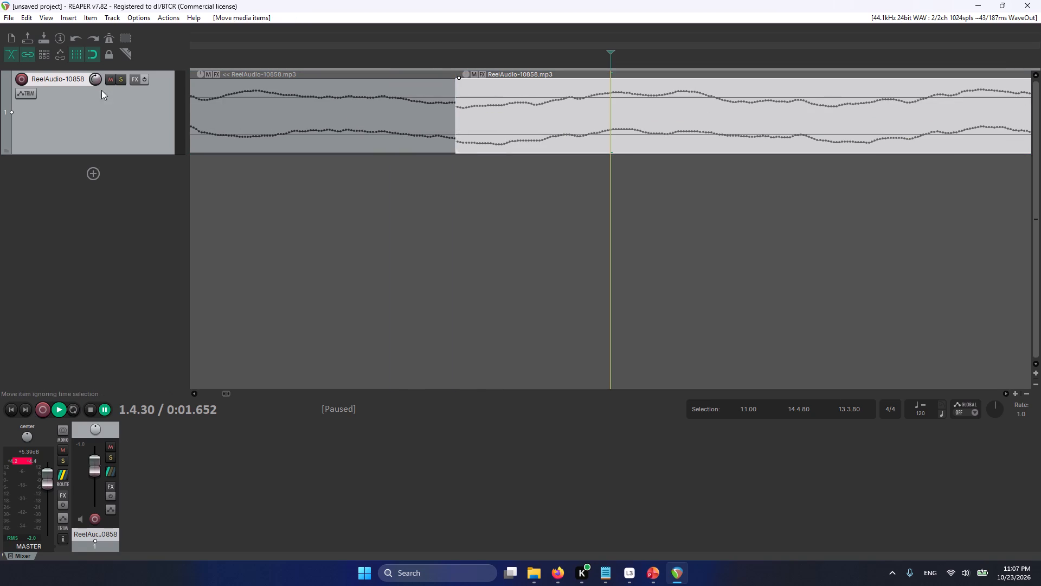
With snapping disabled, move the duplicate slightly earlier so it overlaps the end of the middle piece in a short crossfade.
click(95, 56)
drag(739, 122, 692, 124)
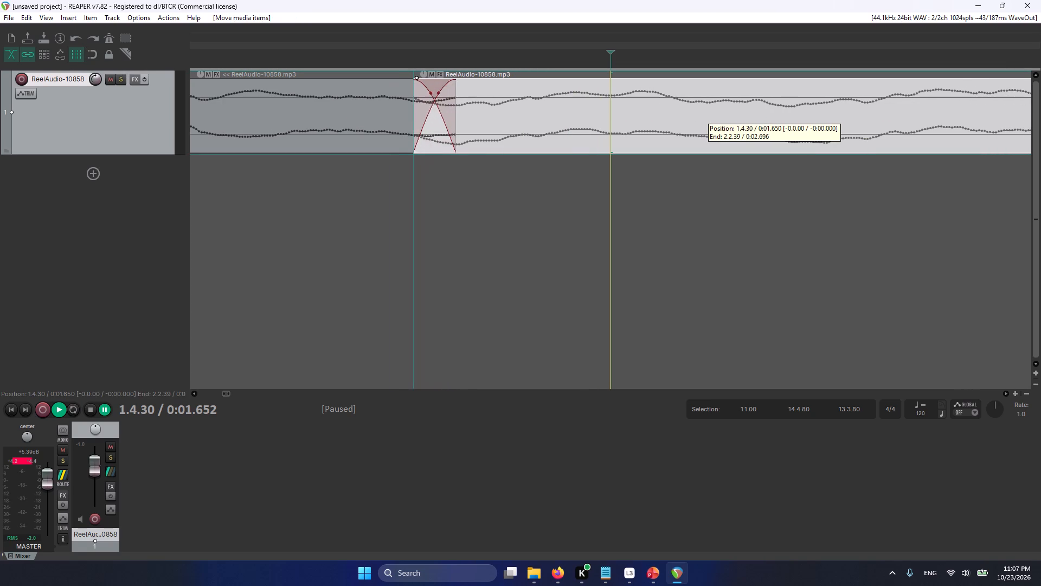
drag(692, 124, 620, 125)
Play back the crossfaded seam twice, first from just before it and again from about 0:00.94.
scroll(349, 62, down, 5)
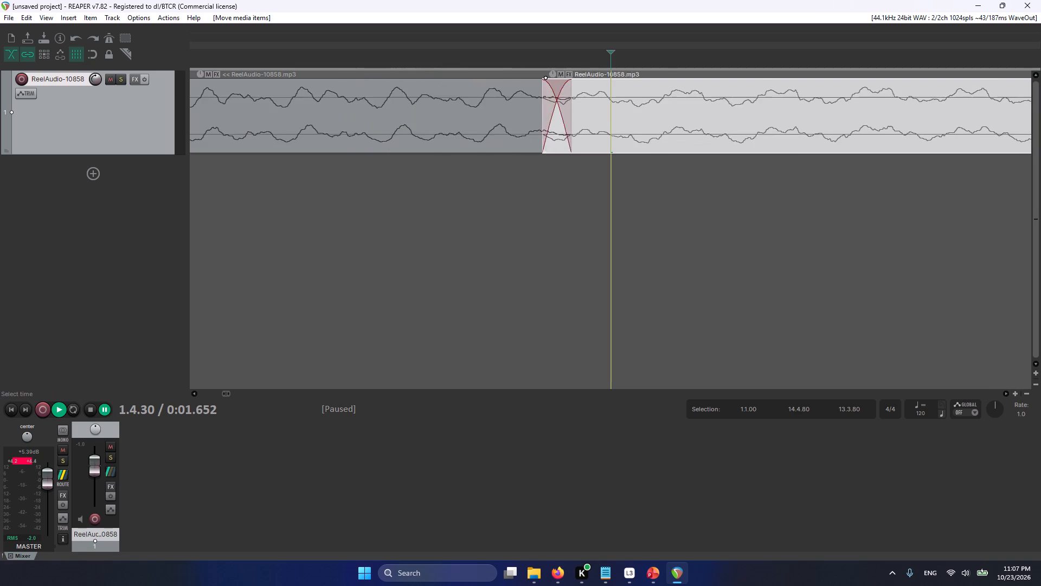
scroll(350, 78, down, 2)
click(347, 65)
key(Return)
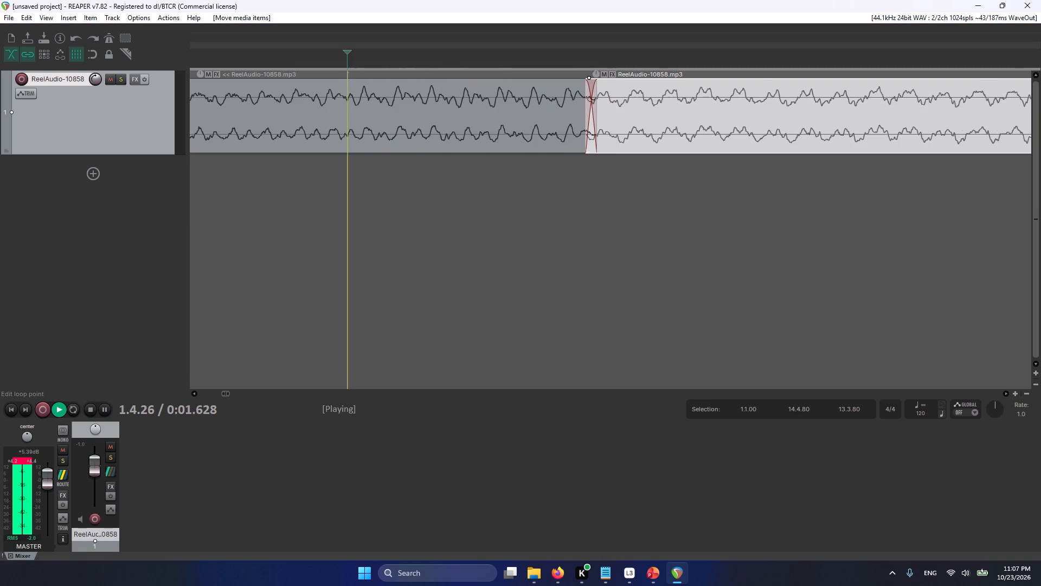
key(Return)
scroll(336, 69, down, 11)
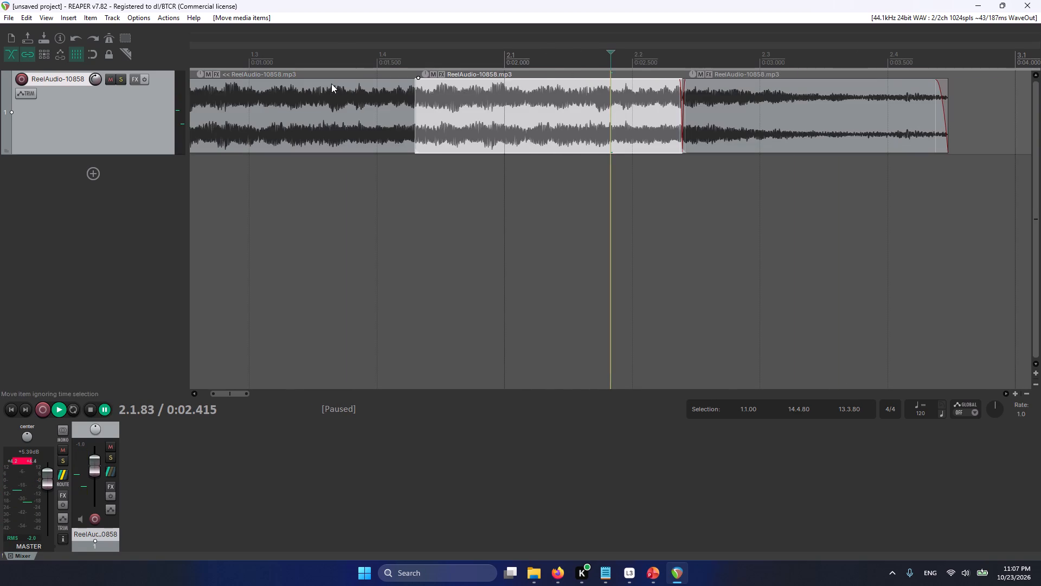
click(233, 60)
key(Return)
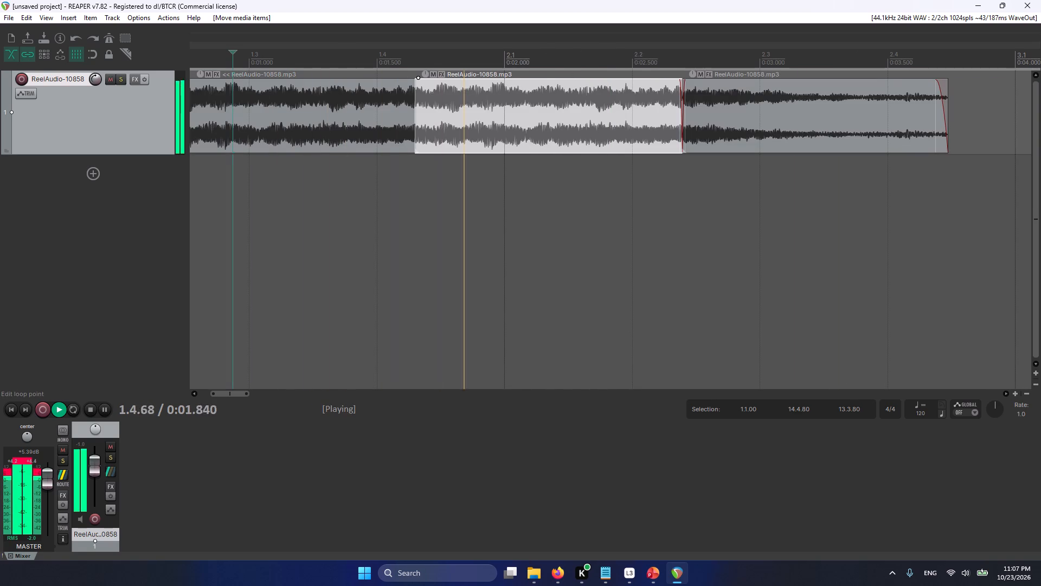
key(Return)
Scrub the playhead back from the duplicate through the crossfaded seam to check the transition by ear.
scroll(362, 105, up, 3)
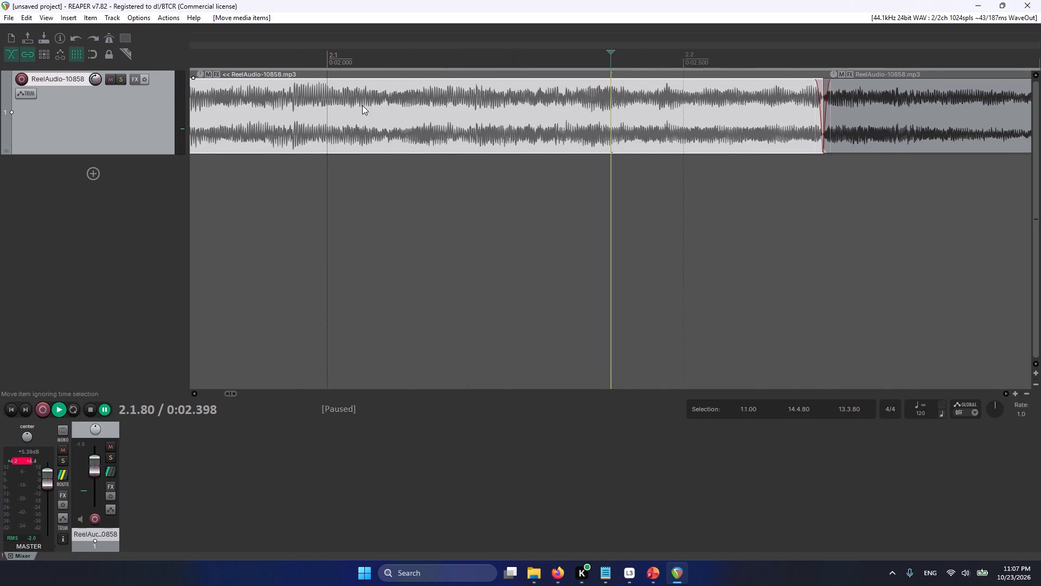
key(Left)
key(Left)
key(Left)
key(Left)
key(Left)
key(Left)
key(Left)
key(Left)
key(Left)
key(Left)
key(Left)
key(Left)
key(Left)
key(Left)
key(Left)
key(Left)
key(Left)
key(Left)
key(Left)
key(Left)
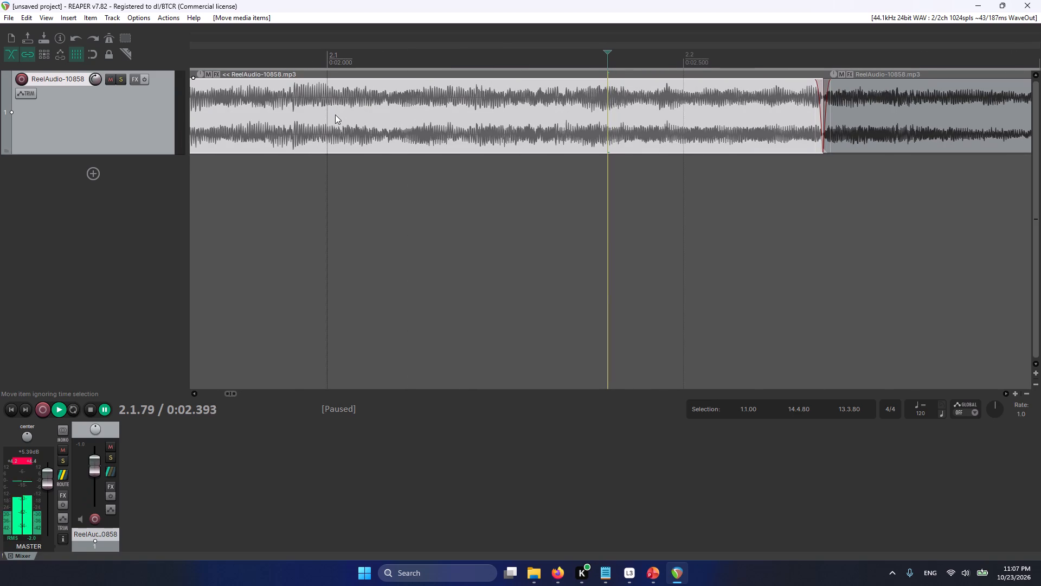
click(601, 52)
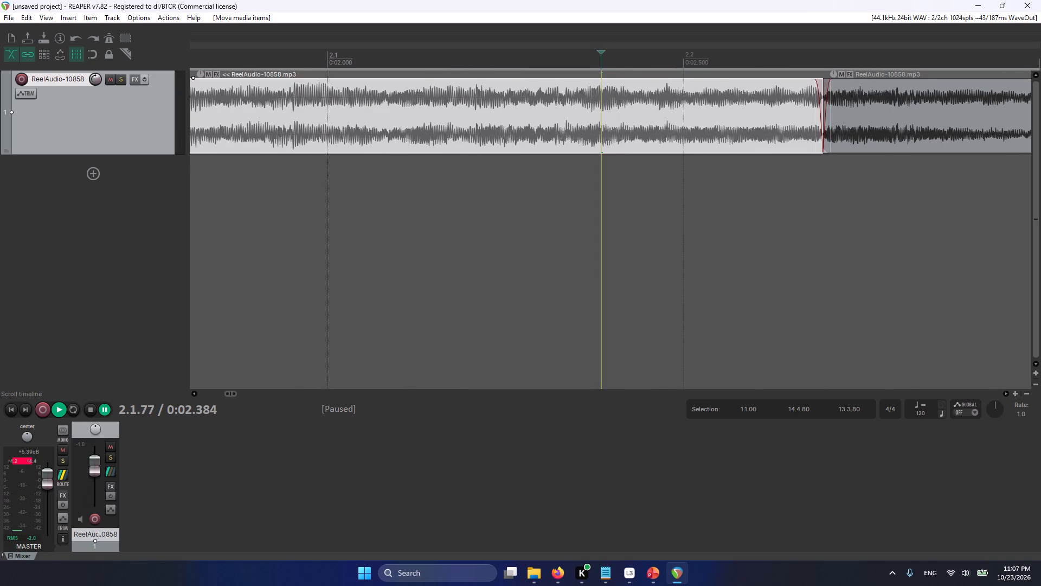
drag(599, 52, 651, 74)
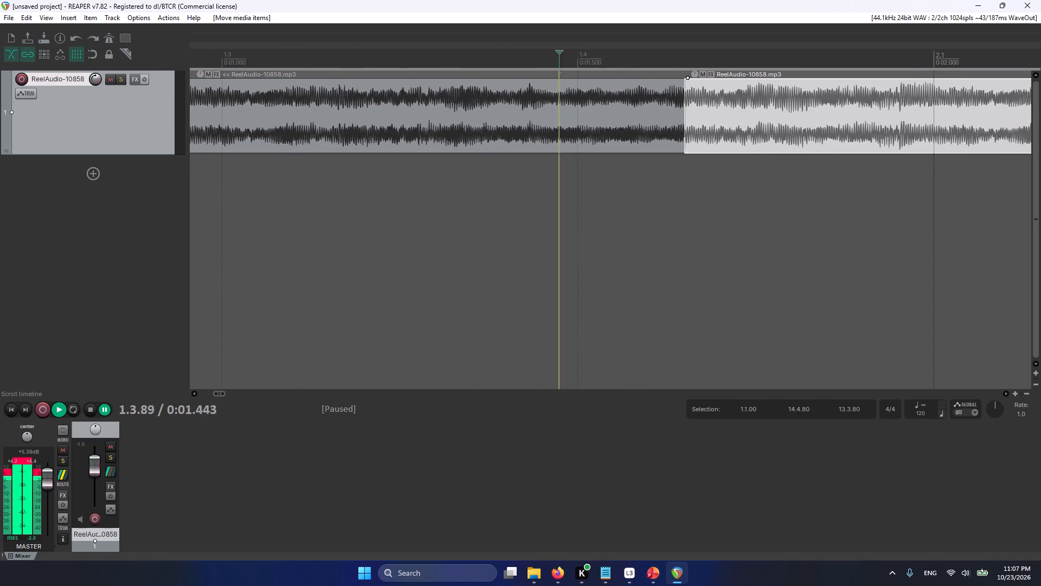
drag(651, 74, 678, 74)
Shorten the crossfade between the middle piece and its duplicate to a very narrow overlap at about 0:01.65.
scroll(678, 85, up, 3)
scroll(594, 90, up, 7)
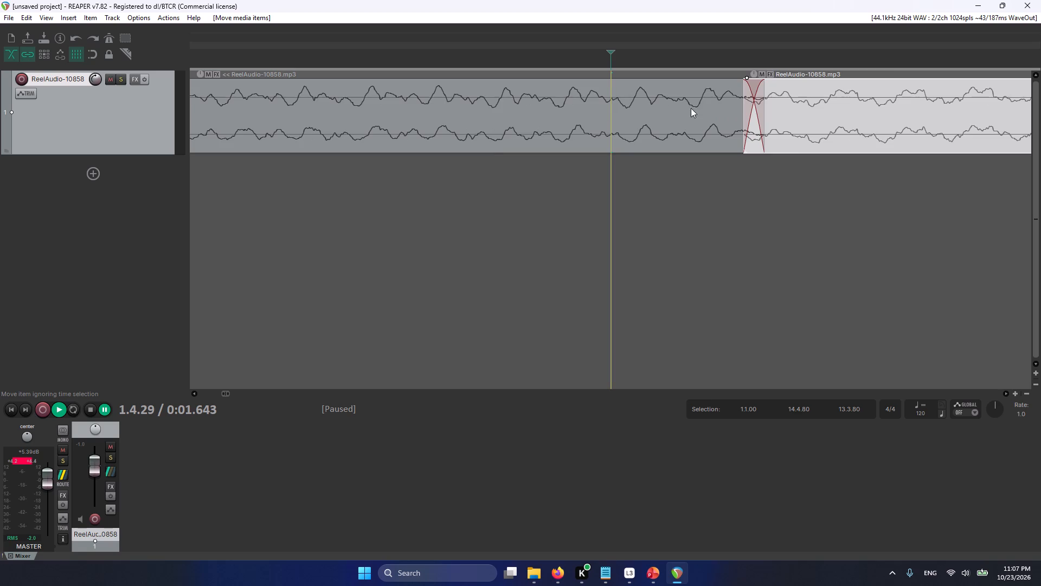
scroll(727, 107, up, 3)
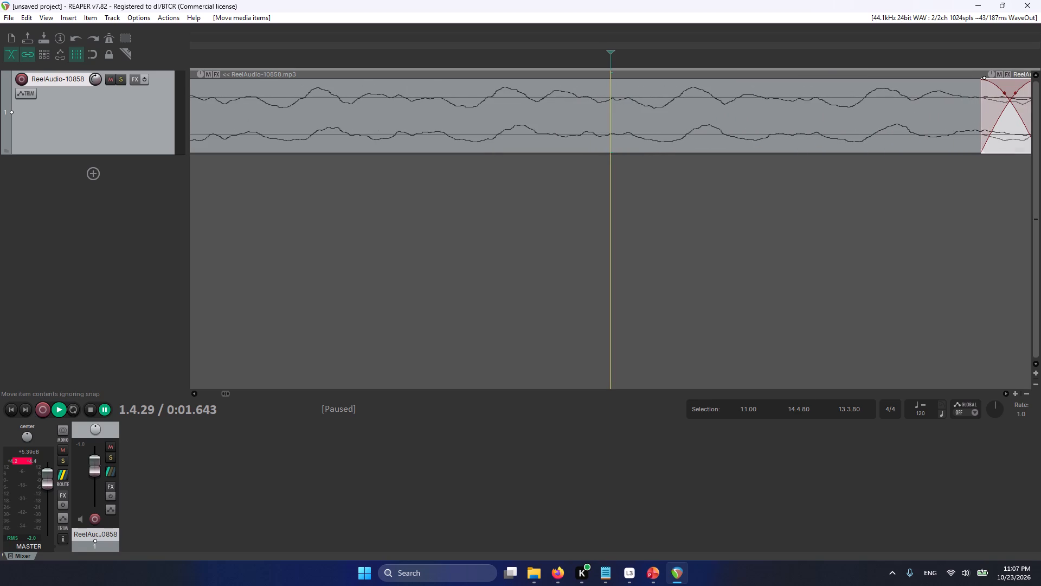
alt+scroll(869, 113, down, 3)
alt+scroll(862, 124, up, 7)
scroll(548, 87, up, 3)
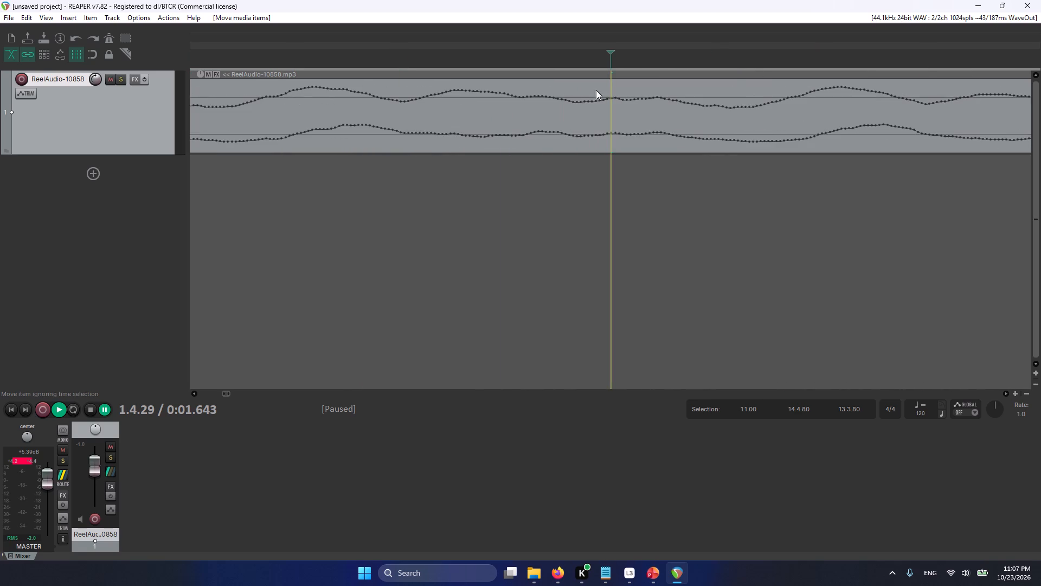
alt+scroll(627, 92, down, 5)
alt+scroll(629, 89, up, 17)
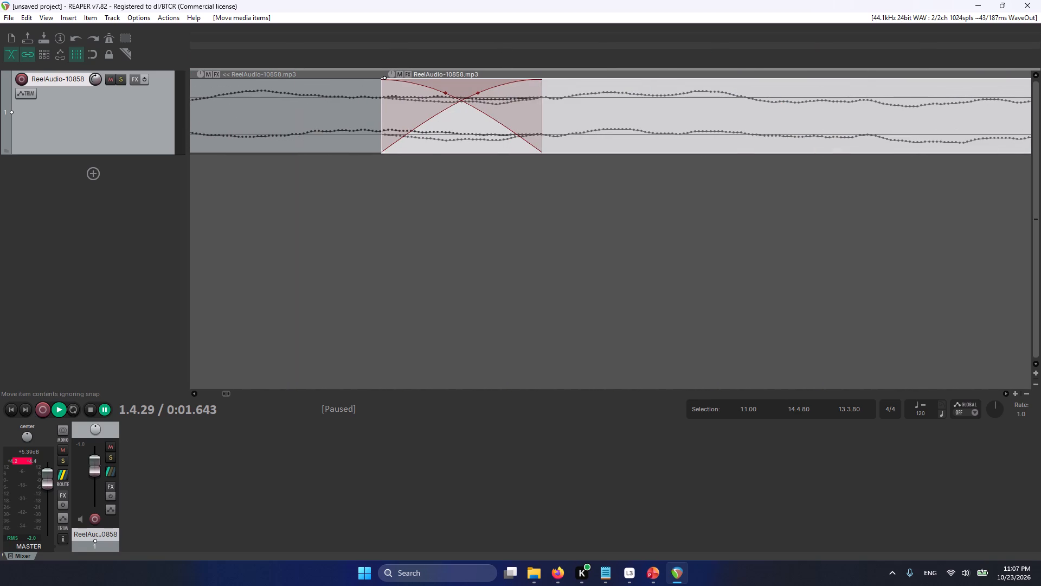
scroll(426, 100, up, 1)
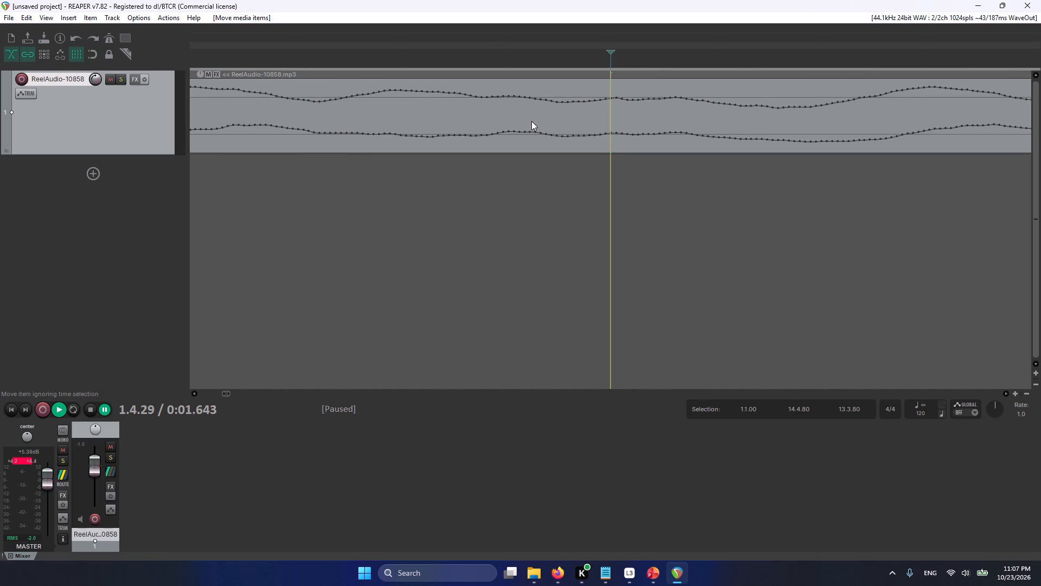
scroll(532, 121, down, 1)
alt+scroll(542, 112, up, 8)
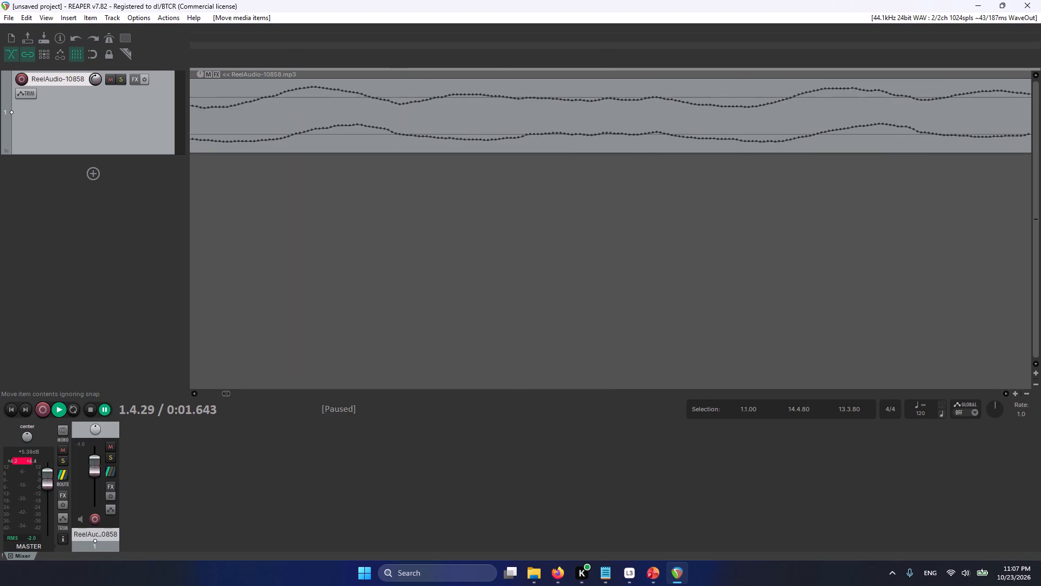
alt+scroll(542, 112, up, 4)
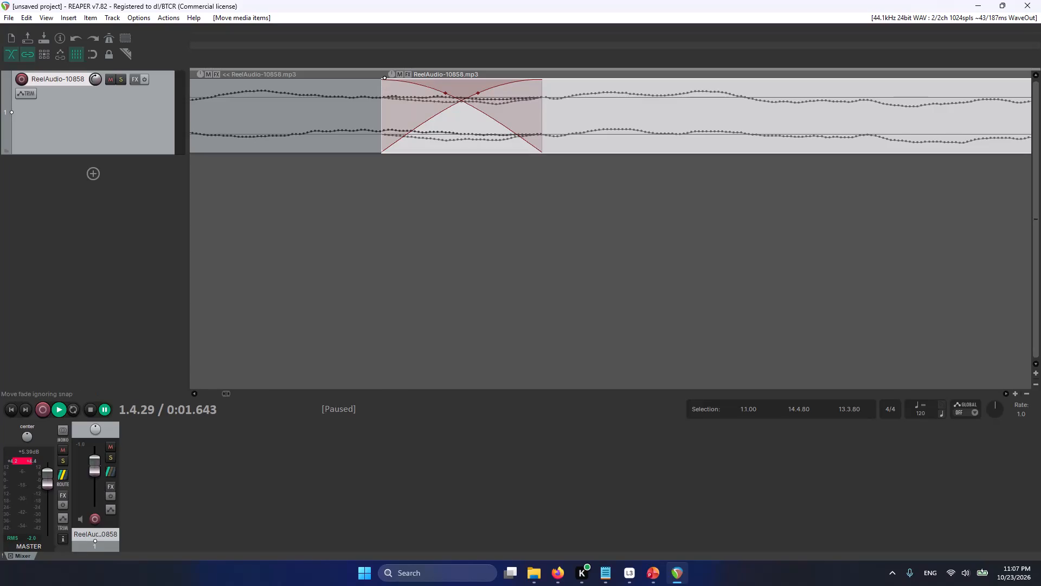
drag(381, 88, 536, 95)
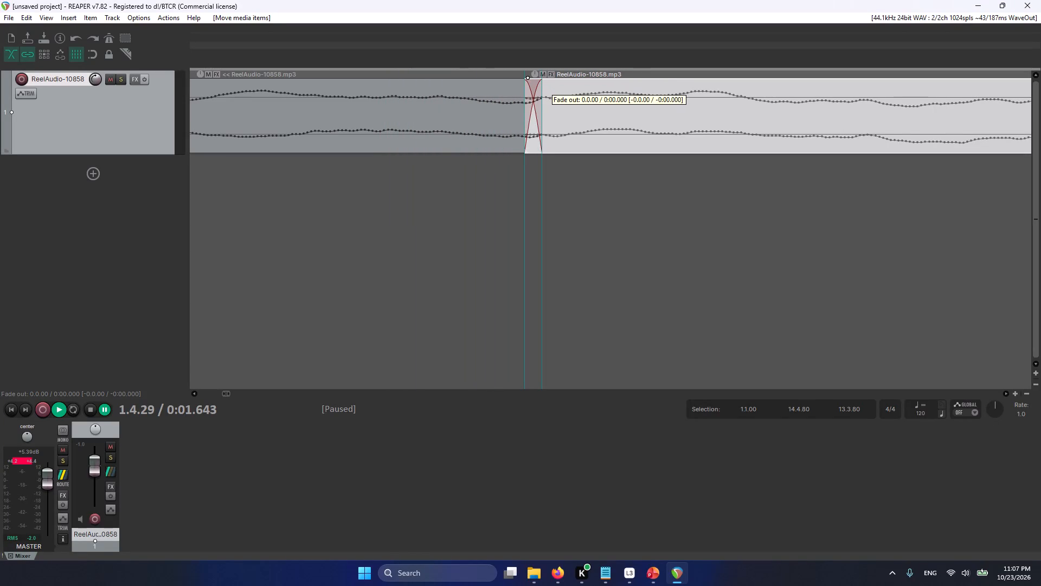
drag(536, 95, 517, 99)
drag(520, 81, 542, 80)
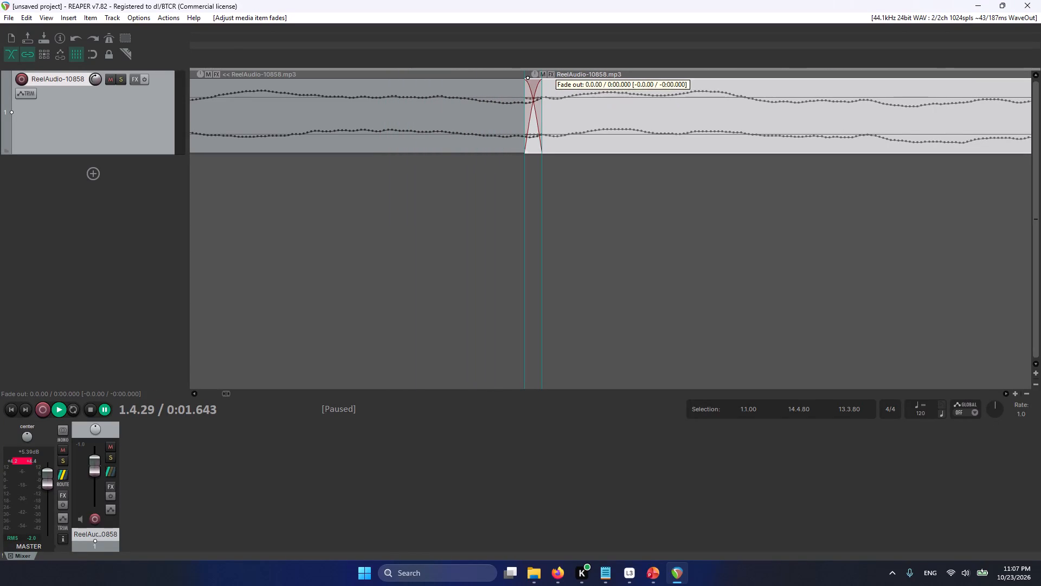
drag(542, 80, 551, 80)
drag(542, 94, 535, 95)
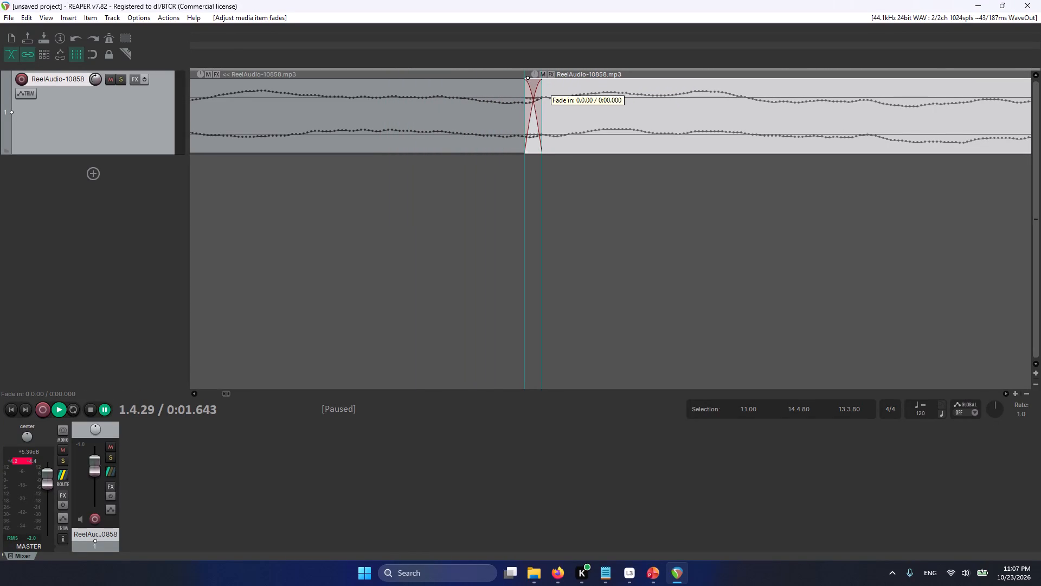
drag(535, 95, 470, 108)
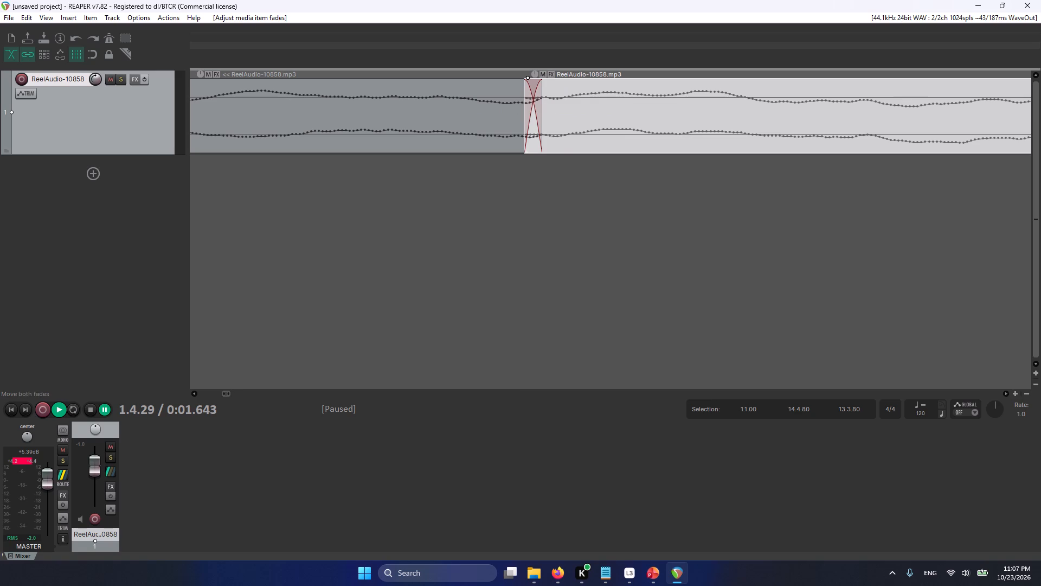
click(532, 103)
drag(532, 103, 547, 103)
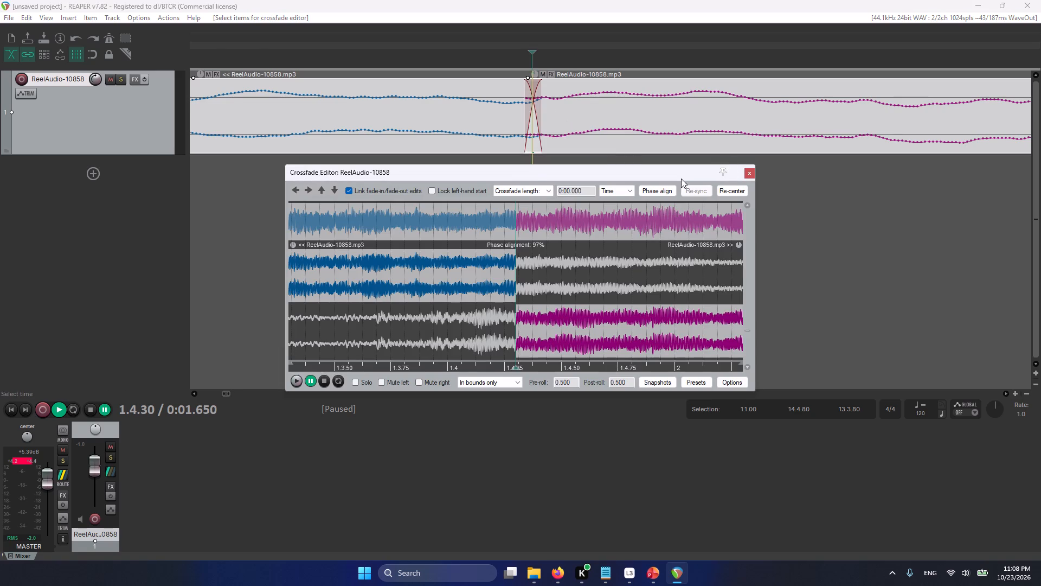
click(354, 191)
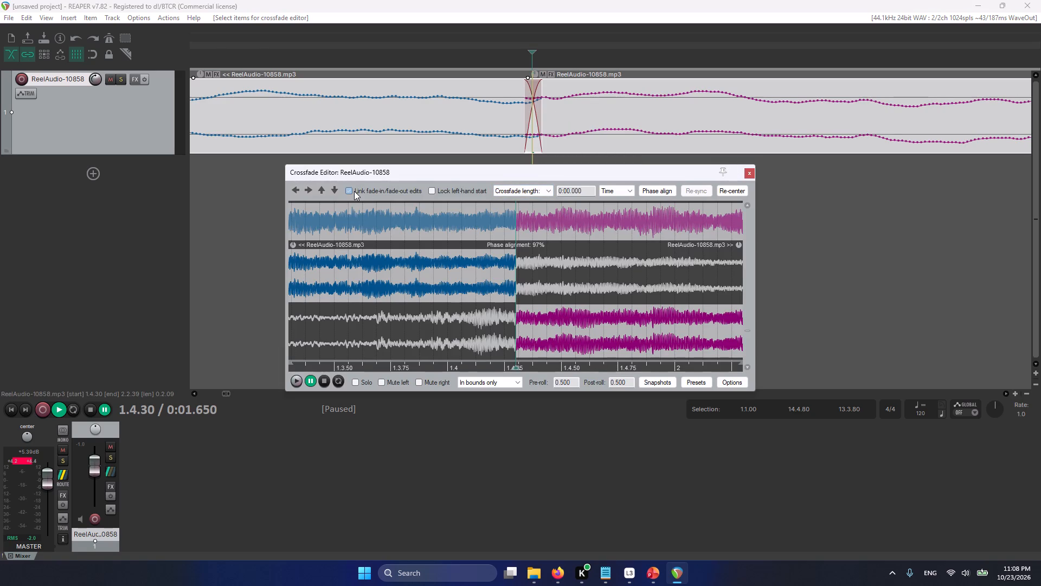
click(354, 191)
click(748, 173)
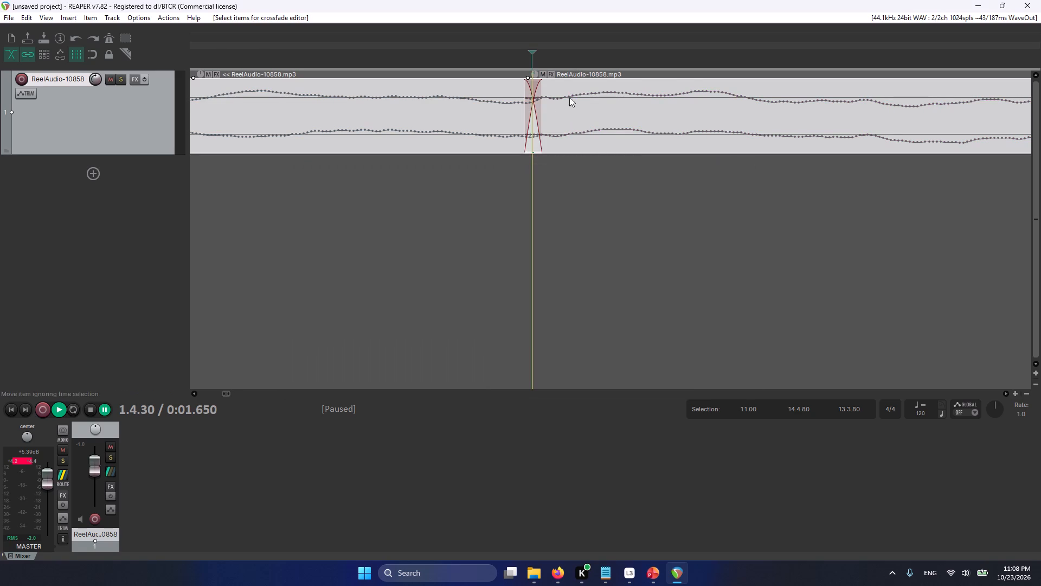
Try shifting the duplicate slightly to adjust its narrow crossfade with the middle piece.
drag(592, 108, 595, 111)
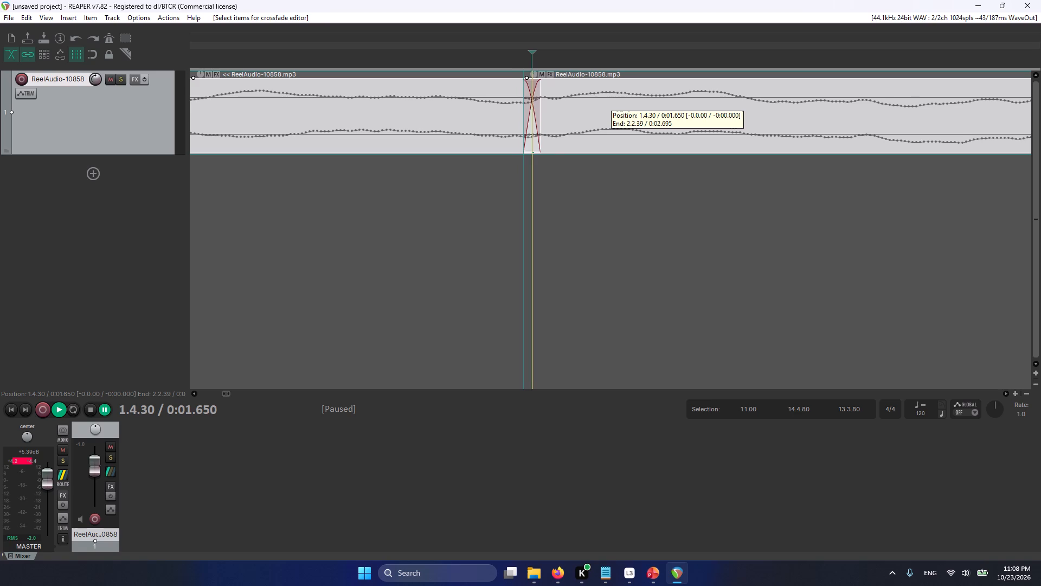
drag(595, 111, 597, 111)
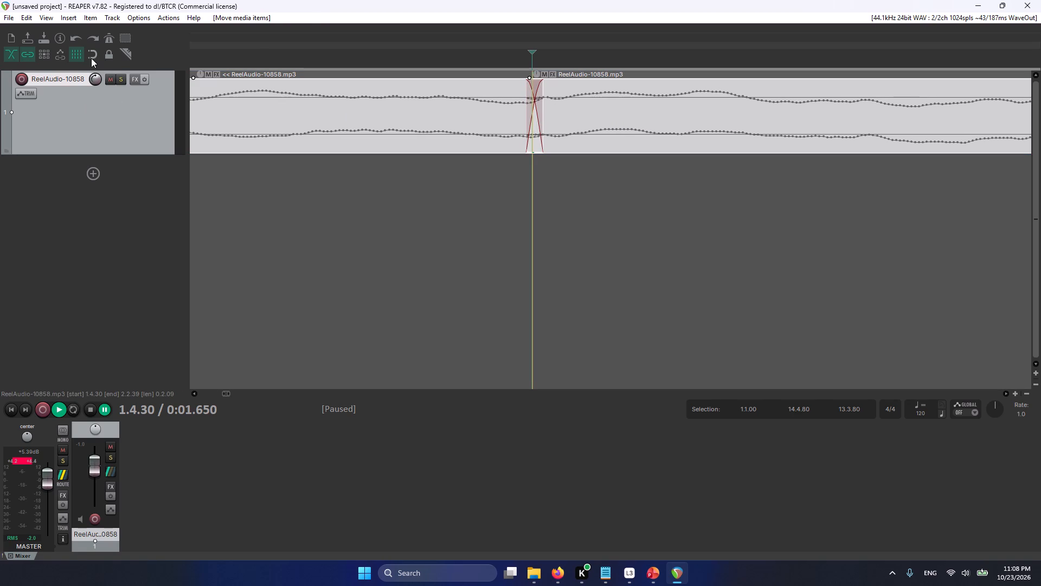
Hide the grid lines and move the duplicate down onto a new second track.
click(80, 56)
click(628, 146)
drag(631, 118, 630, 188)
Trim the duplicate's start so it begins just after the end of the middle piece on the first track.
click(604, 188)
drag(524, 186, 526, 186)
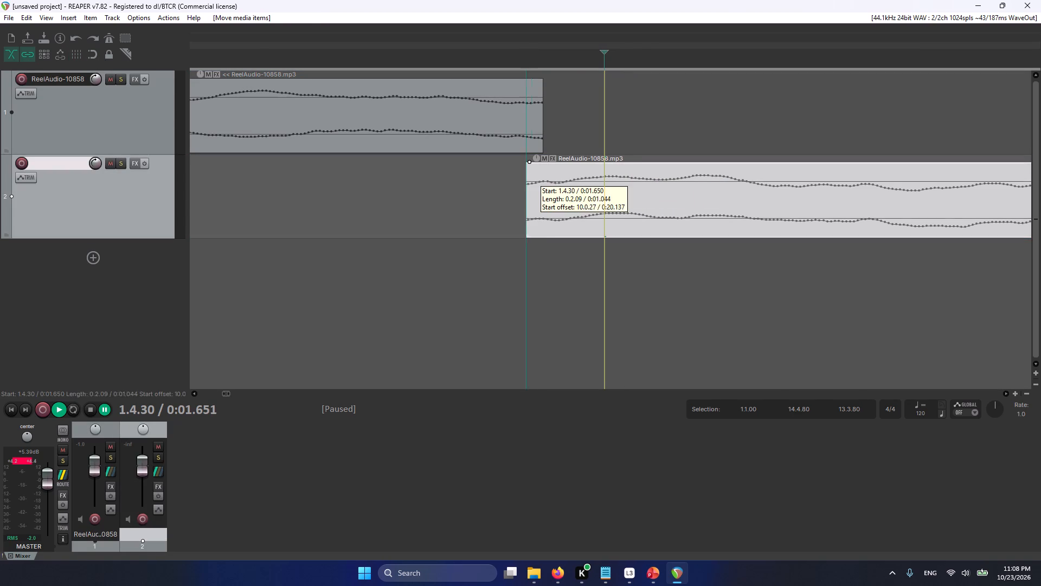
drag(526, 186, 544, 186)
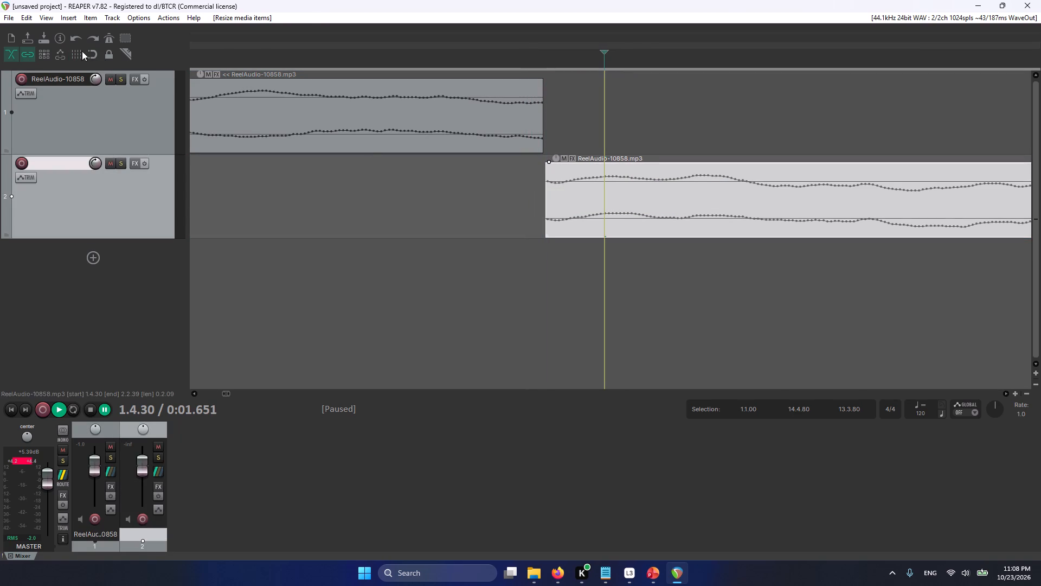
Enable snapping and place the duplicate back on the first track with its start flush against the middle piece's end.
drag(85, 59, 93, 58)
drag(677, 186, 669, 168)
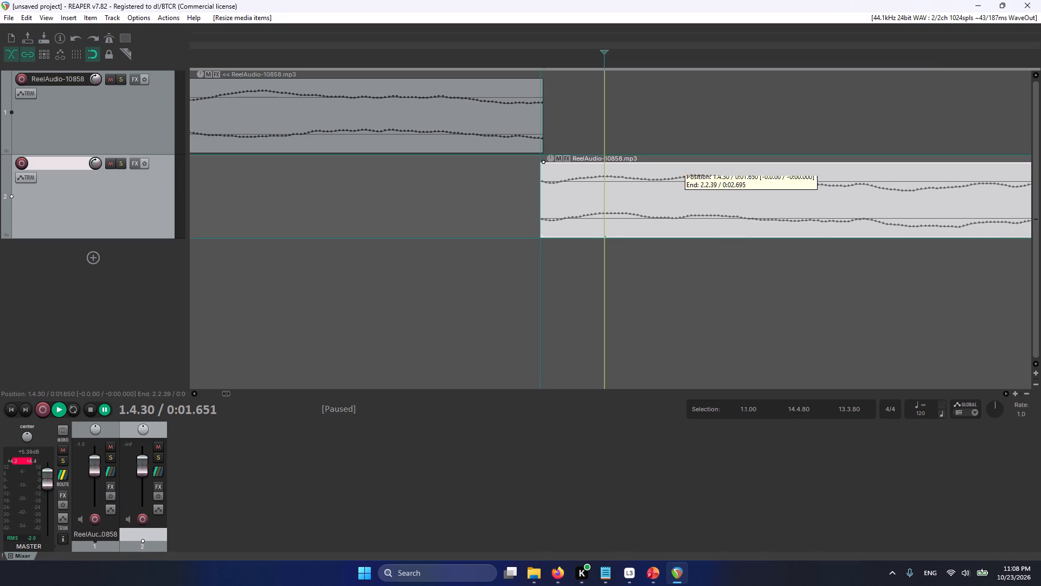
drag(669, 168, 671, 135)
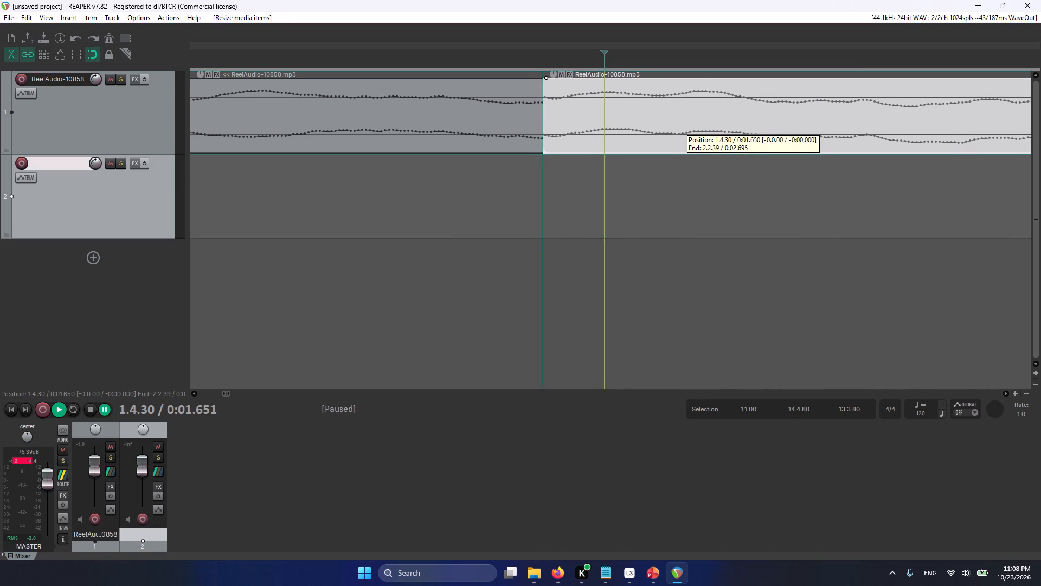
drag(671, 135, 678, 161)
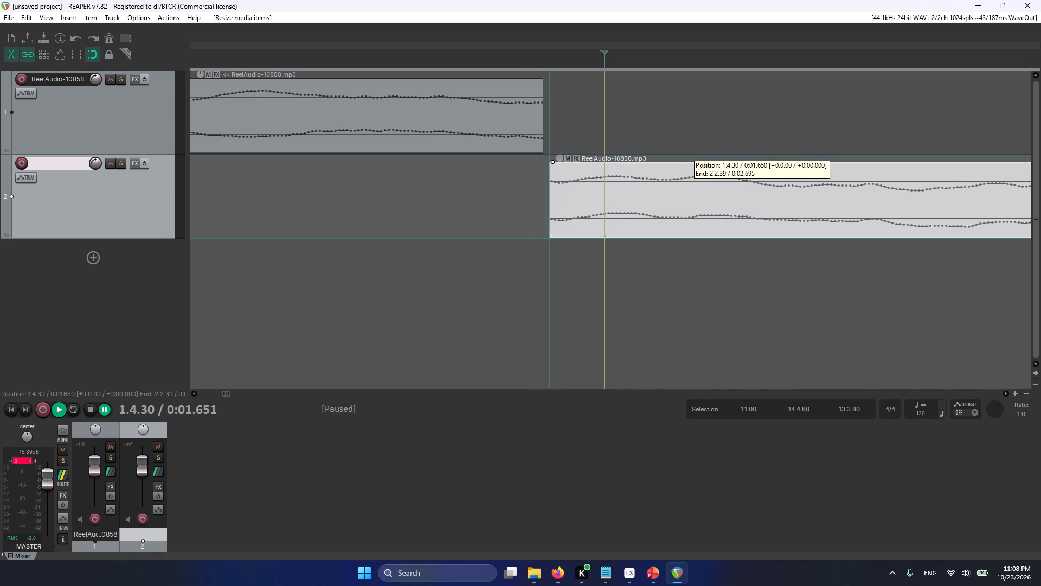
drag(678, 161, 687, 161)
drag(559, 186, 547, 187)
drag(621, 187, 607, 136)
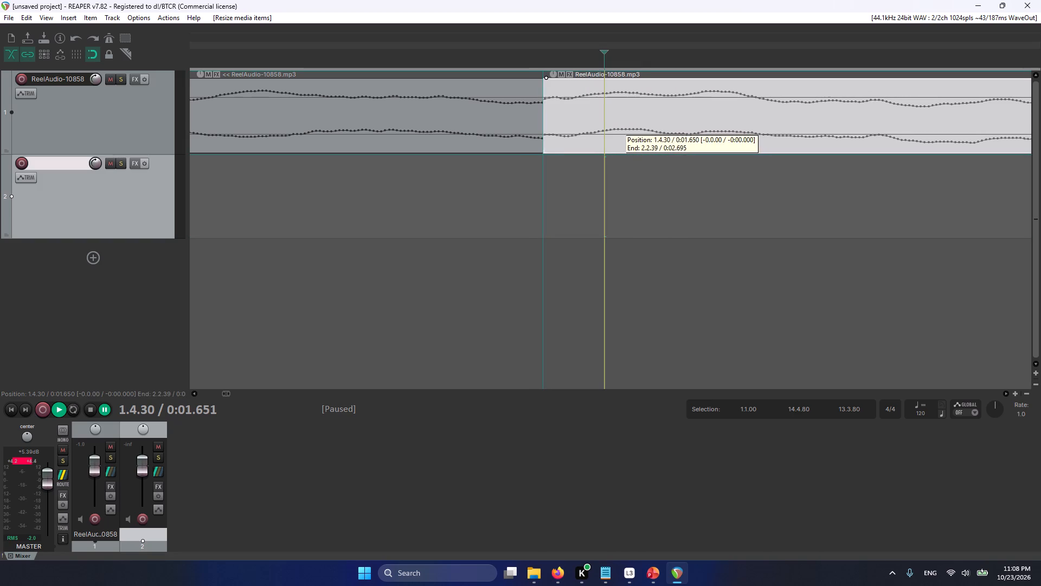
drag(607, 136, 622, 137)
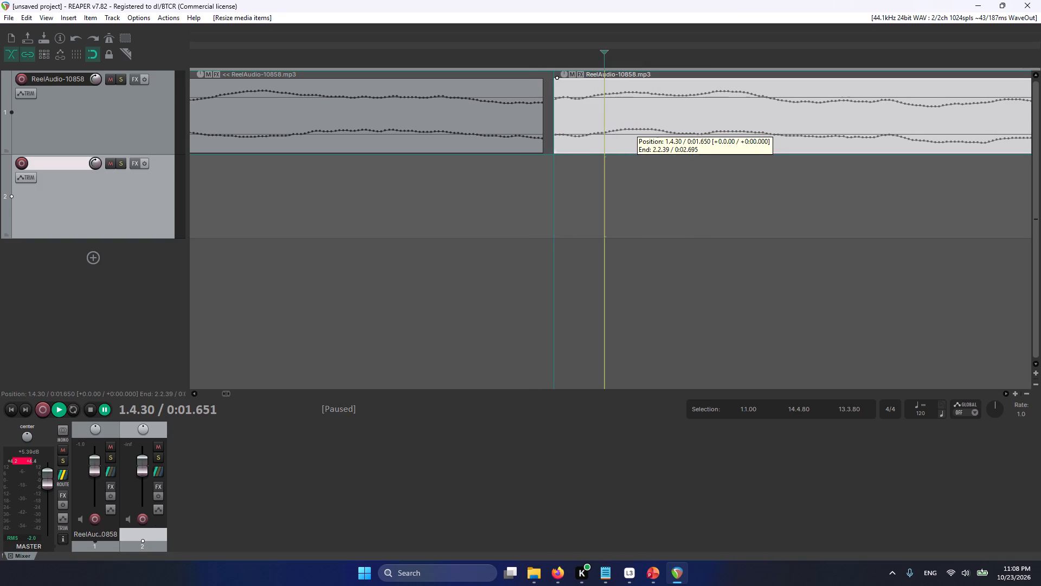
drag(622, 137, 626, 137)
drag(561, 127, 554, 127)
drag(593, 124, 580, 124)
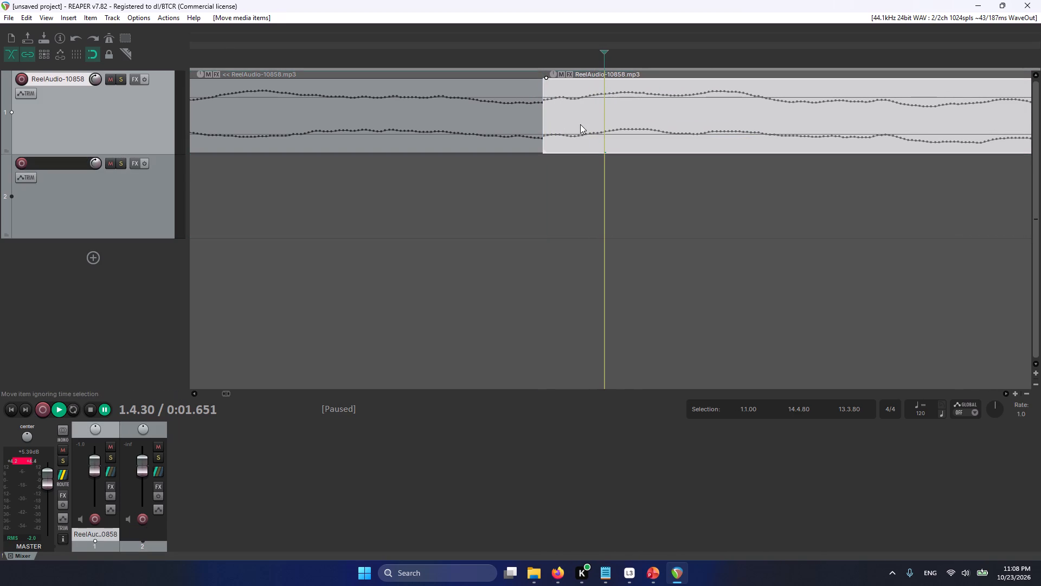
Play back the seam between the middle piece and its duplicate from just before the join.
drag(605, 49, 587, 49)
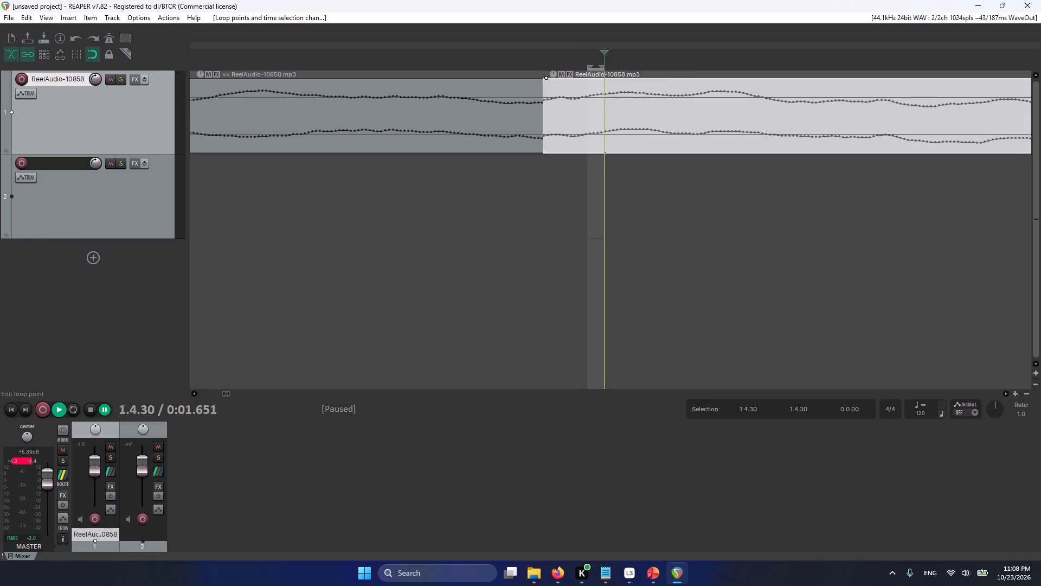
drag(604, 52, 465, 66)
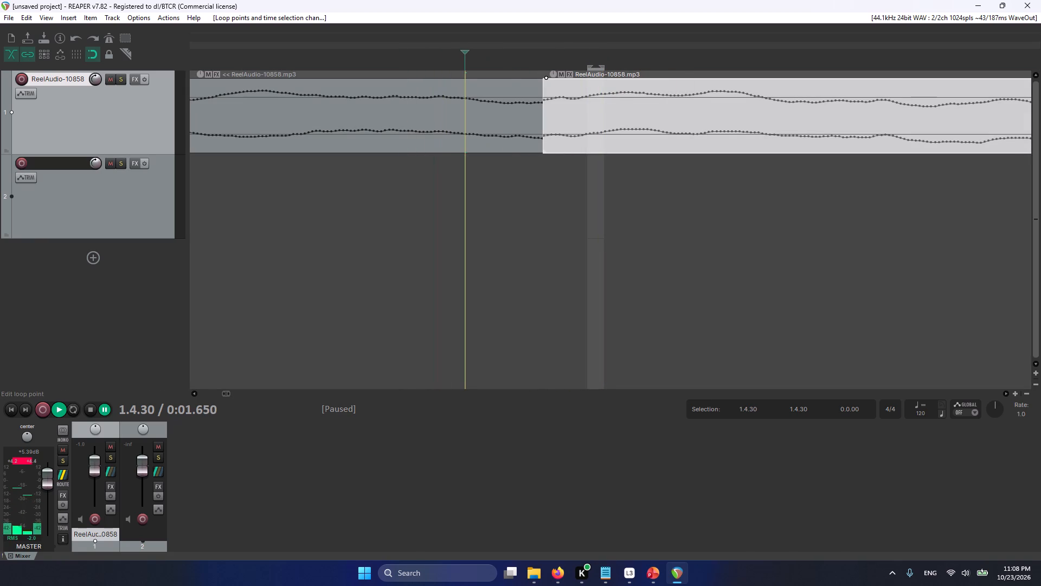
key(Return)
key(Return)
scroll(343, 146, down, 11)
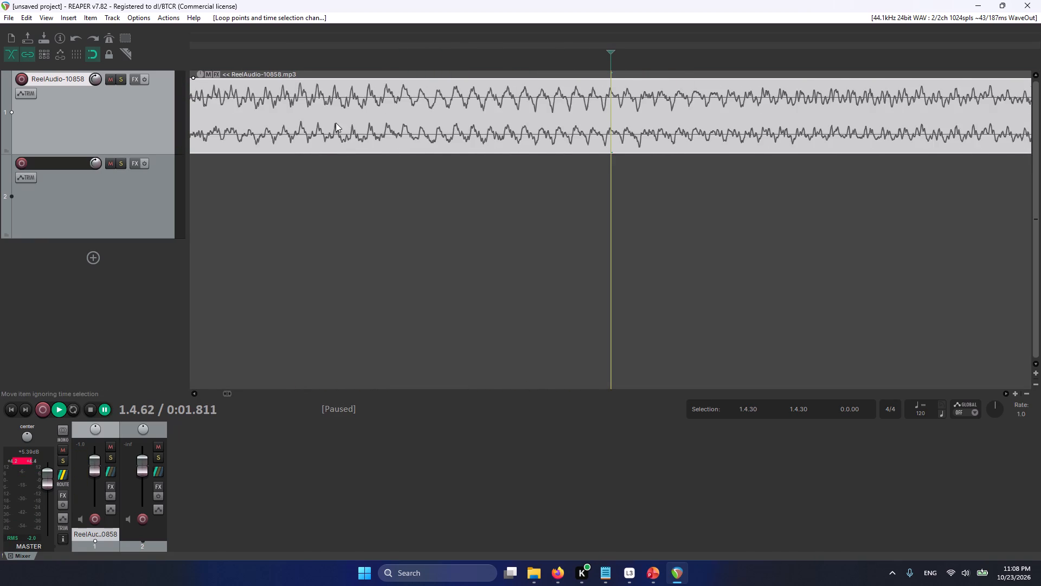
scroll(336, 123, down, 3)
click(252, 73)
key(Return)
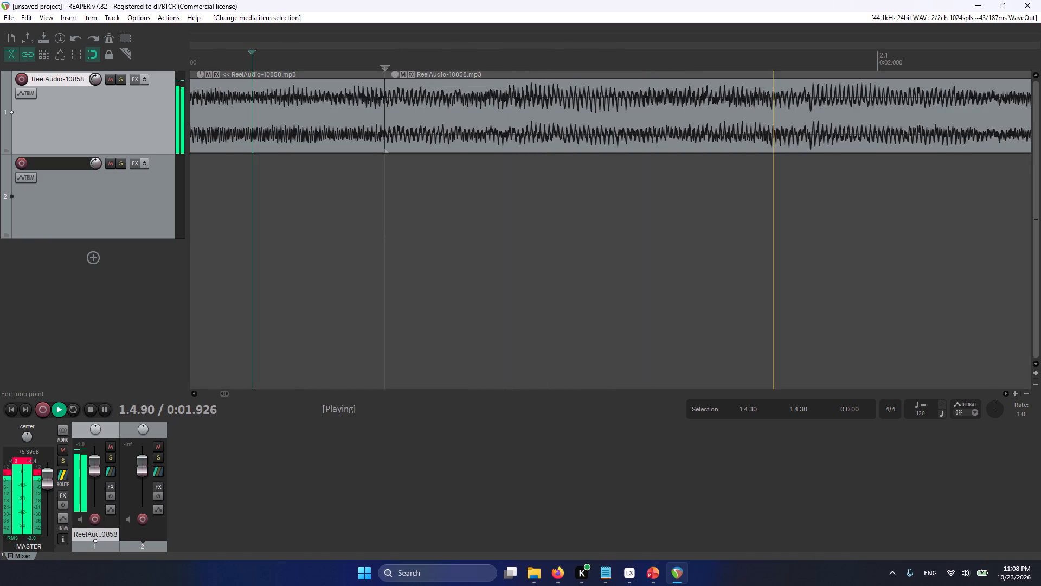
key(Return)
Play the extended sound from about 0:00.86 through the seam to check it in context.
scroll(230, 68, down, 10)
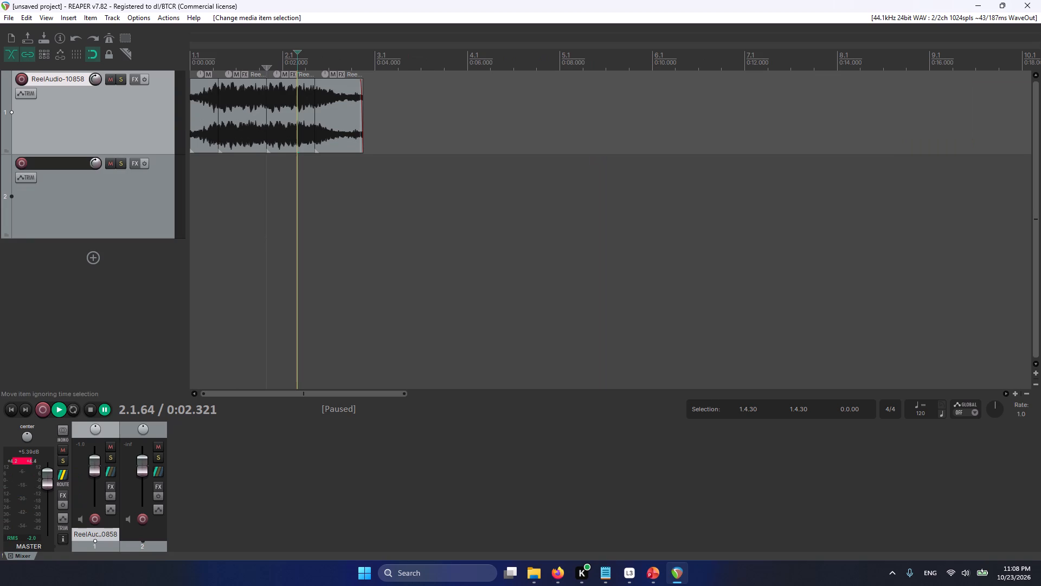
alt+scroll(272, 103, up, 4)
alt+scroll(272, 102, down, 12)
scroll(238, 78, up, 5)
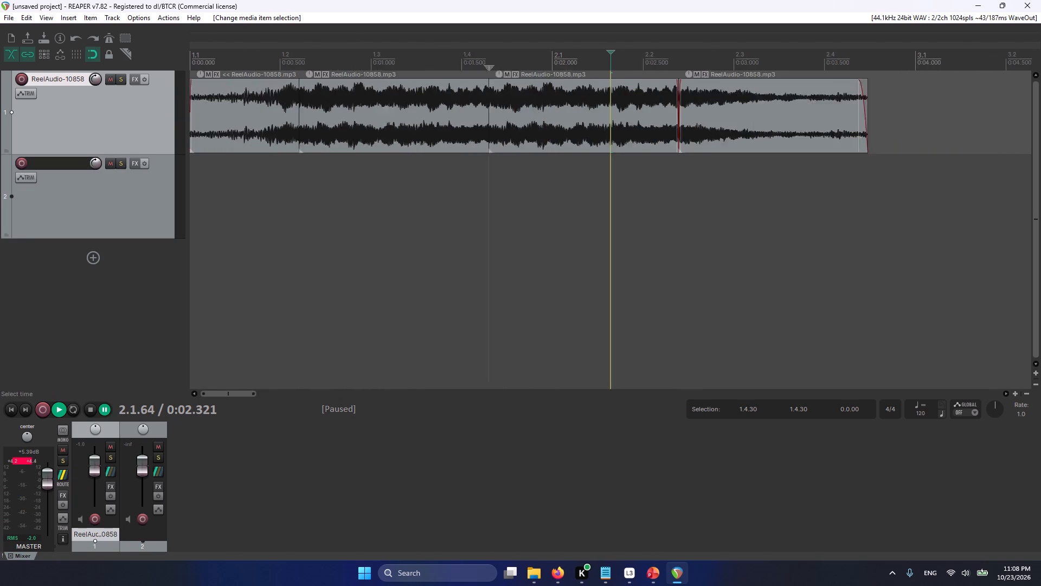
click(237, 74)
key(Return)
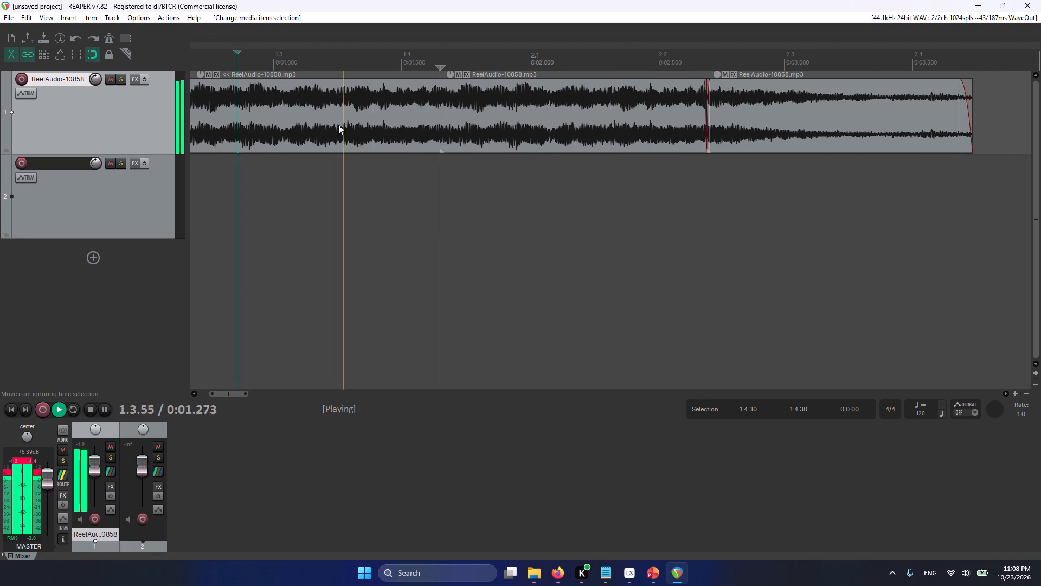
Delete the duplicate between the middle piece and the final piece.
click(469, 94)
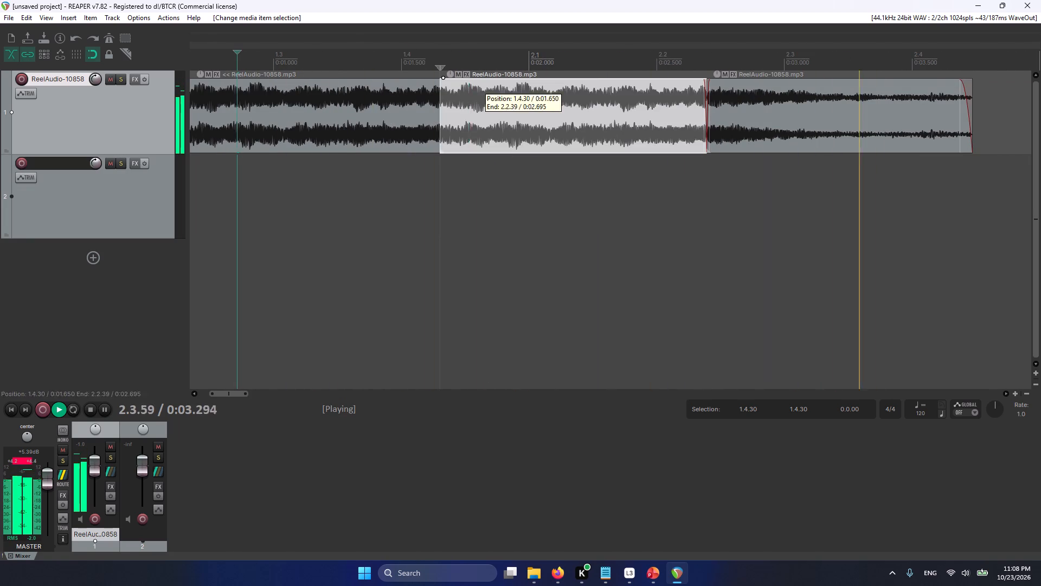
key(Delete)
Time-stretch the middle piece from its end to a length of about 1.435 s, at a playback rate of about 0.729.
click(393, 116)
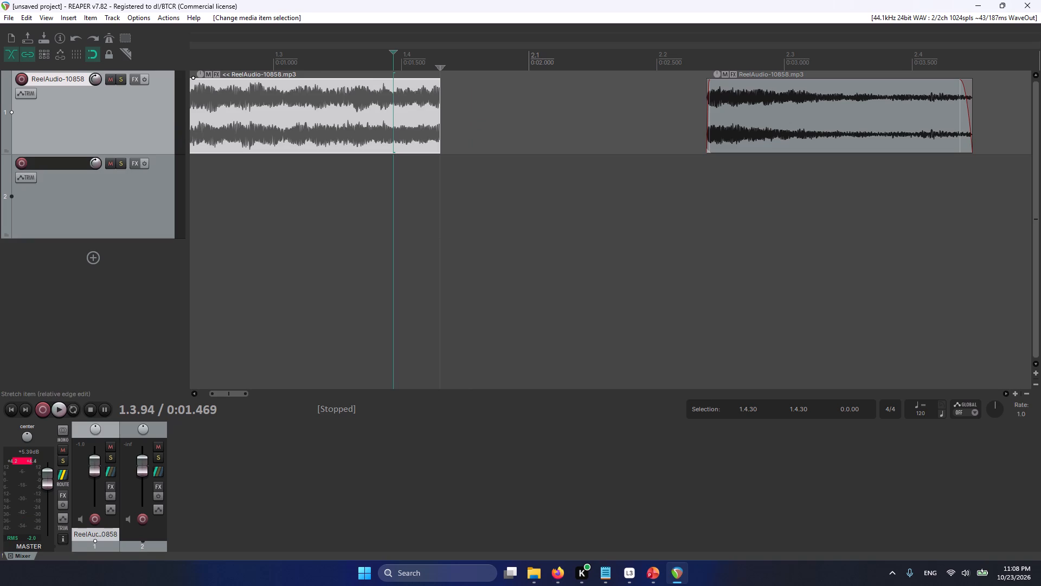
click(320, 117)
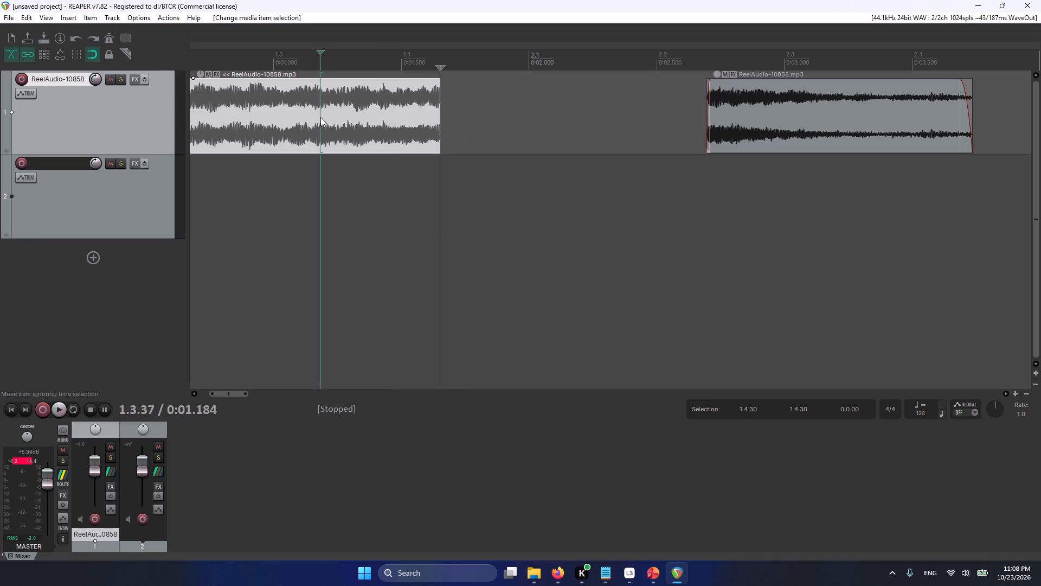
alt+scroll(320, 117, down, 1)
alt+scroll(320, 117, up, 6)
alt+scroll(320, 117, down, 6)
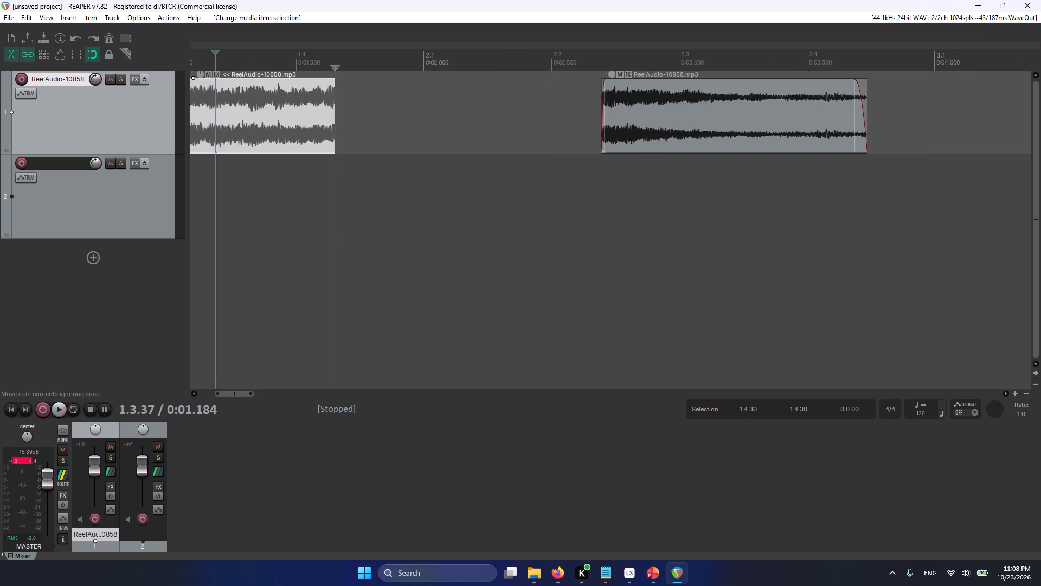
alt+scroll(320, 117, down, 3)
alt+drag(612, 117, 621, 118)
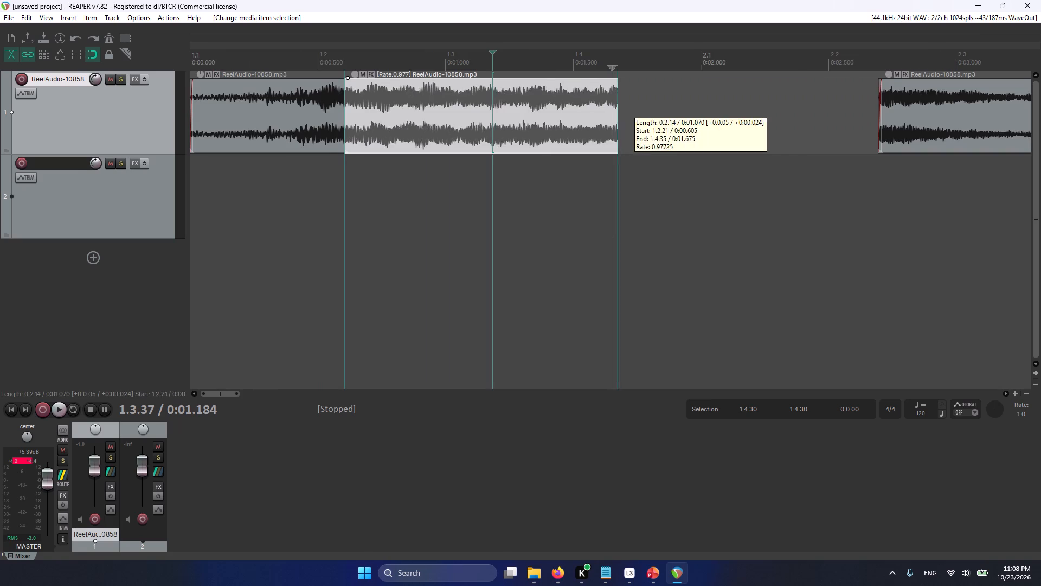
alt+drag(621, 118, 708, 116)
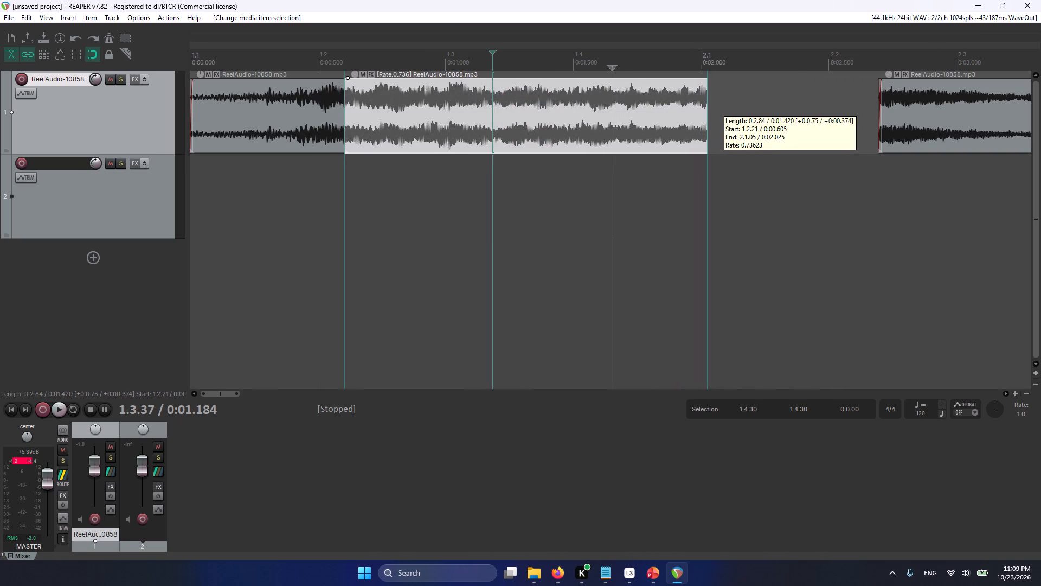
alt+drag(708, 116, 711, 116)
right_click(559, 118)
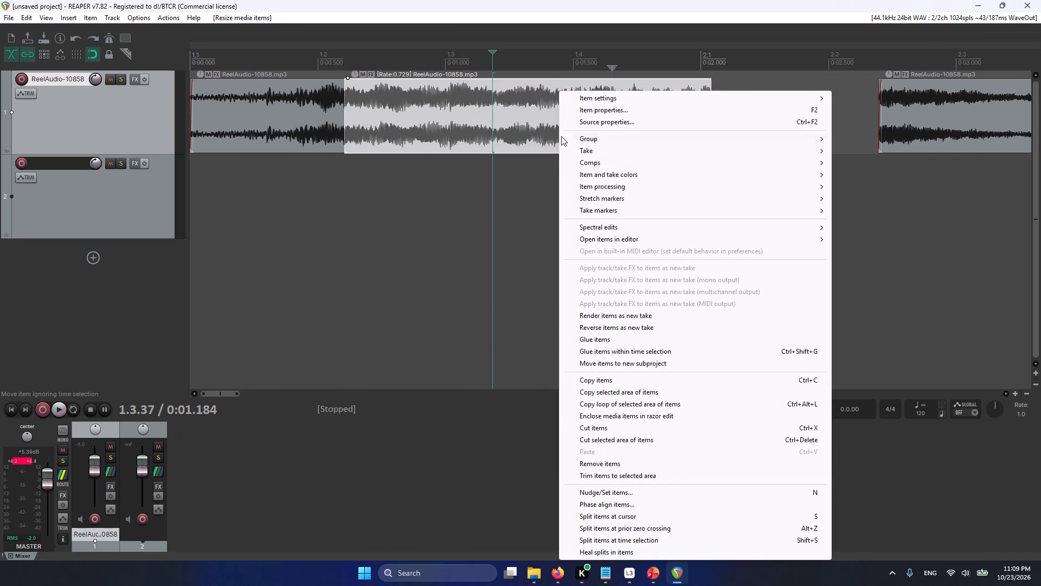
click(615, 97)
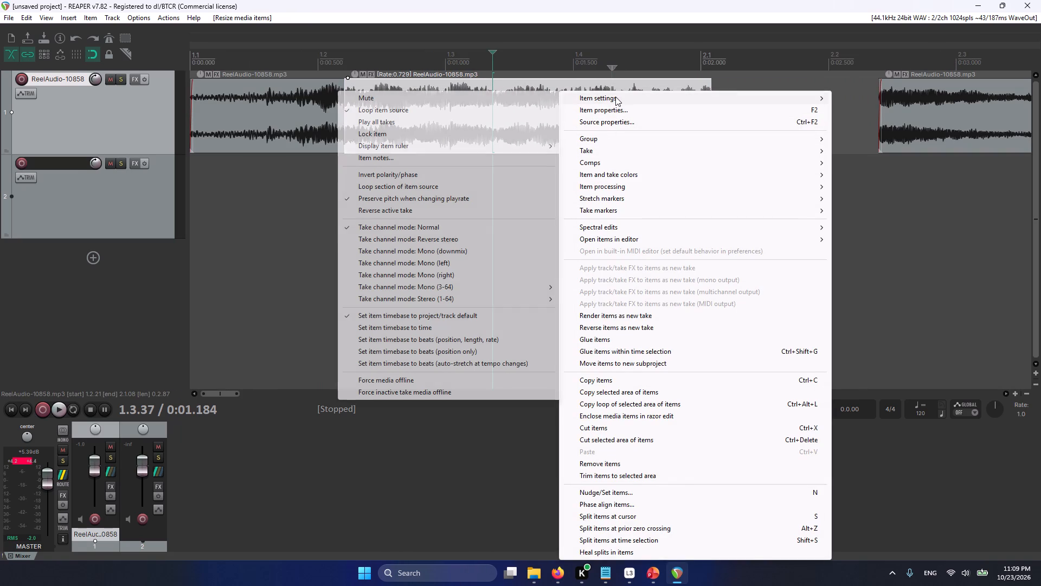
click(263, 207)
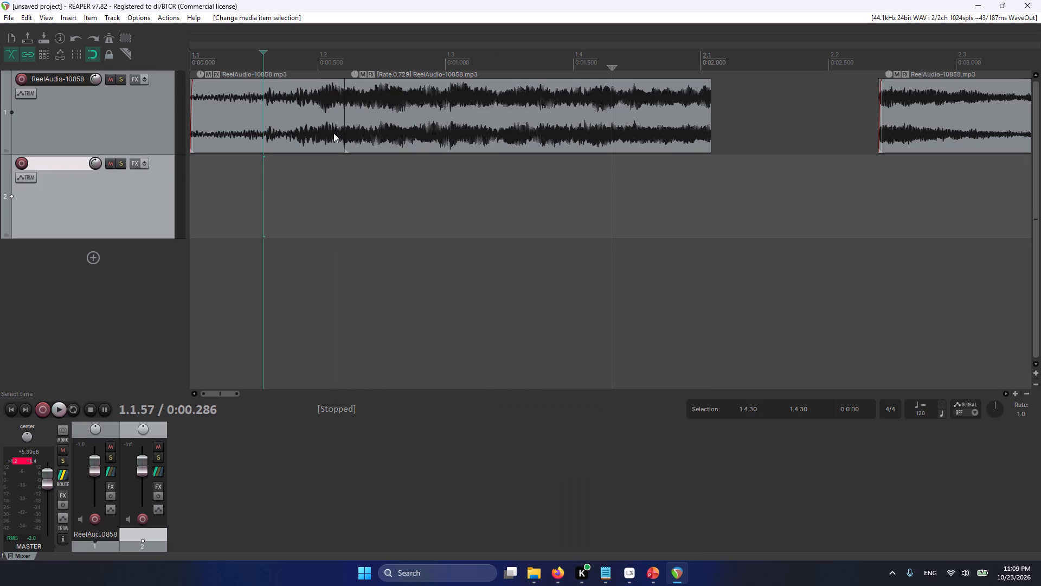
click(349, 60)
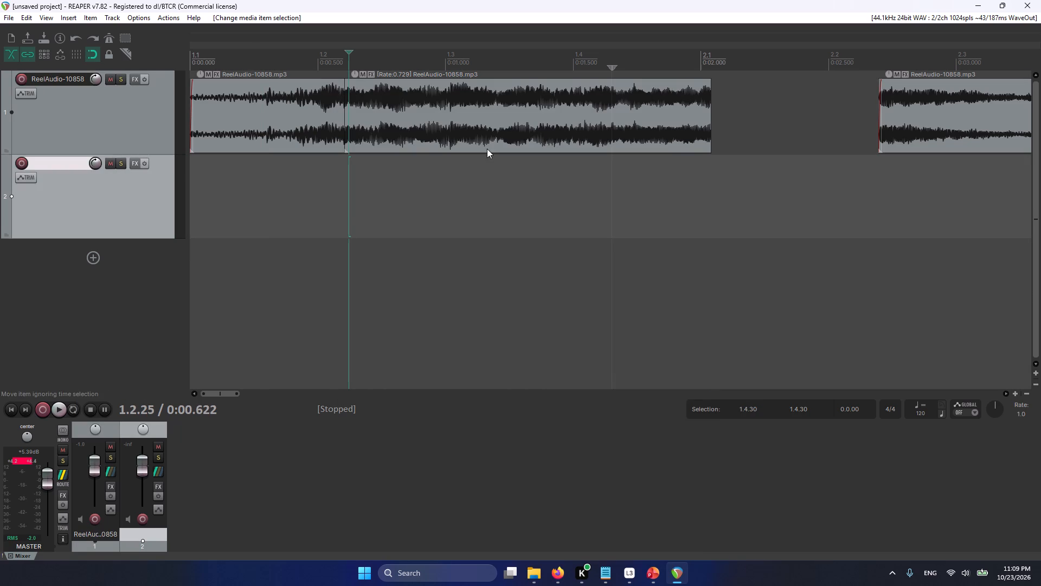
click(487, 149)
In Firefox, ask Google AI Mode in Hinglish how to stretch a clip for an Indian MSTS horn without spoiling its sound.
key(alt+Tab)
key(alt+Tab)
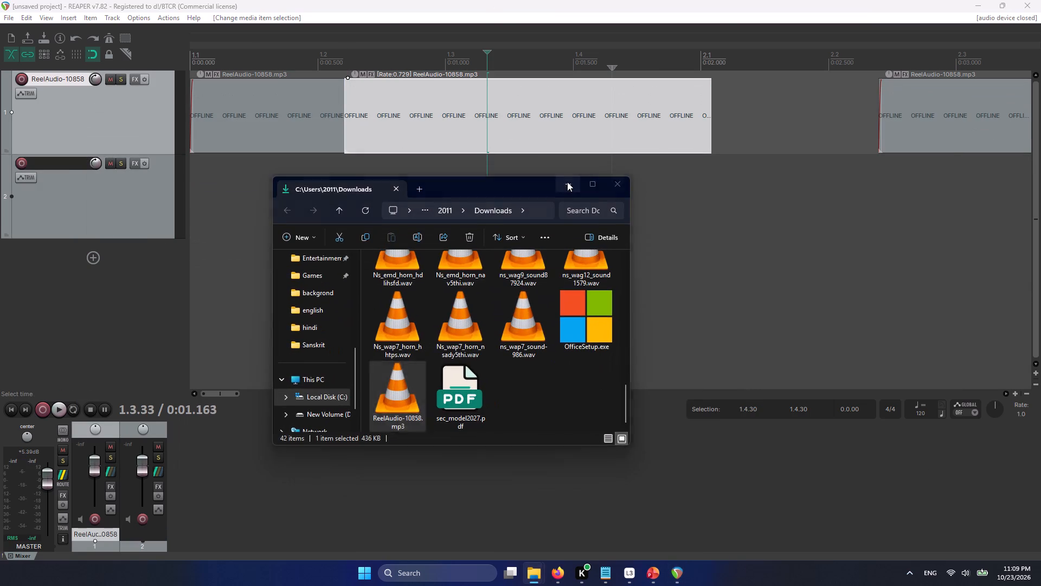
key(alt+Tab)
click(355, 502)
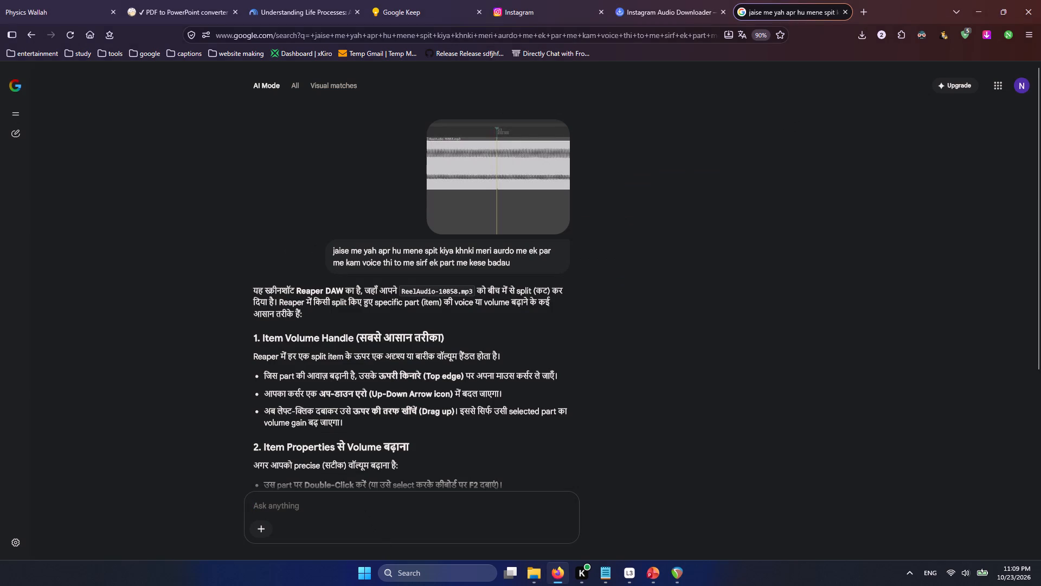
text(me jab clip ko strech kr ta hu)
key(space)
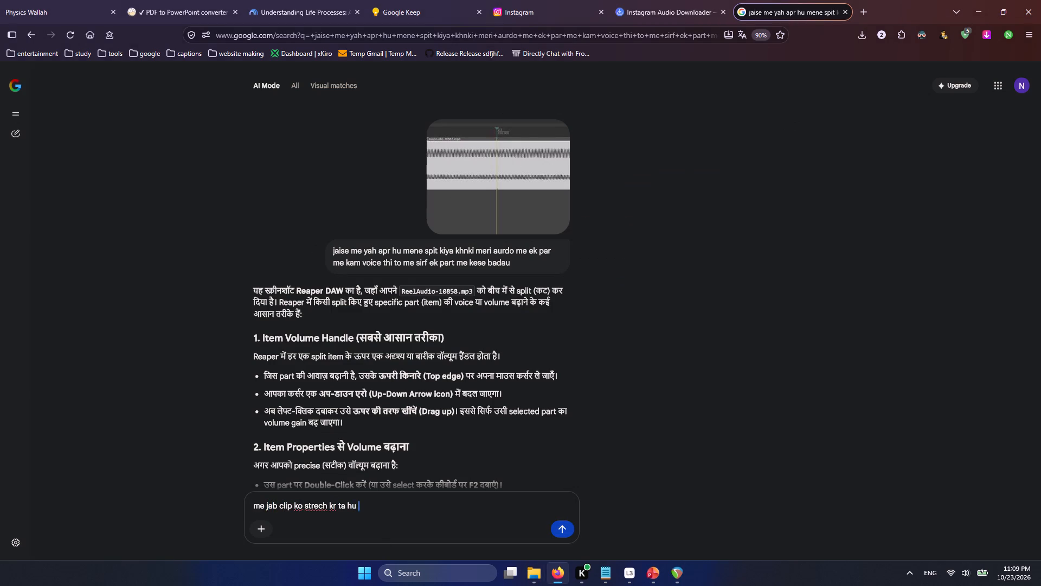
text(to horn ki aawaj khrab hota hi pa)
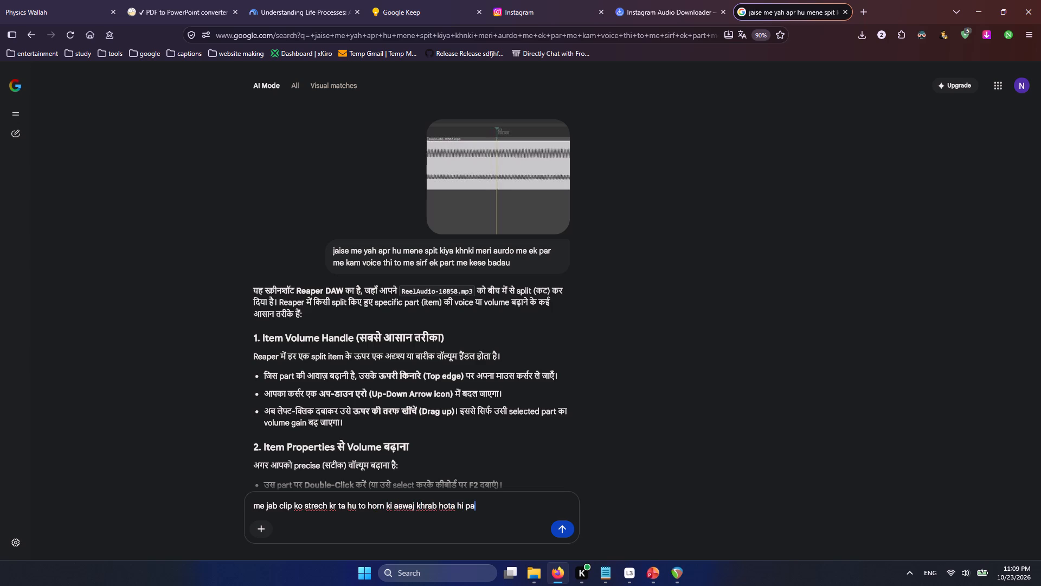
text(tli ay amod)
key(BackSpace)
text(ti ho jati me msts ke liye indoan sk)
key(BackSpace)
text(horn bana rha hu to strech kese kru ki ye aawaj kharab na)
key(space)
key(Return)
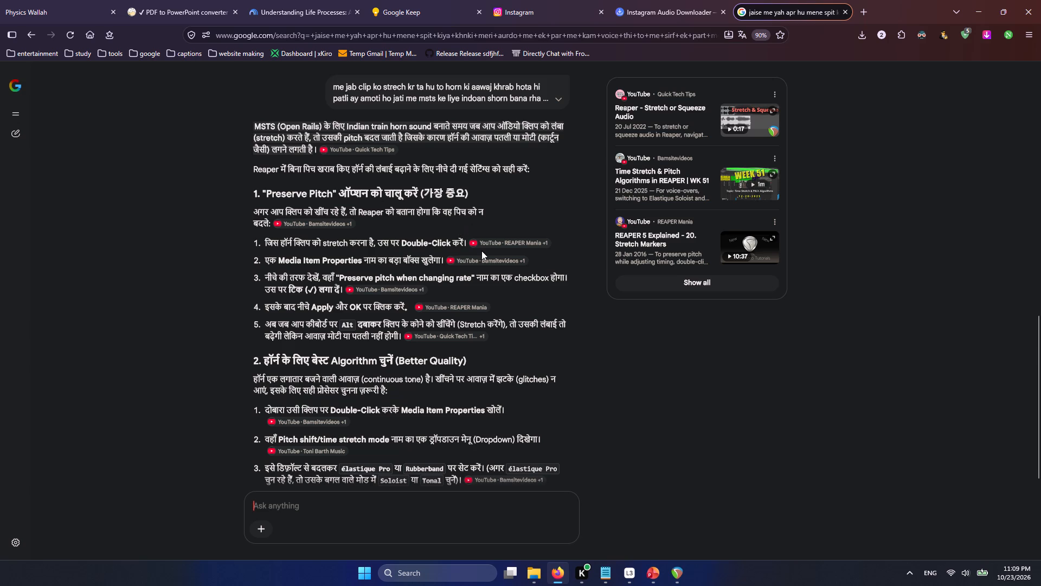
In REAPER, open the stretched middle piece's item properties and ensure Preserve pitch when changing rate is on, following the AI answer.
key(alt+Tab)
key(alt+Tab)
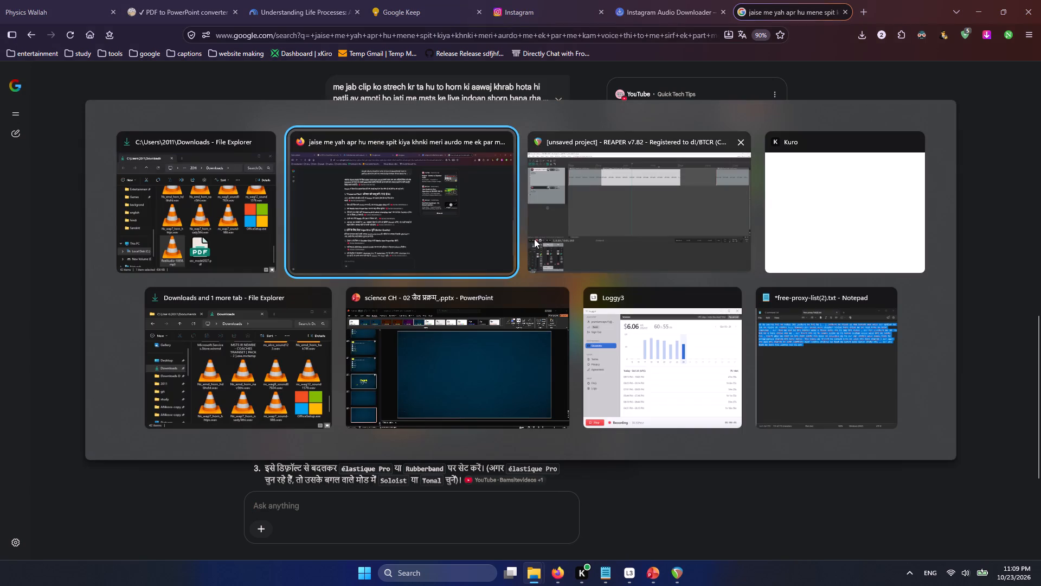
key(alt+Tab)
double_click(479, 136)
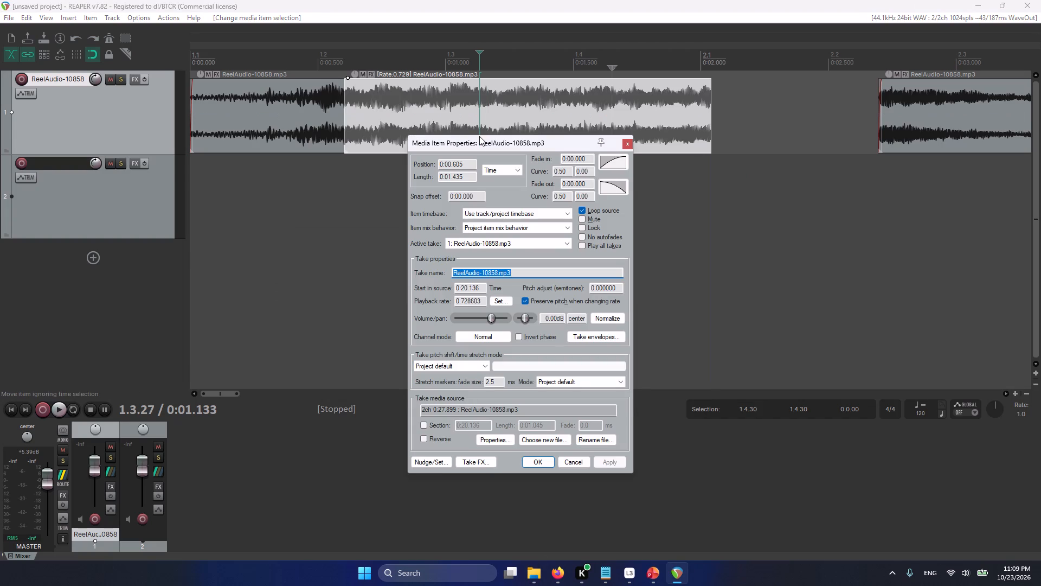
key(alt+Tab)
key(alt+Tab)
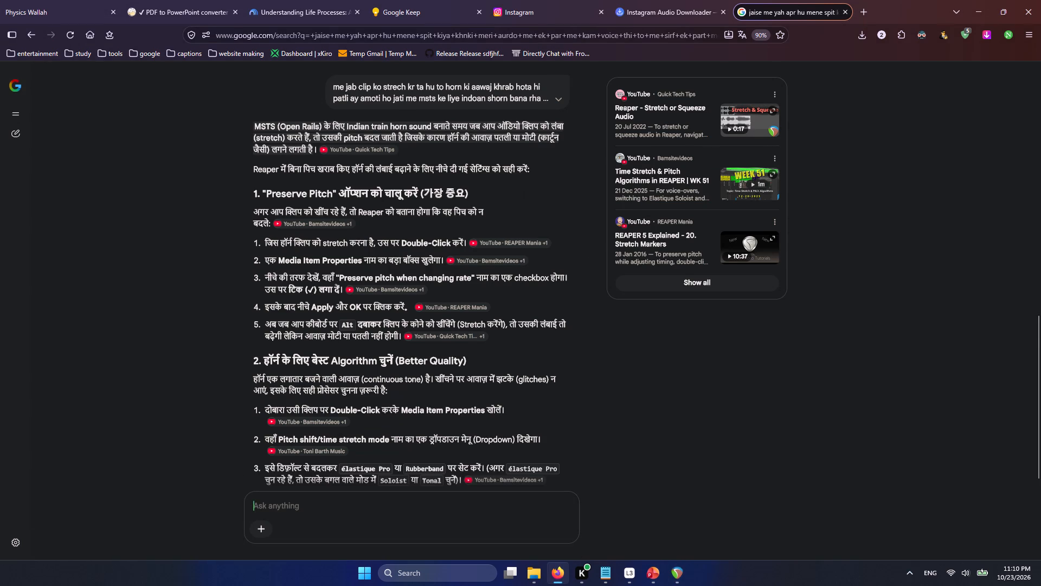
key(alt+Tab)
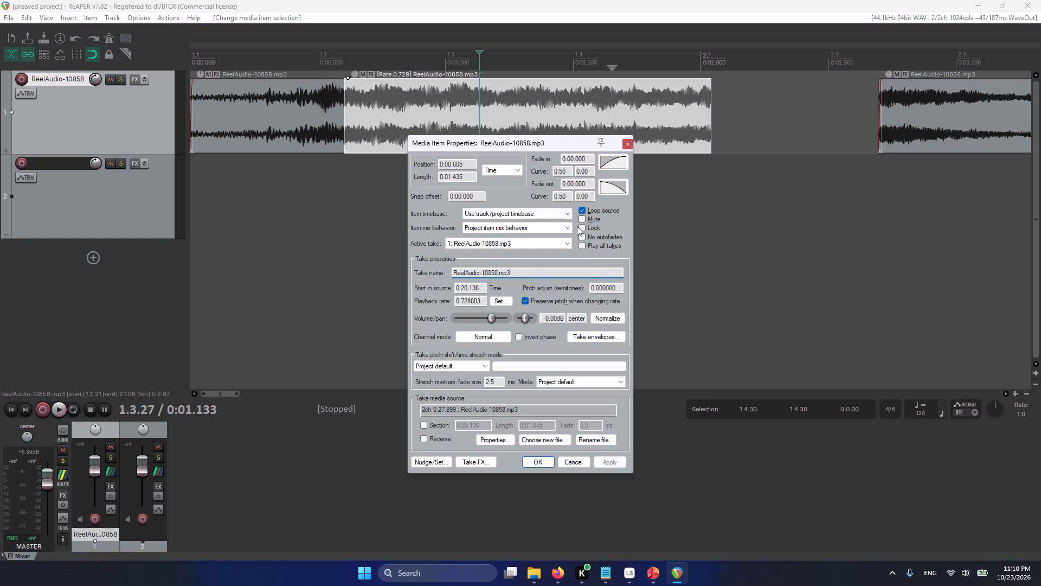
click(542, 300)
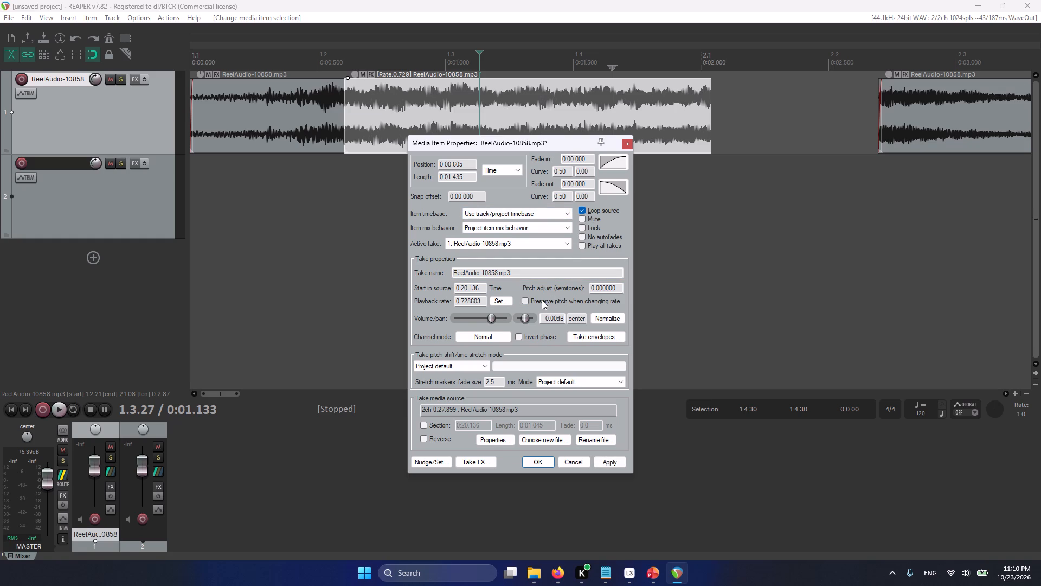
key(alt+Tab)
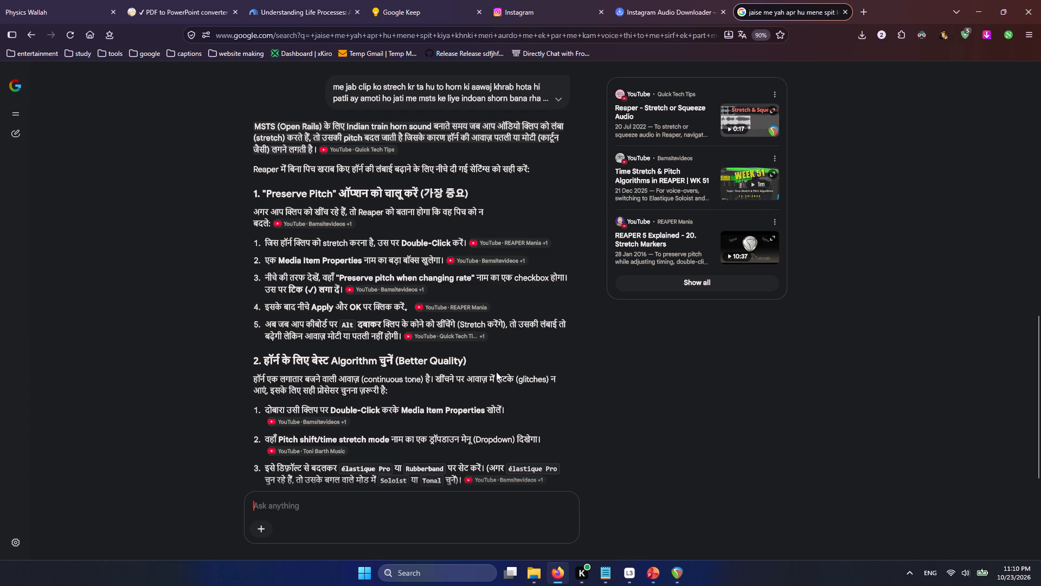
scroll(496, 372, down, 1)
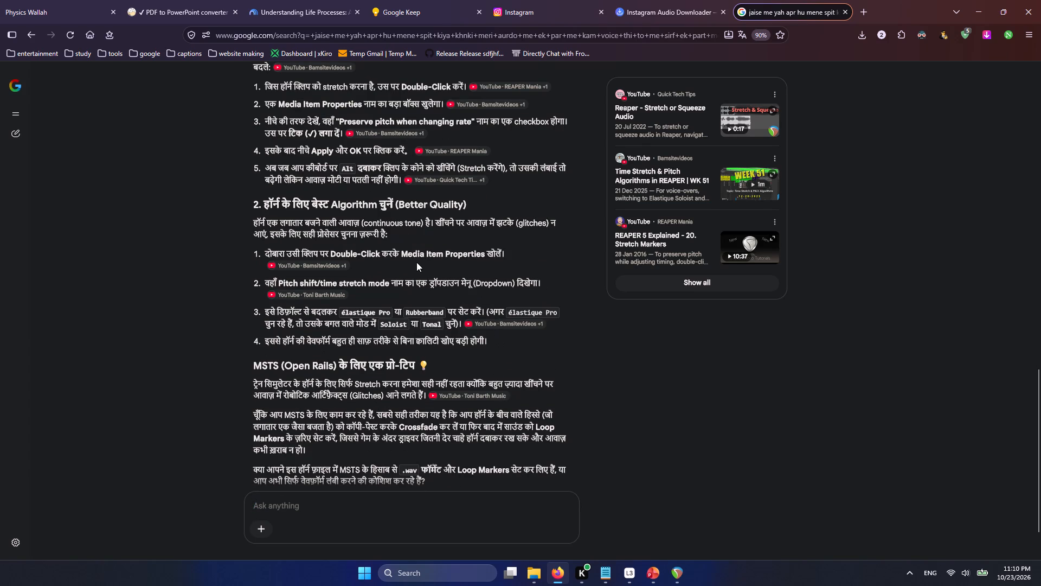
key(alt+Tab)
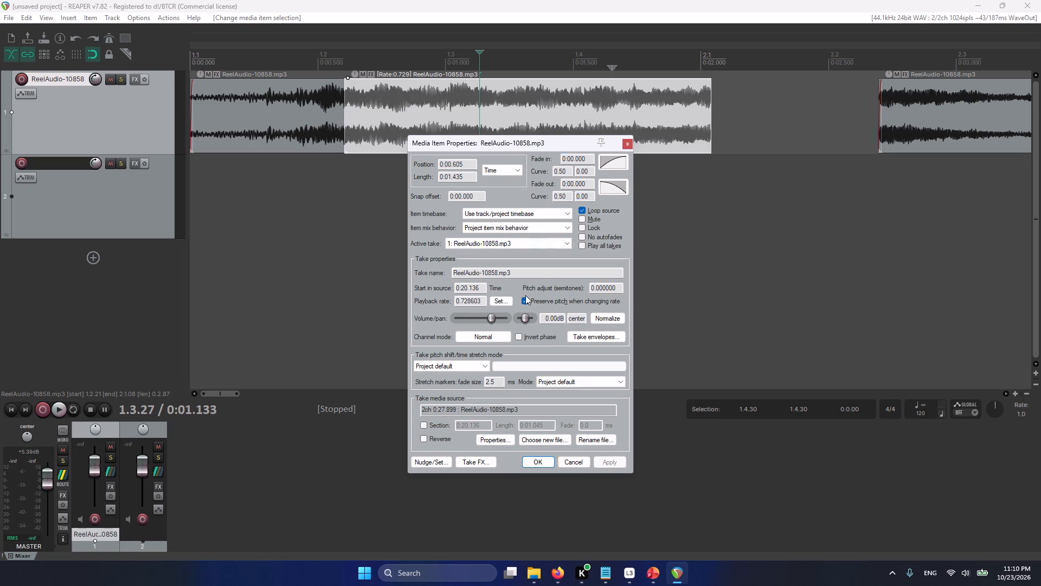
click(525, 295)
click(530, 301)
click(530, 301)
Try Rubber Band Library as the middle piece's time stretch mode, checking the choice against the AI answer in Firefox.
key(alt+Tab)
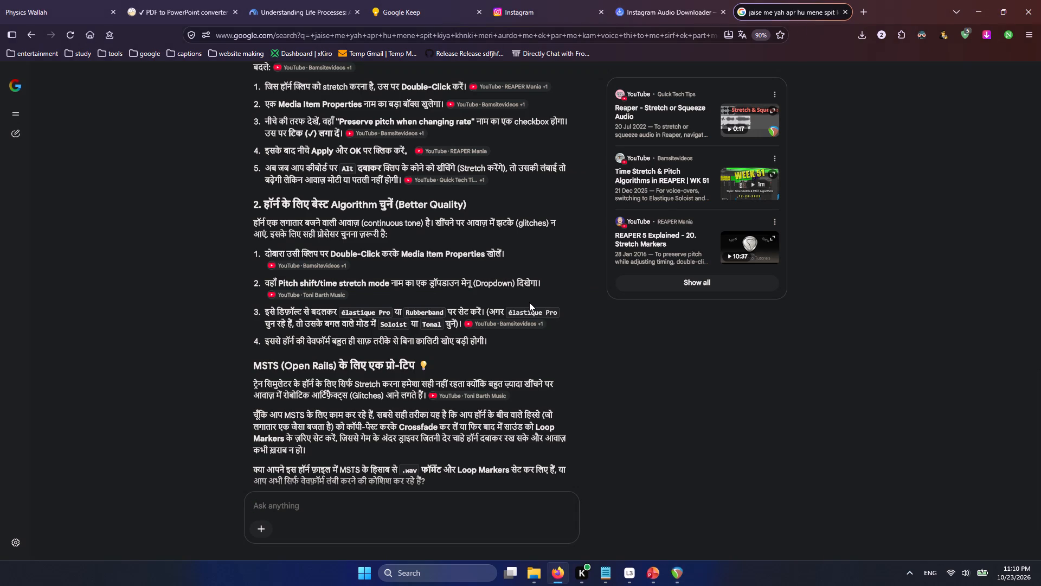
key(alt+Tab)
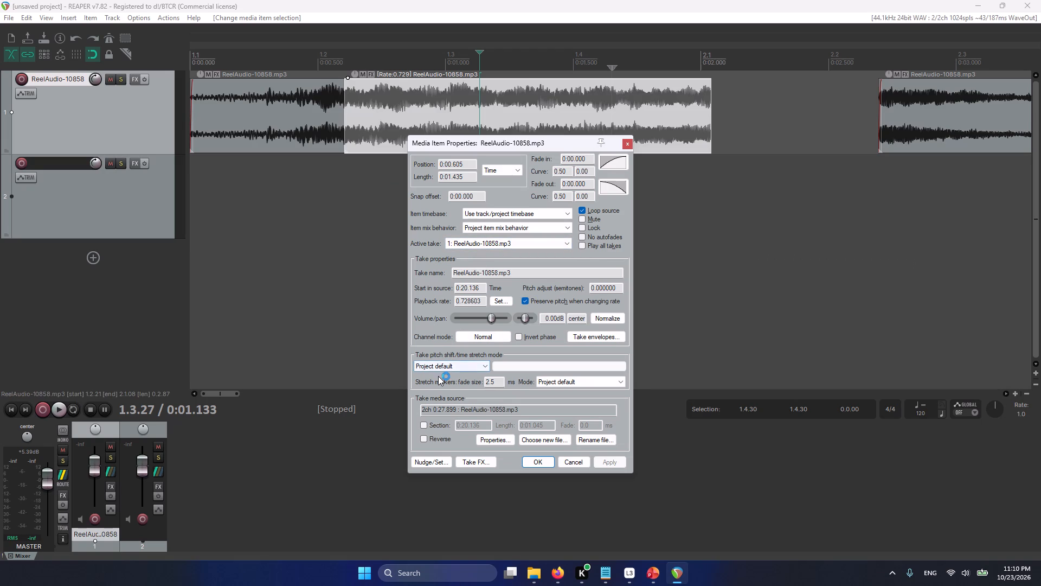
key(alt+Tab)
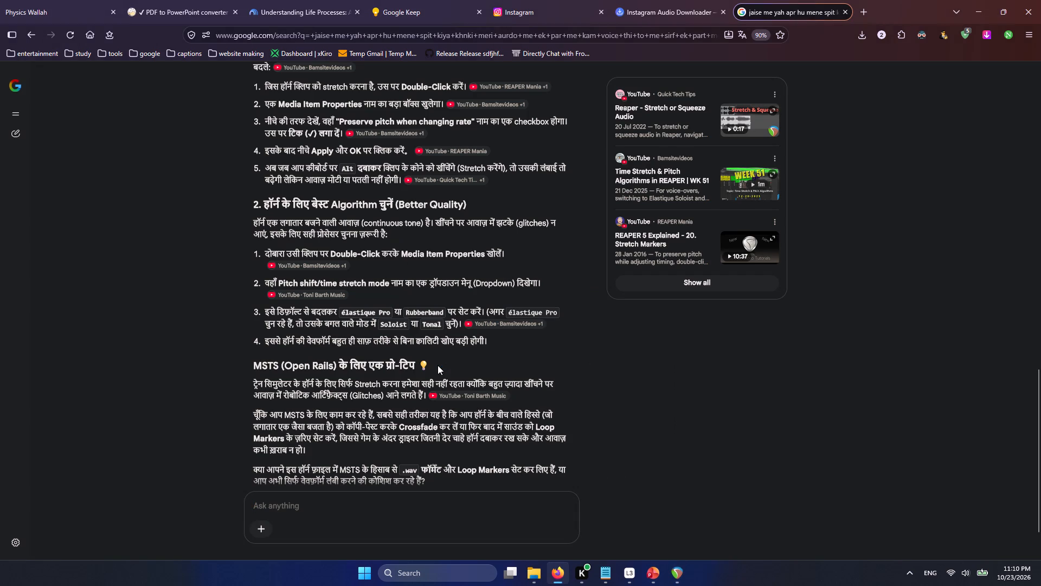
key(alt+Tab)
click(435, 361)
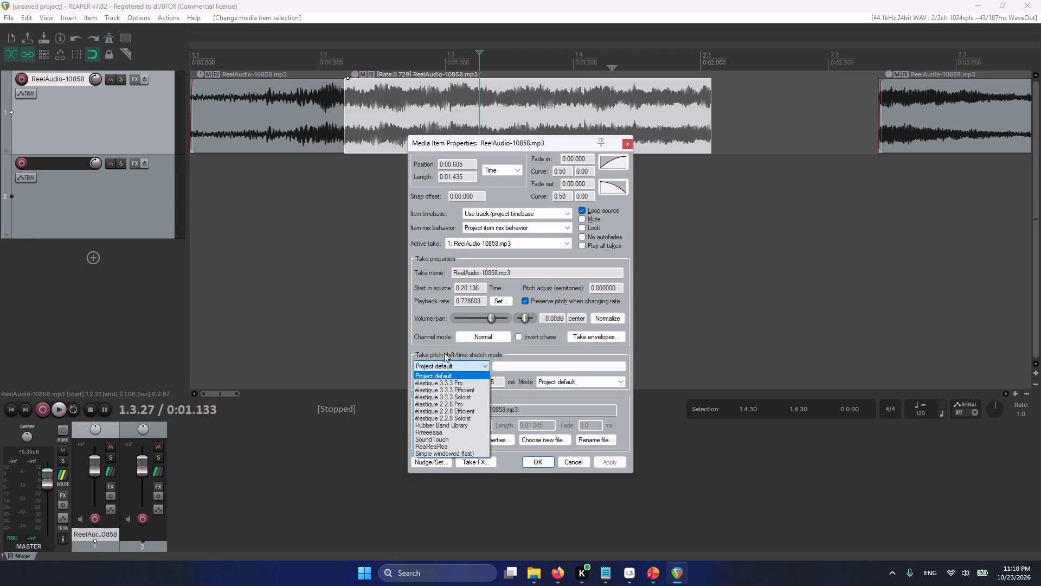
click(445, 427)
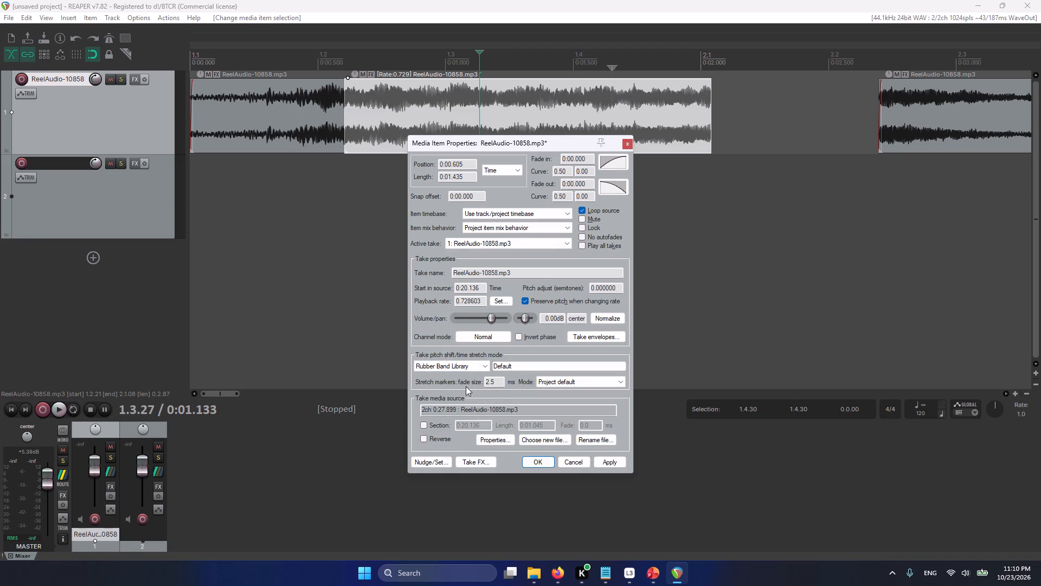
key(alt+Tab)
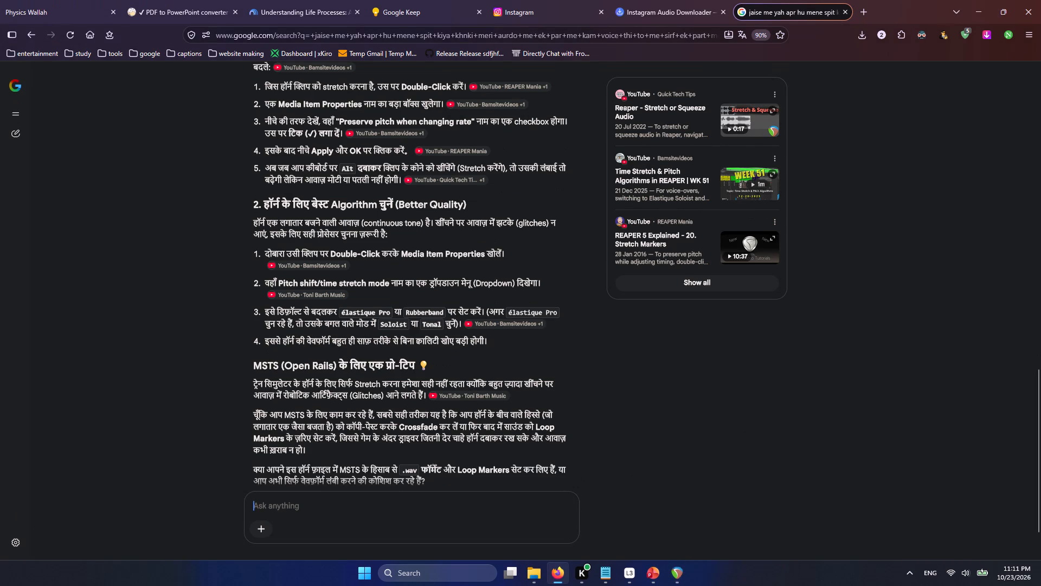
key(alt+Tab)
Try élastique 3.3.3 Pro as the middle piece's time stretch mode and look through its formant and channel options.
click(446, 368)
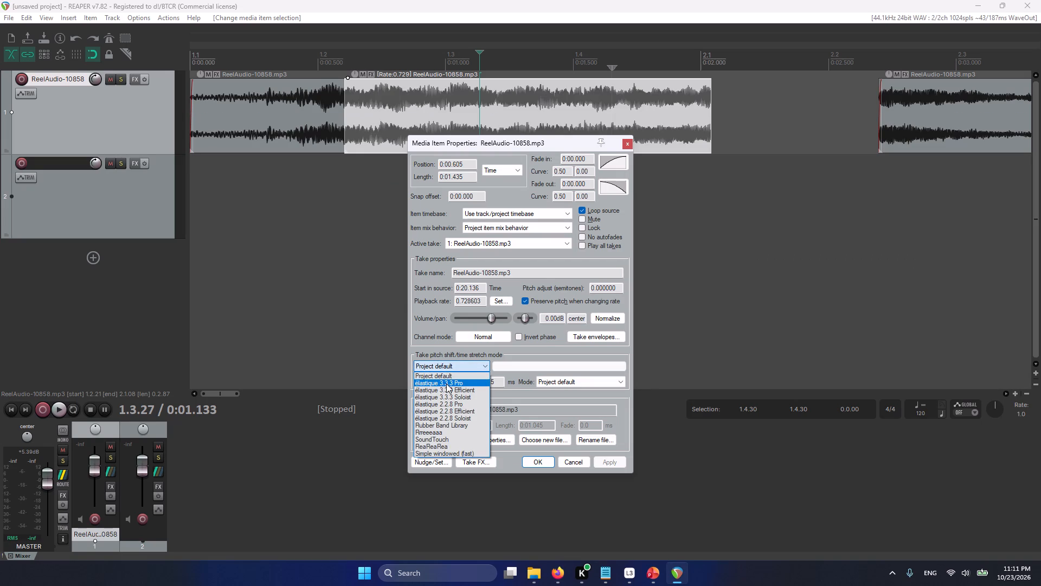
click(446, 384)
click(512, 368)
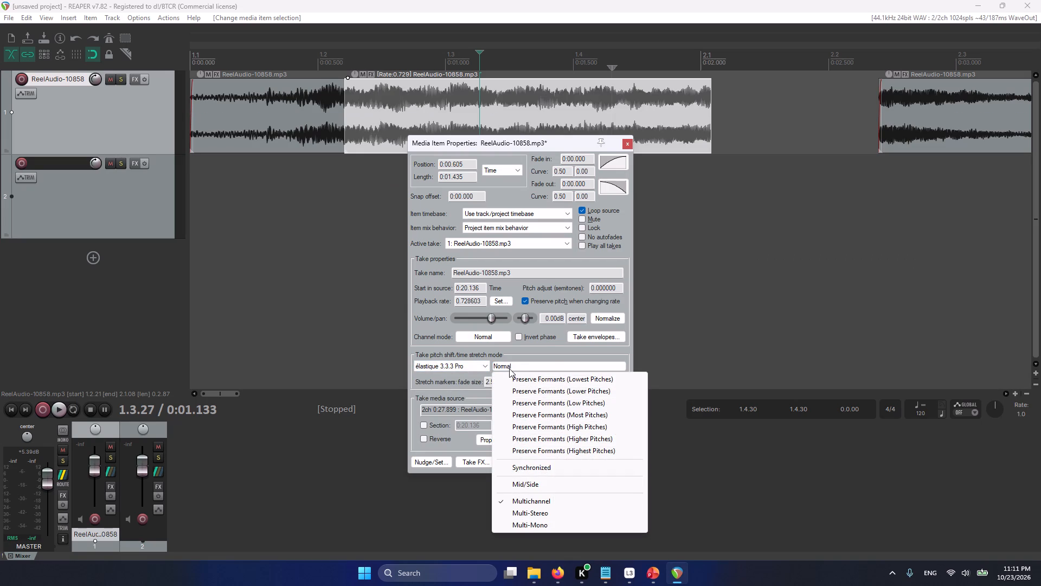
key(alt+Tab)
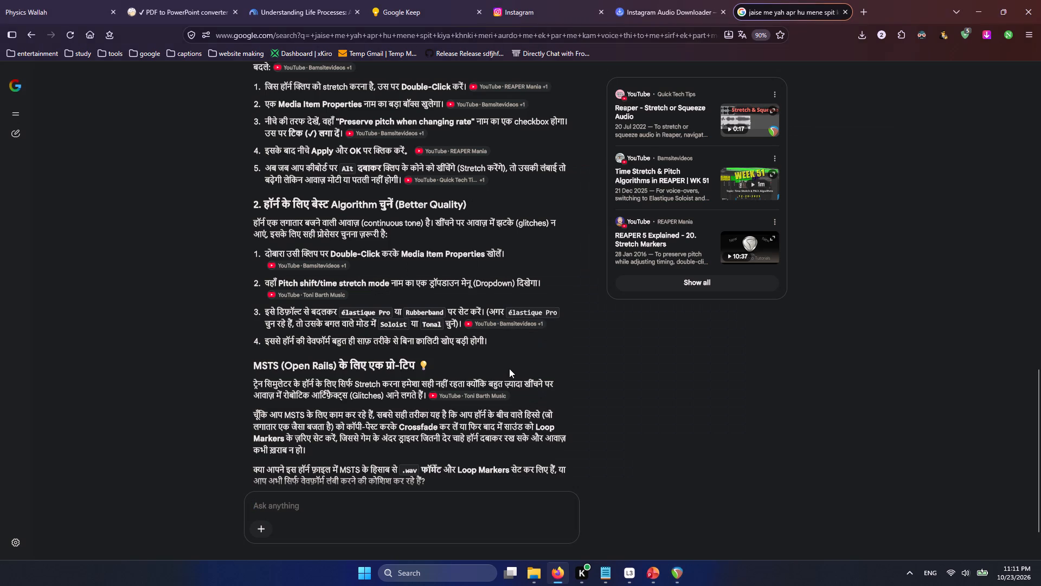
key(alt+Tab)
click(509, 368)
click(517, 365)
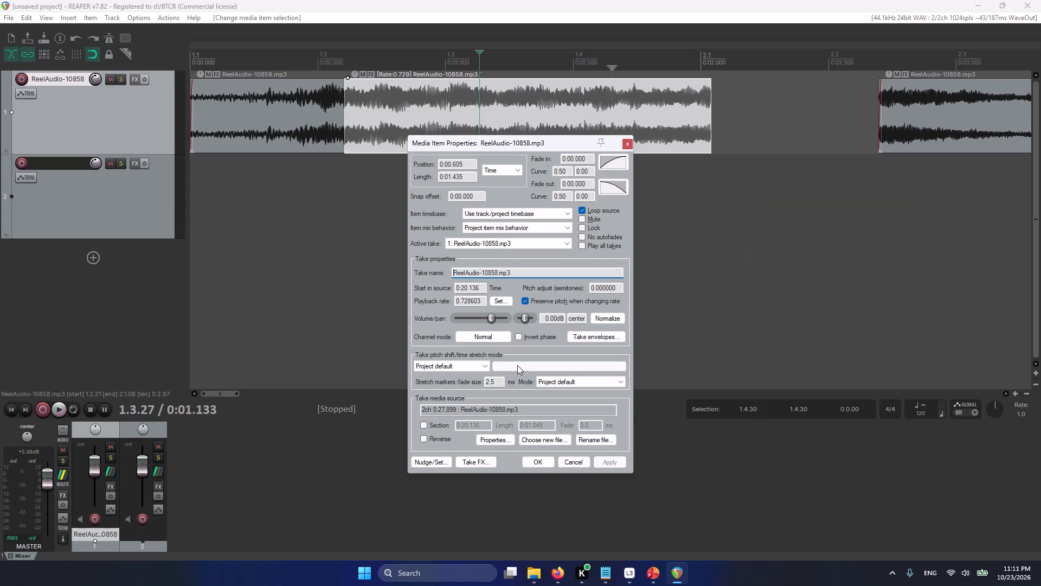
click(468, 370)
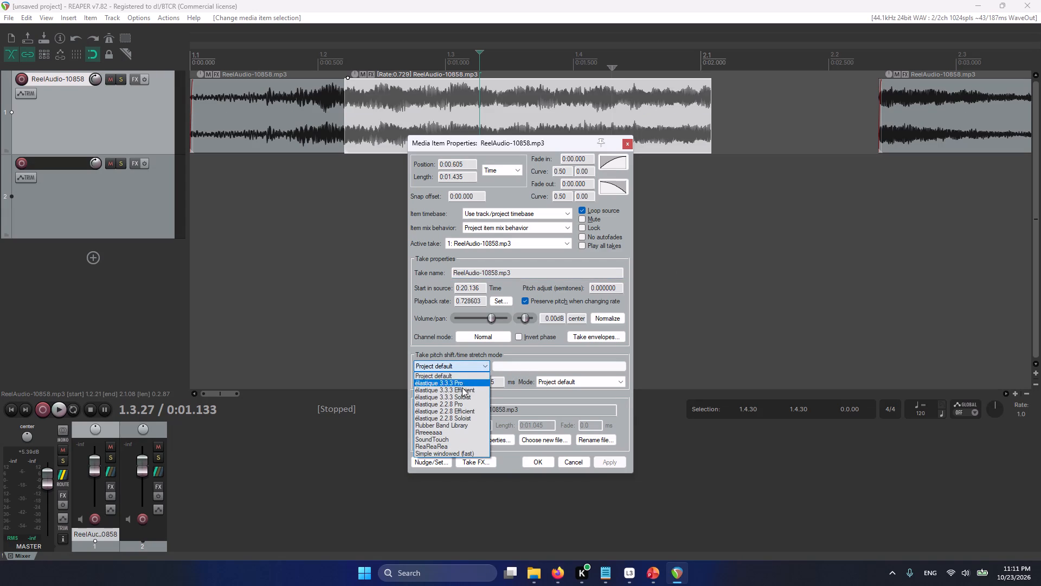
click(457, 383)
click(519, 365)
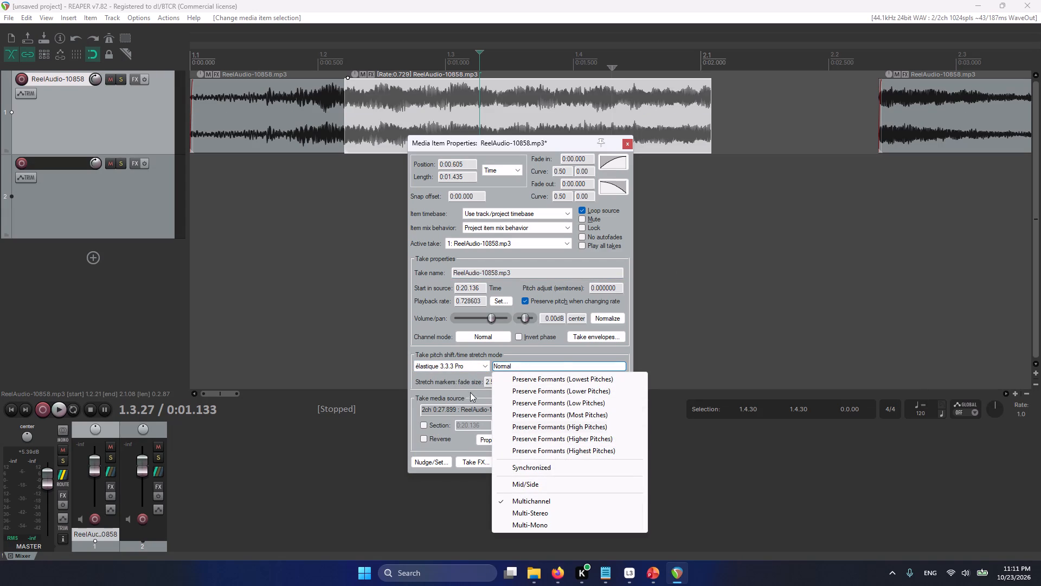
Apply Rubber Band Library with Default parameters as the middle piece's pitch shift/time stretch mode and close its properties.
click(455, 362)
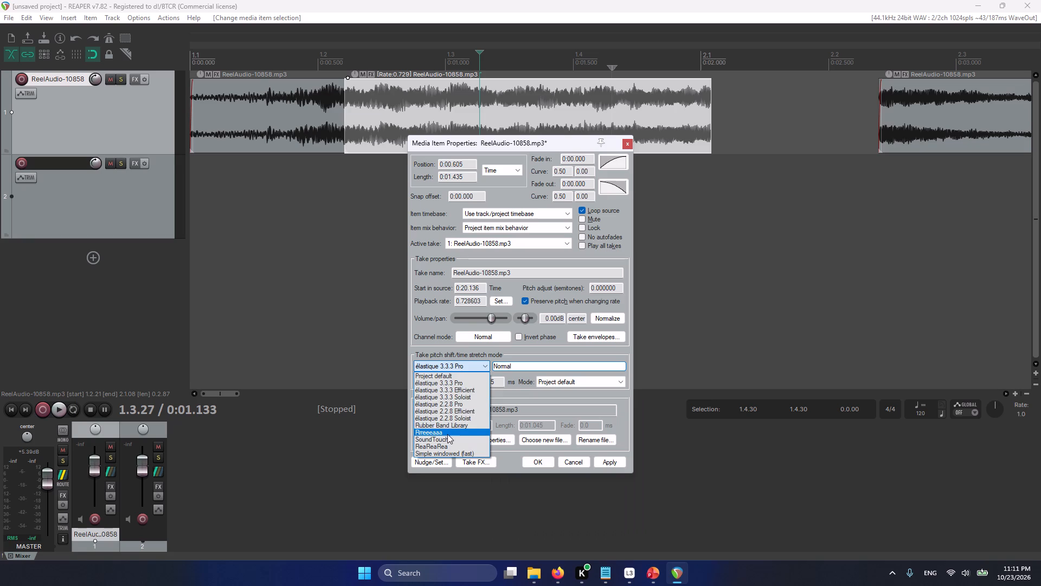
click(446, 426)
click(528, 362)
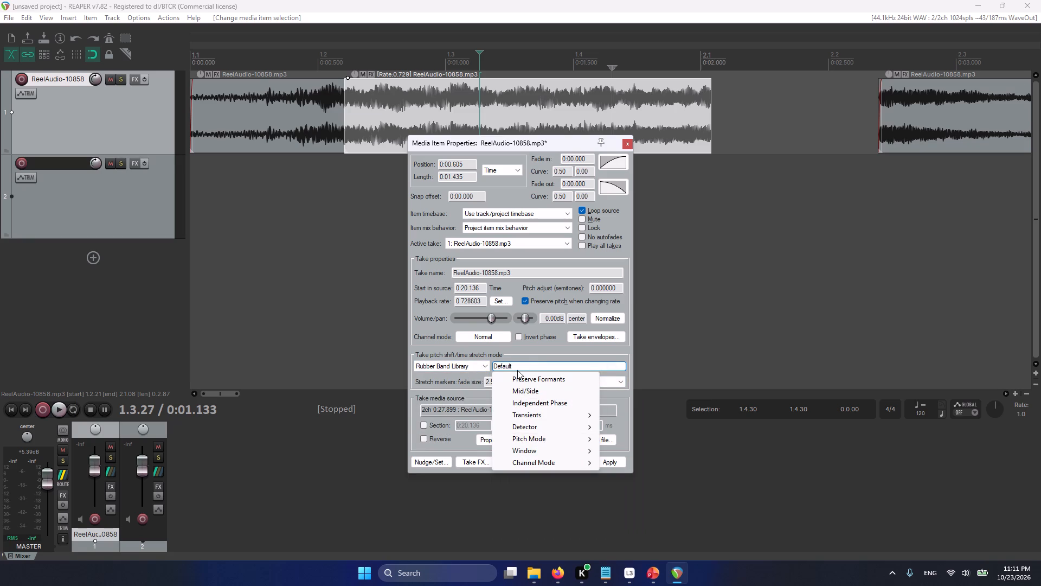
click(518, 362)
click(536, 366)
click(569, 354)
click(605, 462)
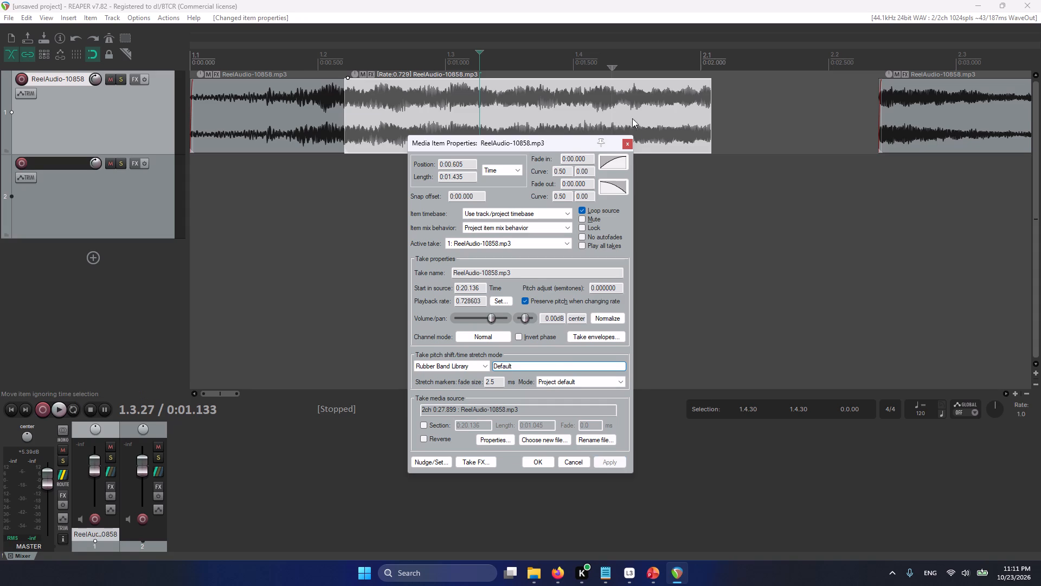
click(630, 146)
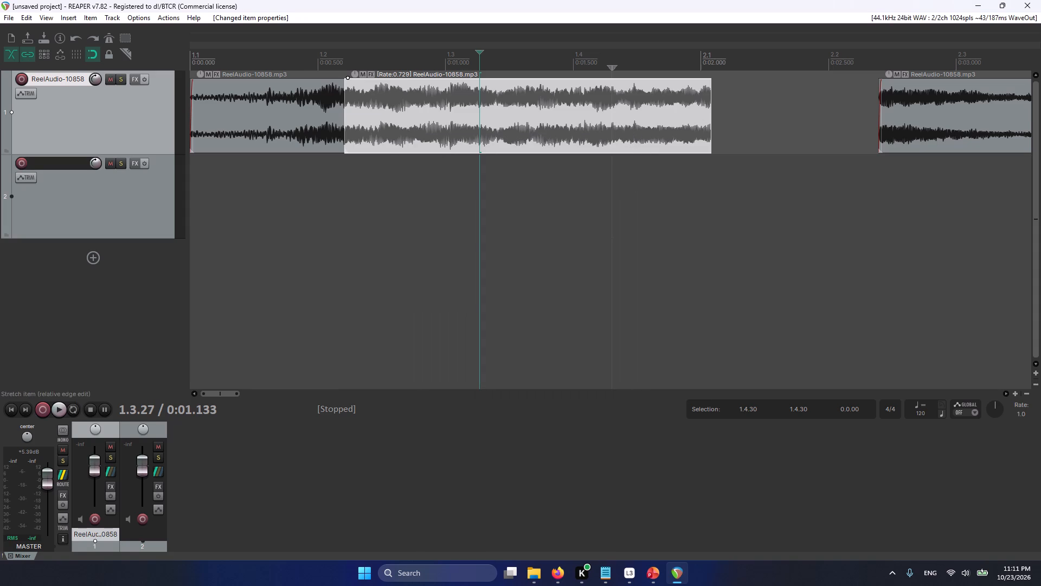
Time-stretch the middle piece from its end to meet the final piece, about 2.1 s long at a 0.500 playback rate.
alt+drag(711, 129, 882, 138)
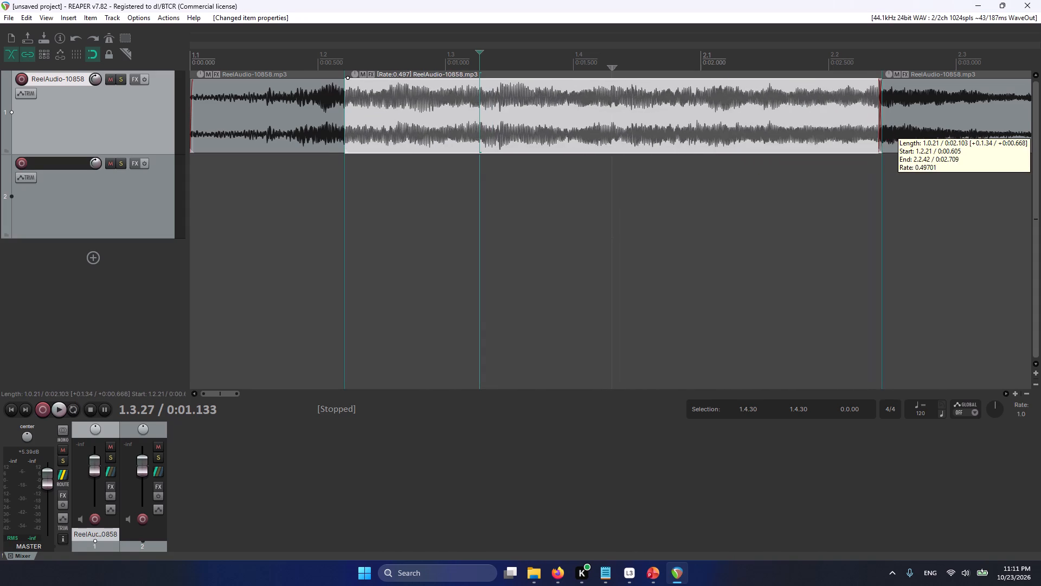
alt+drag(882, 138, 880, 138)
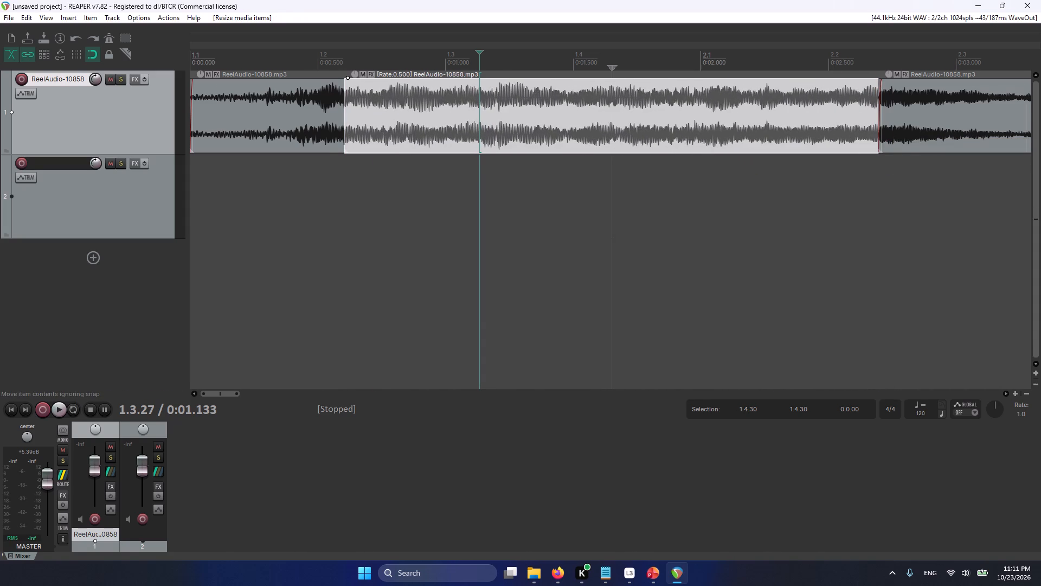
Remove the short fade-in at the start of the final piece where it meets the stretched middle piece.
alt+scroll(864, 99, up, 5)
ctrl+scroll(352, 100, up, 3)
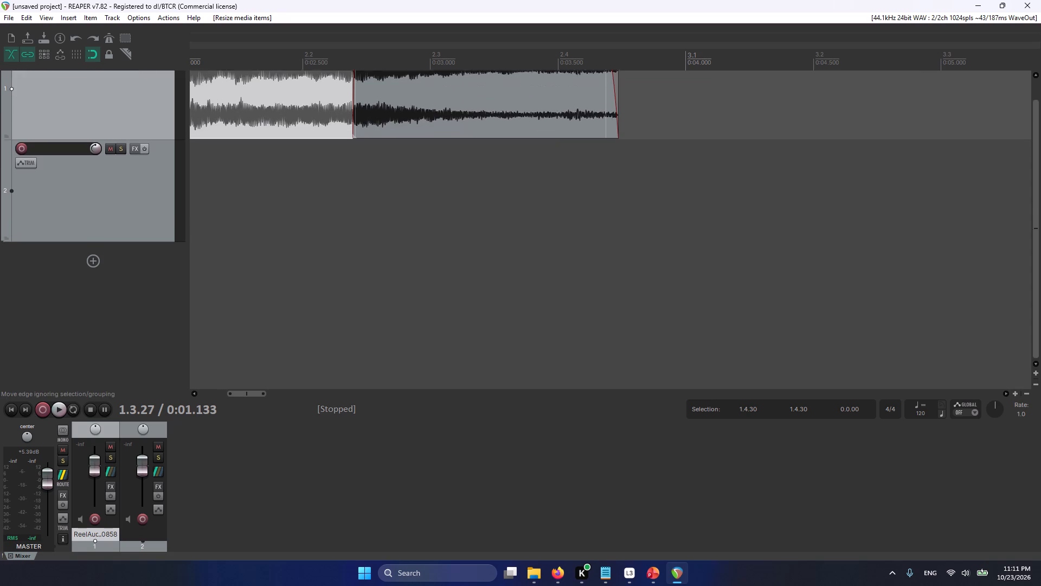
ctrl+scroll(352, 100, up, 3)
ctrl+scroll(352, 99, down, 6)
scroll(352, 99, up, 8)
scroll(667, 107, down, 2)
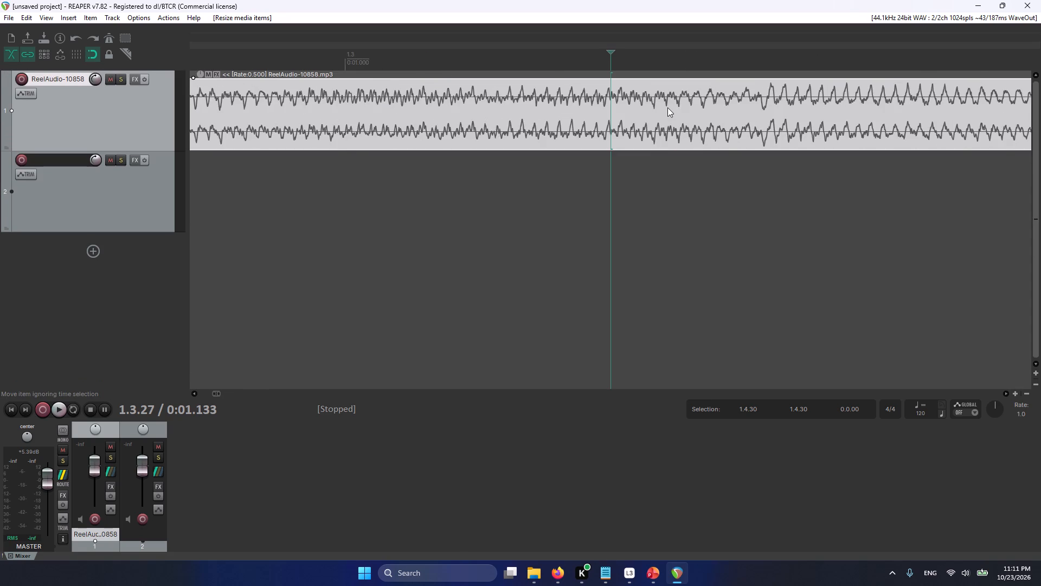
scroll(667, 107, down, 5)
alt+scroll(621, 125, down, 8)
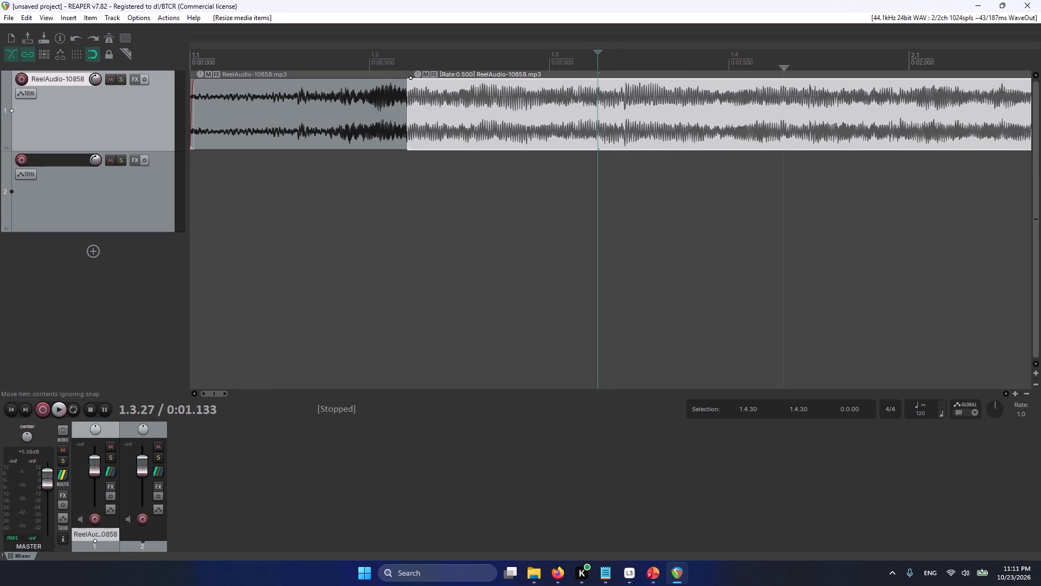
alt+scroll(629, 122, up, 7)
scroll(420, 117, up, 3)
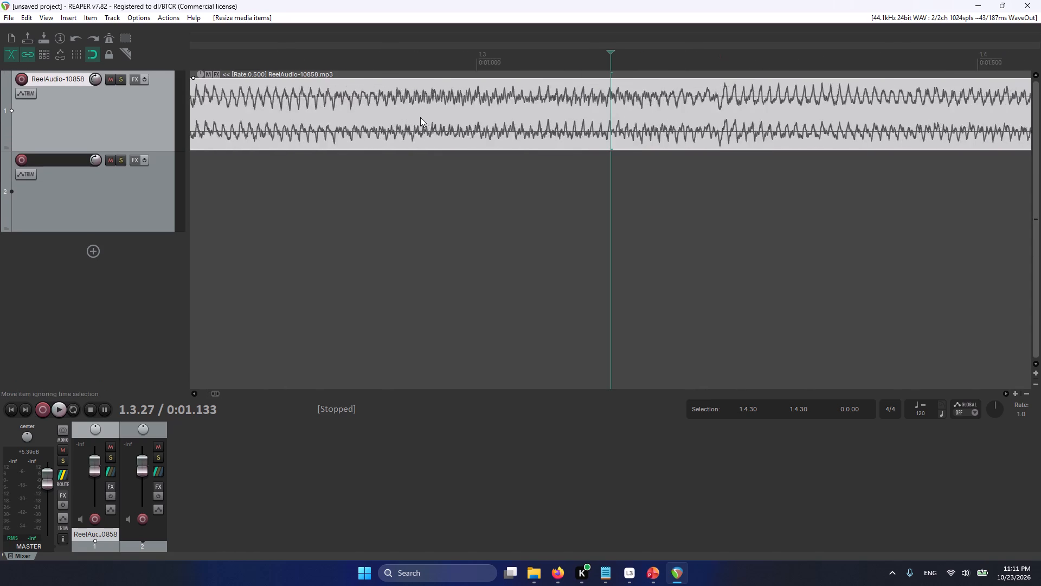
scroll(420, 117, up, 2)
alt+scroll(429, 114, up, 20)
alt+scroll(429, 114, up, 4)
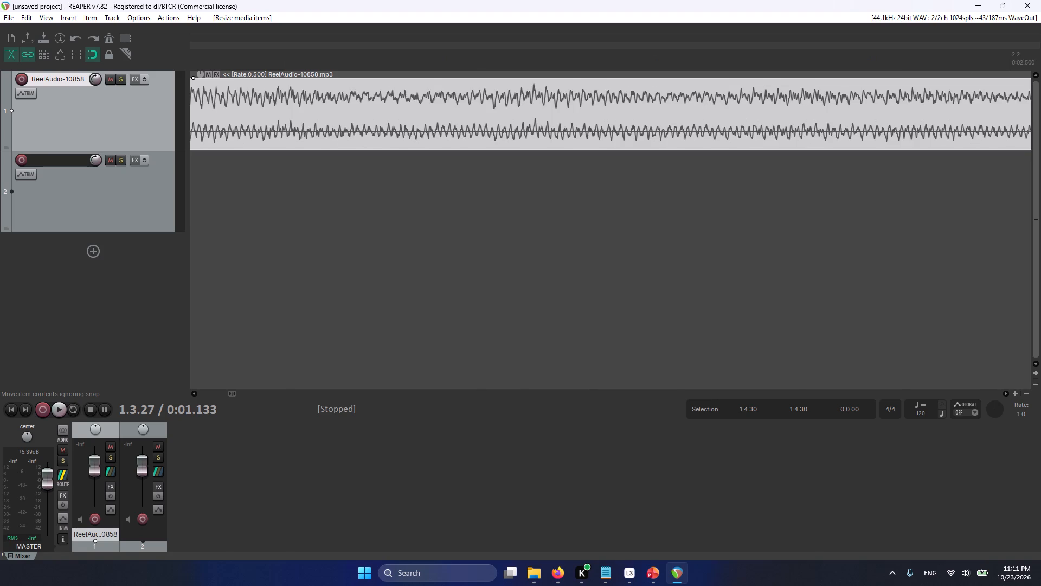
alt+scroll(429, 114, up, 8)
drag(361, 88, 353, 88)
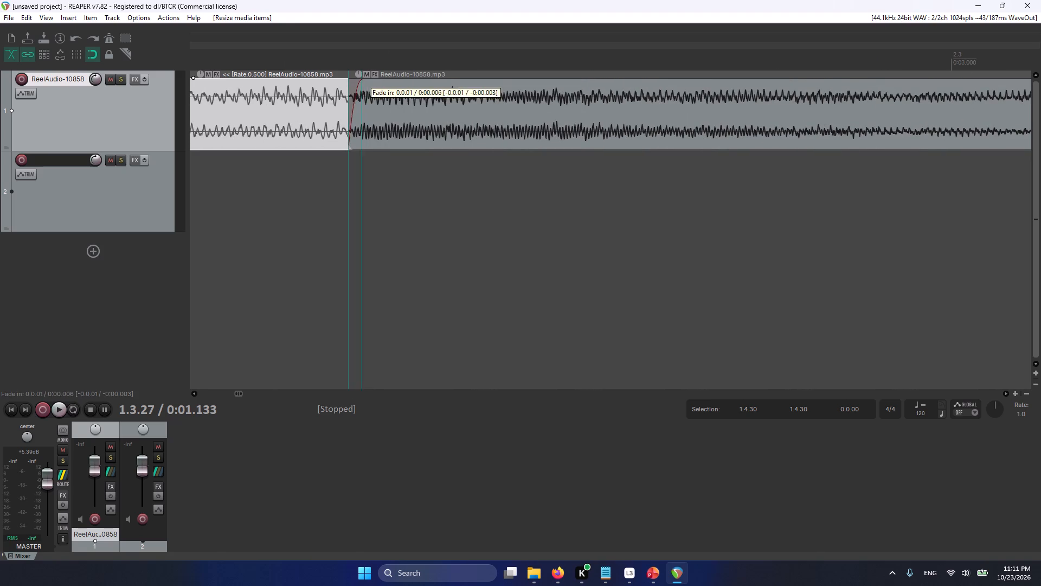
drag(353, 88, 285, 88)
alt+scroll(275, 162, down, 12)
scroll(277, 163, down, 2)
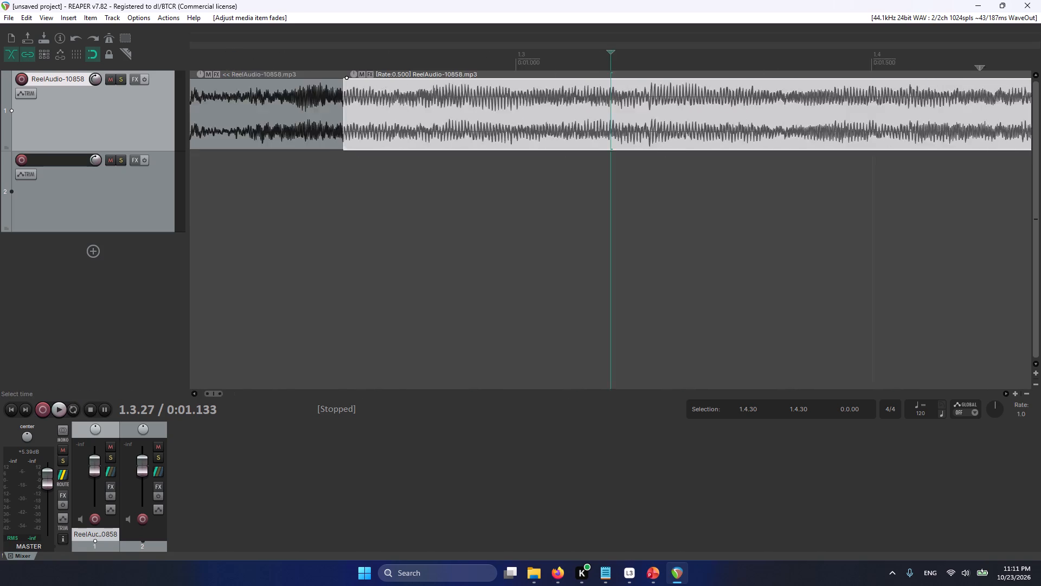
Play the whole horn from the project start to check how the stretched middle piece sounds.
scroll(277, 163, down, 9)
drag(310, 396, 142, 392)
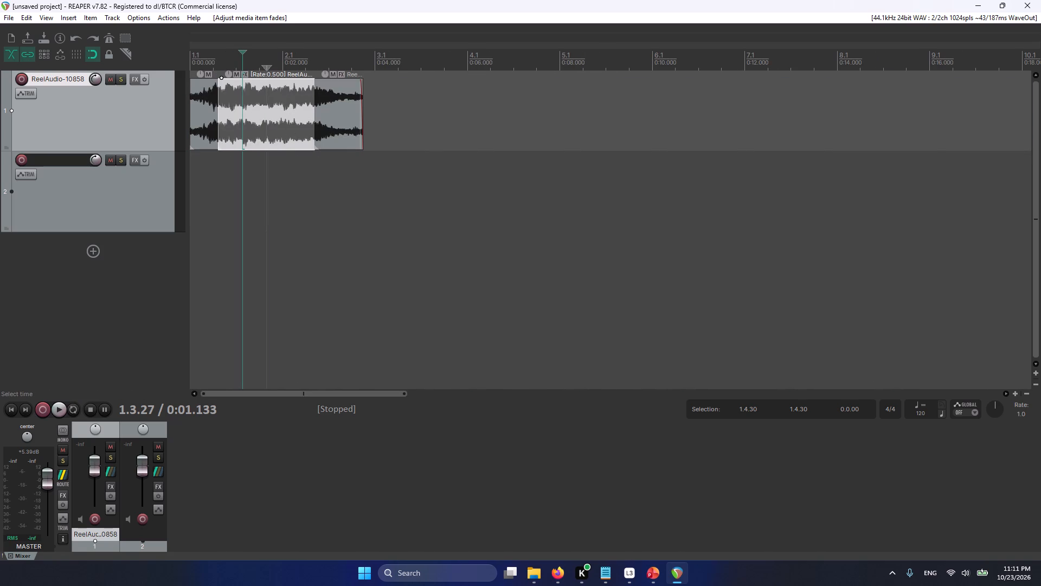
key(Home)
key(Return)
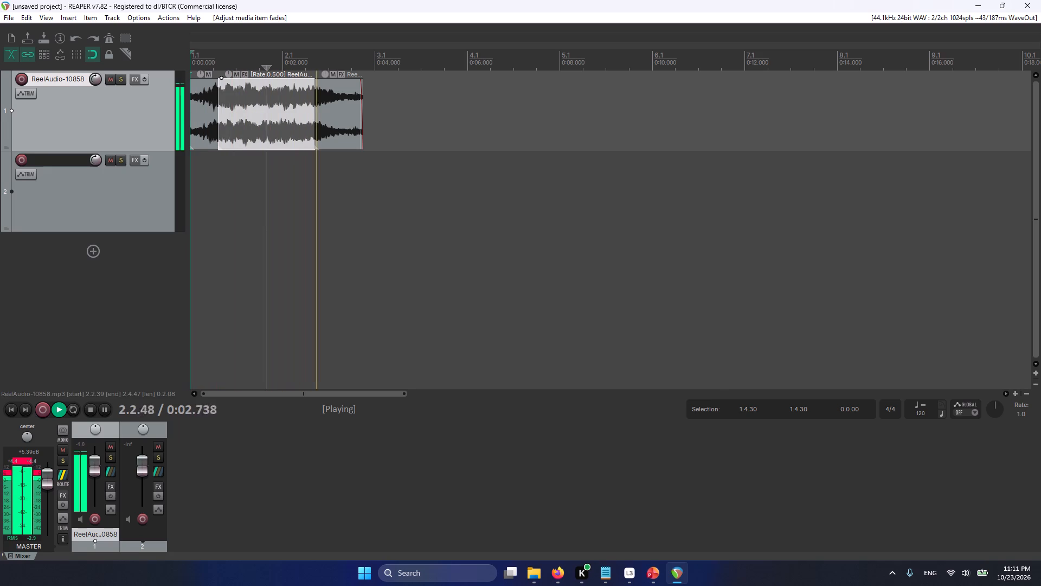
key(Return)
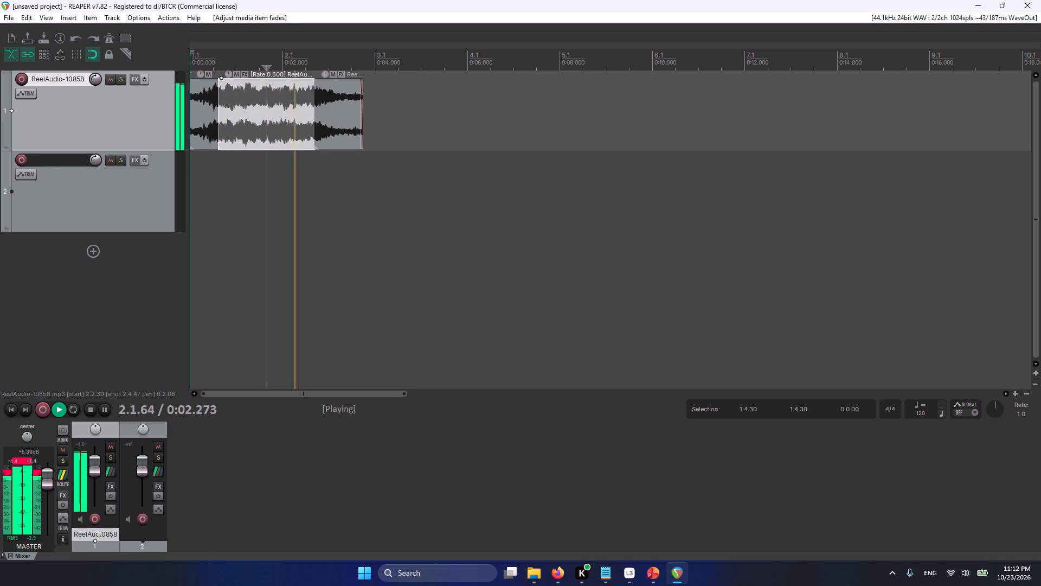
key(Return)
In the browser's AI chat, report that stretching makes the horn sound slowed down, read the reply, and close the chat page.
key(alt+Tab)
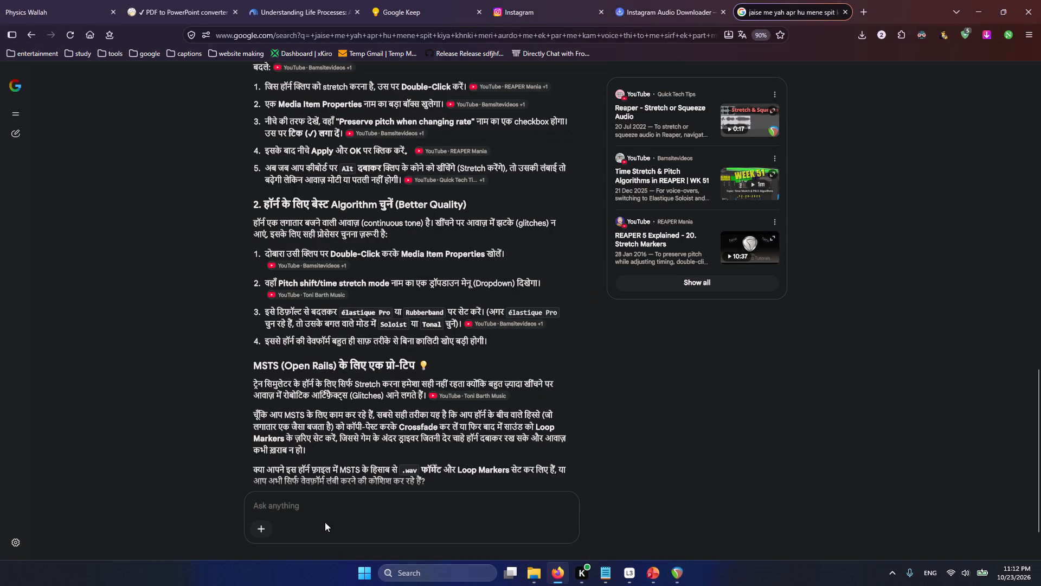
click(317, 508)
text(par isse horn ki speed)
key(space)
text(kam ho rhi hai matlab feq a)
key(BackSpace)
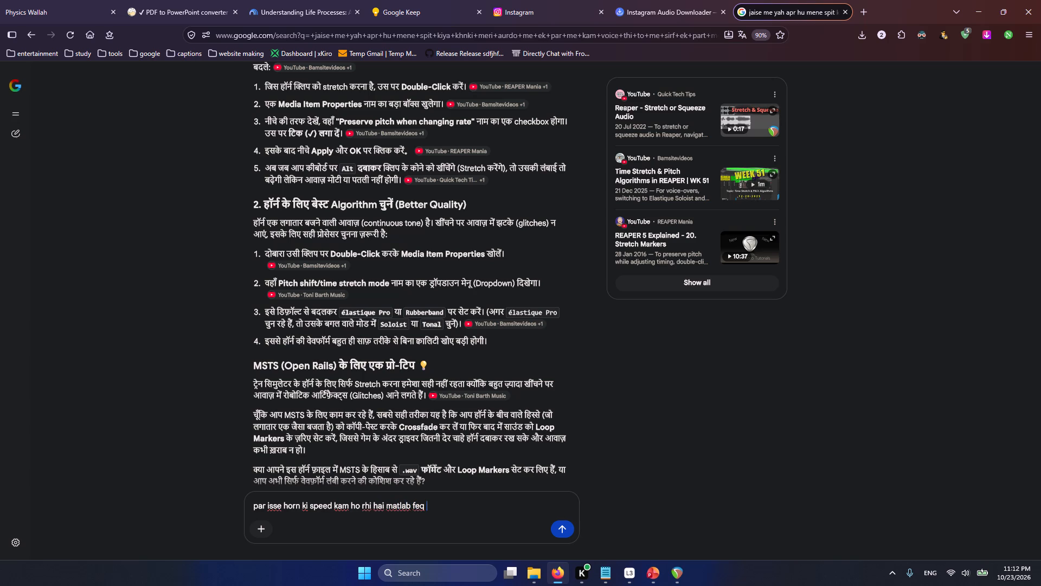
text(alag rhi hai a)
key(BackSpace)
text(sun te se hi pata chl rha hai ki speed kam h)
key(BackSpace)
text(ki hai)
key(space)
key(Return)
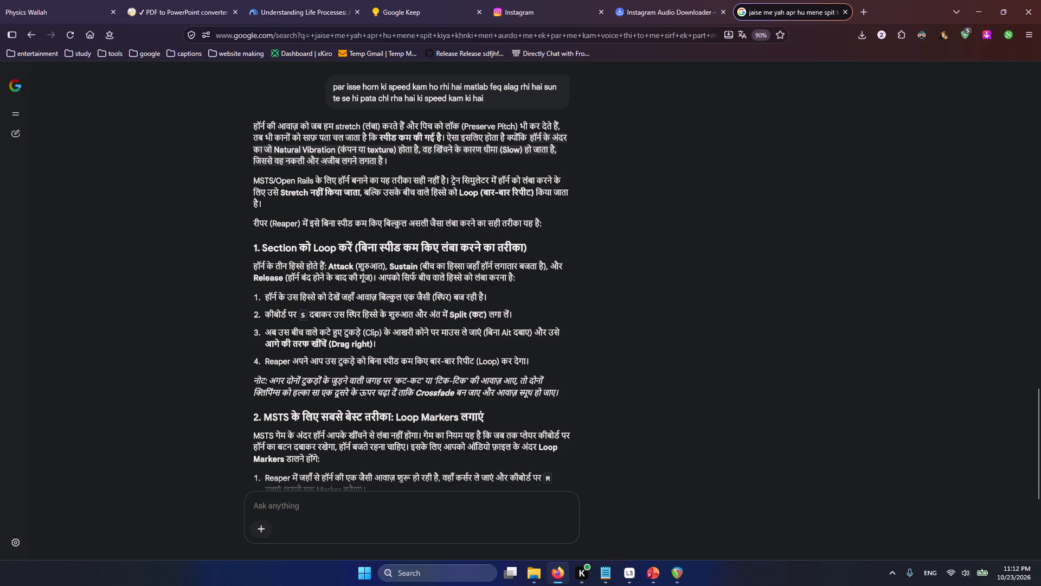
scroll(322, 417, down, 1)
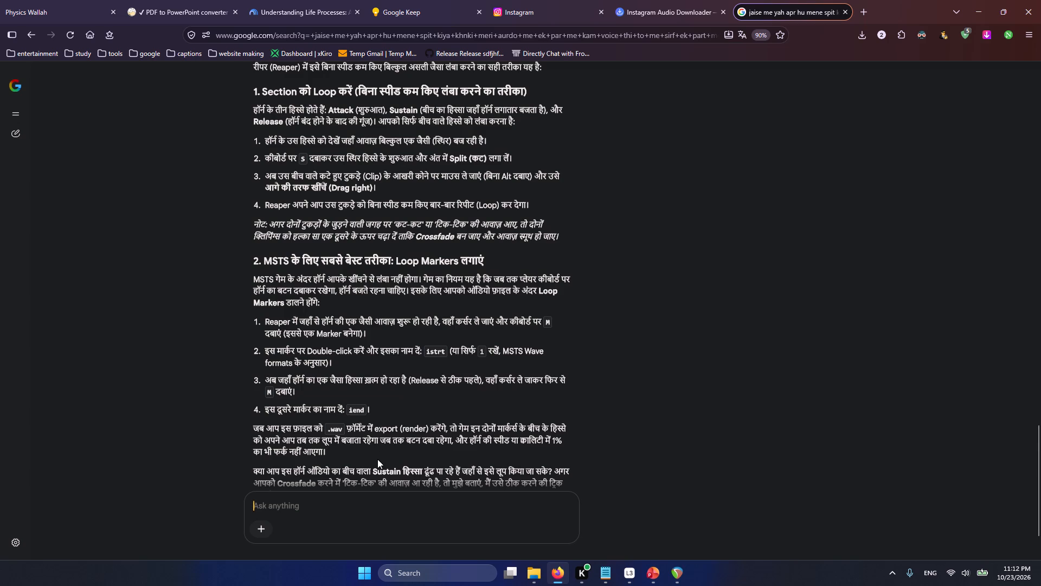
scroll(377, 459, down, 1)
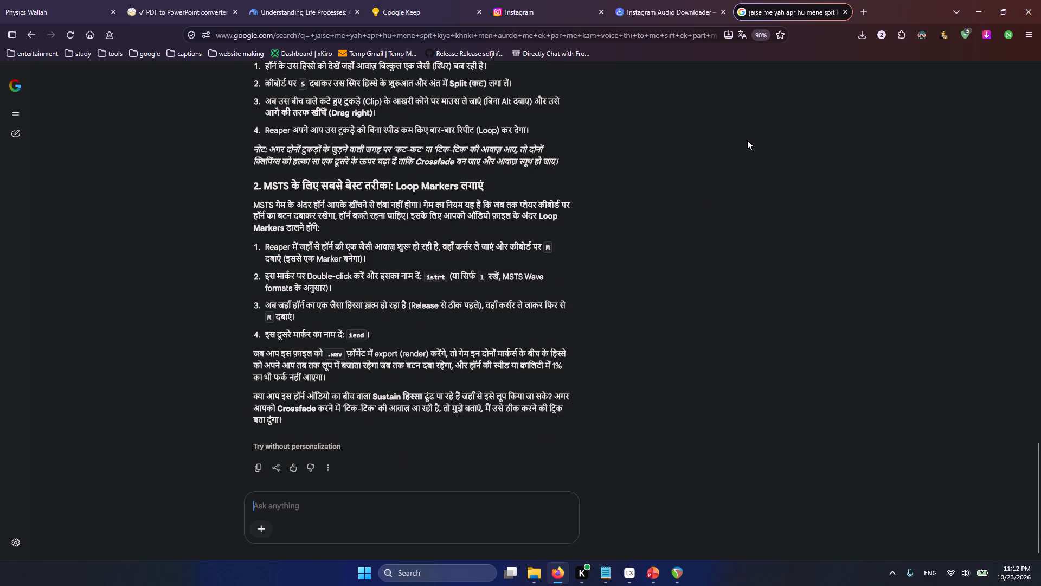
click(844, 13)
Back in REAPER, undo the stretching, added track, duplicate piece and moves until only the horn split into three adjoining original pieces is left.
key(alt+Tab)
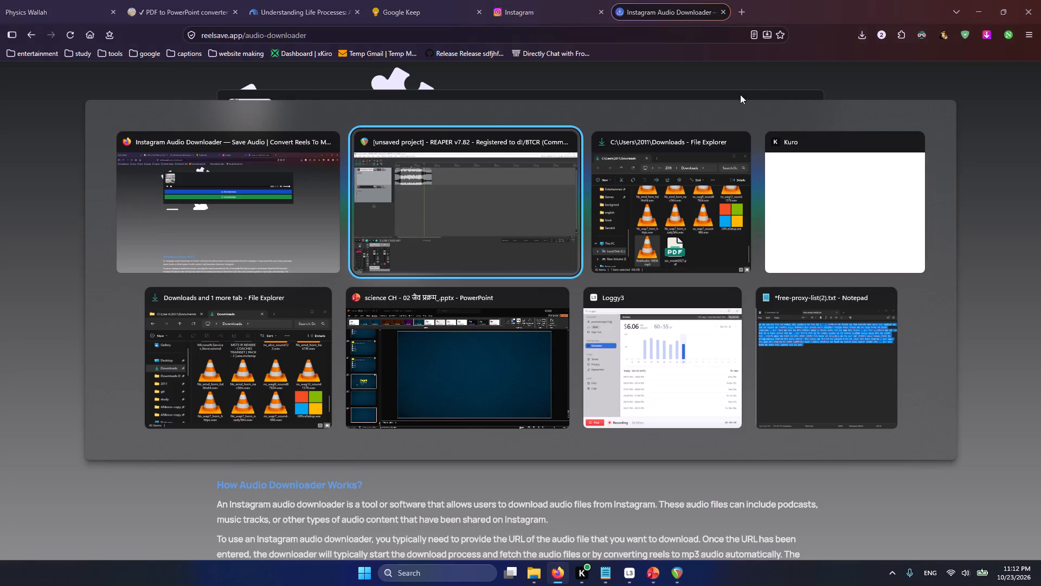
click(269, 136)
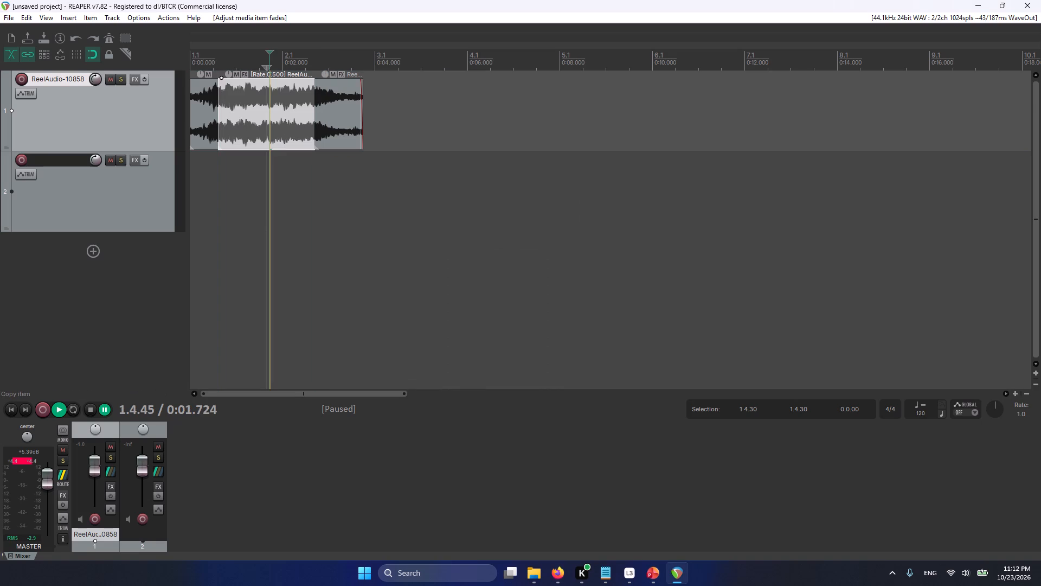
key(ctrl+z)
key(ctrl+z)
key(ctrl+z)
key(ctrl+z)
key(ctrl+z)
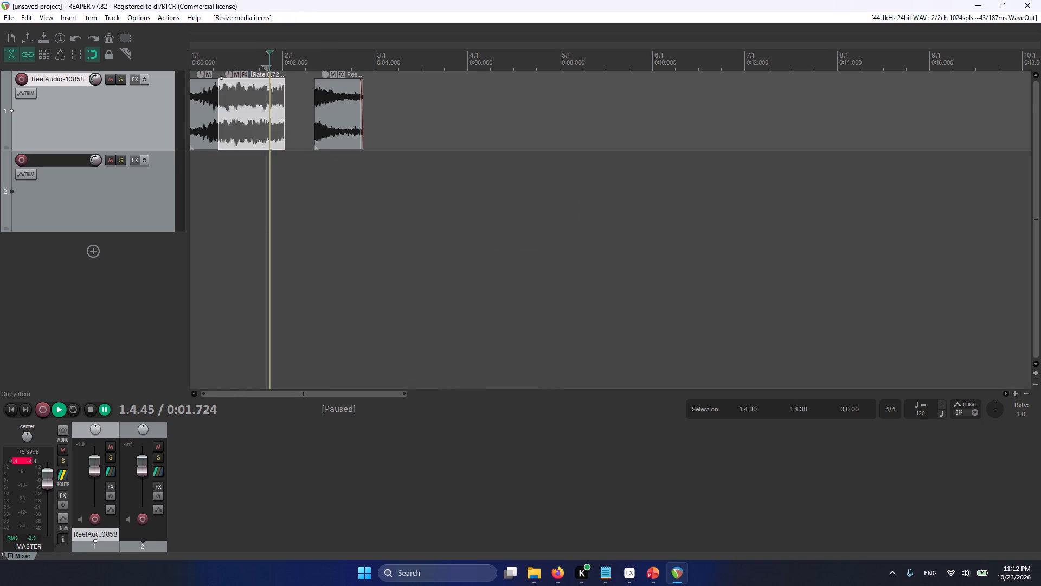
key(ctrl+z)
key(ctrl+z)
key(ctrl+z)
key(ctrl+z)
key(ctrl+z)
key(ctrl+z)
key(ctrl+z)
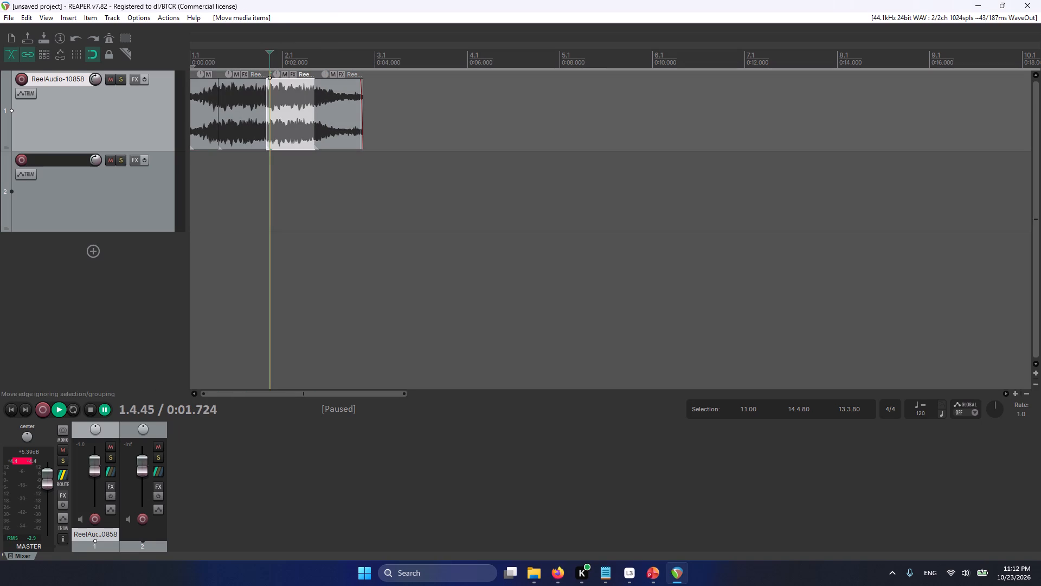
key(ctrl+z)
key(ctrl+z)
key(ctrl+z)
key(ctrl+z)
key(ctrl+z)
key(ctrl+z)
key(ctrl+z)
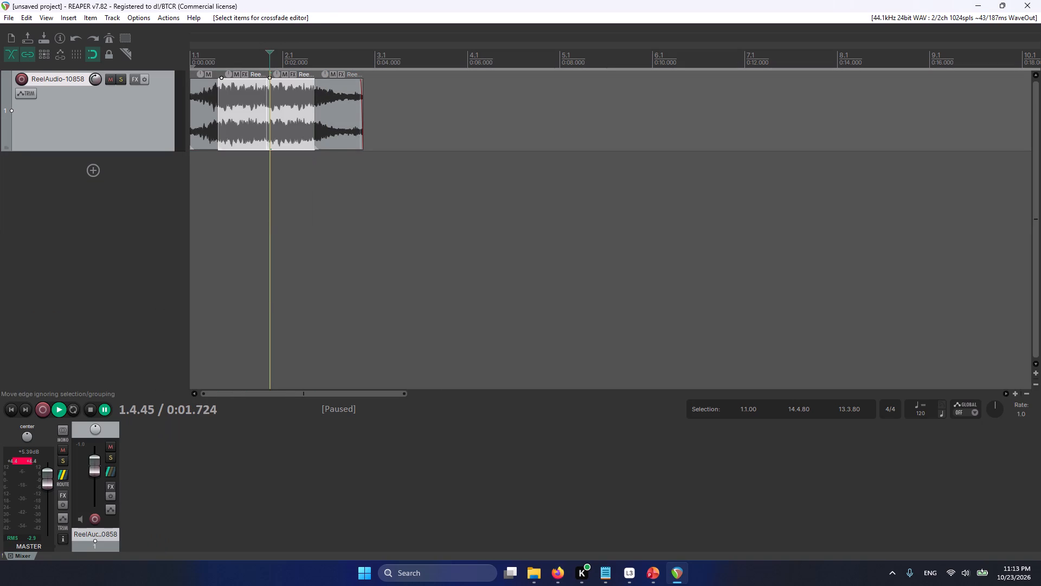
key(ctrl+z)
key(ctrl+z)
key(ctrl+z)
key(ctrl+z)
key(ctrl+z)
key(ctrl+z)
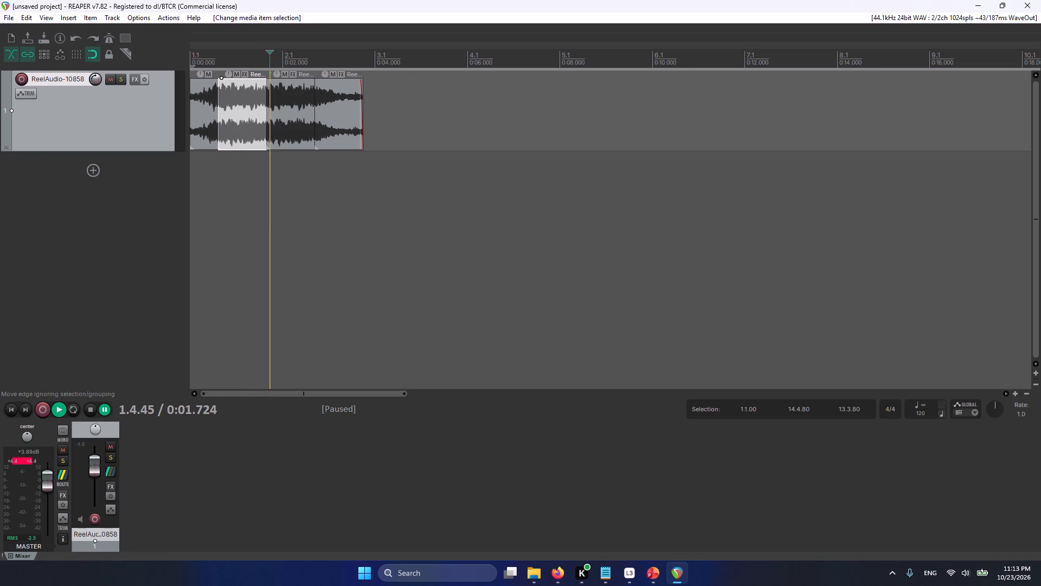
key(ctrl+z)
key(ctrl+z)
key(ctrl+z)
key(ctrl+z)
key(ctrl+z)
key(ctrl+z)
key(ctrl+z)
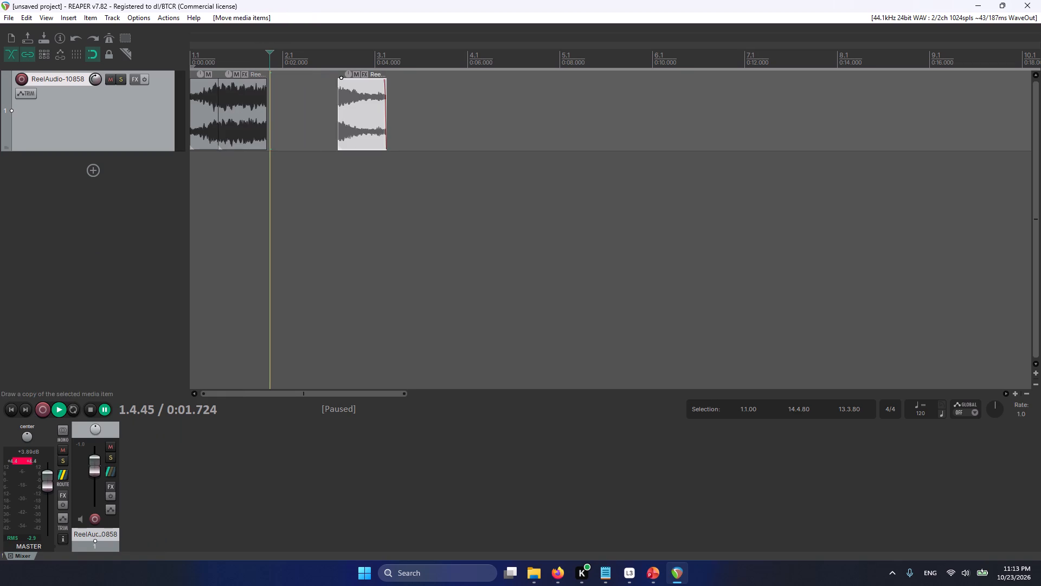
key(ctrl+z)
Remove the short fade-in at the start of the horn's final piece.
scroll(246, 107, up, 4)
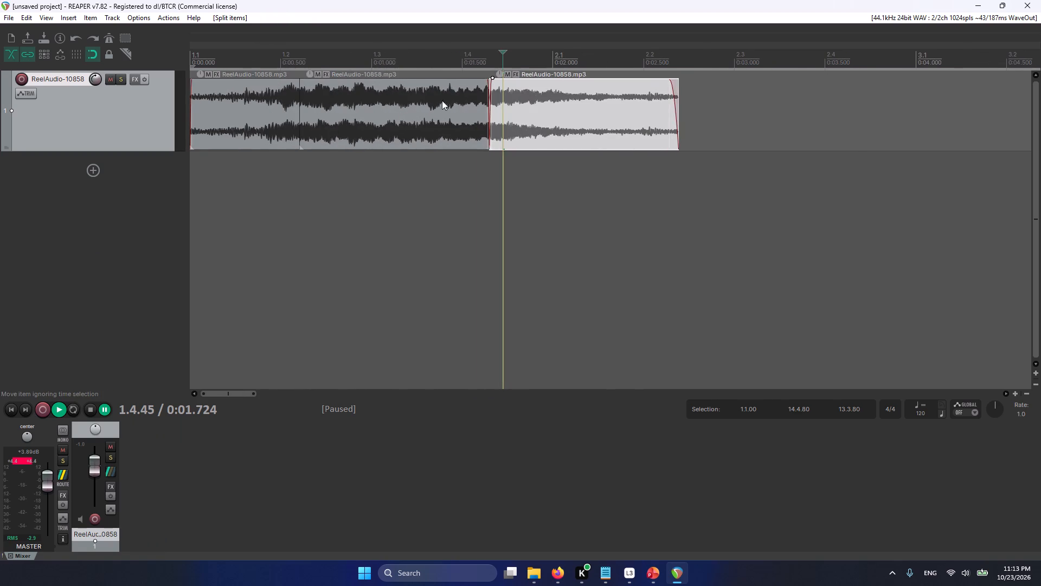
scroll(500, 99, up, 1)
drag(596, 88, 583, 88)
Add a marker at 0:00.605, where the first piece meets the middle piece.
click(234, 63)
click(324, 63)
click(335, 64)
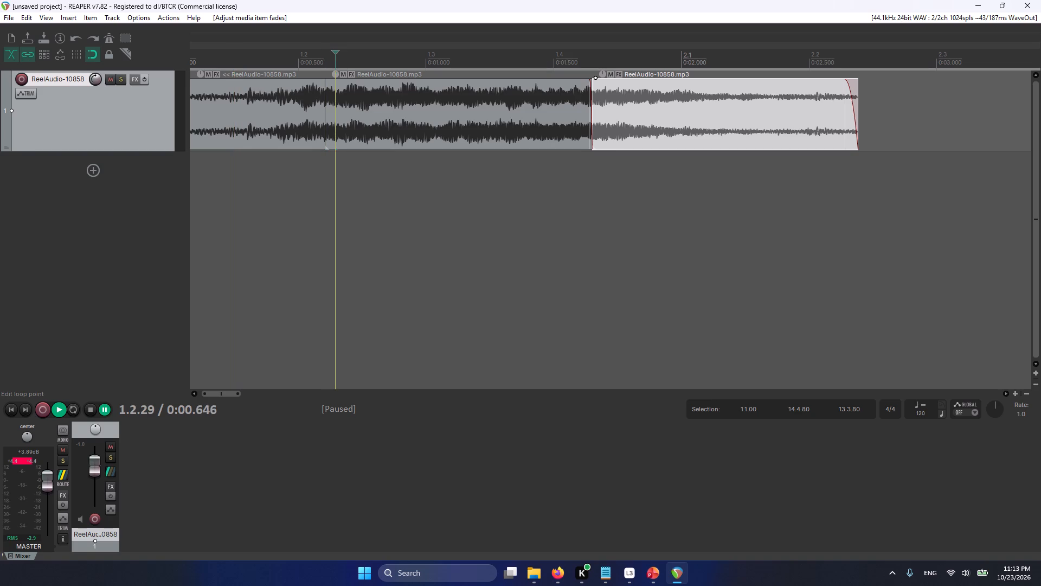
click(325, 63)
key(m)
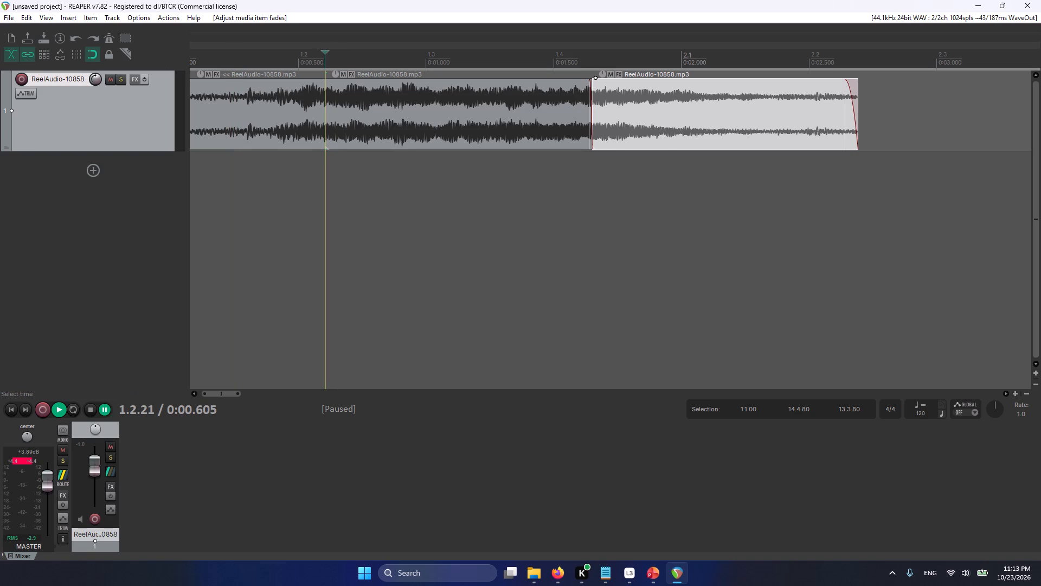
Remove the short fade-out at the end of the middle piece.
click(596, 66)
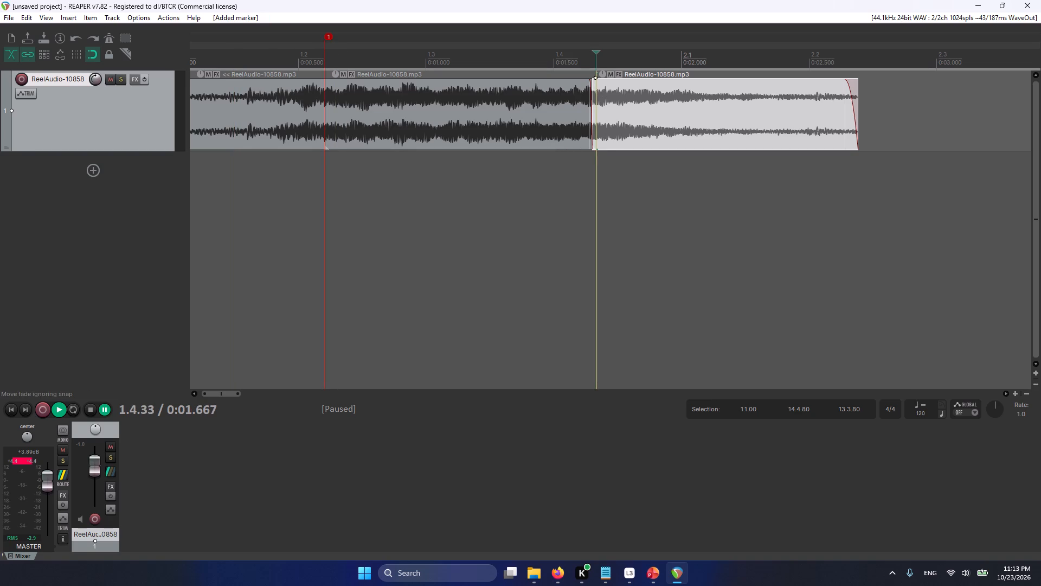
click(585, 87)
drag(587, 87, 599, 87)
Add a second marker at 0:01.645, where the middle piece meets the final piece.
click(595, 68)
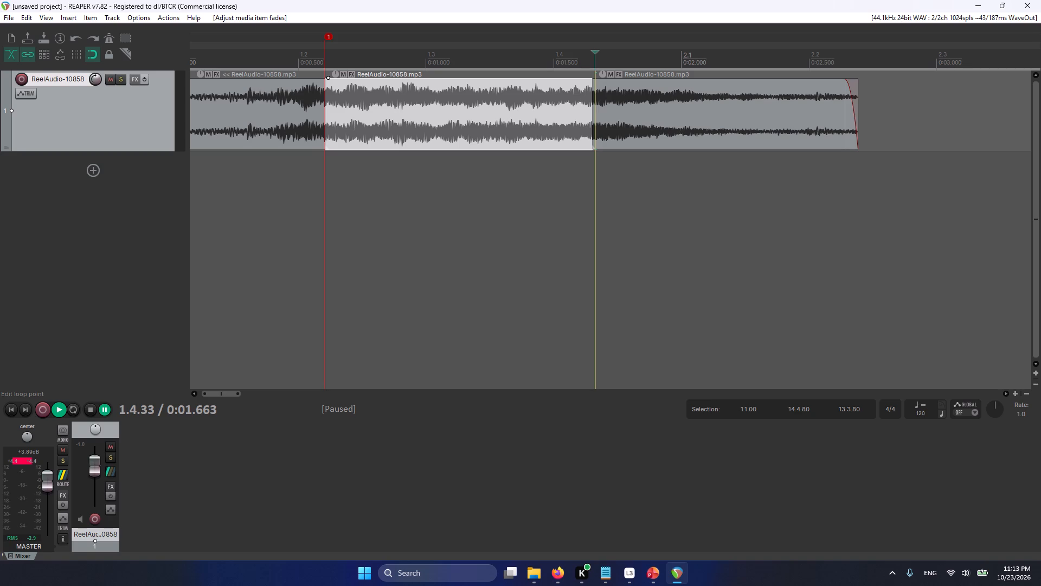
click(595, 52)
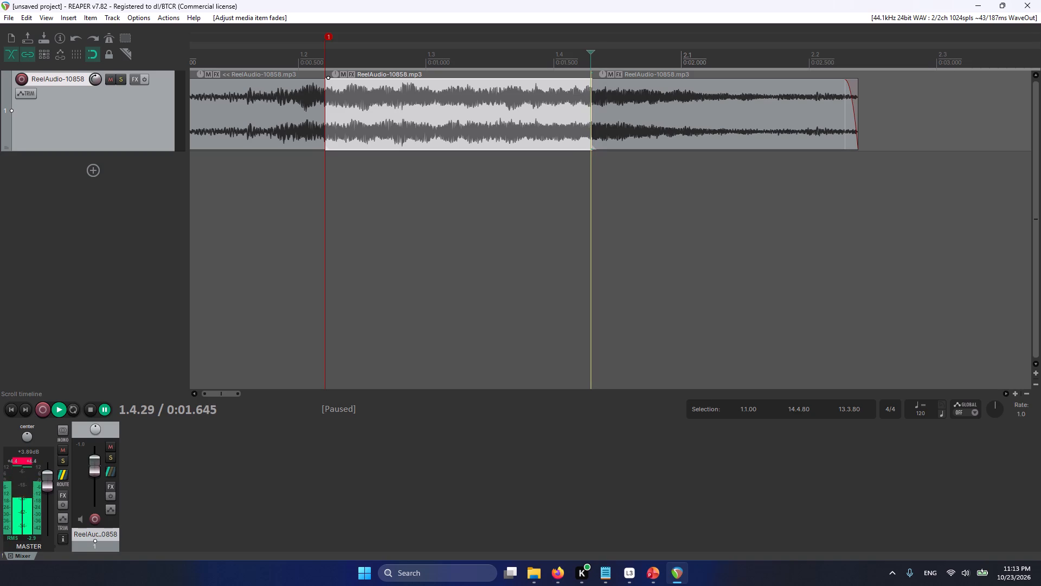
key(m)
Turn on repeat, set the loop selection between markers 1 and 2 (1.2.21 to 1.4.29), and play the horn from the start.
key(Home)
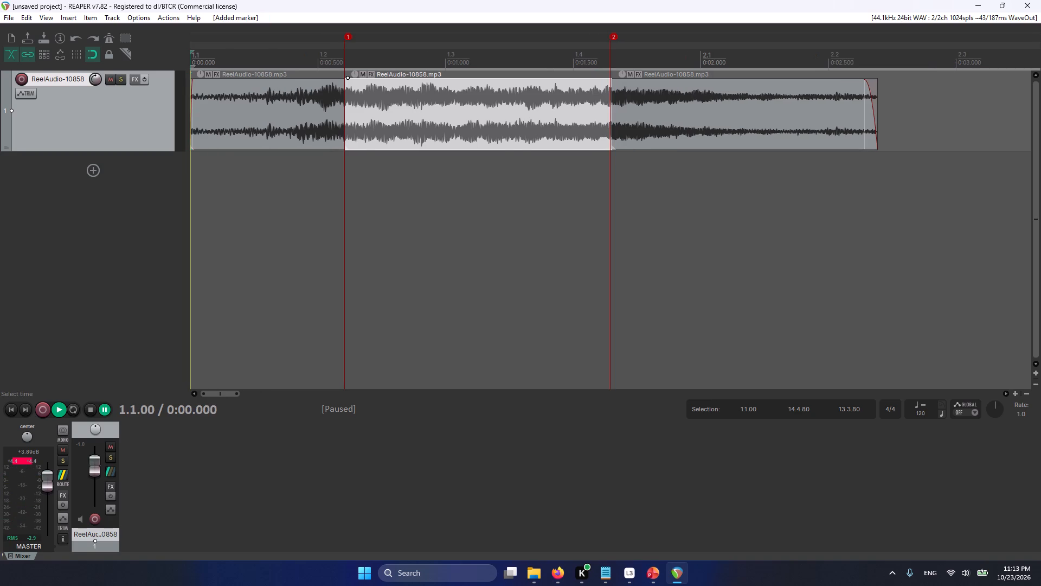
key(Return)
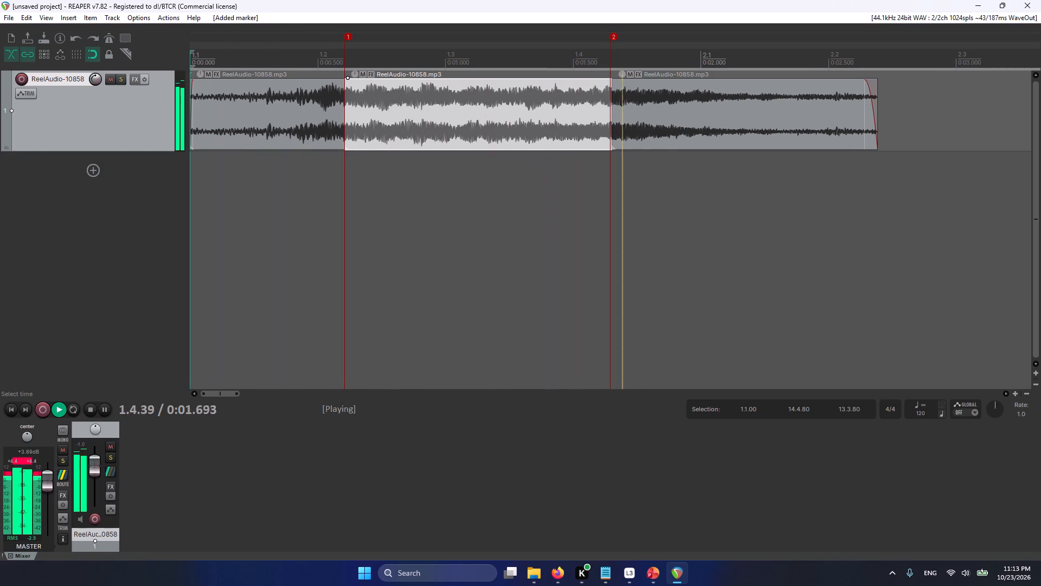
key(r)
key(space)
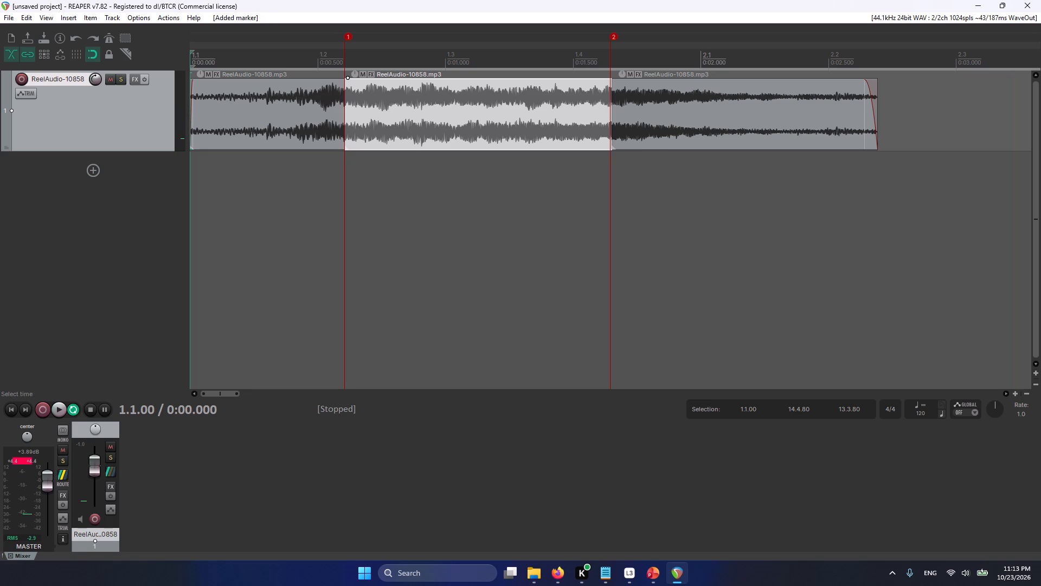
drag(344, 64, 638, 107)
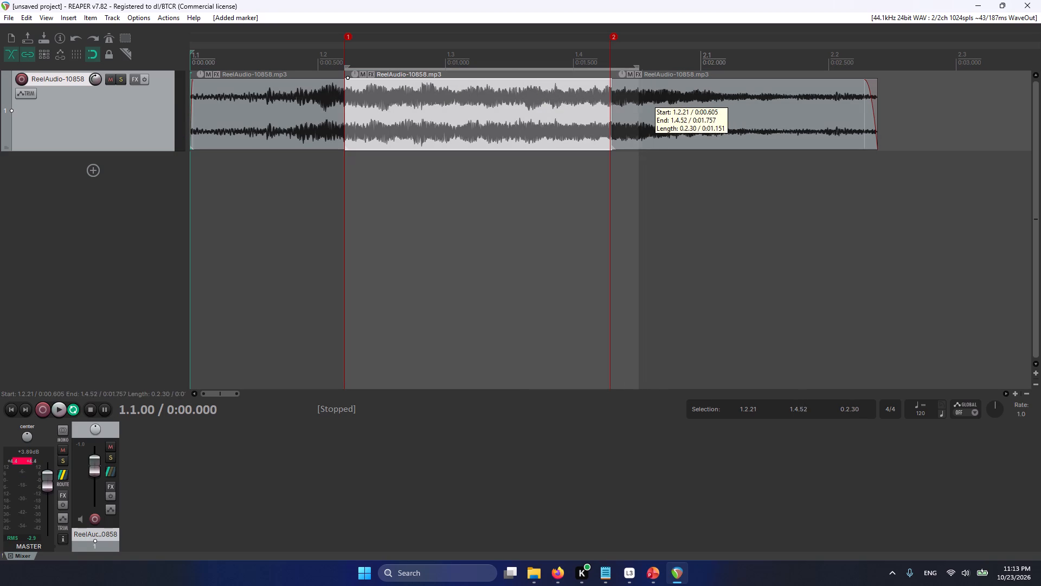
drag(638, 107, 612, 111)
key(Return)
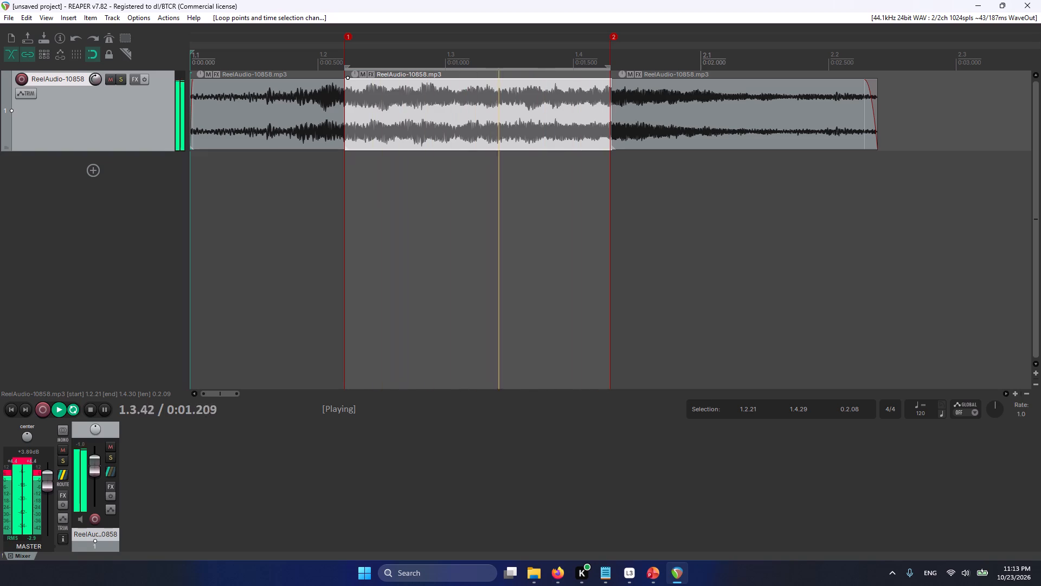
Raise the horn track's volume slightly during looped playback and stop.
drag(90, 467, 95, 464)
key(space)
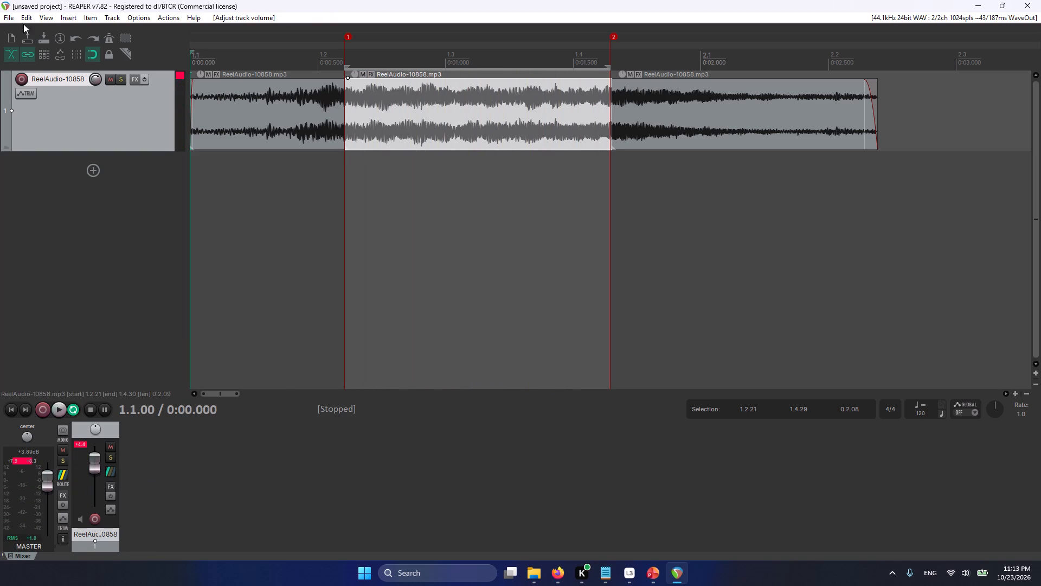
Render the entire project to the Downloads folder as a 16-bit PCM WAV named ns_wap7_sound-98764.
click(4, 20)
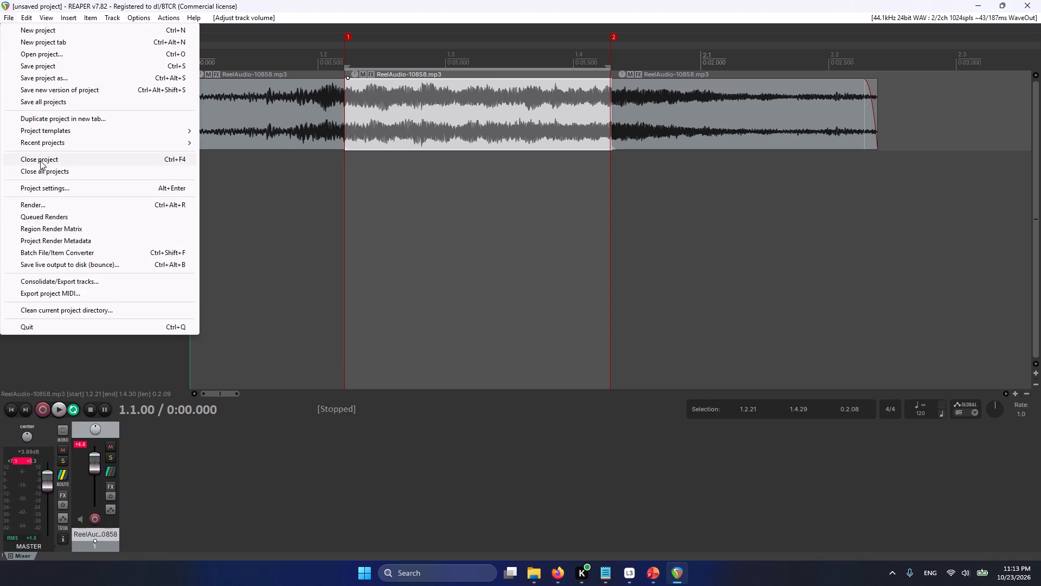
click(36, 202)
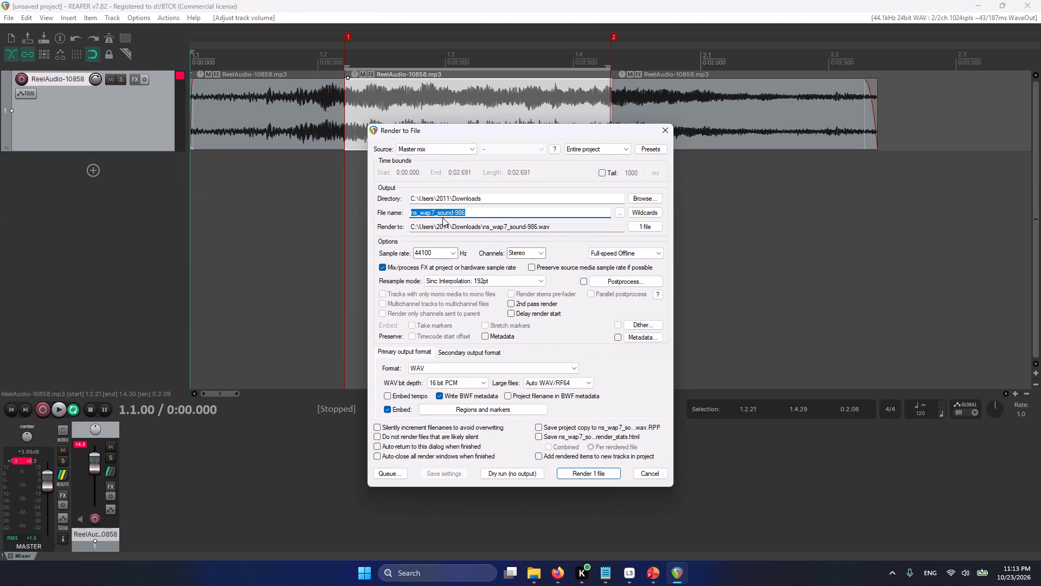
click(470, 212)
key(BackSpace)
key(BackSpace)
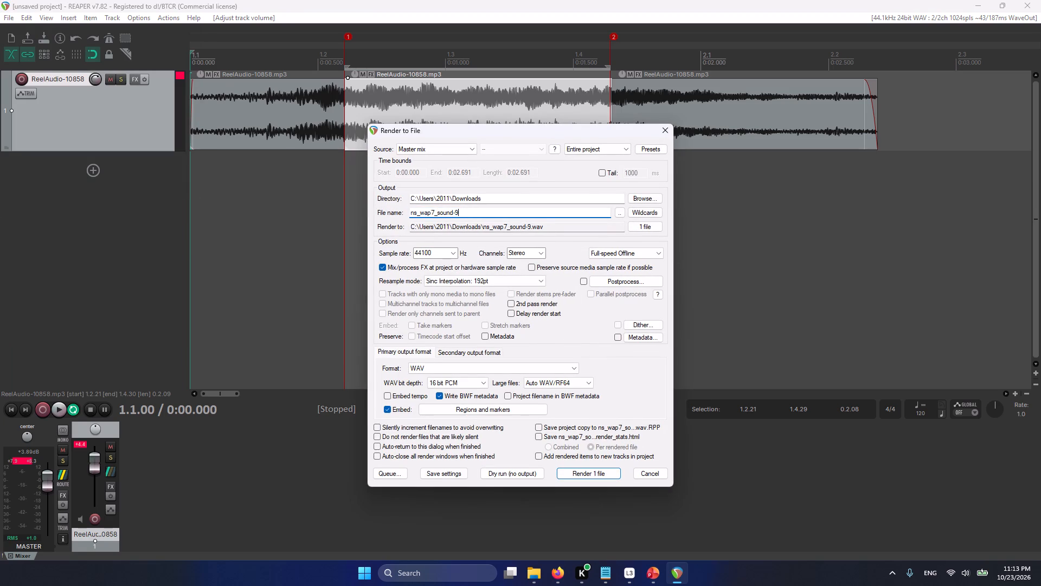
text(8764)
click(602, 469)
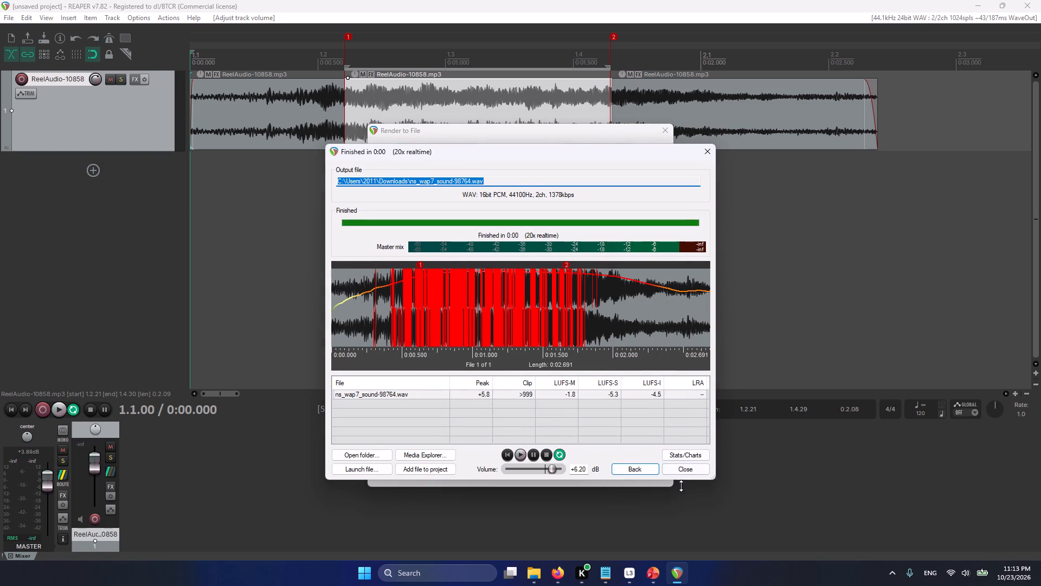
Close the render report, then clear the project by deleting the three ReelAudio-10858 audio pieces and their track.
click(682, 474)
click(534, 116)
key(Delete)
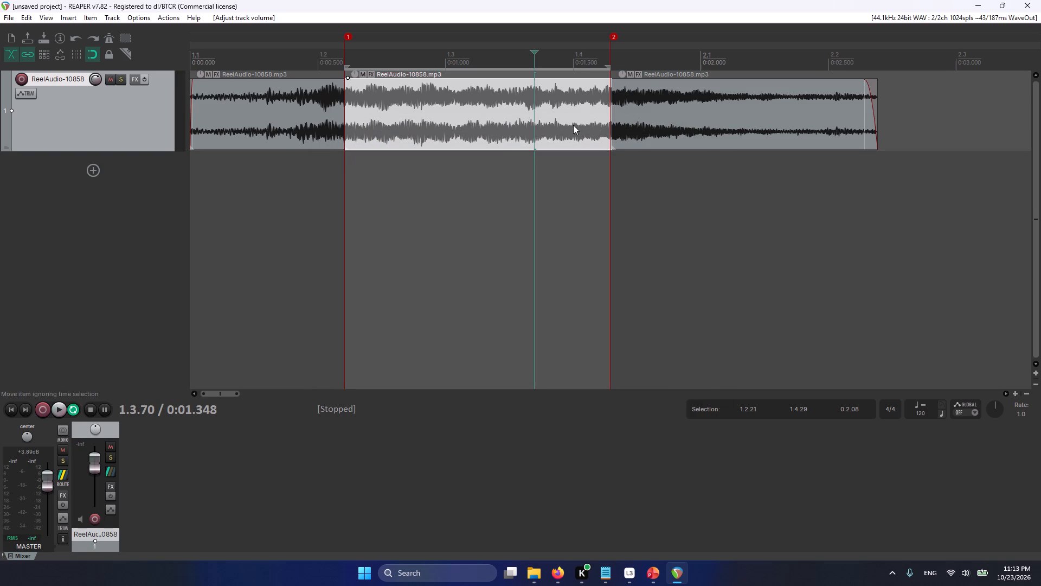
click(633, 132)
key(Delete)
click(305, 137)
key(Delete)
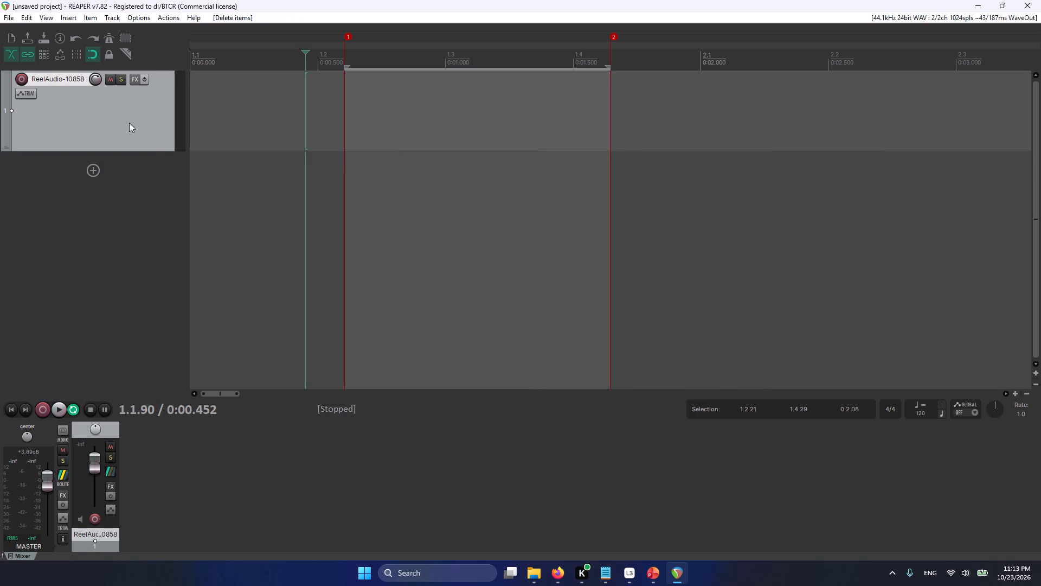
click(128, 123)
key(Delete)
key(Return)
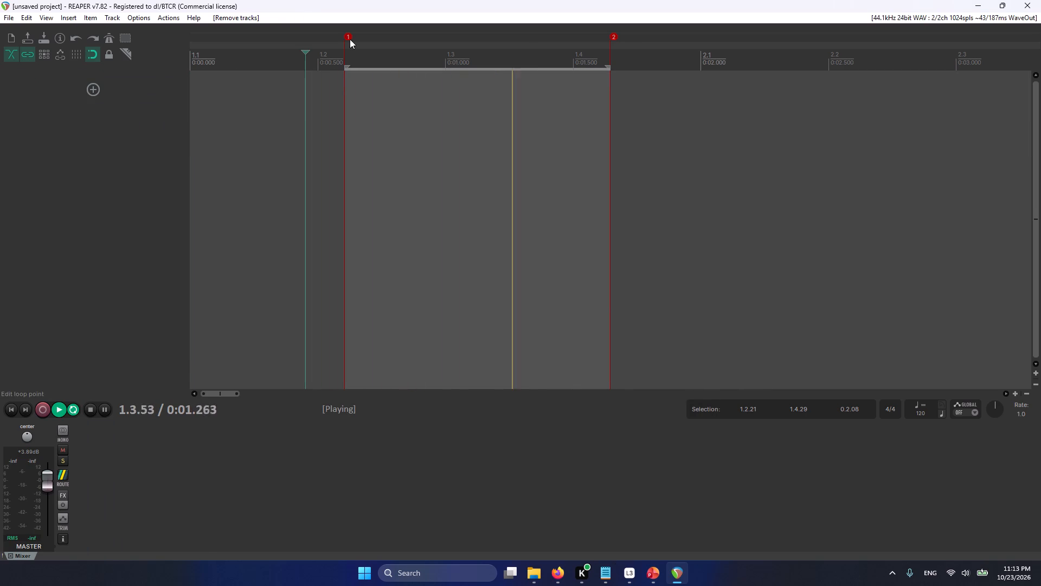
Remove markers 1 and 2 from the timeline, turn off repeat, and stop playback.
alt+click(349, 36)
alt+click(615, 38)
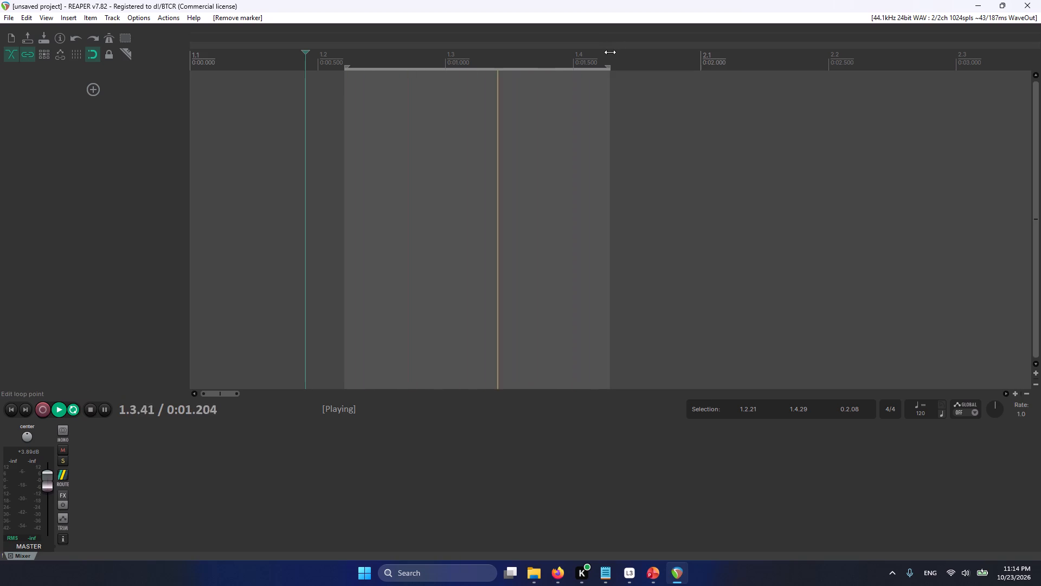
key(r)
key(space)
Switch to Firefox, close the processed reel's tab, then open the first unchecked Keep link (DZmSPlTOo3X) and listen to it unmuted.
key(alt+Tab)
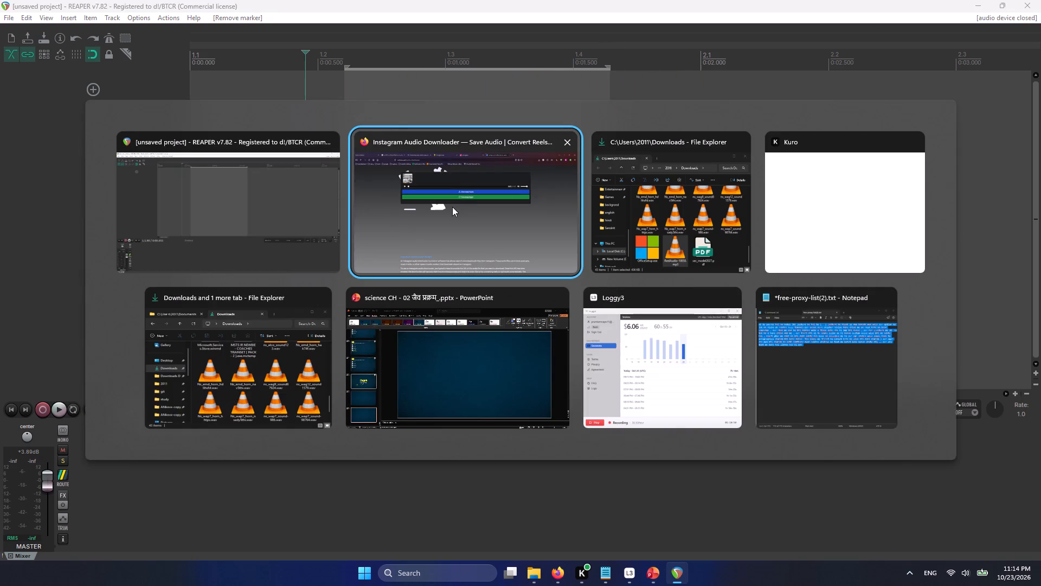
click(510, 214)
click(542, 0)
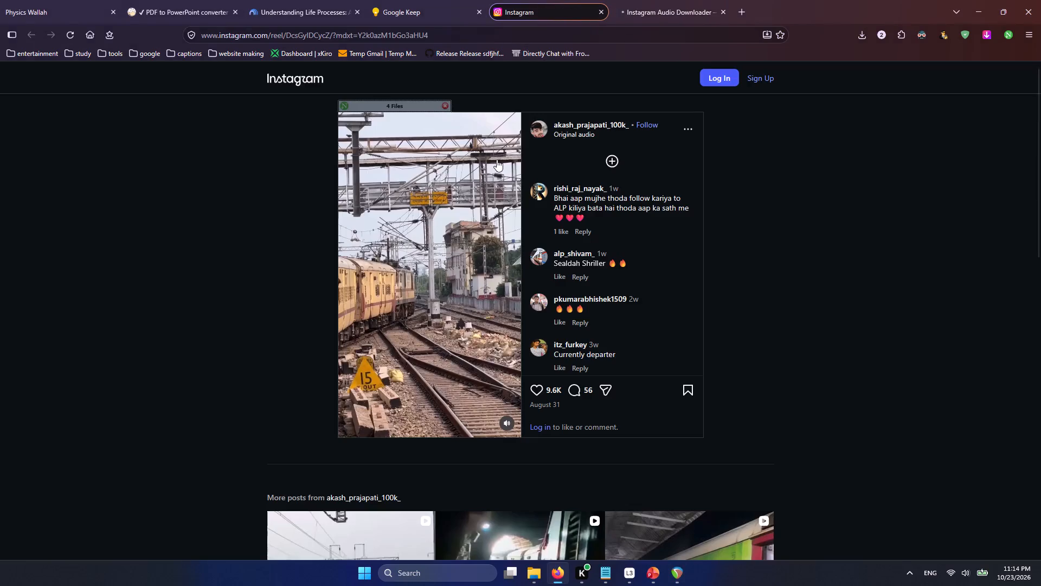
click(419, 17)
click(601, 12)
click(448, 127)
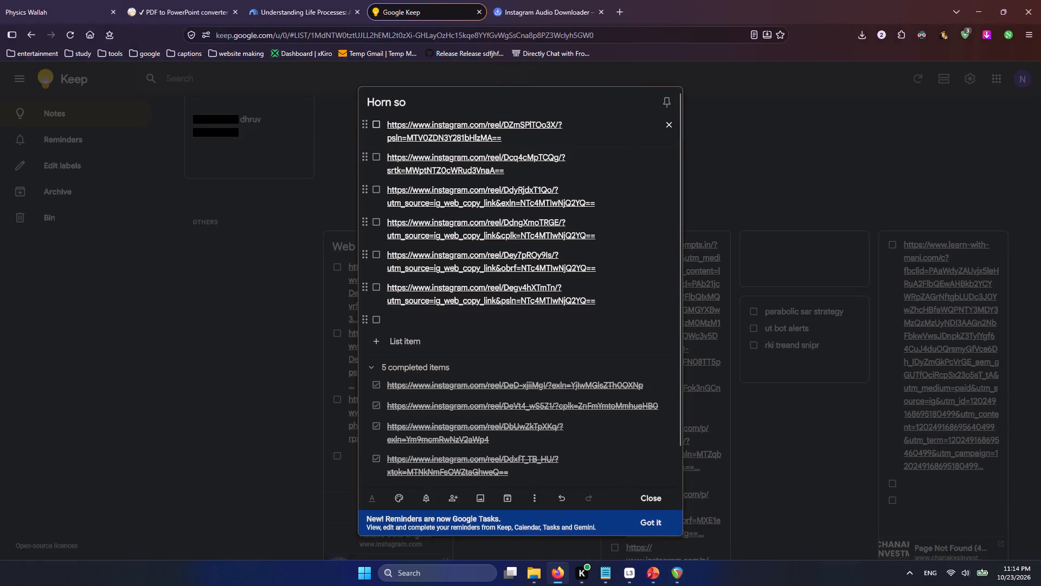
click(421, 154)
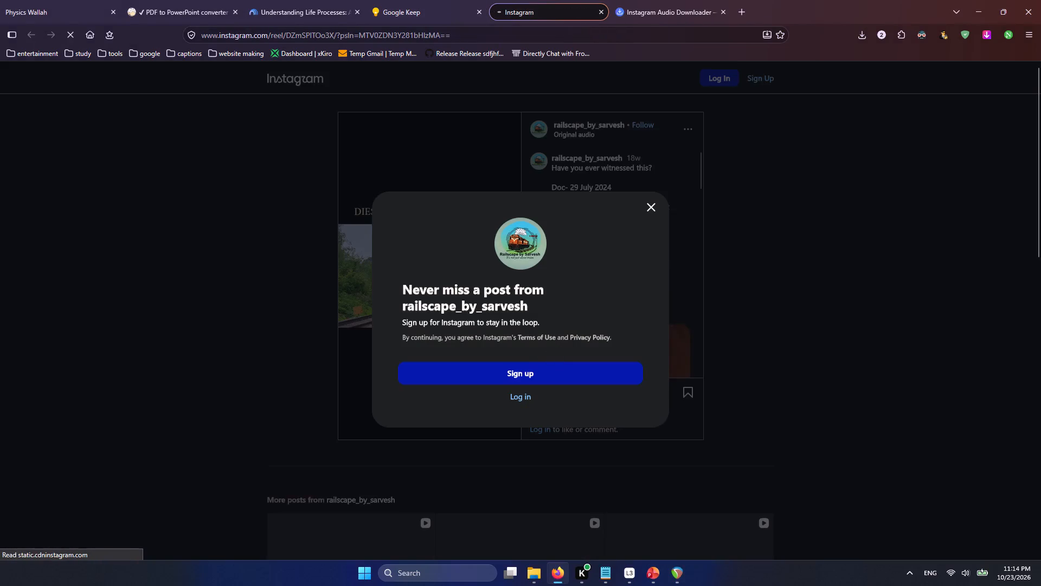
click(645, 207)
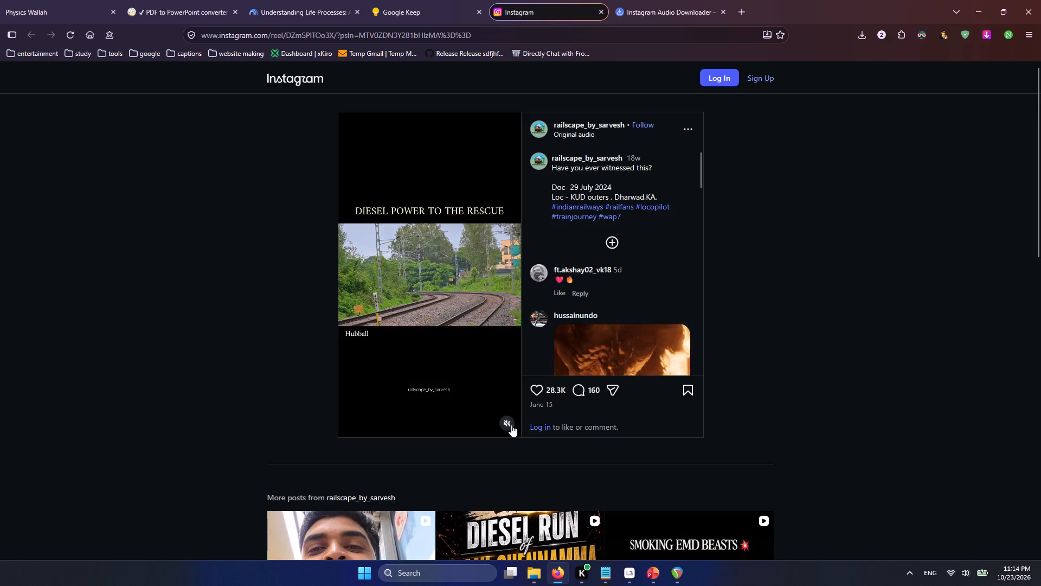
click(511, 425)
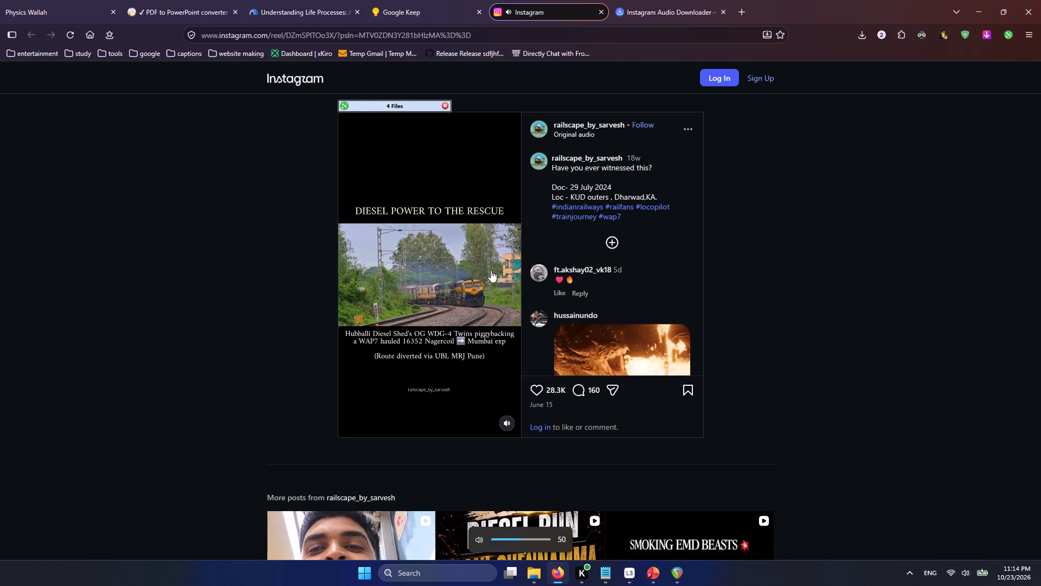
Tick off the DZmSPlTOo3X reel link in the Horn so list.
click(394, 0)
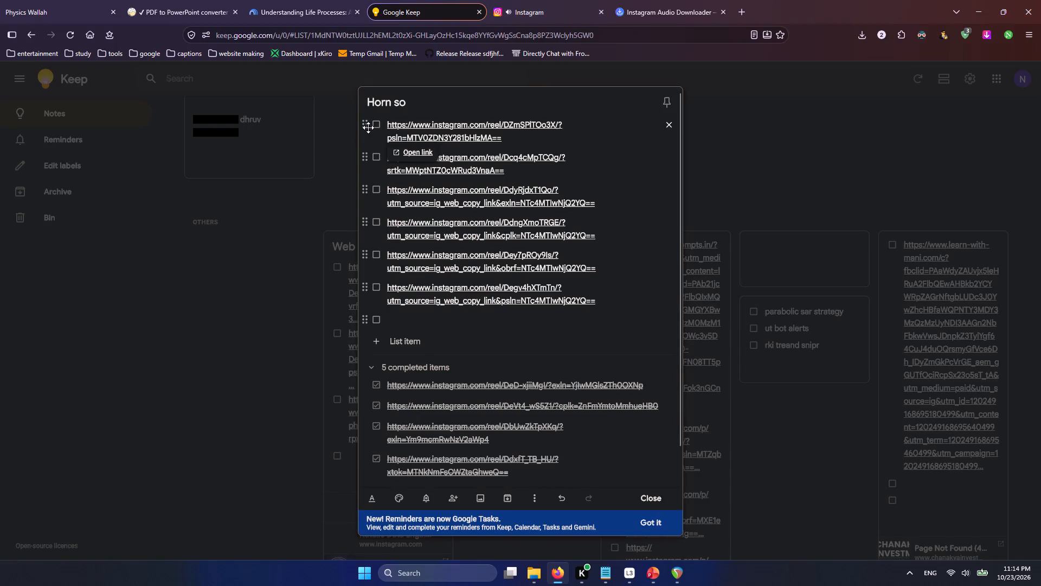
click(377, 127)
Open the Dcq4cMpTCQg reel from the list, close the previous reel's tab, and listen to it unmuted, reloading it for a replay.
click(420, 133)
click(420, 144)
click(422, 151)
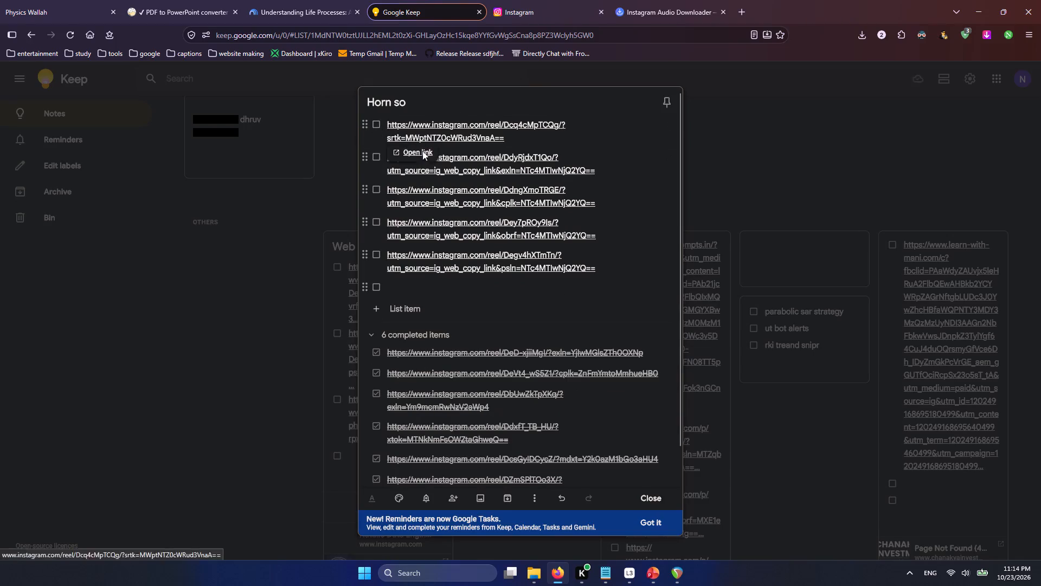
click(719, 11)
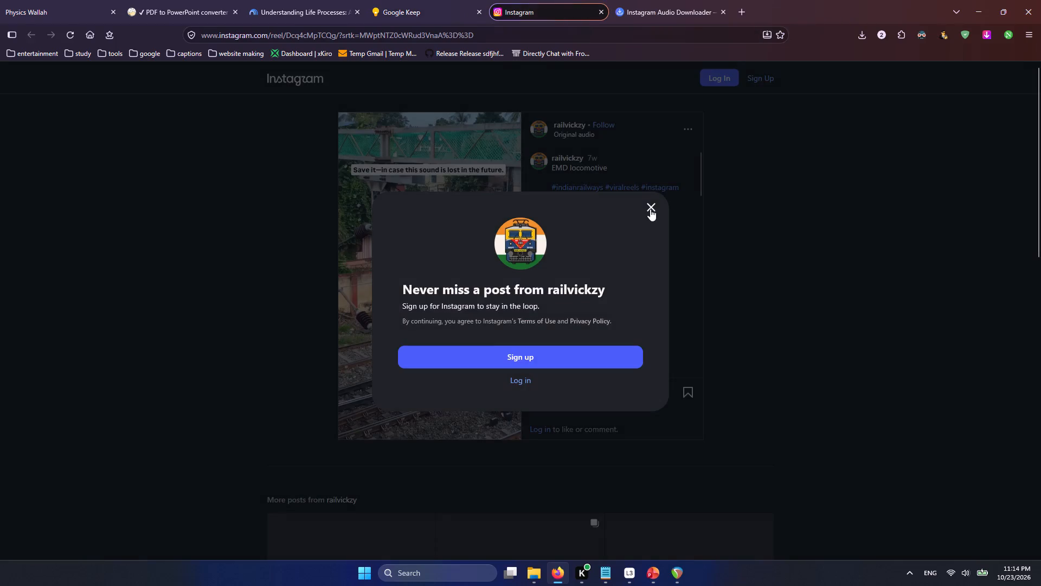
click(653, 205)
click(504, 420)
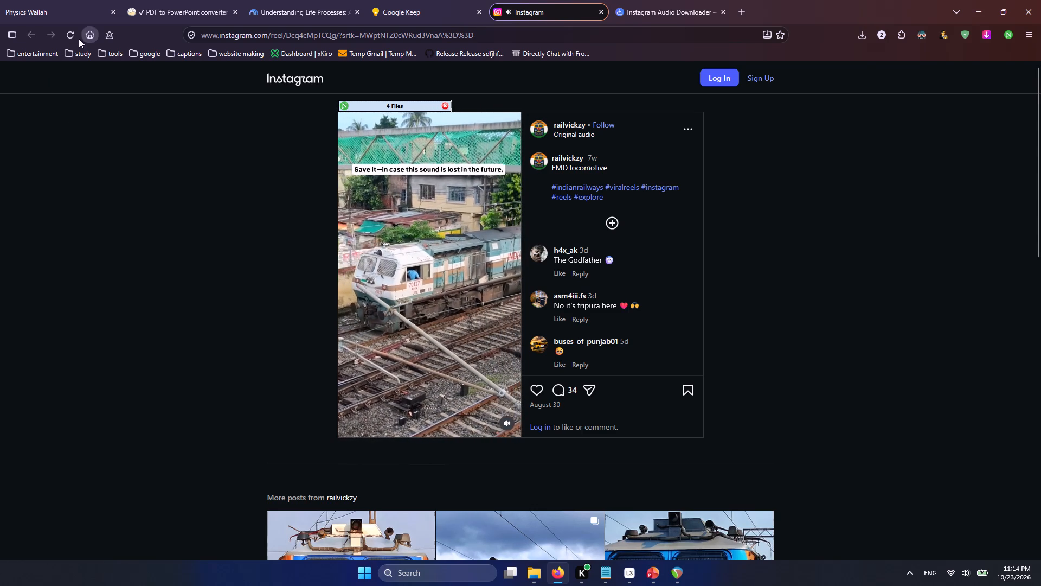
click(65, 37)
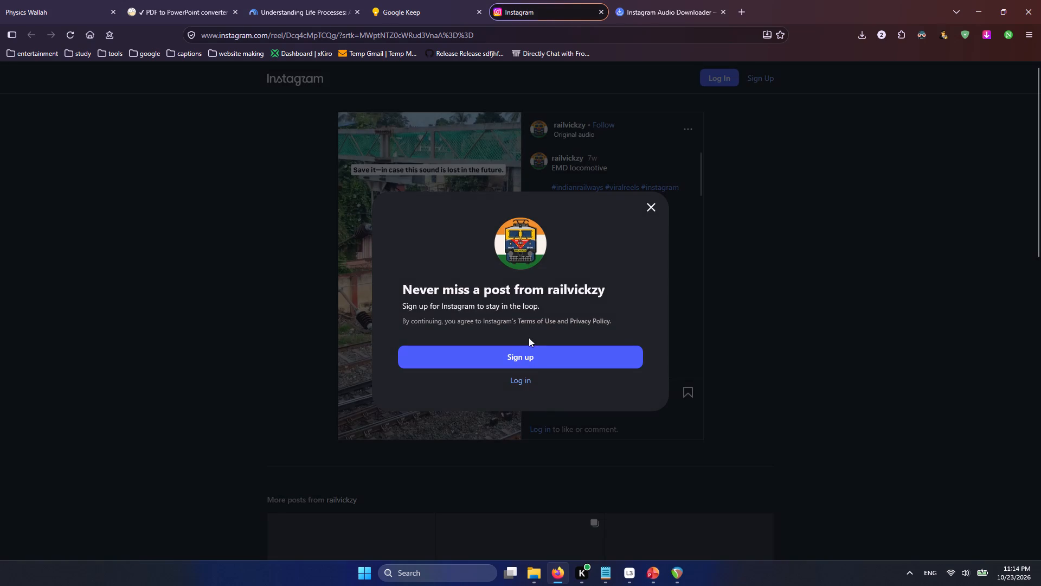
click(655, 205)
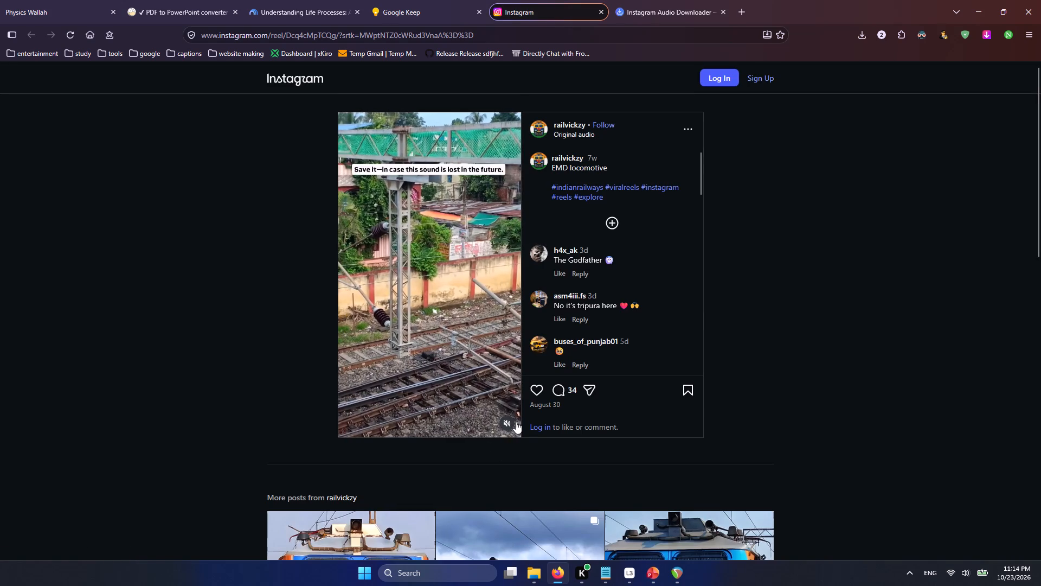
click(507, 423)
scroll(434, 388, down, 2)
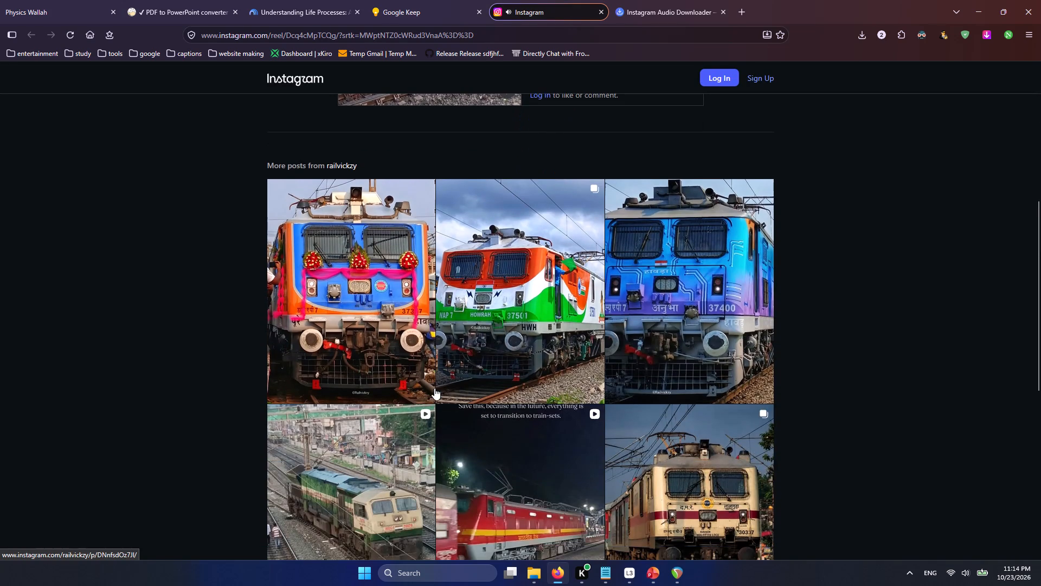
scroll(434, 388, up, 3)
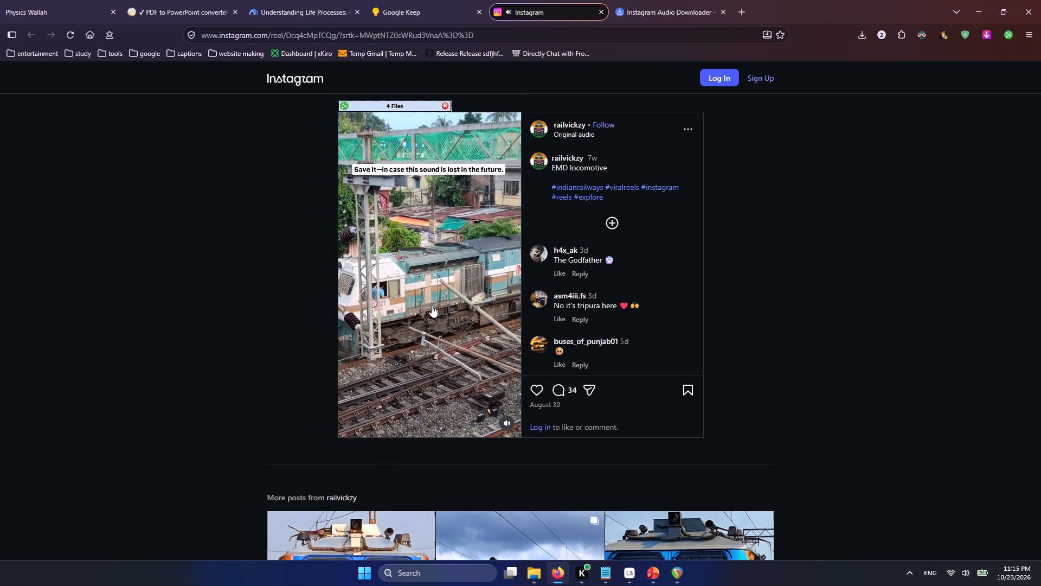
Tick off the Dcq4cMpTCQg reel link in the Horn so list.
click(467, 8)
click(378, 124)
Browse the same uploader's other posts below the EMD locomotive reel and view one of their reels for usable train sounds.
click(541, 0)
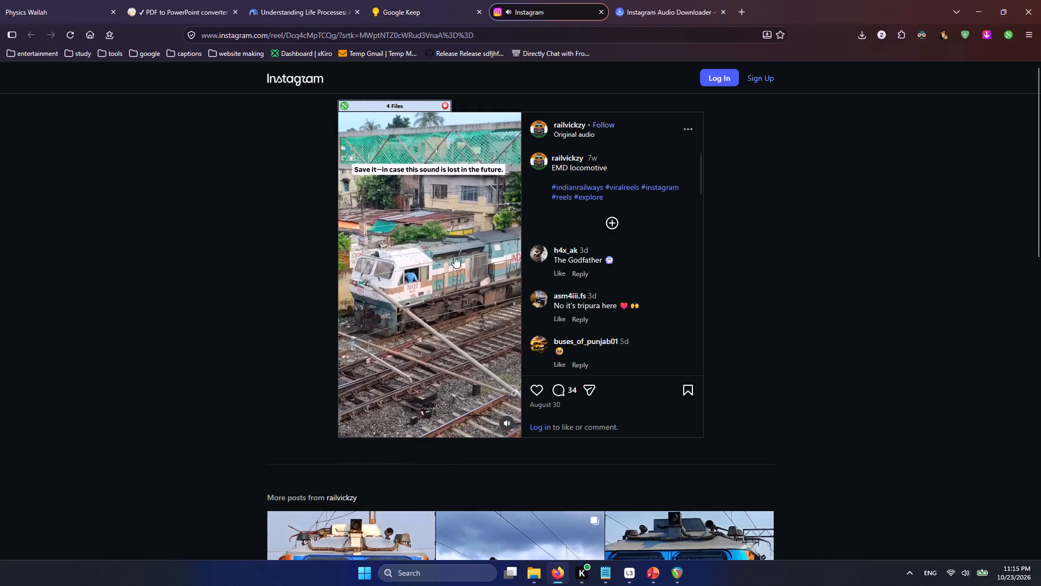
scroll(414, 355, down, 1)
scroll(349, 408, down, 2)
click(342, 325)
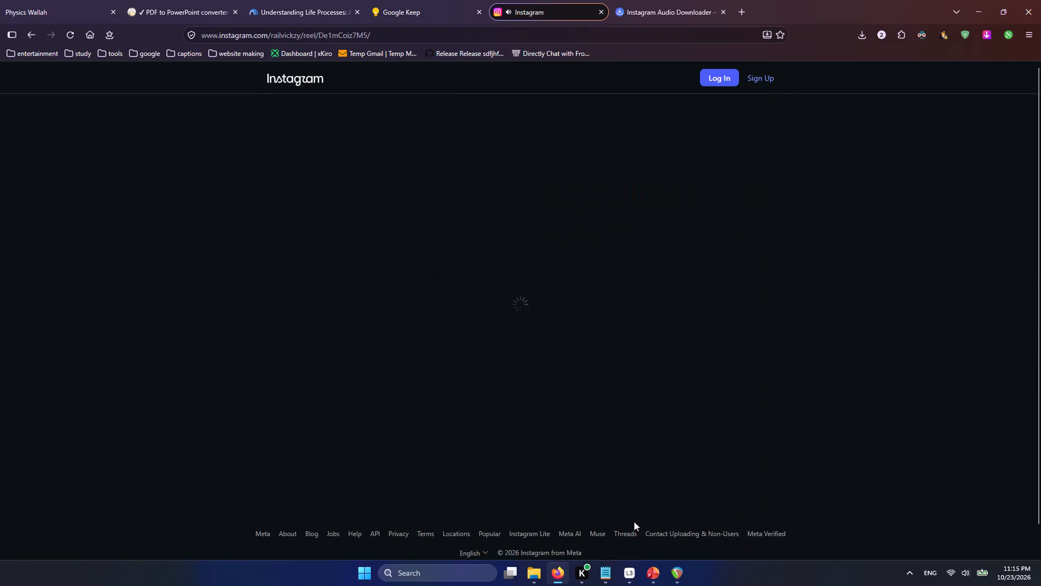
click(646, 200)
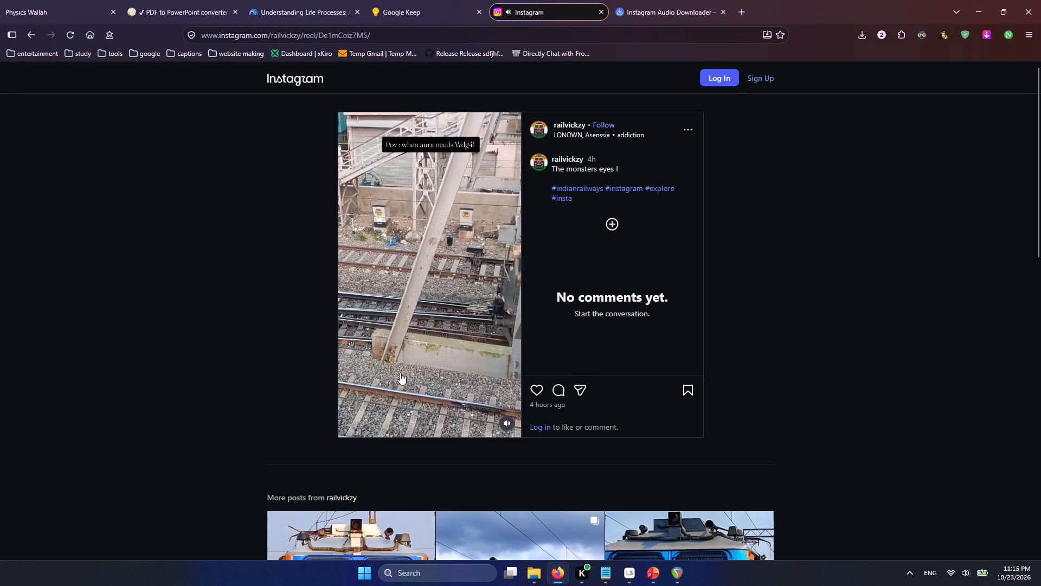
scroll(422, 320, down, 3)
scroll(520, 343, down, 3)
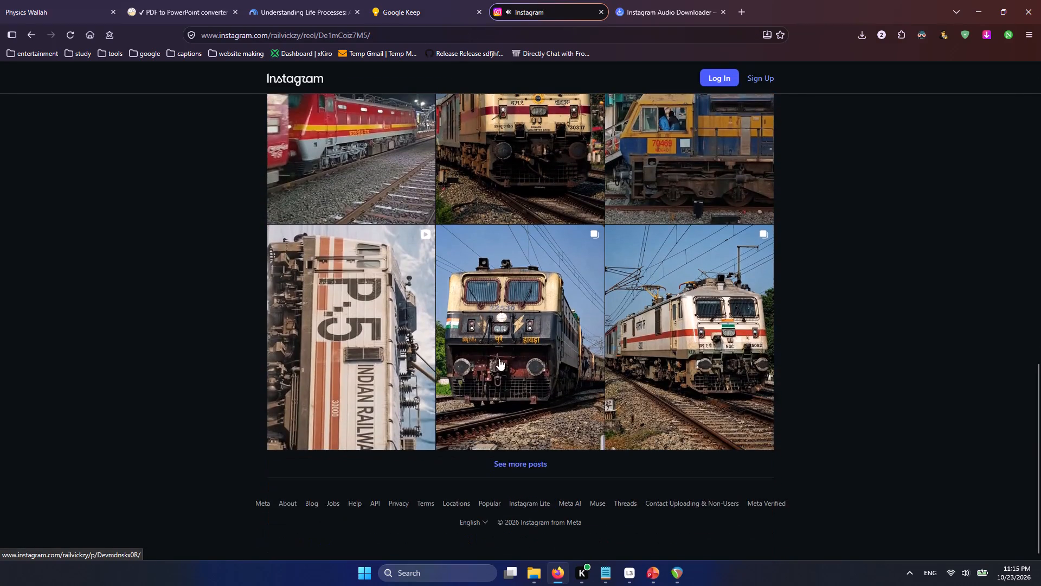
scroll(499, 359, down, 1)
Close the browsed reel's tab, then open the DdyRjdxT1Qo reel from the Keep list and listen to it unmuted.
click(416, 0)
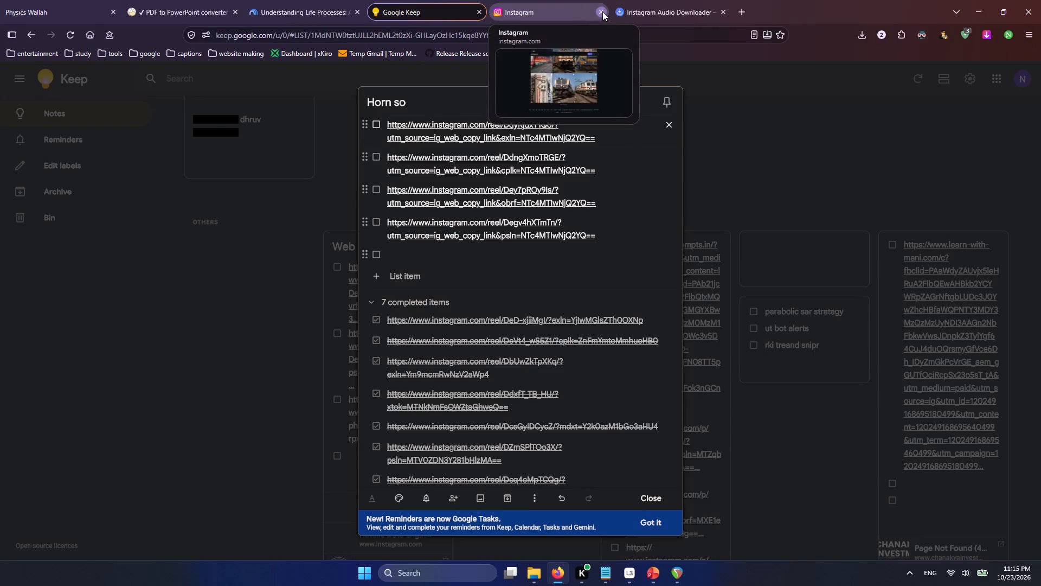
click(602, 11)
click(461, 135)
double_click(427, 146)
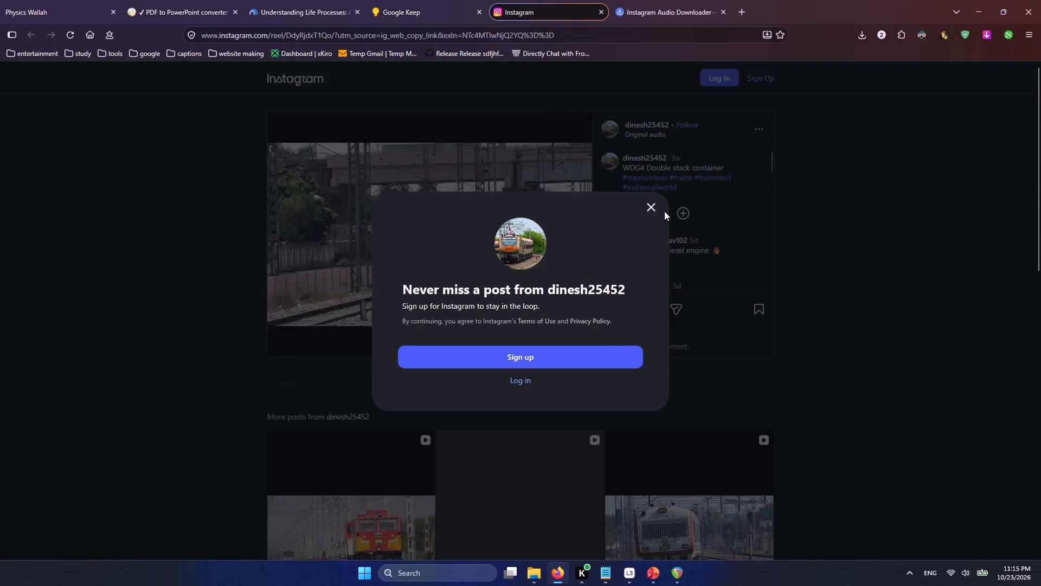
click(651, 207)
click(577, 309)
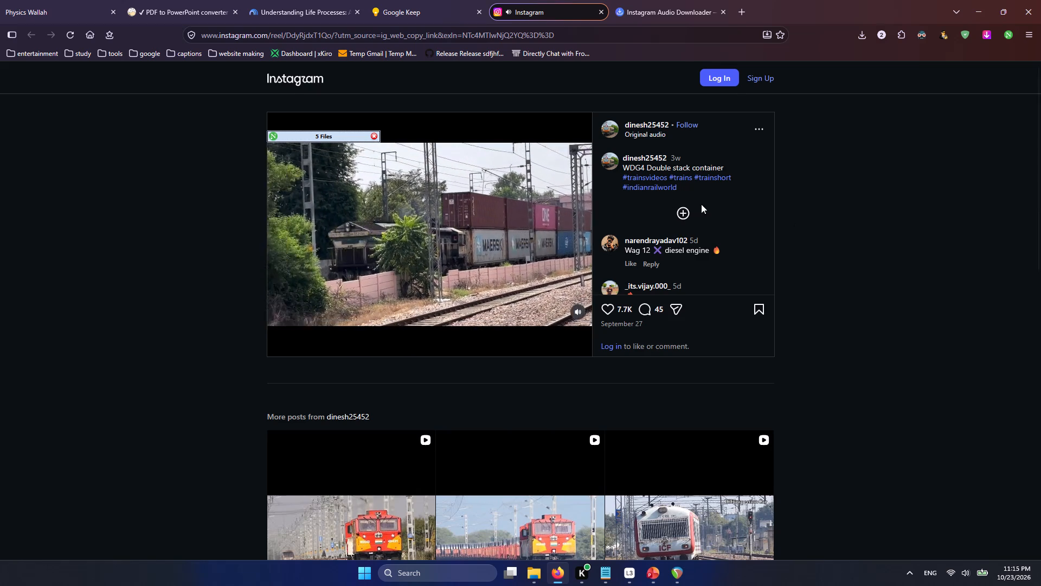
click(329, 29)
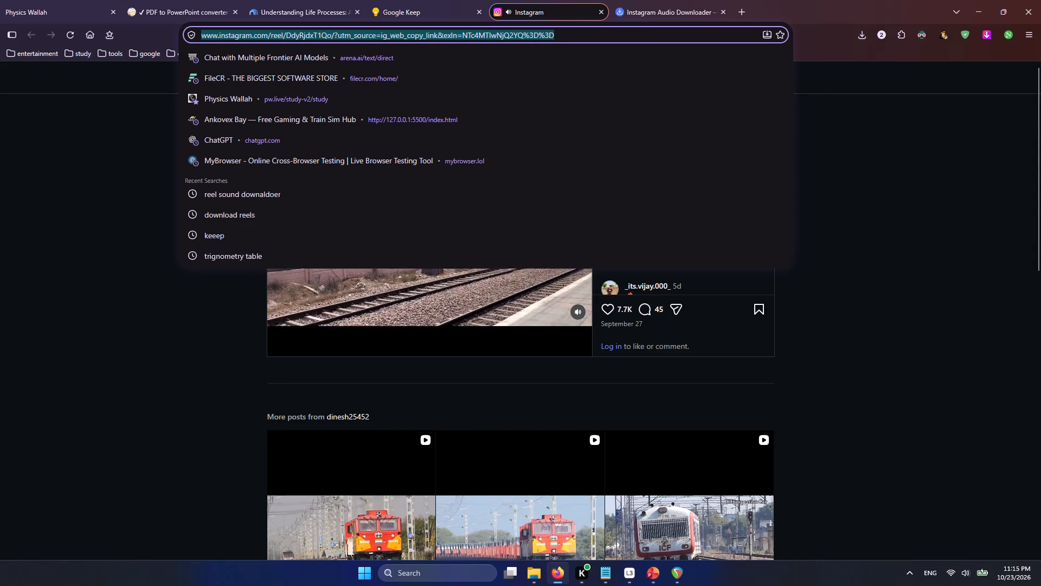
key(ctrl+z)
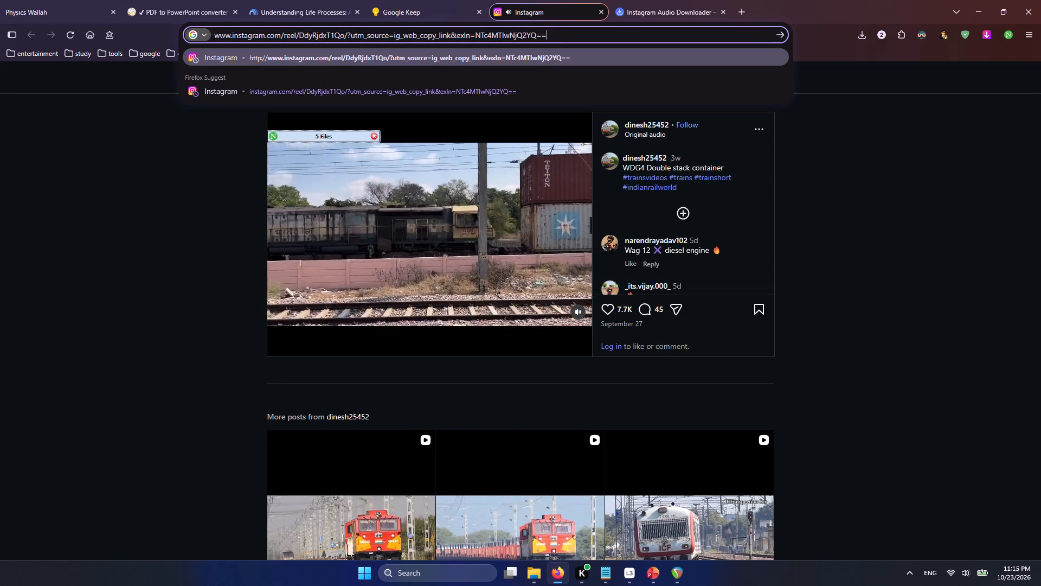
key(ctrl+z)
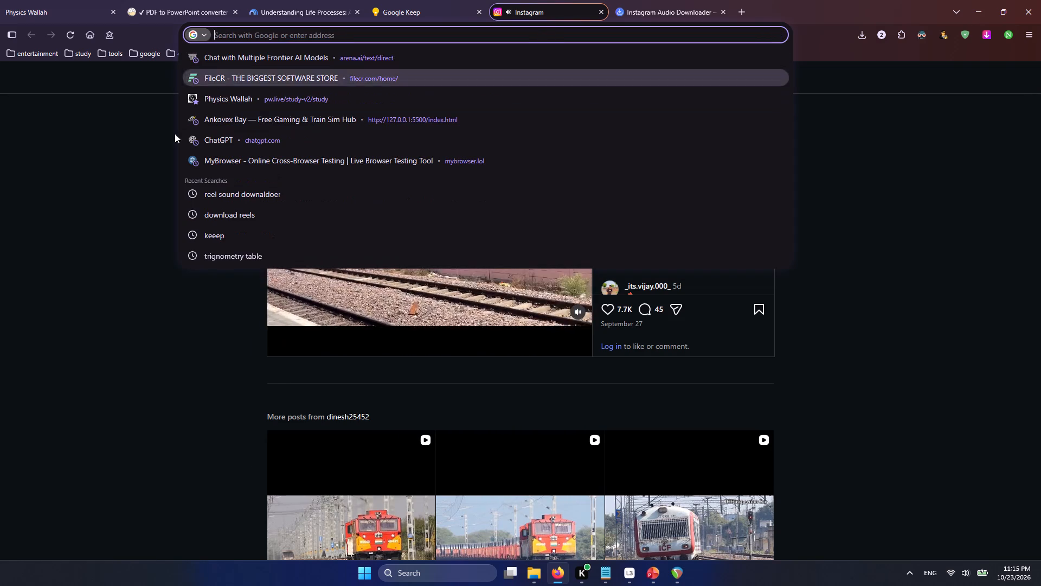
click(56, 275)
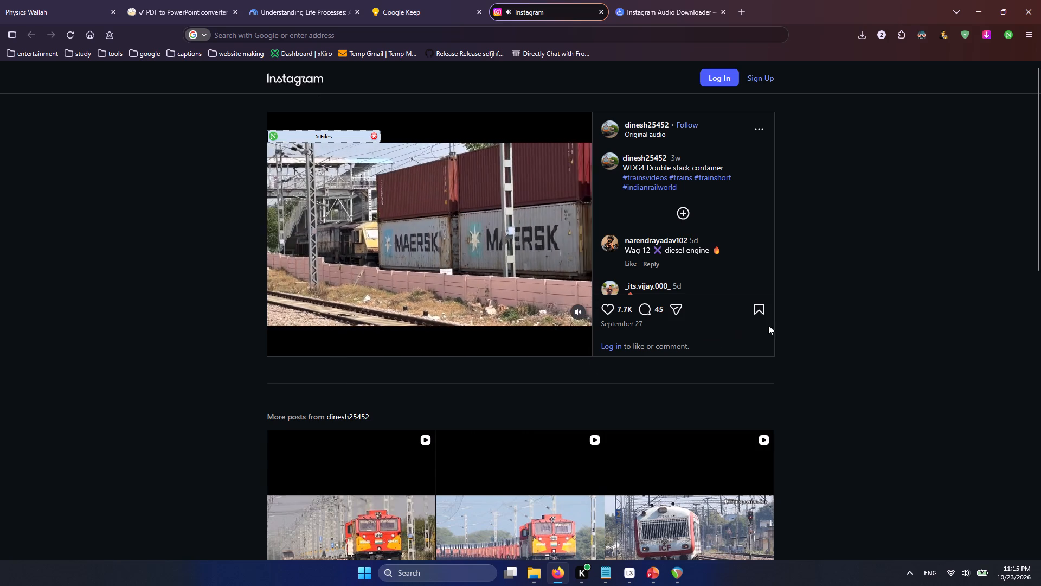
Copy the WDG4 double stack container reel's share link and submit it to the ReelSave Instagram Audio Downloader.
click(671, 303)
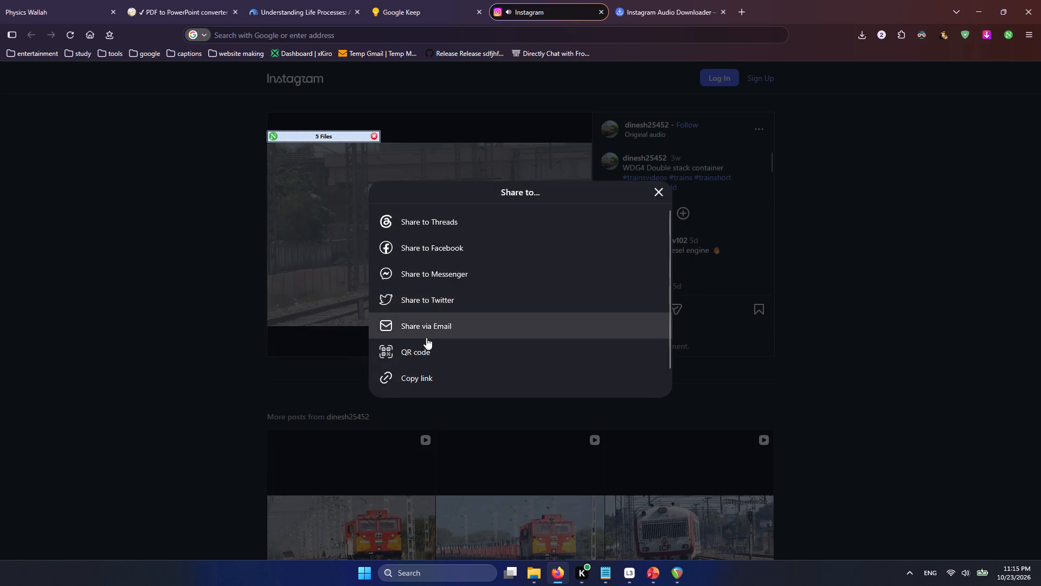
click(426, 373)
click(719, 0)
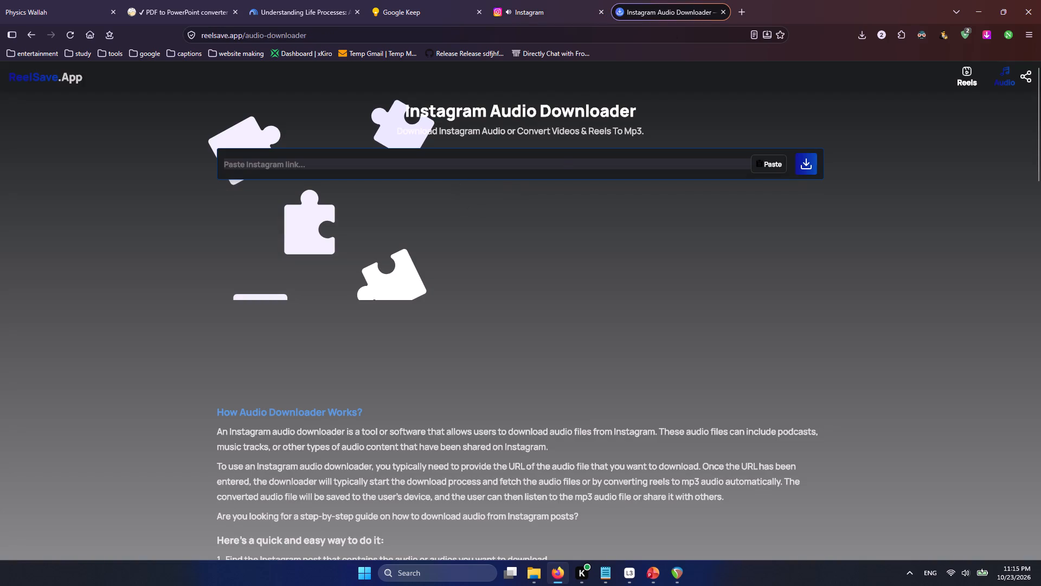
click(452, 166)
key(ctrl+v)
click(814, 161)
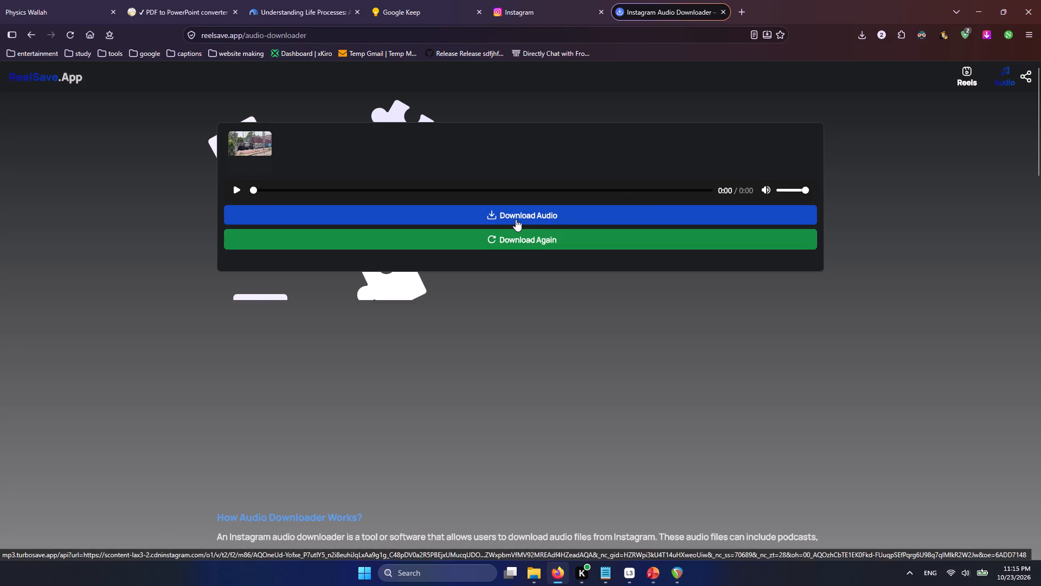
Download the reel's audio as an MP3 and open the folder containing it.
click(516, 219)
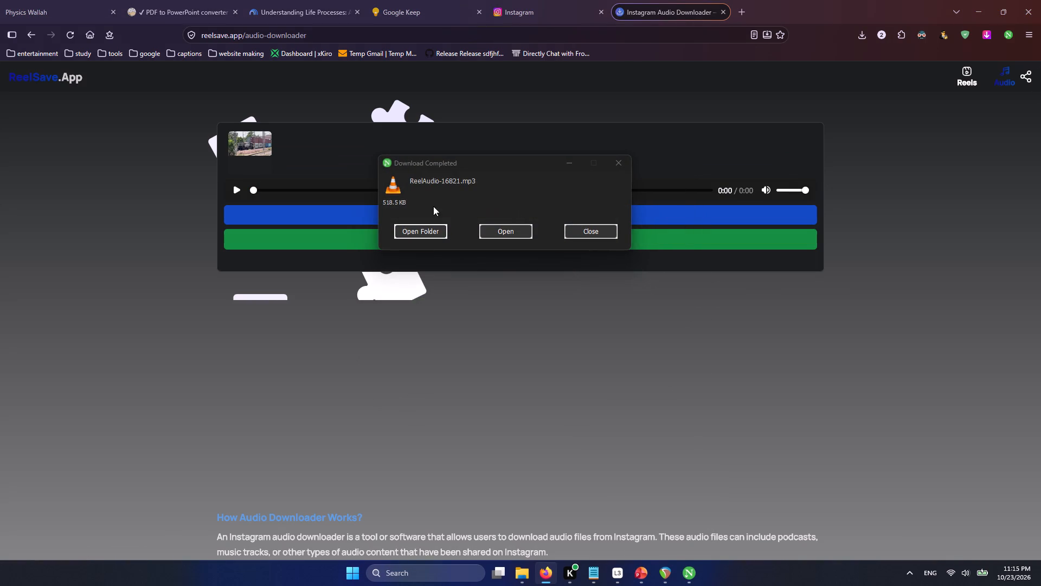
click(423, 232)
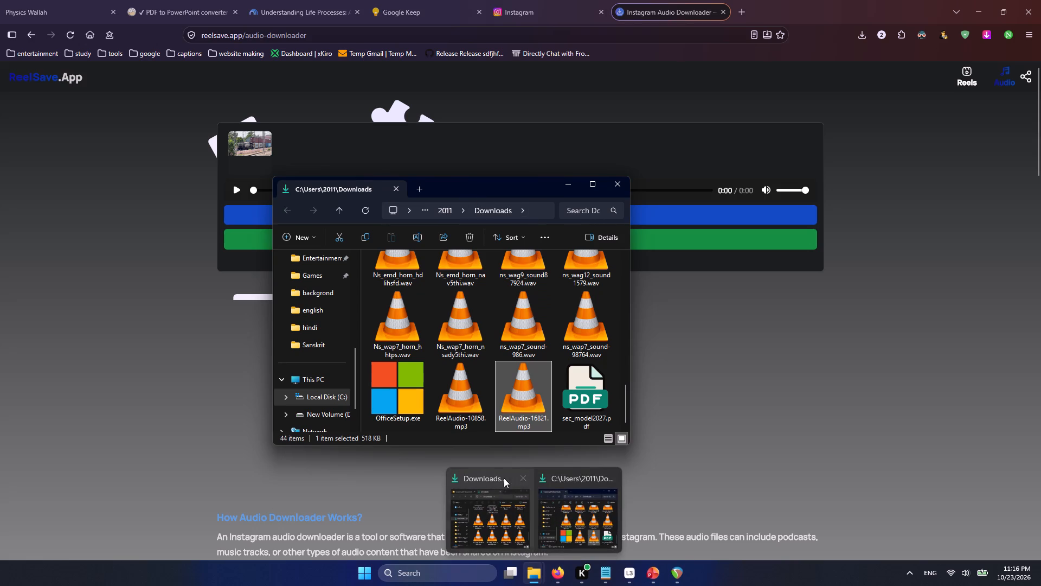
In File Explorer's Downloads folder, delete the source file ReelAudio-10858.mp3.
click(473, 400)
key(Delete)
Bring ReelAudio-16821.mp3 from Downloads into the empty REAPER project on a new track.
drag(472, 403, 699, 584)
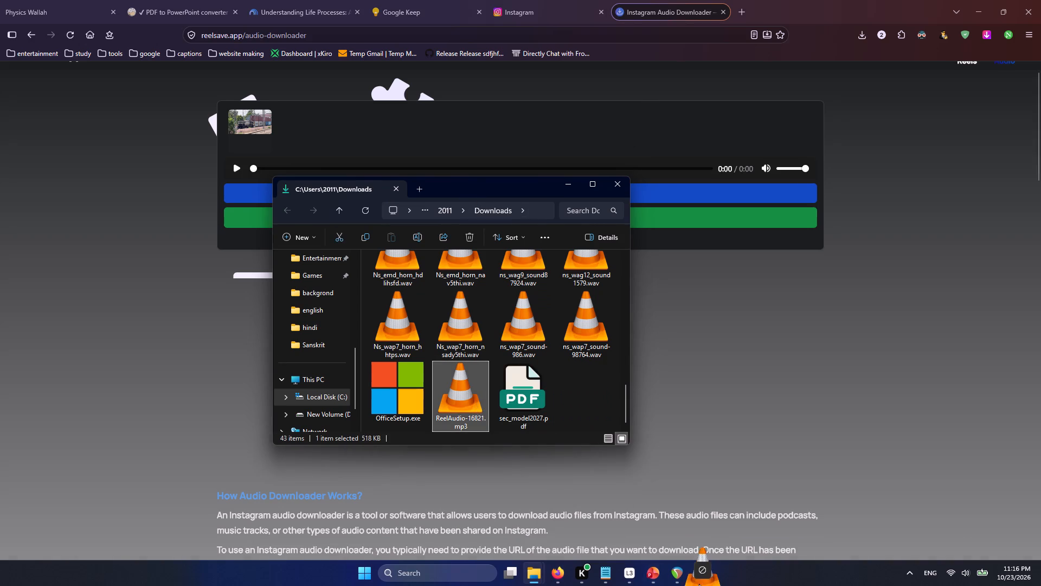
drag(699, 584, 190, 208)
Play ReelAudio-16821 from near its start and again from about 4.8 s to hear the horn blasts.
scroll(339, 96, down, 6)
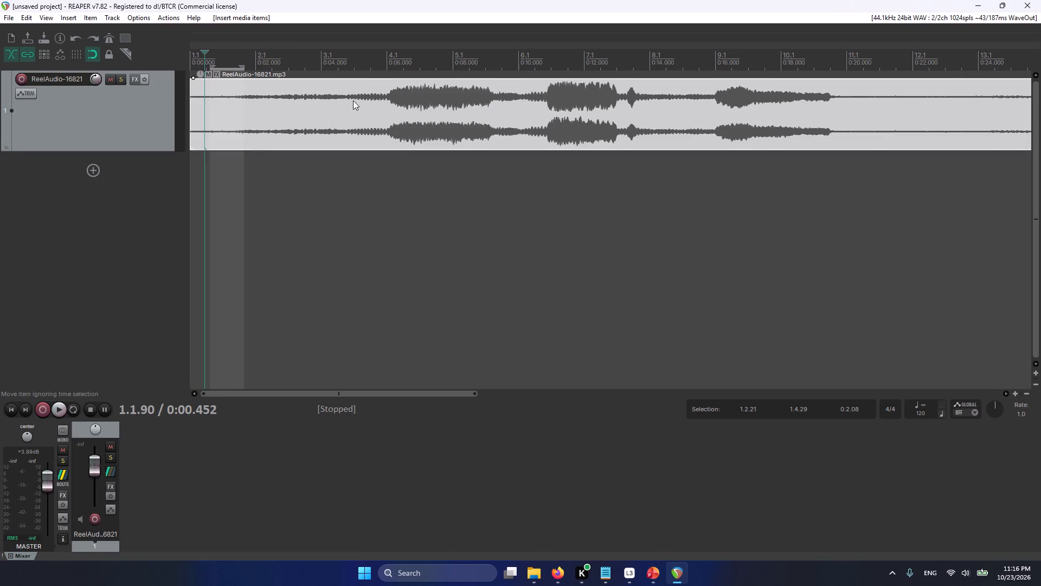
key(space)
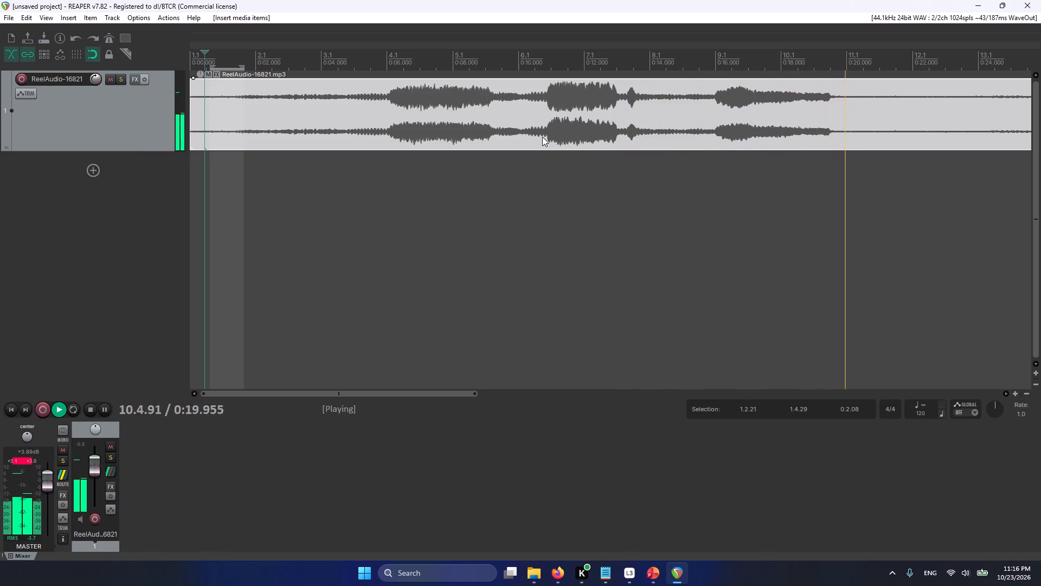
click(348, 65)
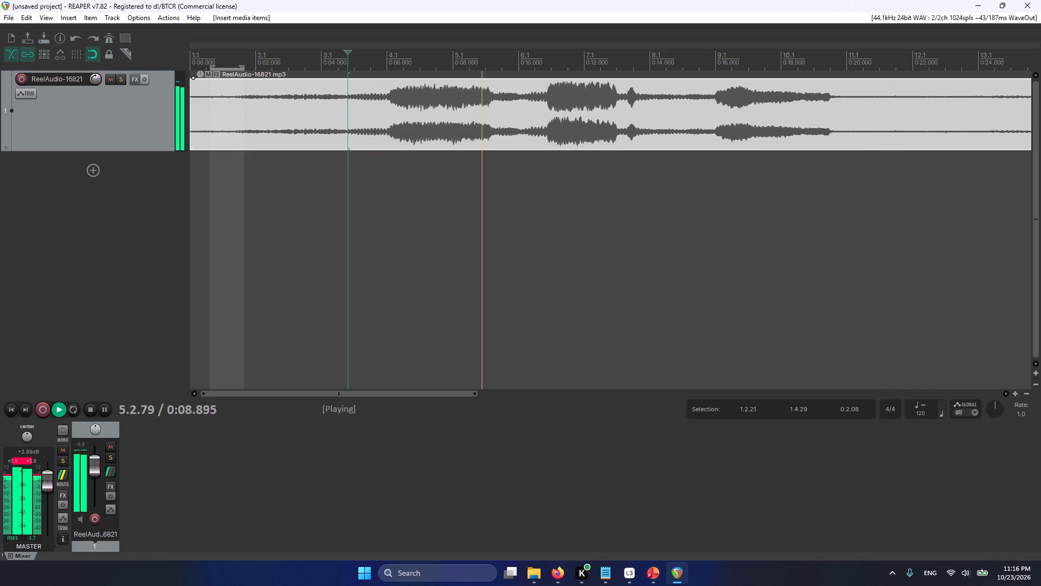
key(space)
key(space)
key(space)
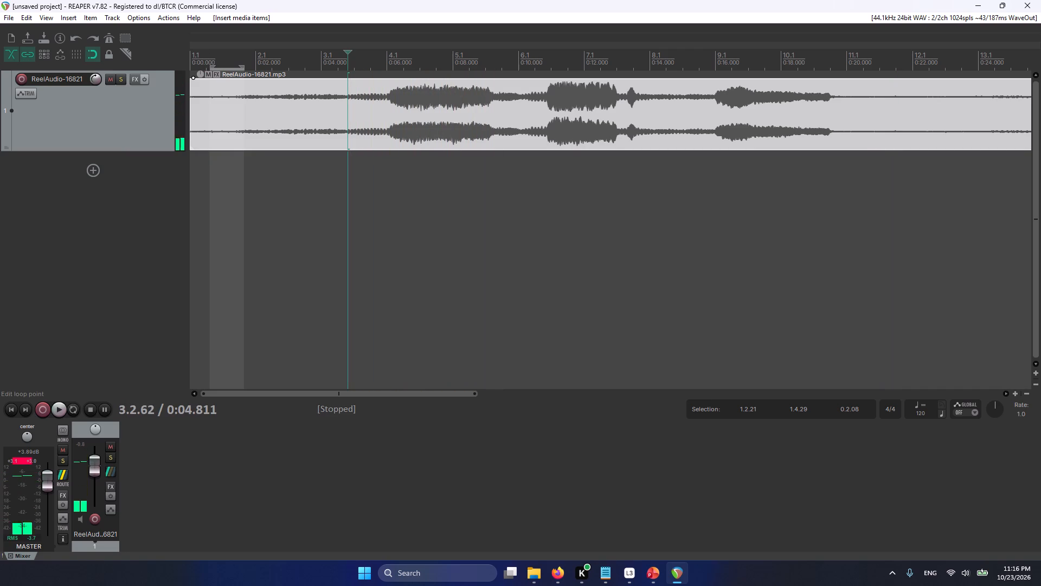
Split the ReelAudio-16821 clip at about 5.9 s, just before the first horn blast, and delete the leading part.
scroll(356, 81, up, 3)
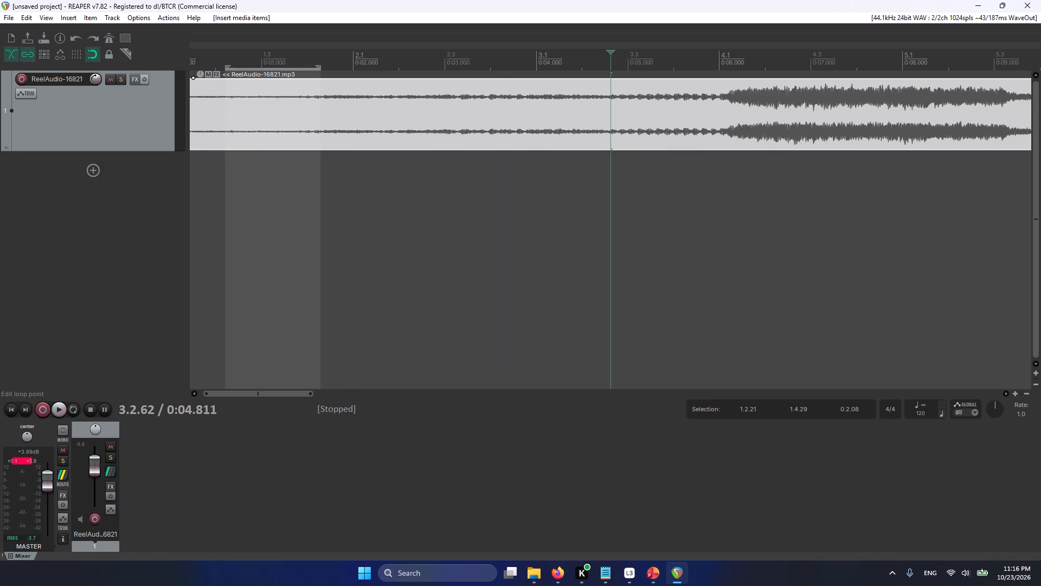
alt+scroll(593, 128, down, 2)
alt+scroll(593, 128, up, 5)
alt+scroll(354, 145, down, 2)
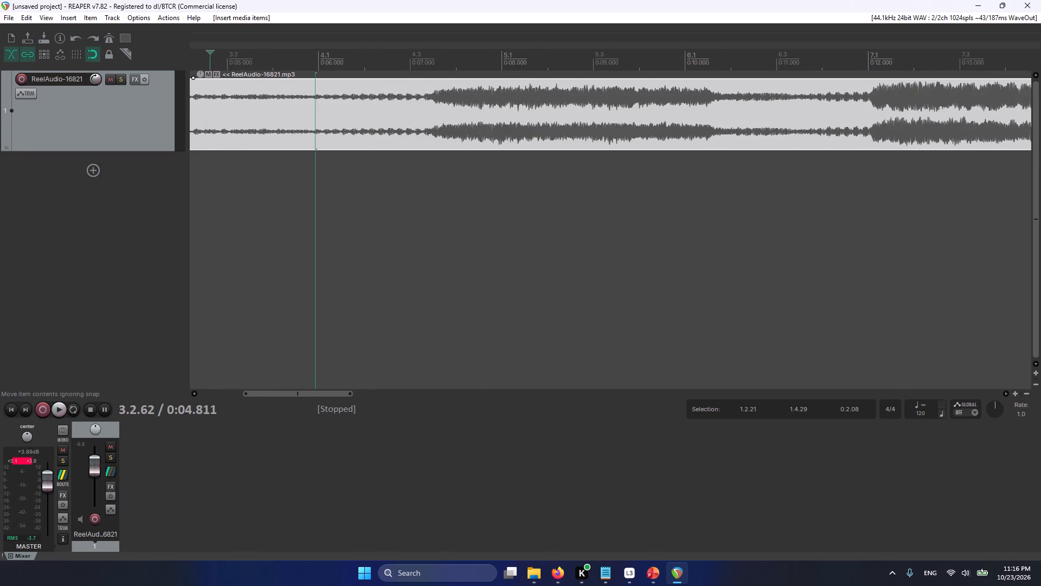
key(Return)
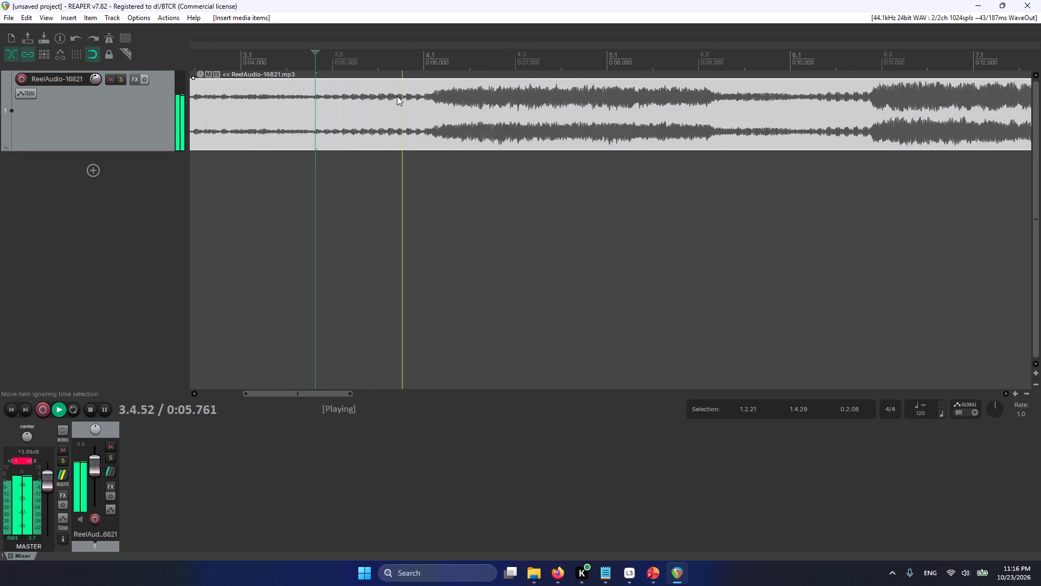
key(Return)
key(Return)
key(Return)
key(Return)
key(Return)
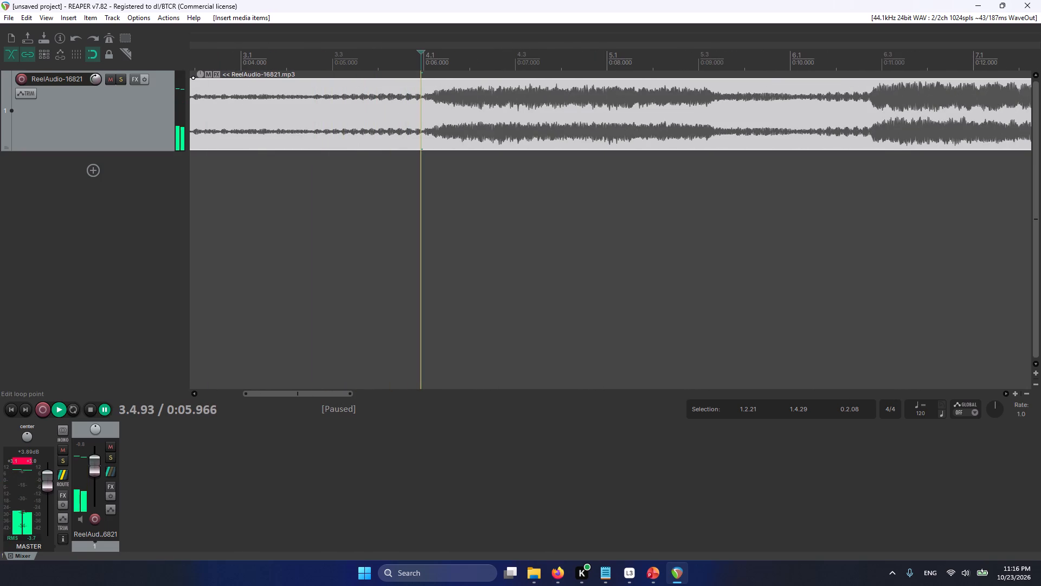
drag(422, 53, 416, 53)
key(s)
click(377, 137)
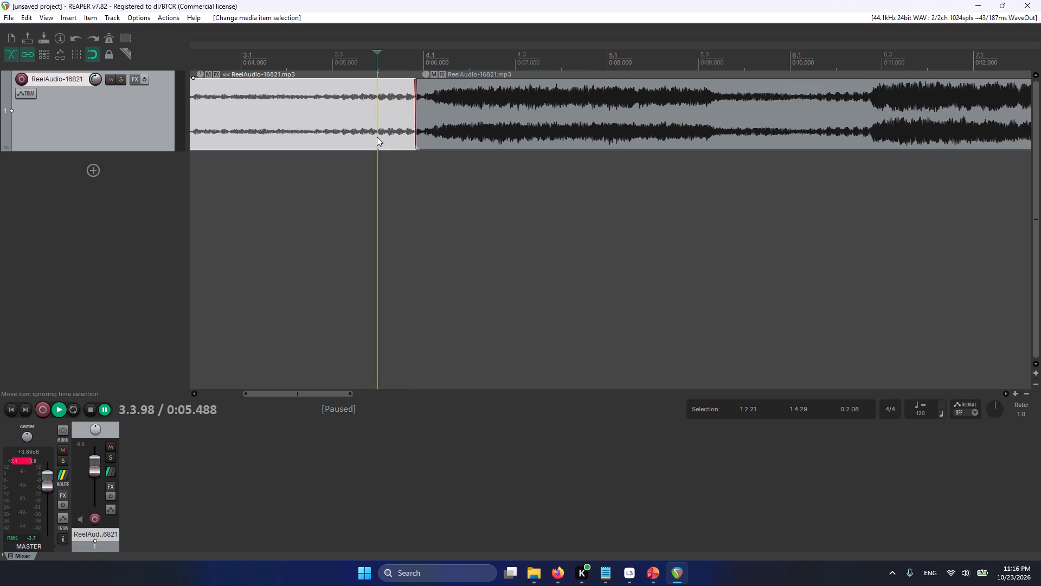
key(Delete)
Move the remaining horn clip to the project start at 0:00 and remove its short fade-in.
drag(583, 132, 193, 130)
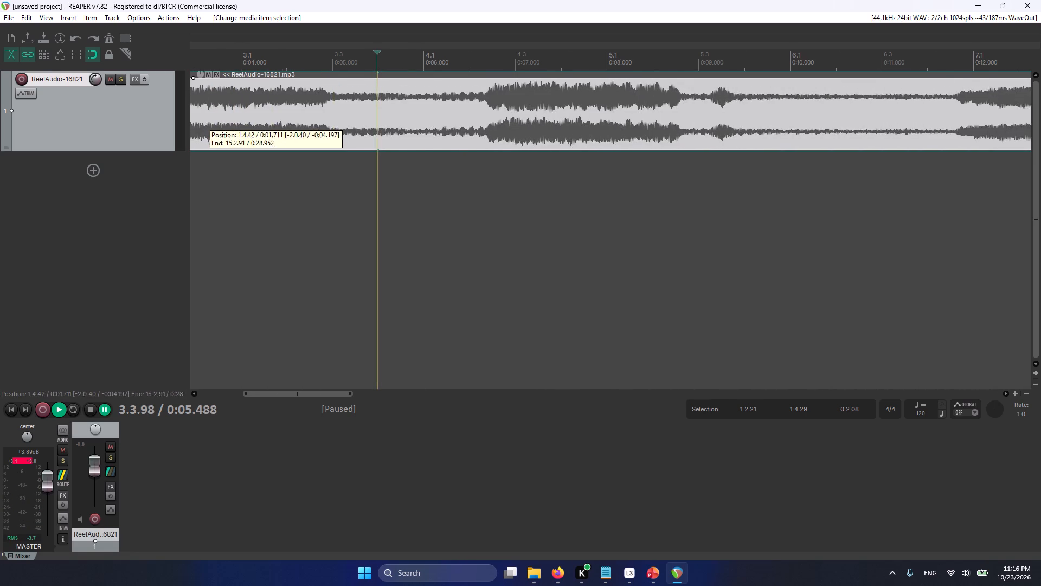
drag(193, 130, 309, 126)
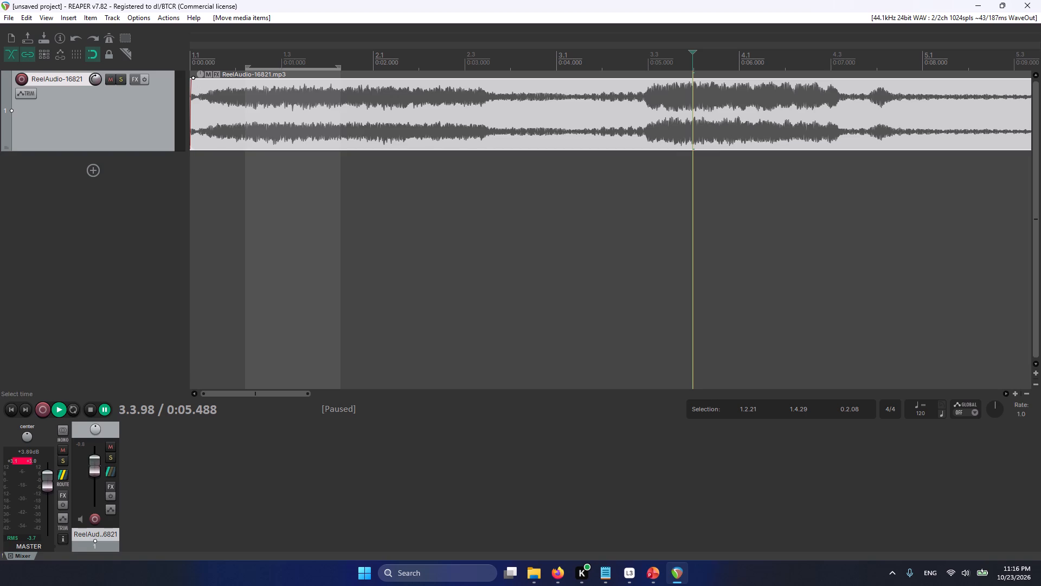
drag(194, 80, 121, 88)
Audition the first horn from 0:00 and place marker 1 at the start of its sustain, at about 0.33 s.
key(Home)
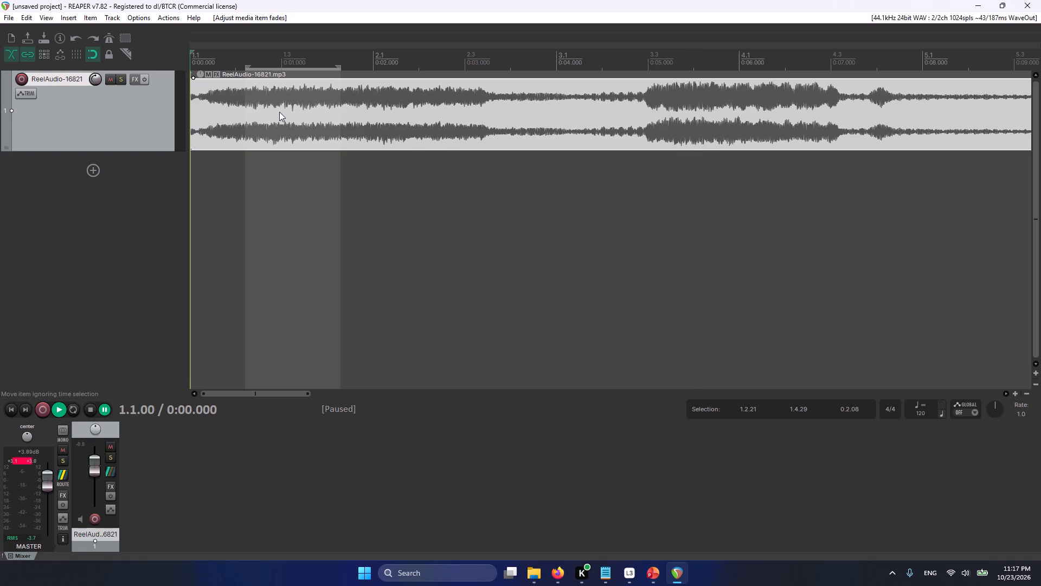
key(Return)
key(Return)
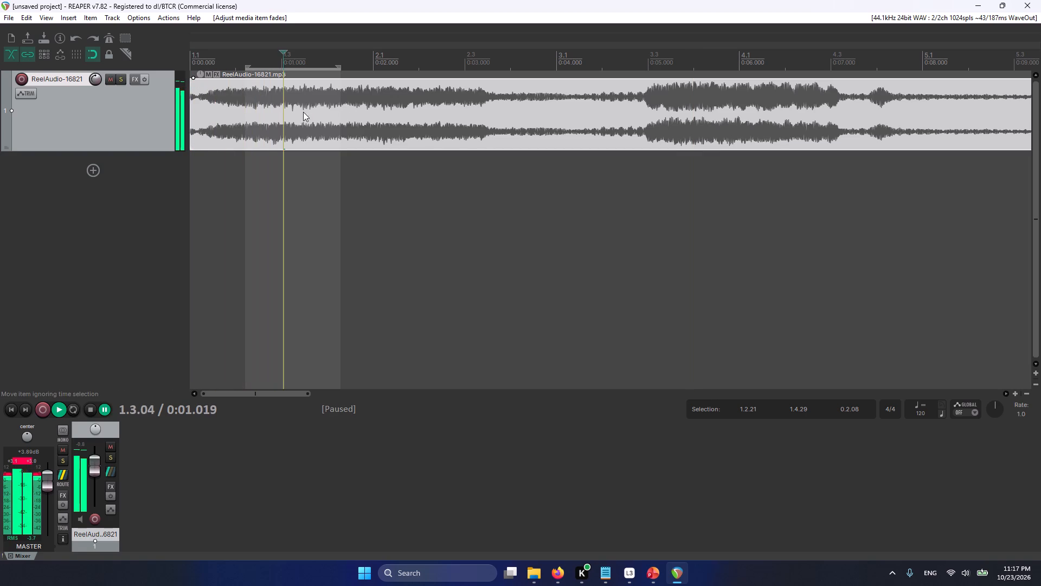
click(232, 63)
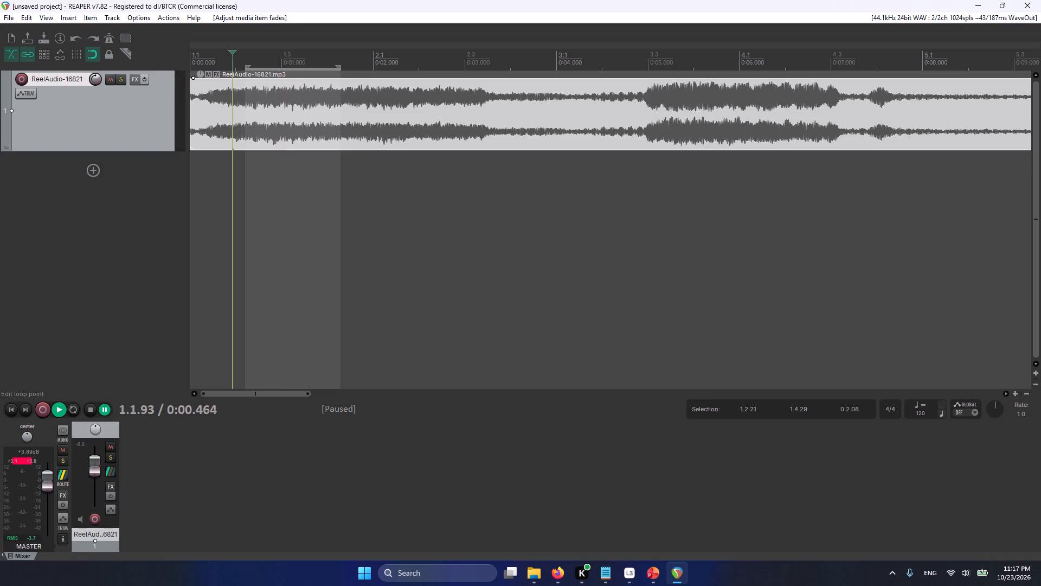
key(m)
drag(236, 37, 230, 37)
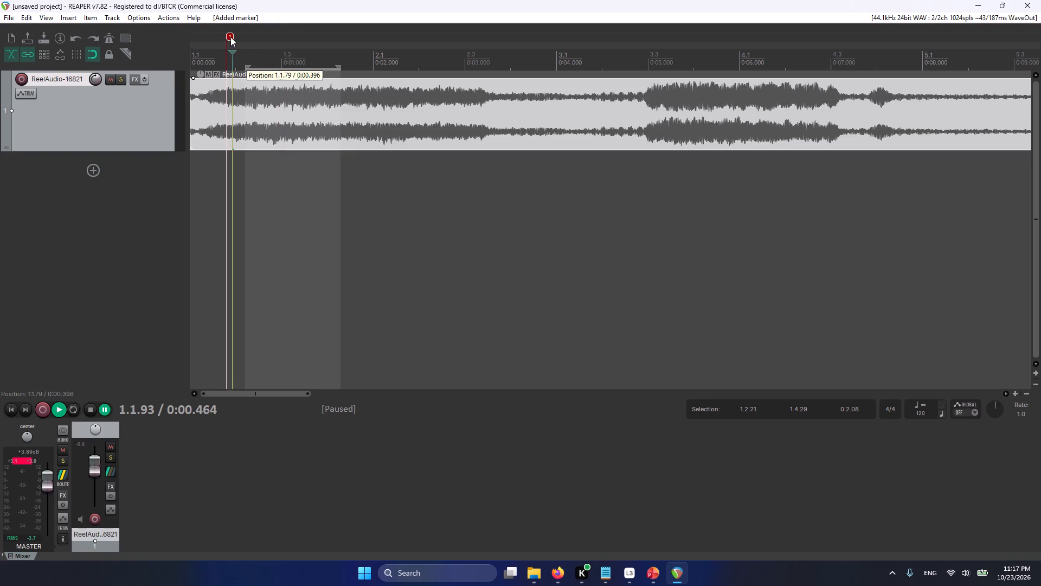
drag(230, 37, 224, 37)
click(220, 91)
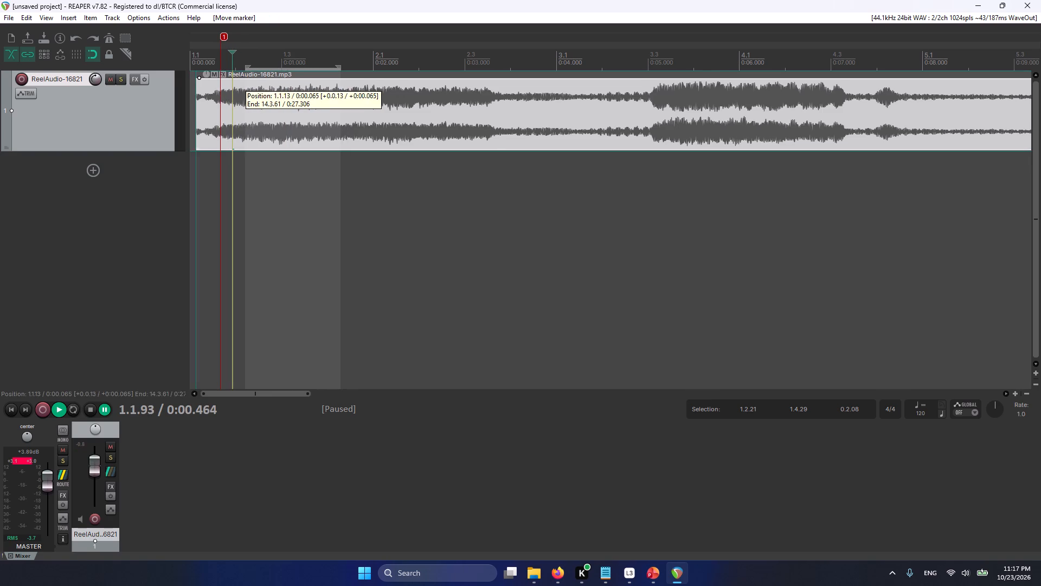
Loop playback over the first horn's sustain with repeat enabled, refining the time selection to run from 1.1.56 to 2.3.04.
drag(223, 68, 240, 69)
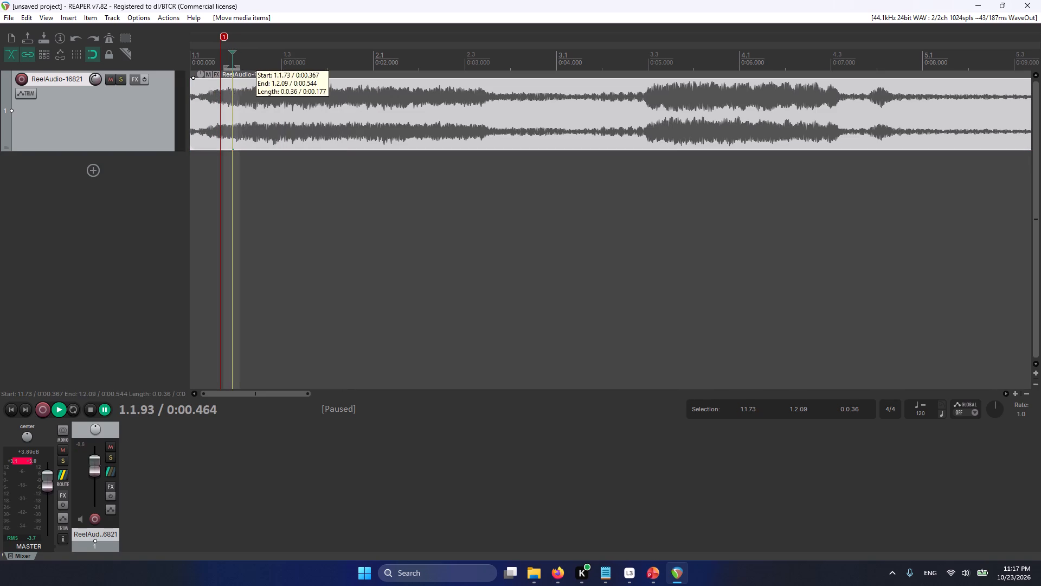
drag(240, 69, 447, 131)
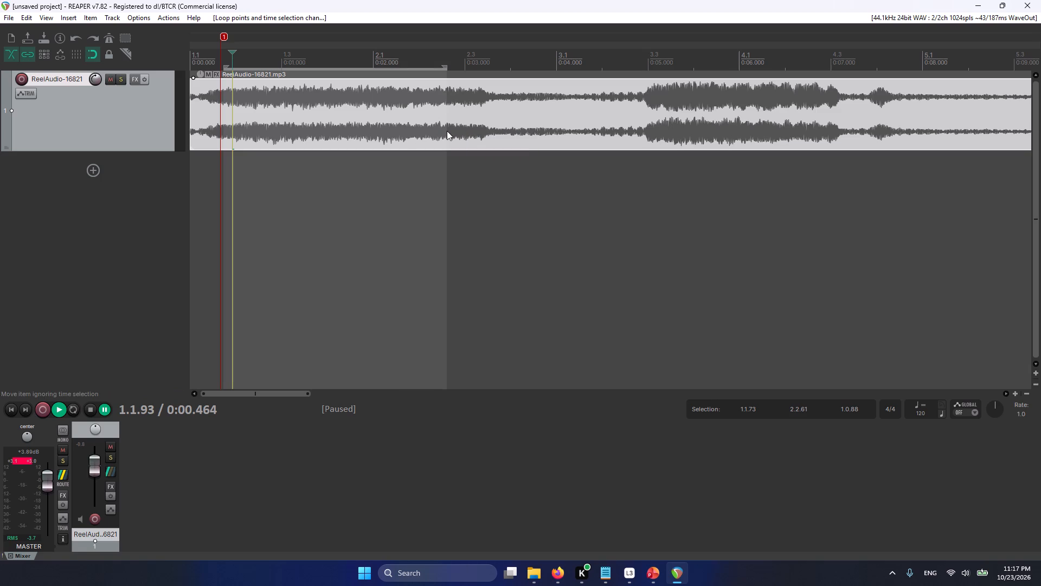
key(r)
key(Return)
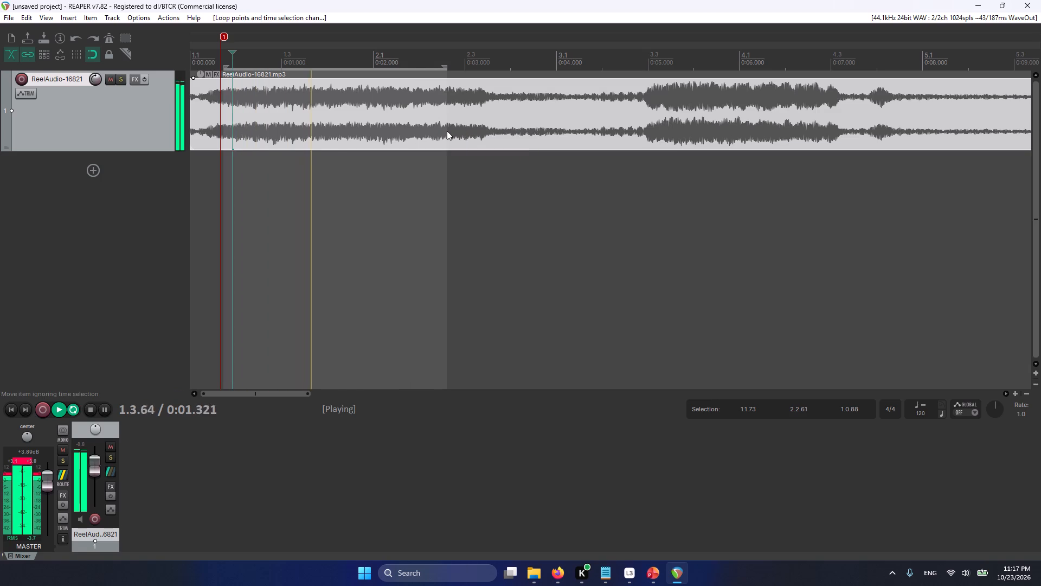
click(224, 69)
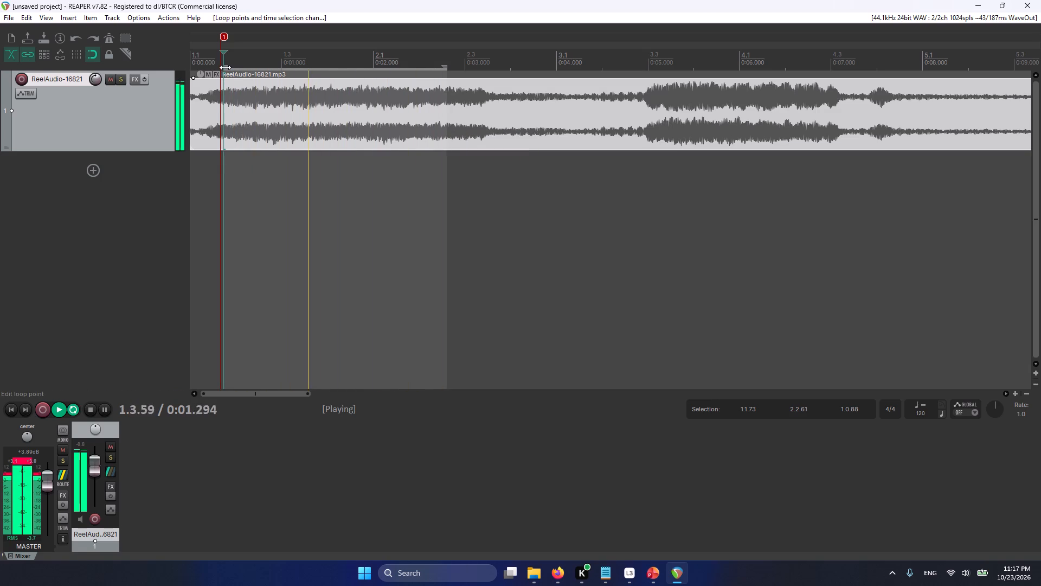
drag(225, 67, 219, 67)
drag(222, 67, 219, 67)
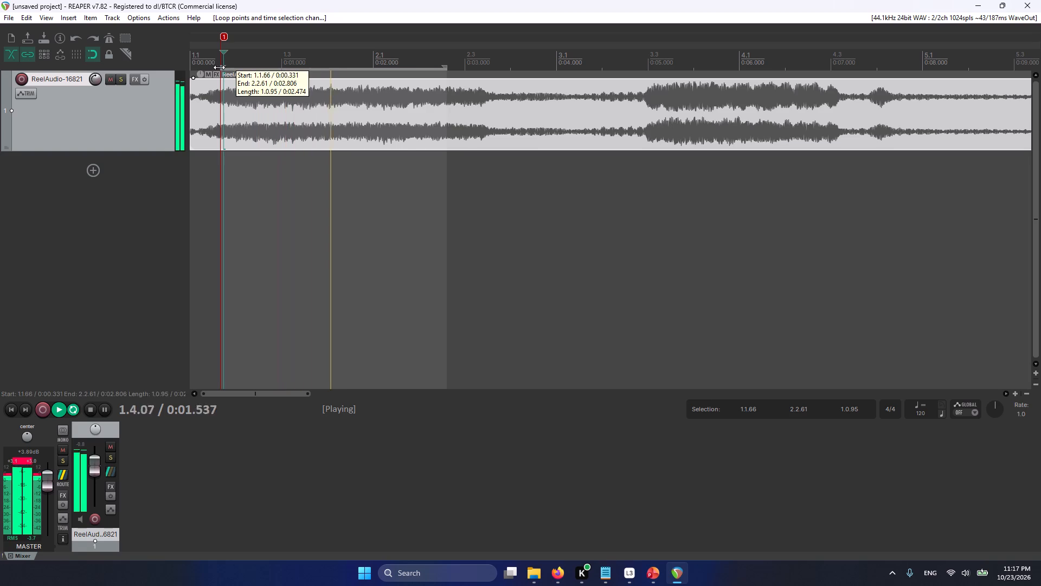
drag(219, 67, 216, 67)
drag(216, 67, 208, 68)
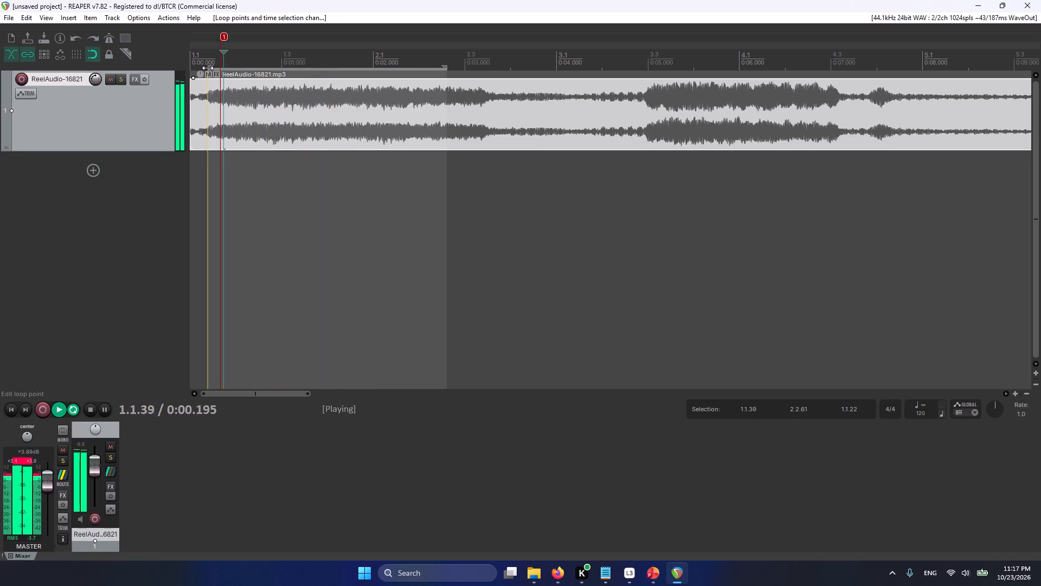
drag(208, 68, 215, 68)
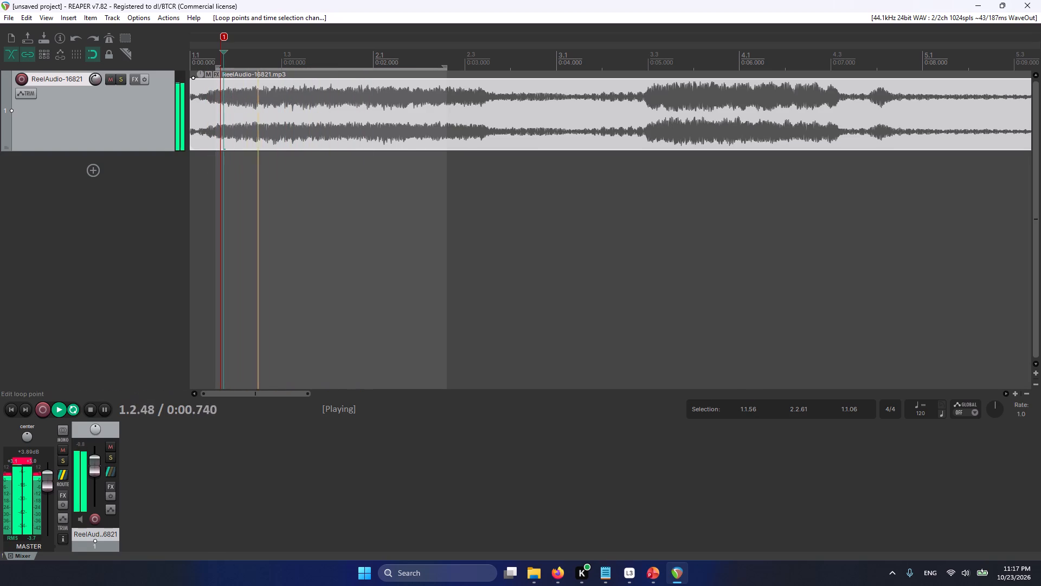
drag(446, 68, 466, 67)
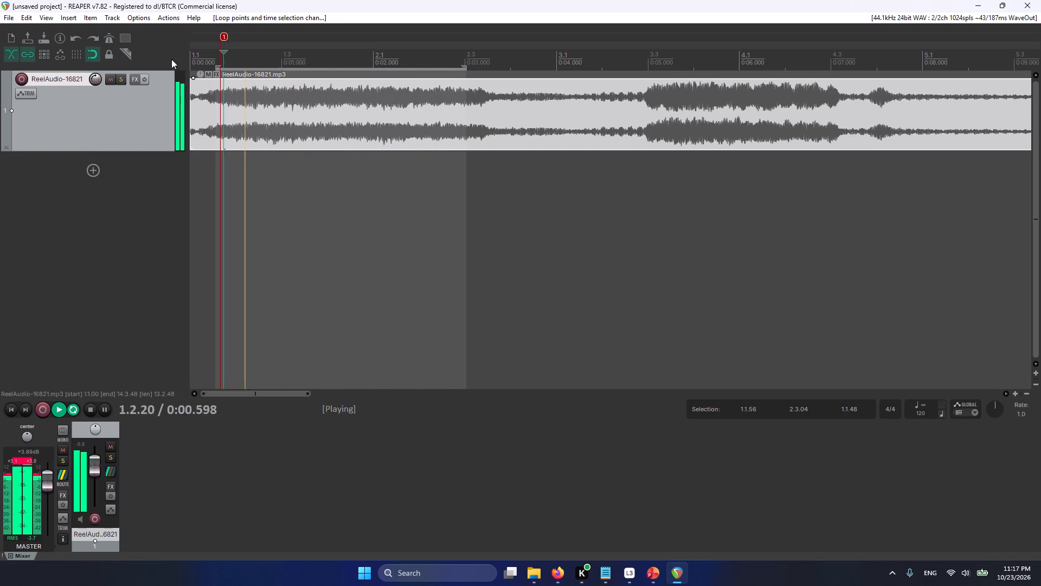
Move marker 1 slightly earlier, next to the loop start, and turn off snapping.
click(221, 35)
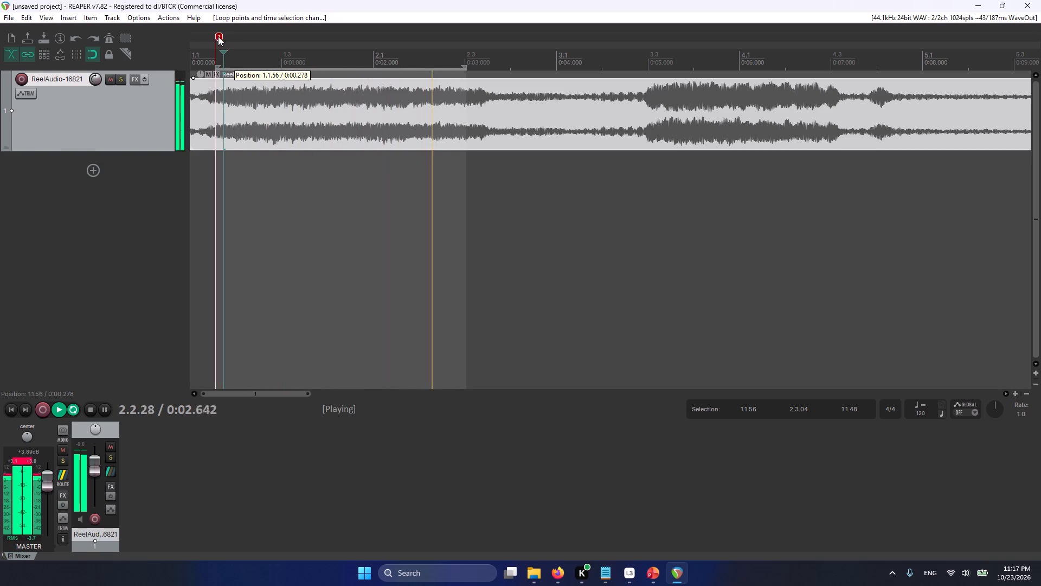
click(95, 58)
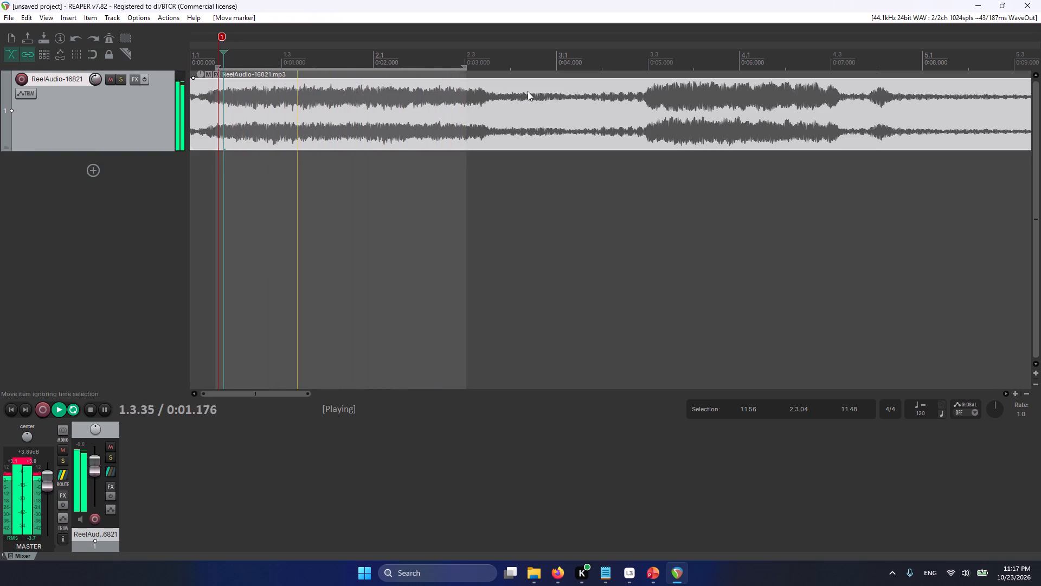
Audition the end of the first horn's sustain and nudge the edit cursor to 2.2.59.
key(Return)
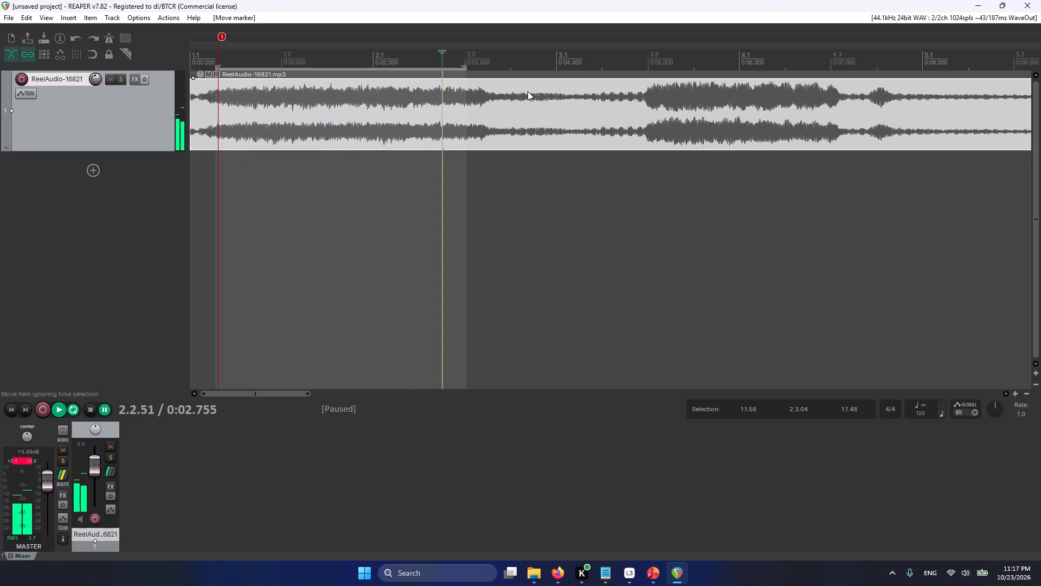
key(Return)
key(Return)
key(Return)
key(Return)
key(Return)
key(Return)
key(Return)
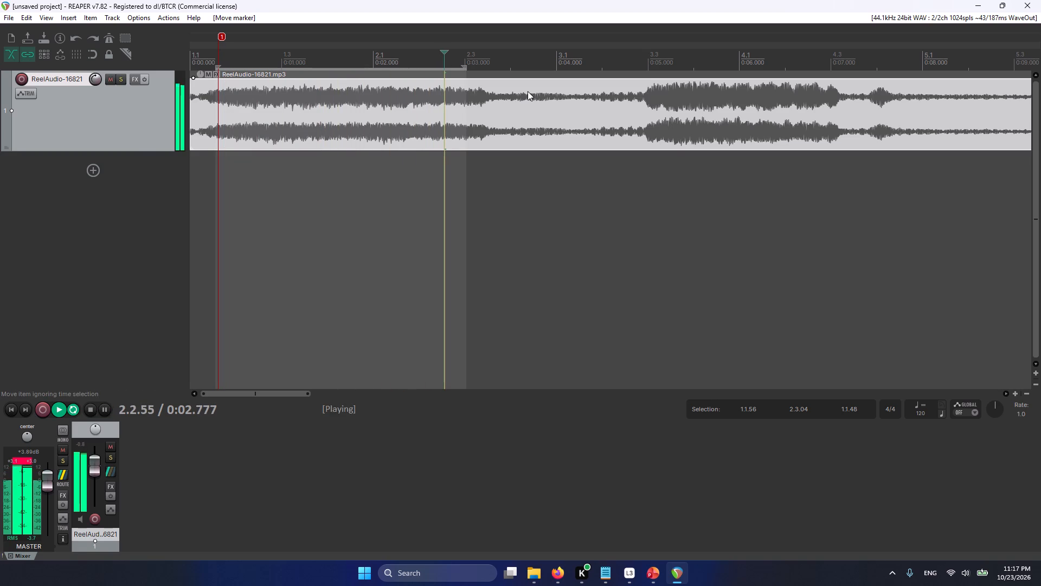
key(Return)
key(Return)
key(Right)
key(Right)
key(Return)
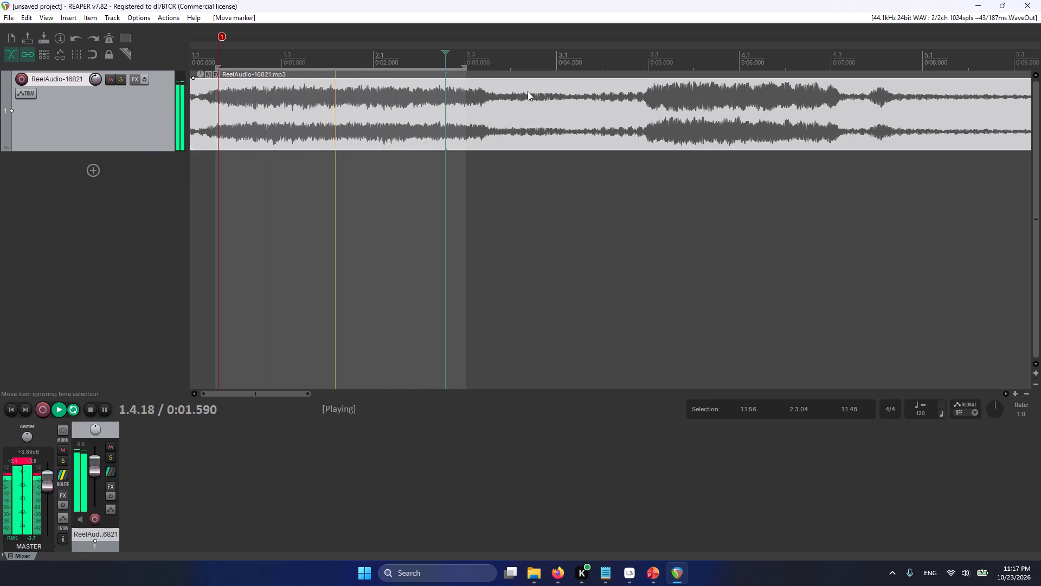
key(Right)
key(Right)
key(Right)
key(Right)
key(Right)
key(Right)
key(Right)
key(Right)
key(Right)
key(Right)
key(Right)
key(Right)
key(Right)
key(Right)
key(Right)
key(Right)
key(Right)
key(Right)
key(Right)
key(Right)
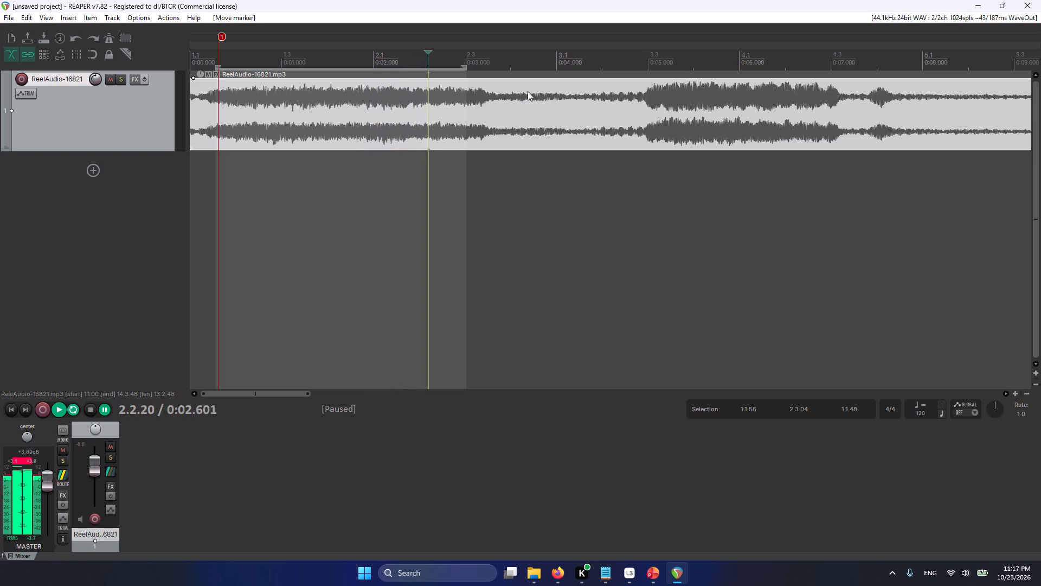
key(Right)
key(Right)
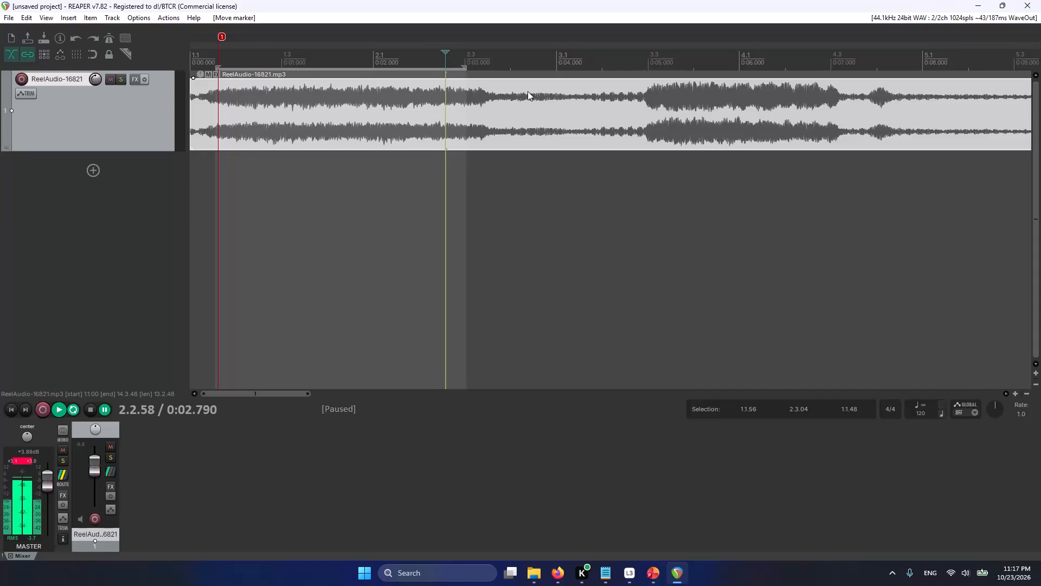
key(Right)
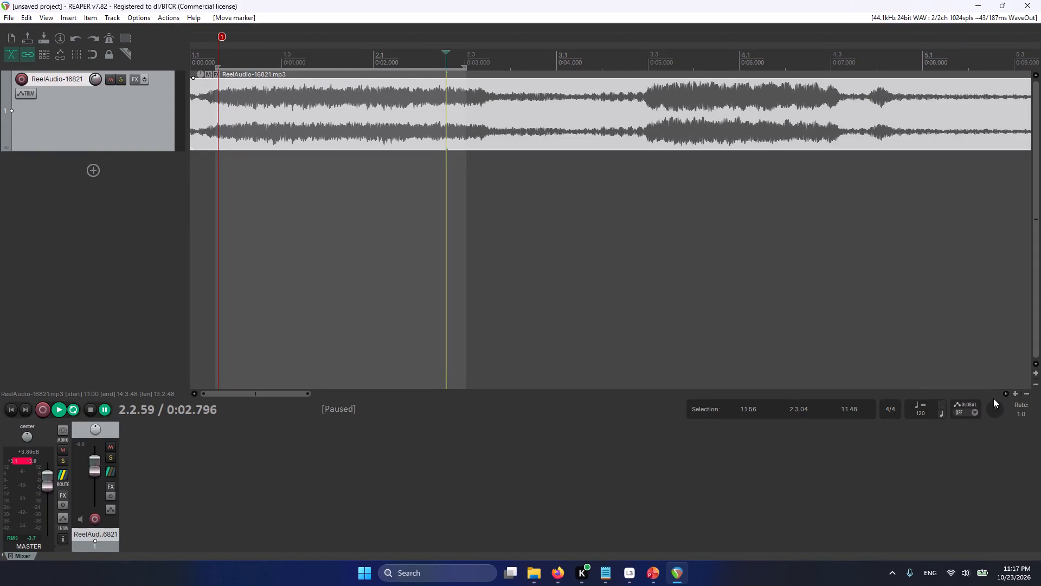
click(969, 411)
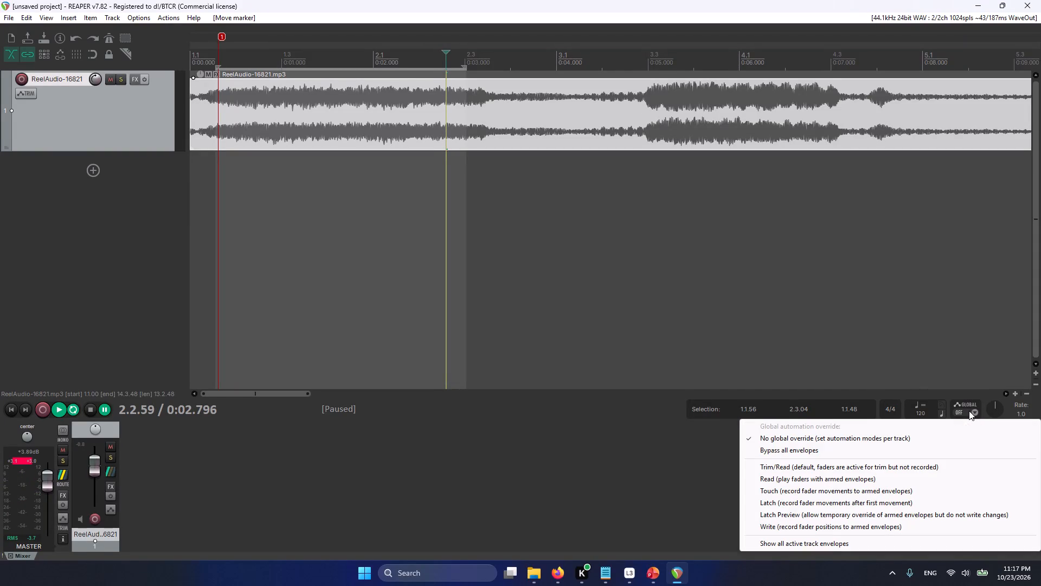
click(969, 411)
Tap in a slower project tempo.
click(915, 407)
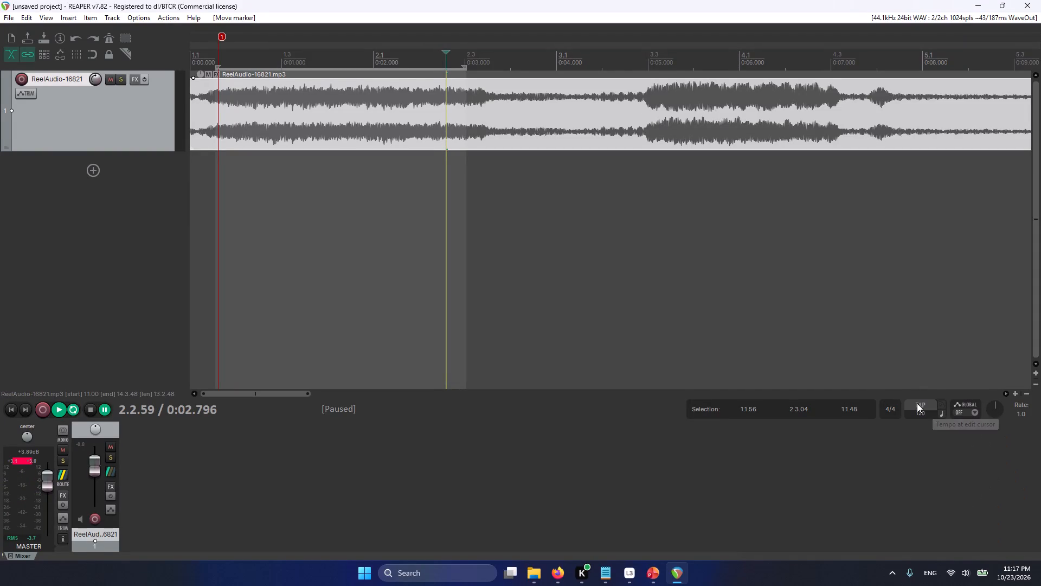
click(917, 403)
click(917, 403)
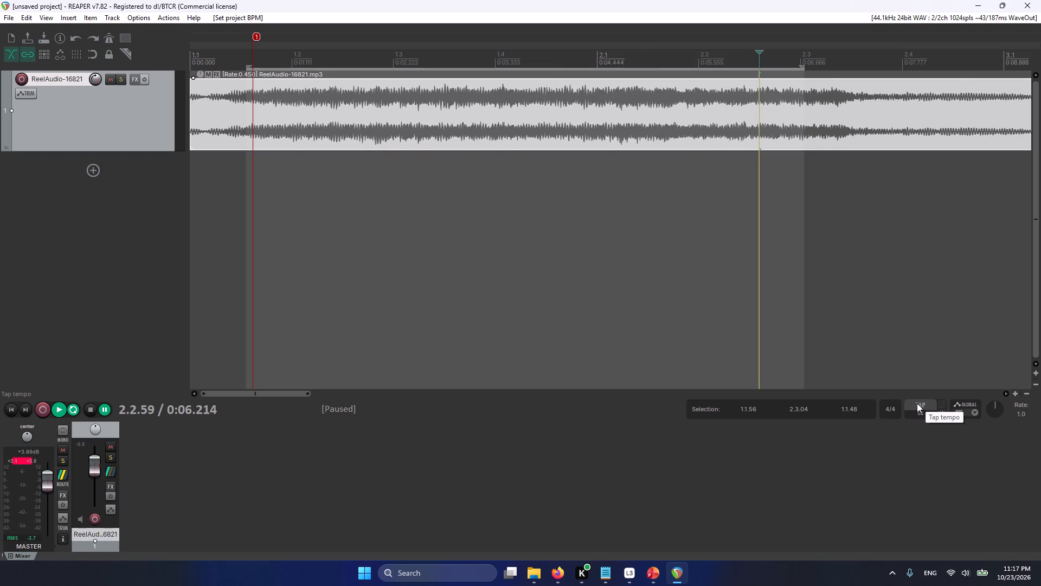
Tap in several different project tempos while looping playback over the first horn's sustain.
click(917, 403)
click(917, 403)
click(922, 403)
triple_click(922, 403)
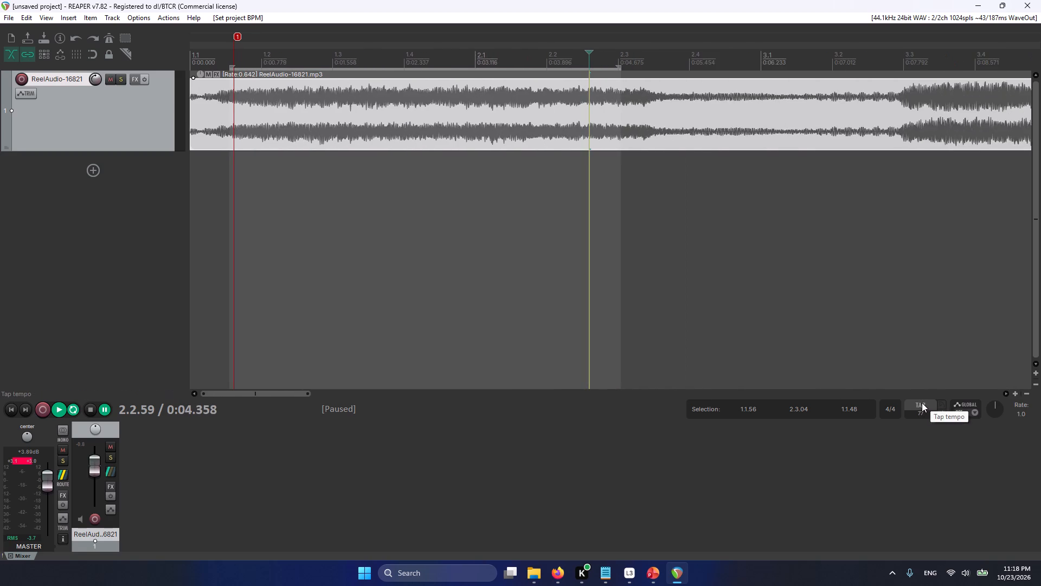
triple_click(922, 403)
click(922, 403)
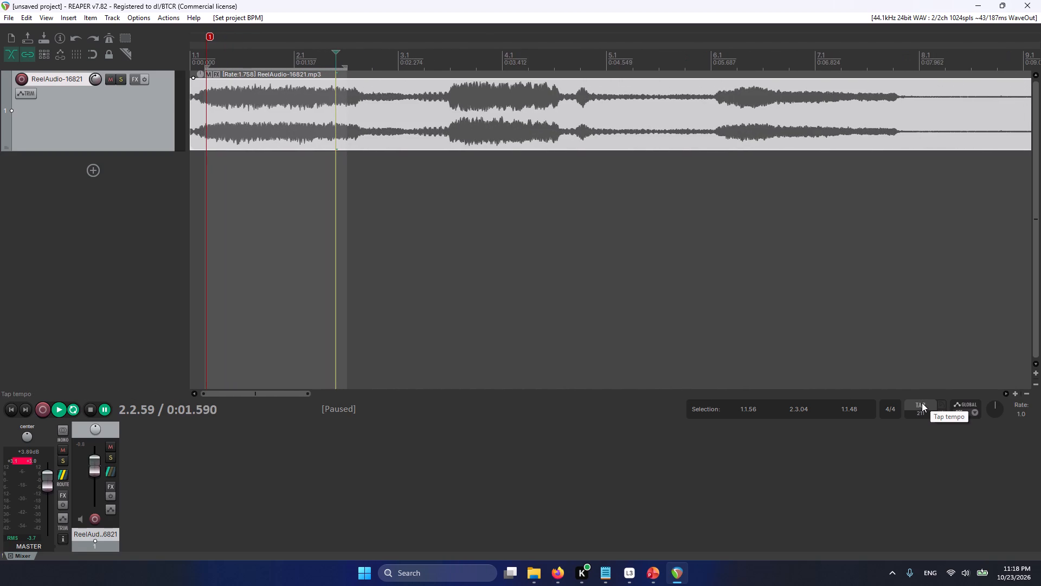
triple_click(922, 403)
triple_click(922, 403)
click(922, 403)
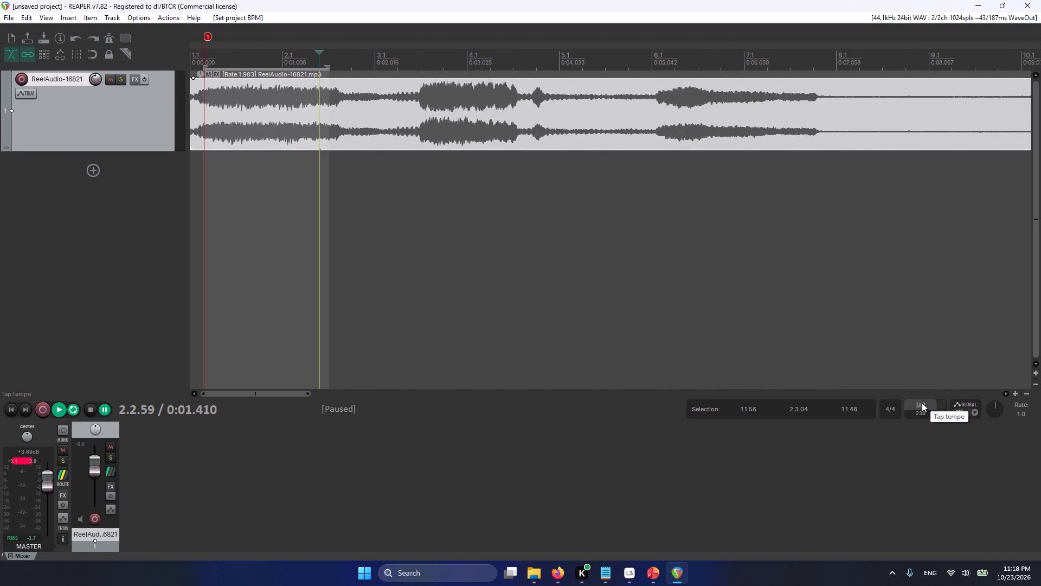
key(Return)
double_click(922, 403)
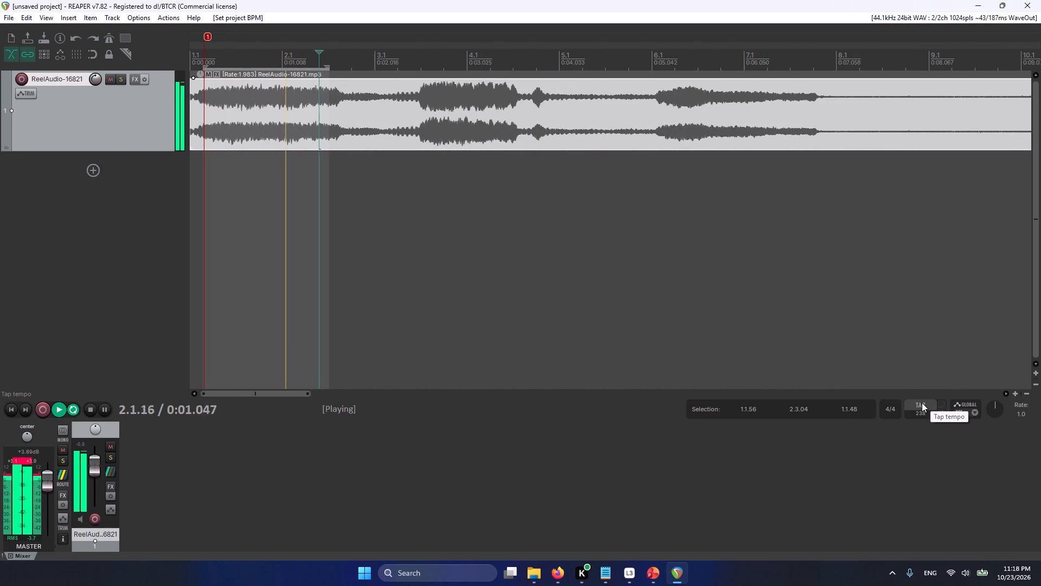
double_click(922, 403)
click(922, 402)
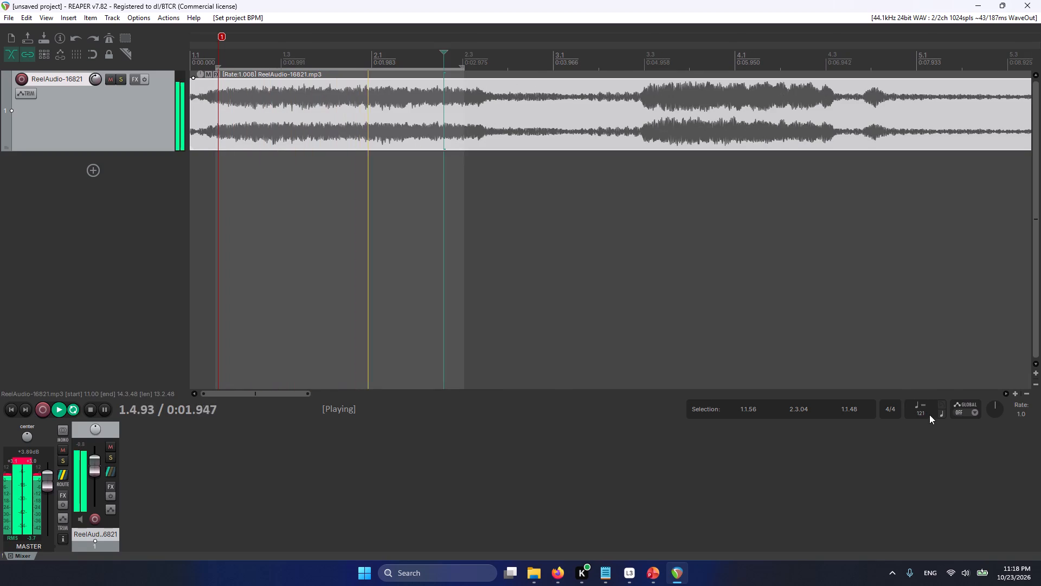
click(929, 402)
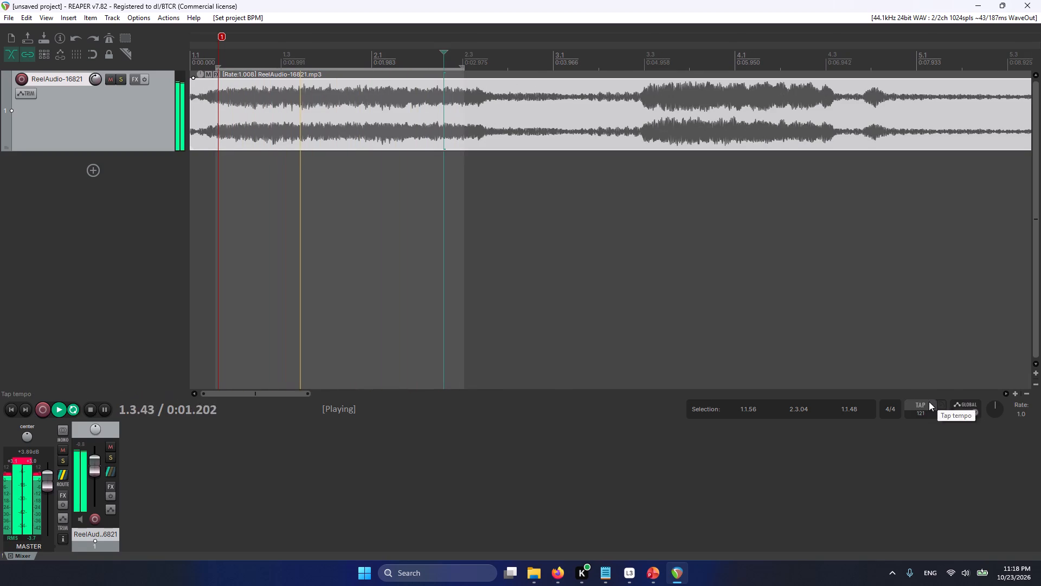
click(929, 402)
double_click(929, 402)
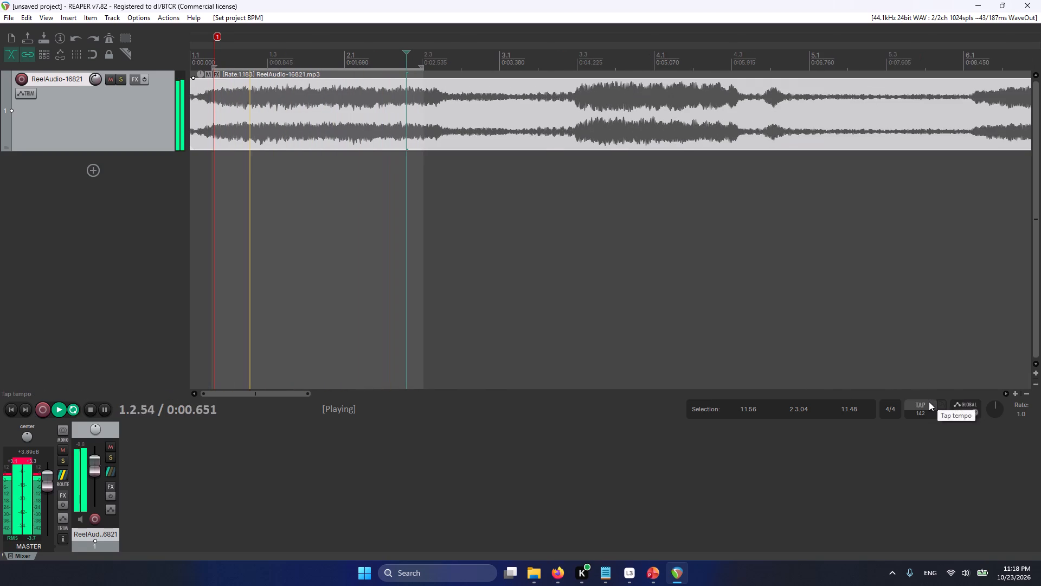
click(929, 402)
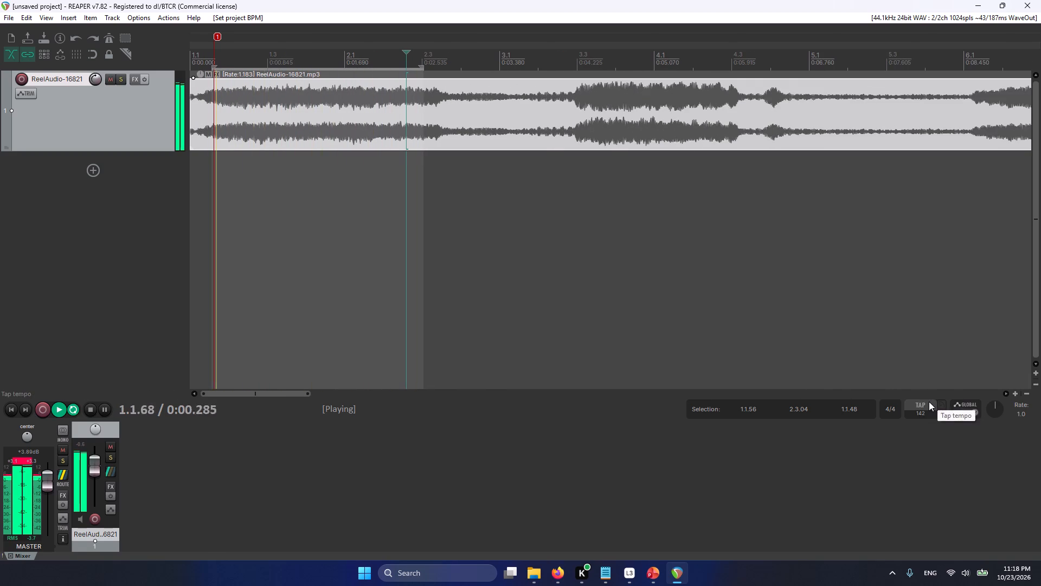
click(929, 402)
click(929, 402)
Set the project tempo to 120 BPM.
click(924, 415)
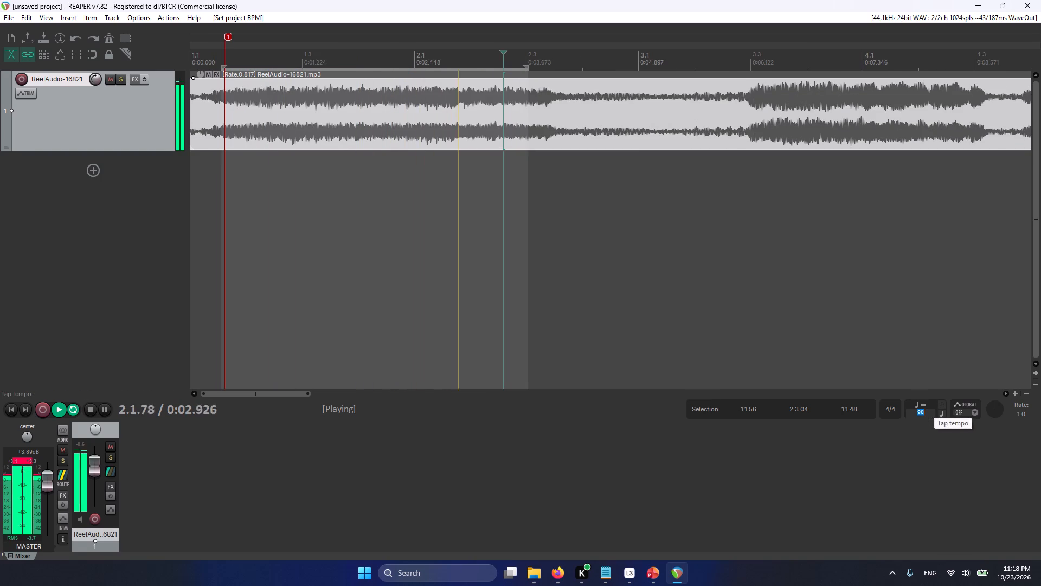
text(120)
key(Return)
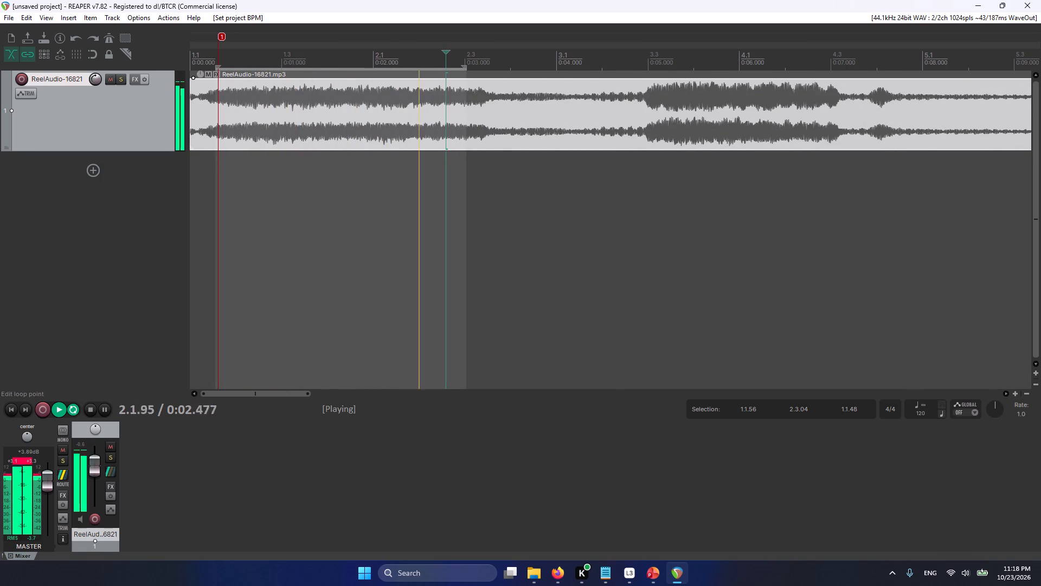
Pause playback and add marker 2 at 2.3.00, near the end of the first horn's sustain loop.
key(Return)
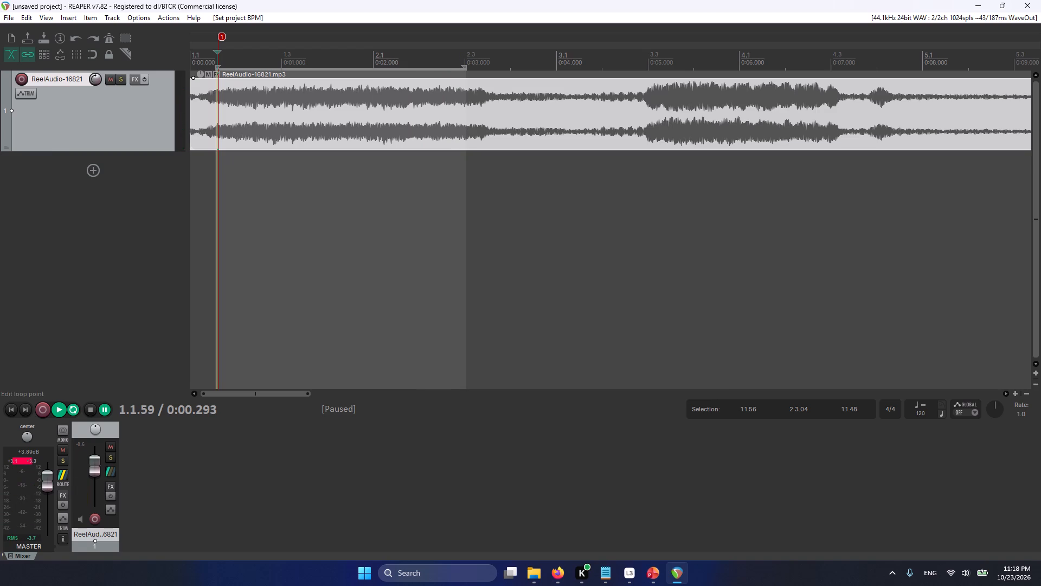
click(464, 56)
key(m)
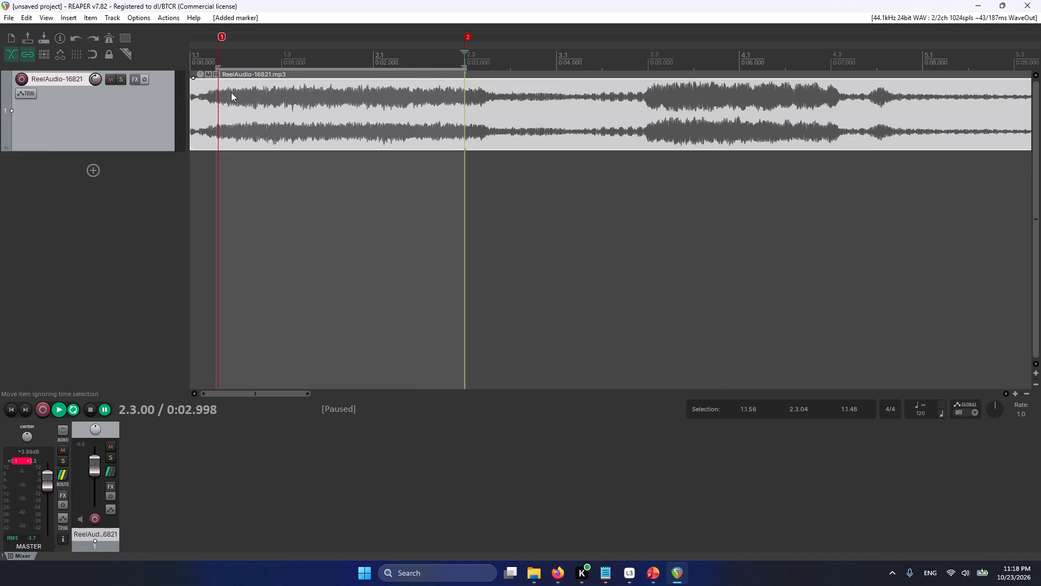
With repeat off, play past marker 2, split the item at 2.3.76 and delete the audio after the split.
key(r)
key(Return)
key(Return)
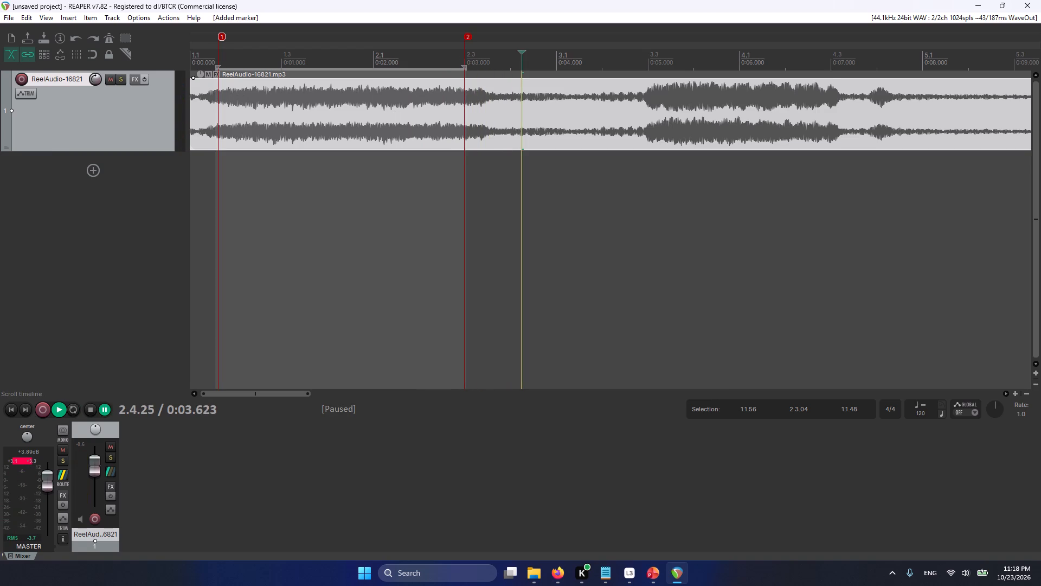
drag(523, 52, 500, 54)
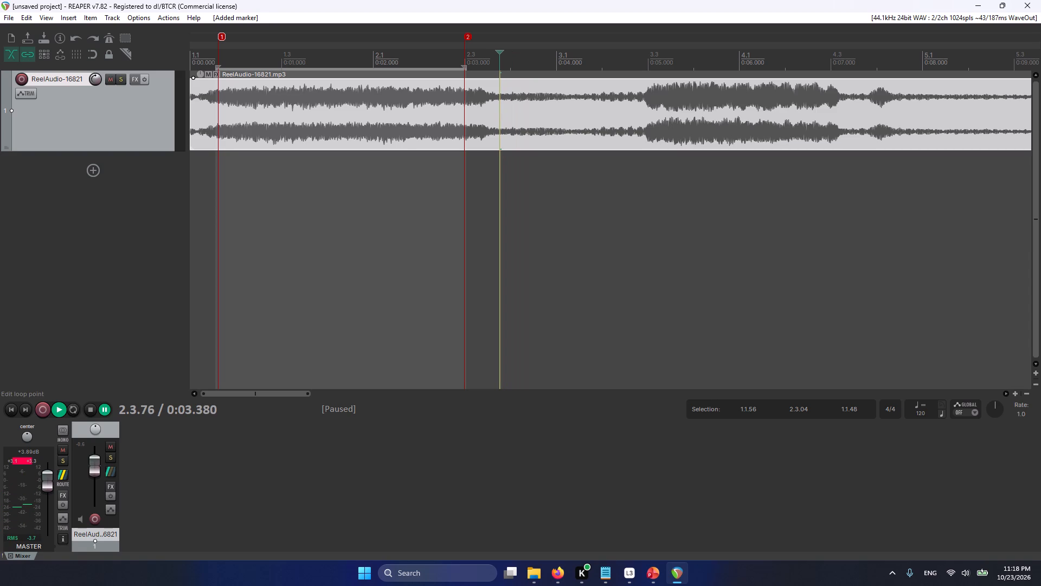
key(s)
click(620, 97)
key(Delete)
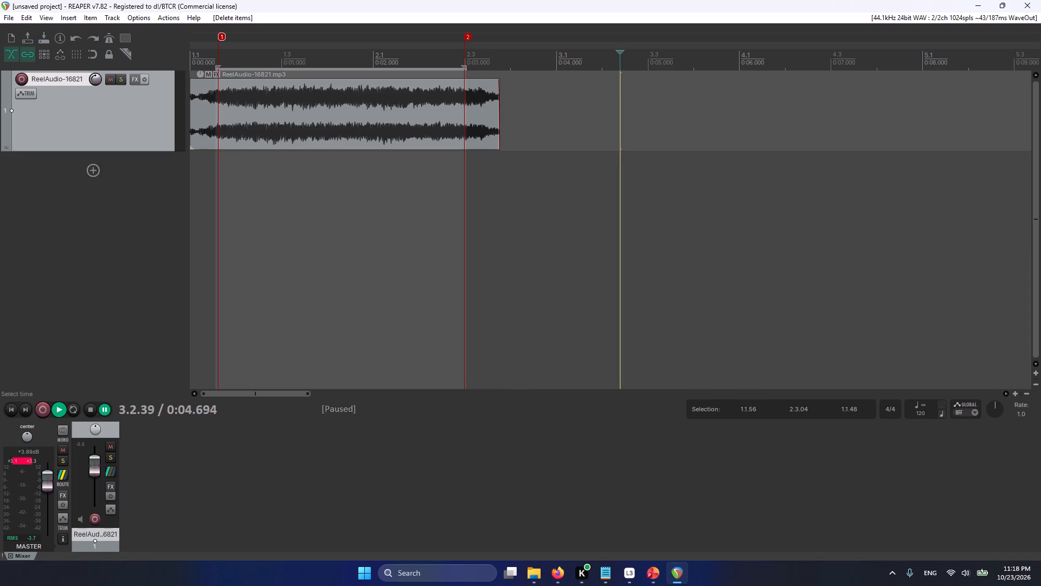
Set the time selection from 1.1.00 to 2.4.61 and loop playback of the trimmed horn from the project start.
drag(418, 60, 52, 59)
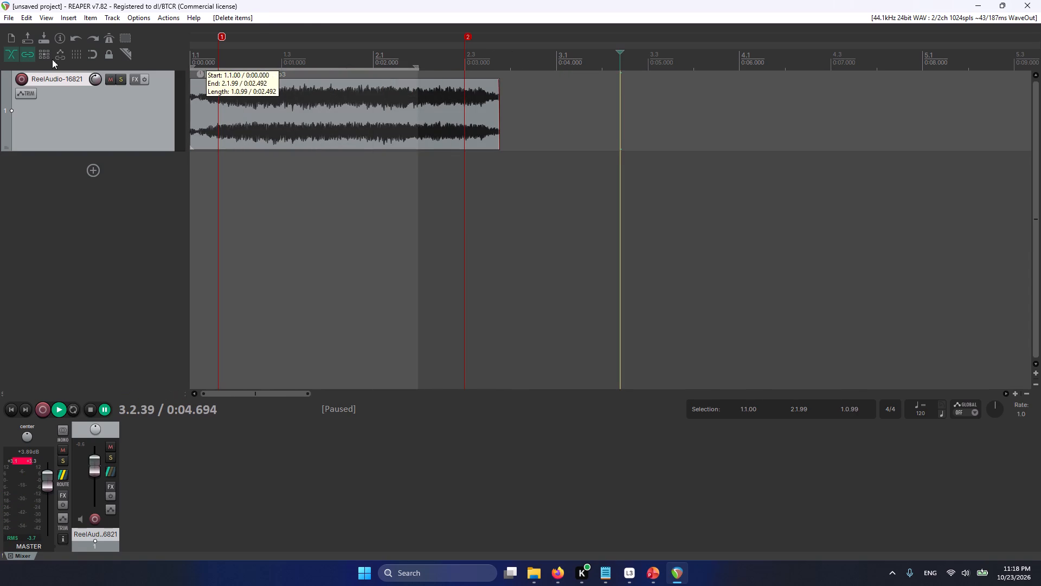
drag(417, 64, 538, 72)
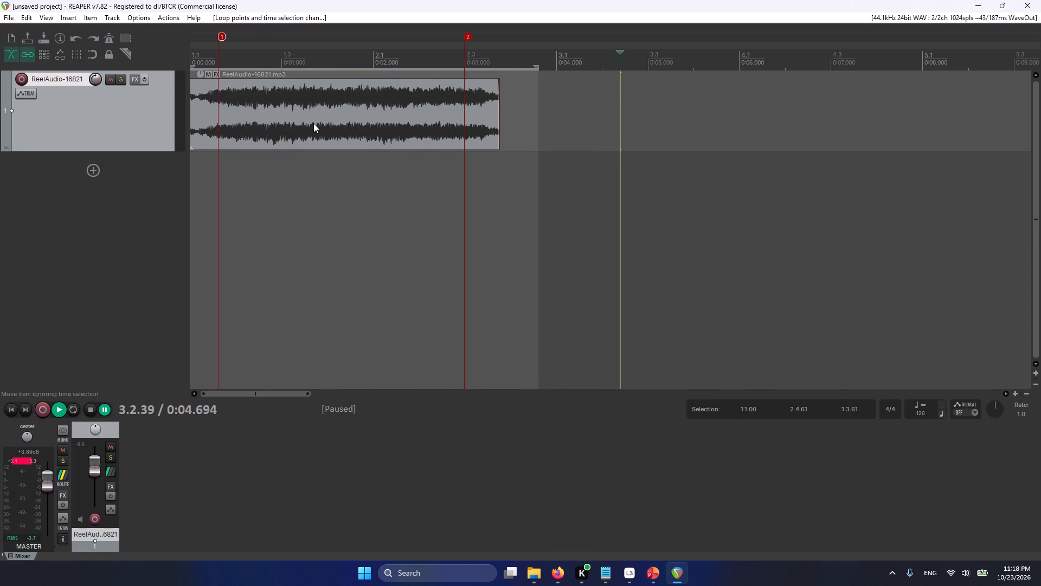
key(r)
key(Home)
key(Return)
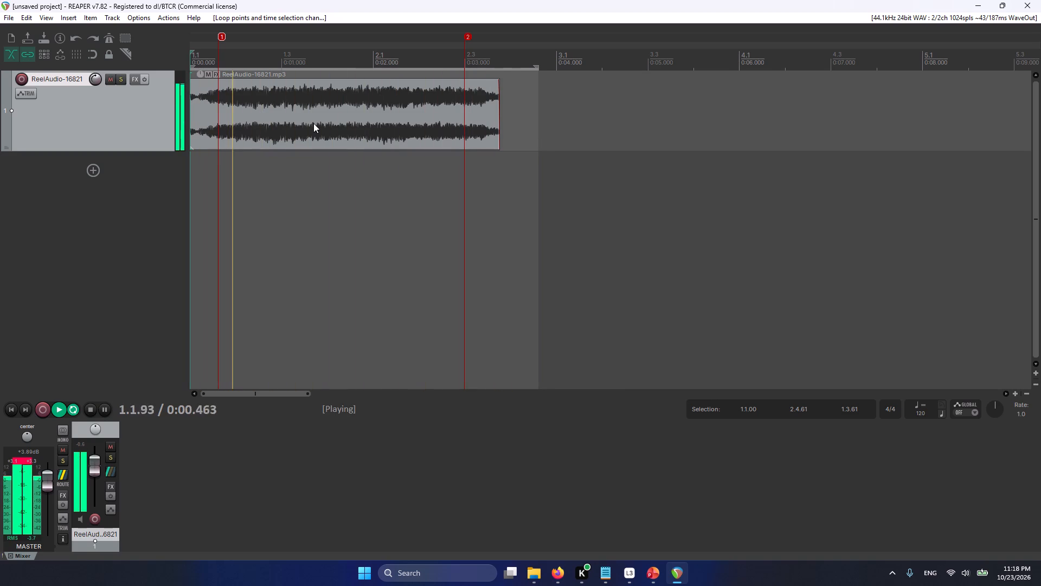
Extend the end of the trimmed horn item to about 2.4.27, listen to its tail and stop playback.
drag(499, 118, 521, 118)
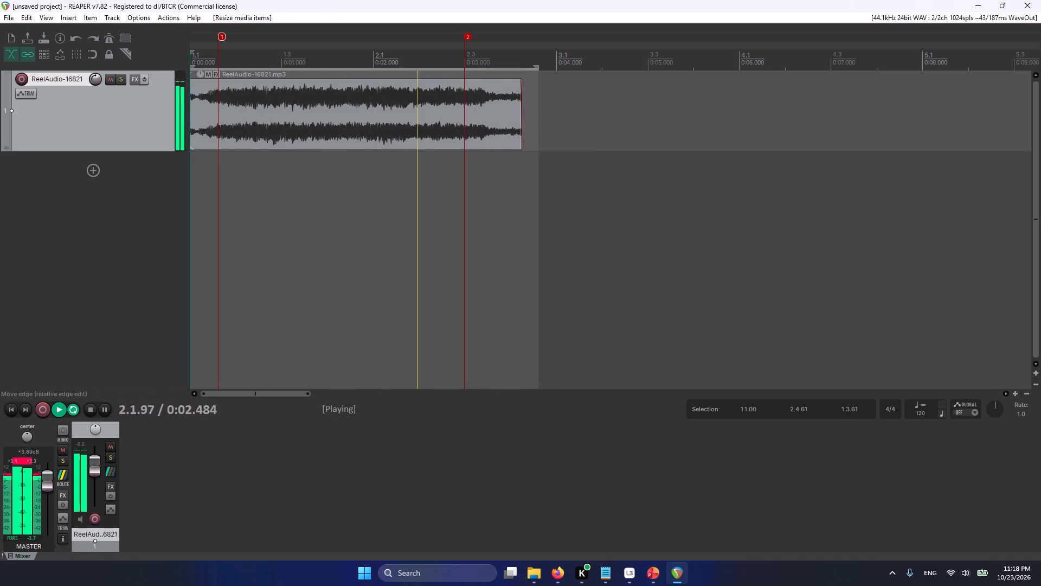
click(521, 120)
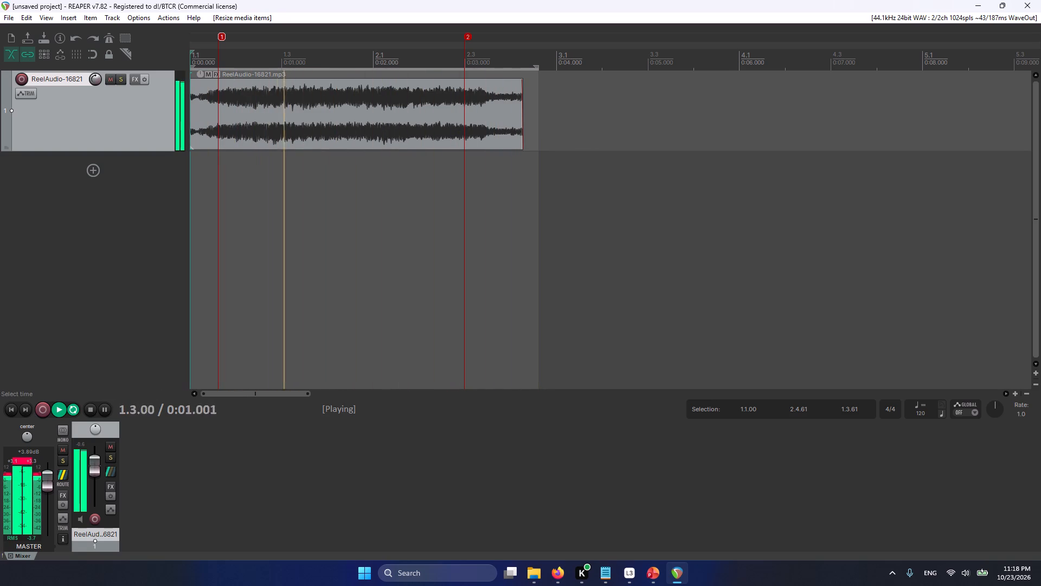
key(space)
Render the trimmed horn as a WAV file named ns_emd_sound-9875321.
click(3, 20)
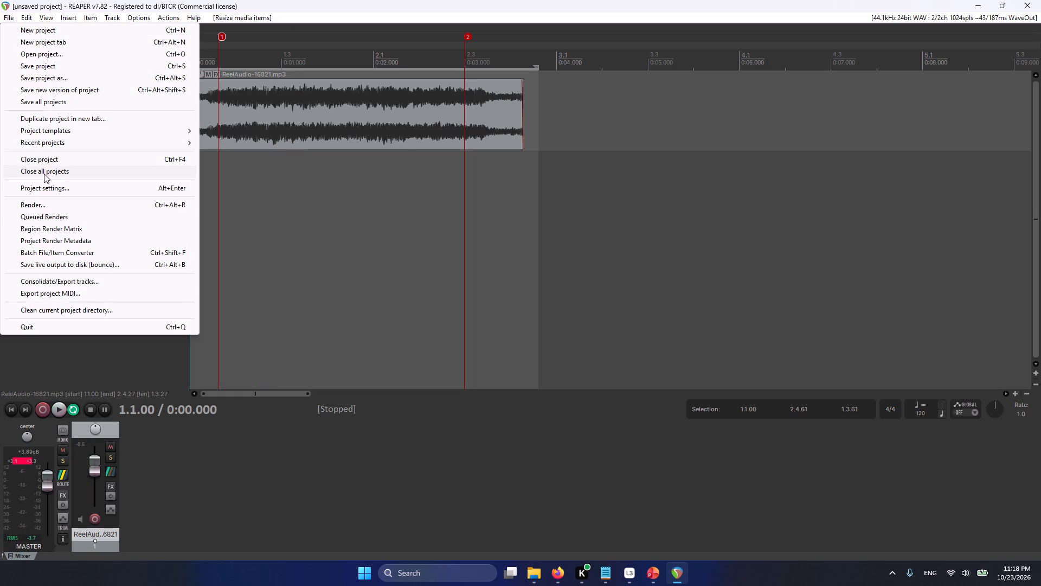
click(49, 199)
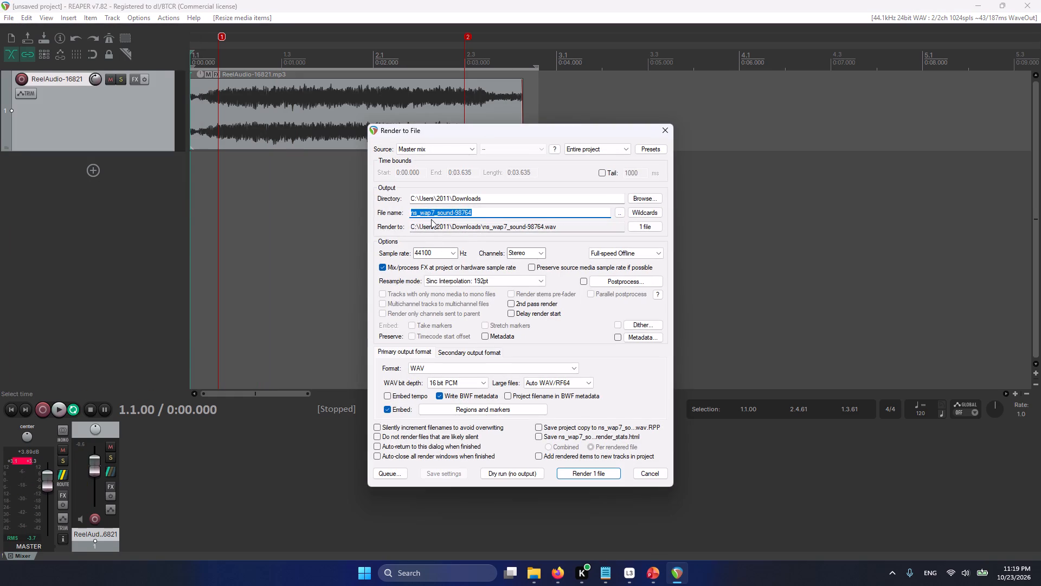
double_click(431, 219)
click(430, 214)
key(Delete)
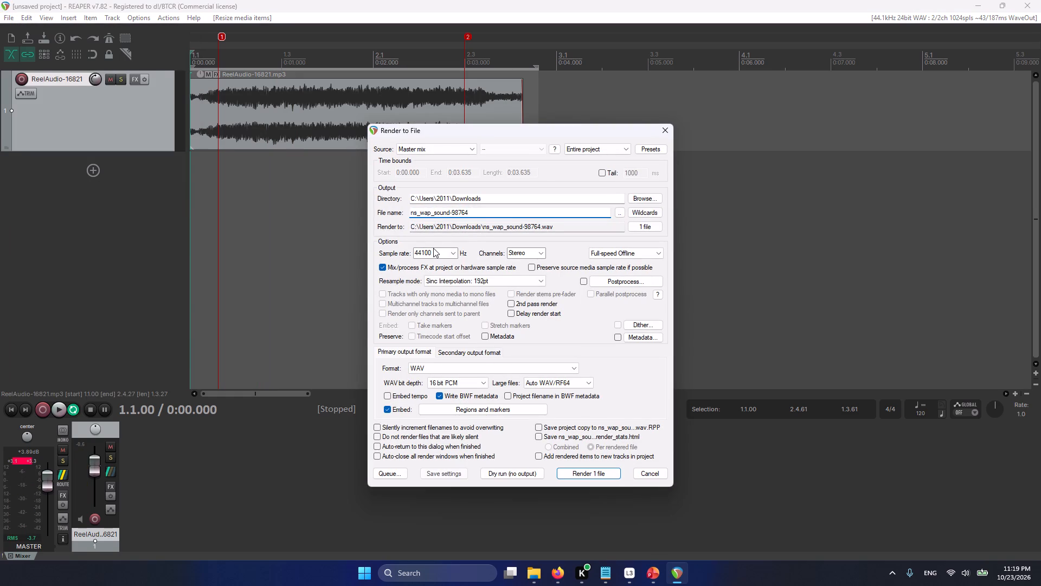
key(BackSpace)
key(BackSpace)
key(BackSpace)
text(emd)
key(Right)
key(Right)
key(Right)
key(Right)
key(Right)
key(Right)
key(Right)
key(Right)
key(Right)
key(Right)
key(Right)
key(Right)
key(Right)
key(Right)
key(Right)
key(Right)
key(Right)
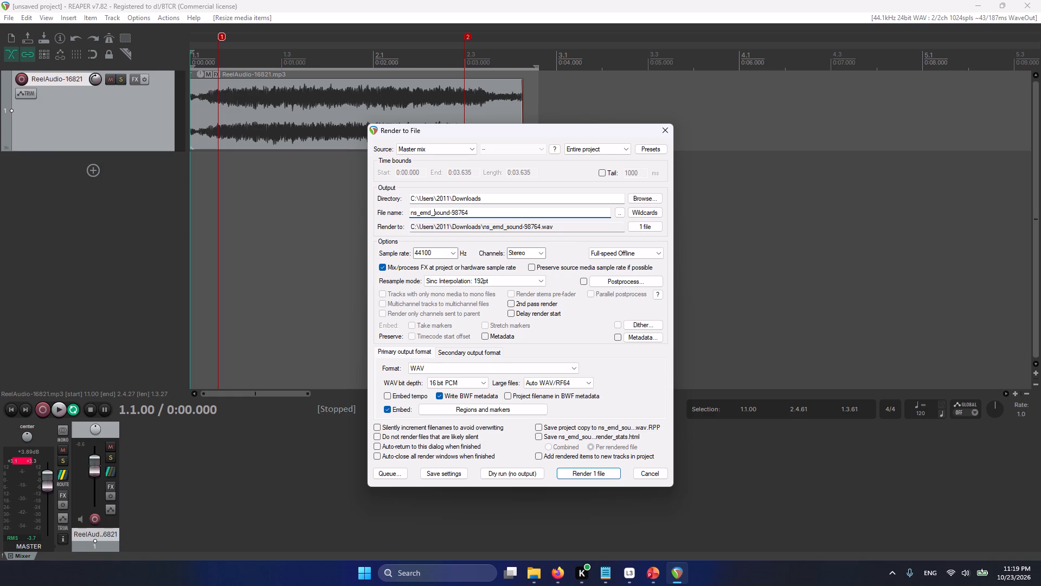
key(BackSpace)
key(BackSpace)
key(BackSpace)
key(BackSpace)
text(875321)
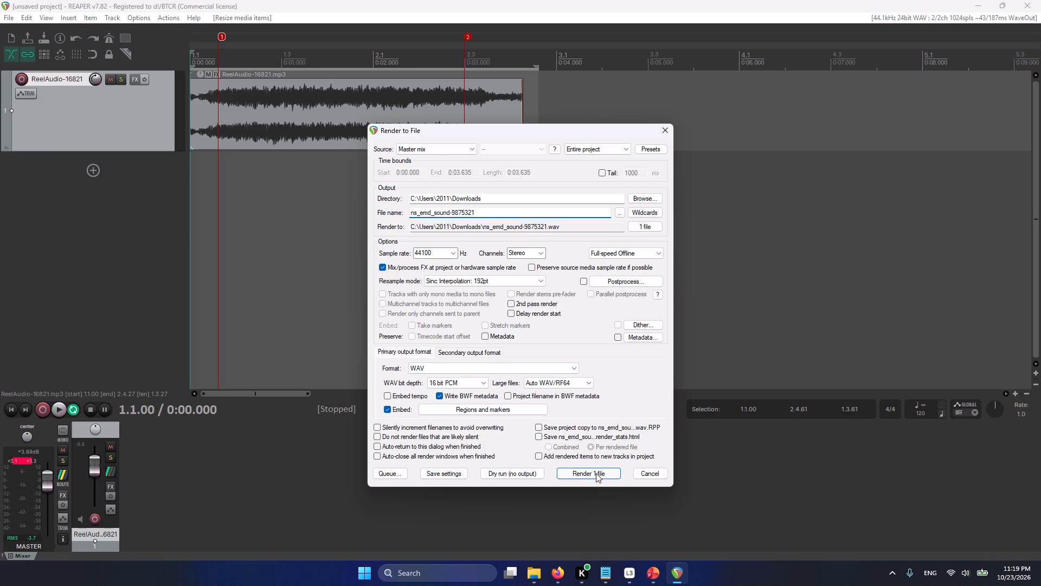
click(596, 473)
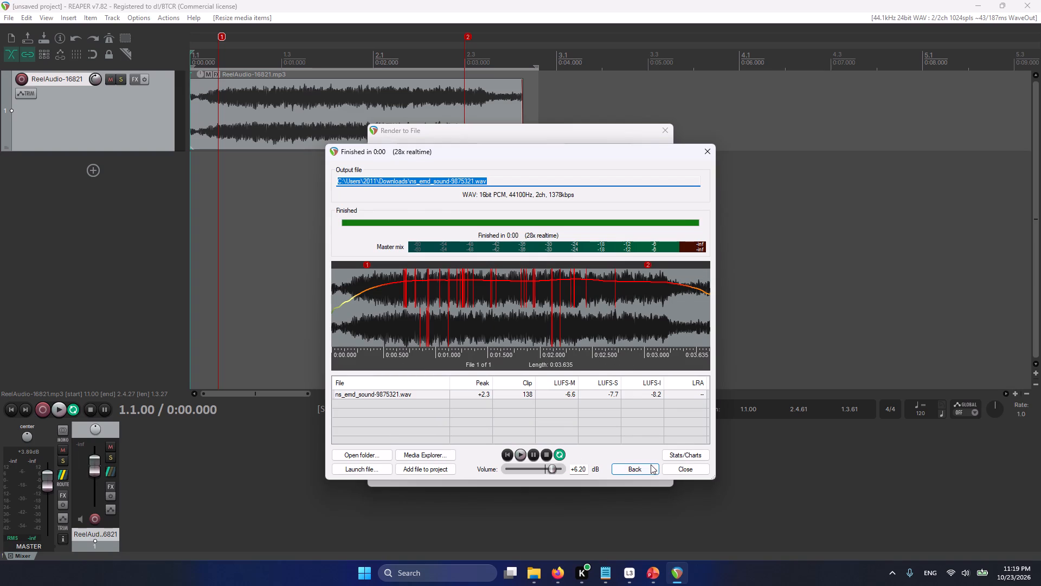
click(640, 468)
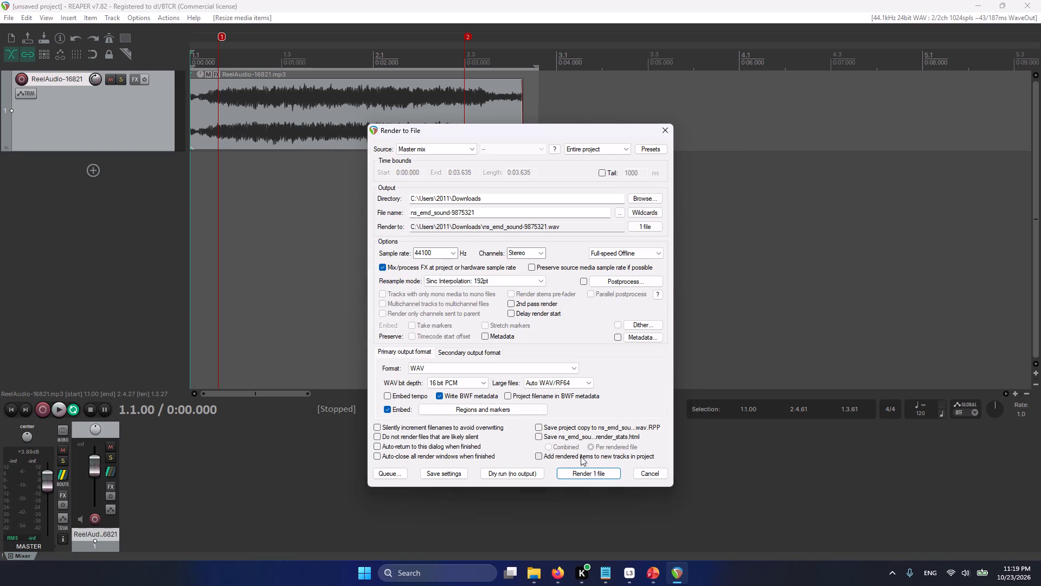
click(638, 470)
Clear the project by deleting the horn item, its track and markers 1 and 2.
click(449, 108)
key(Delete)
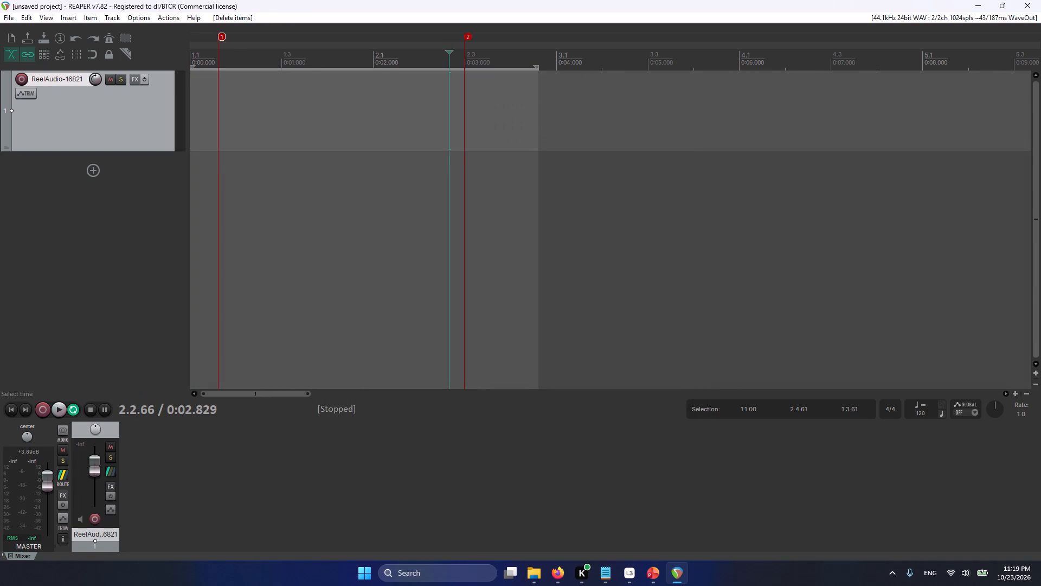
click(98, 112)
key(Delete)
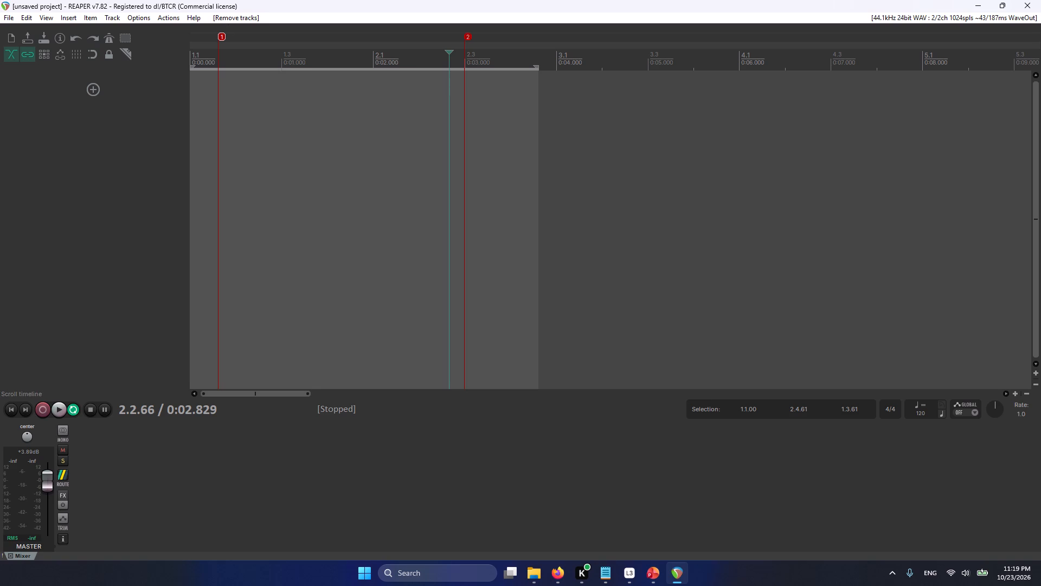
alt+click(224, 37)
alt+click(466, 37)
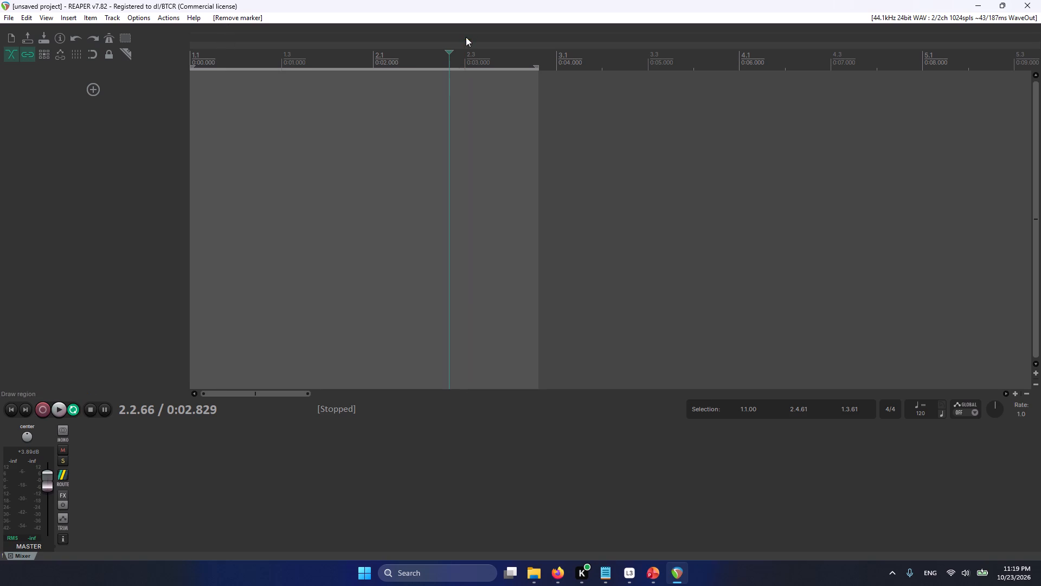
Switch to File Explorer and delete the already used ReelAudio MP3 from the Downloads folder.
key(alt+Tab)
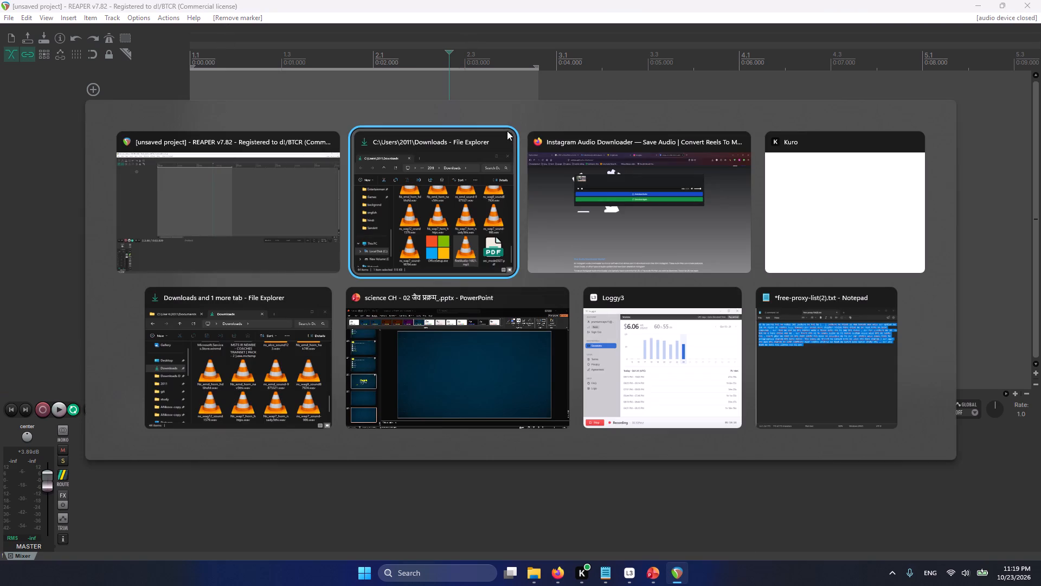
key(Delete)
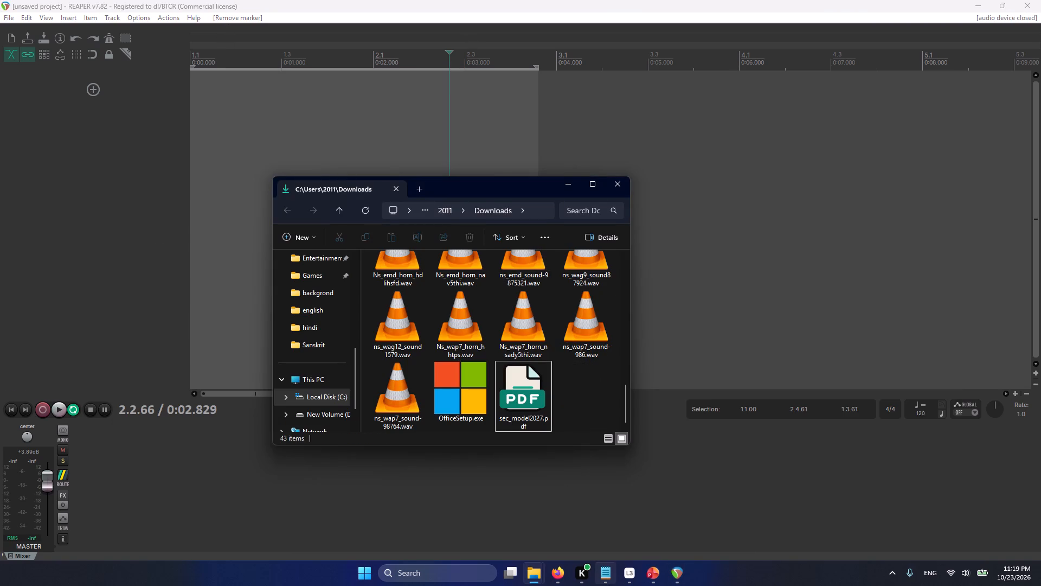
Switch to Firefox, reset the ReelSave audio downloader for a new link and close the old Instagram reel.
click(559, 579)
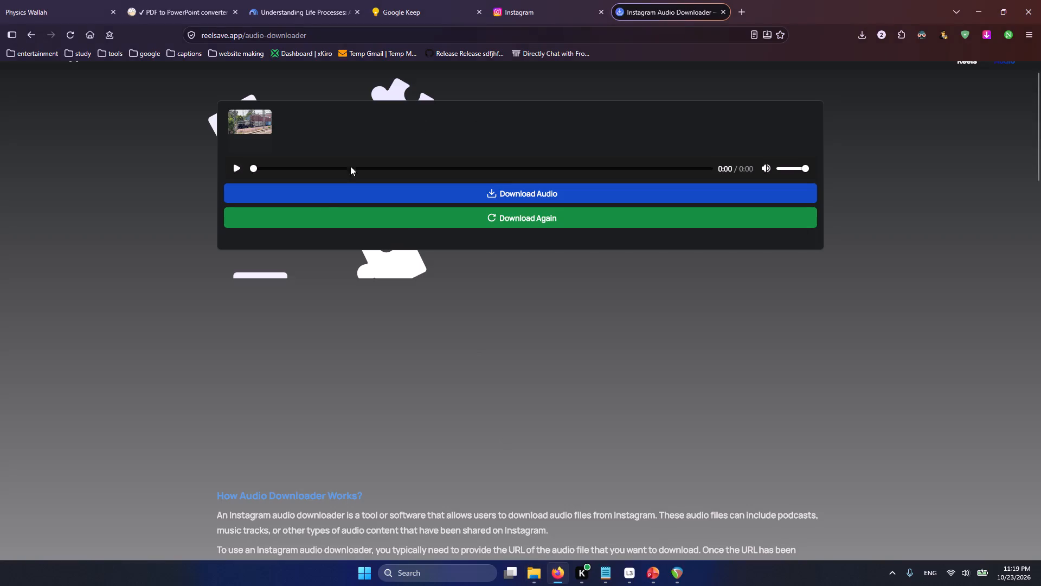
click(402, 224)
click(549, 0)
click(454, 0)
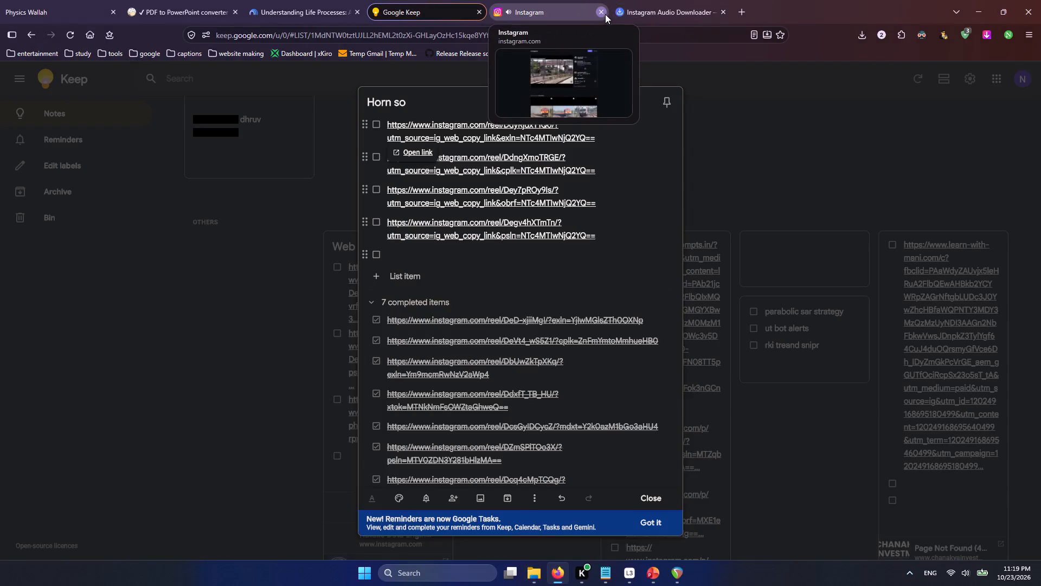
click(602, 13)
Open the DdyRjdxT1Qo reel link from the Horn so note in Google Keep and tick that item off.
click(451, 138)
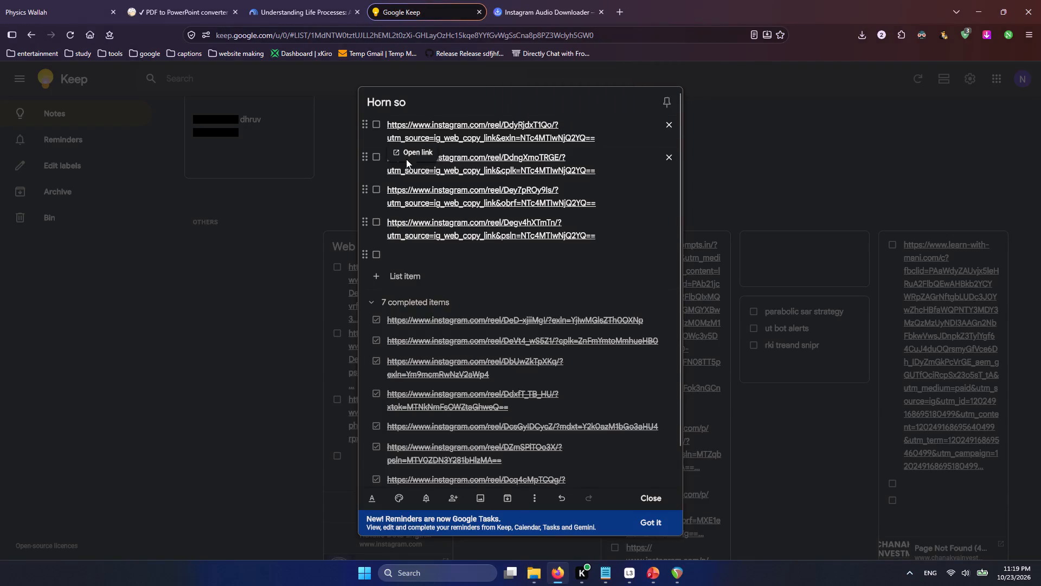
click(407, 151)
click(423, 0)
click(374, 126)
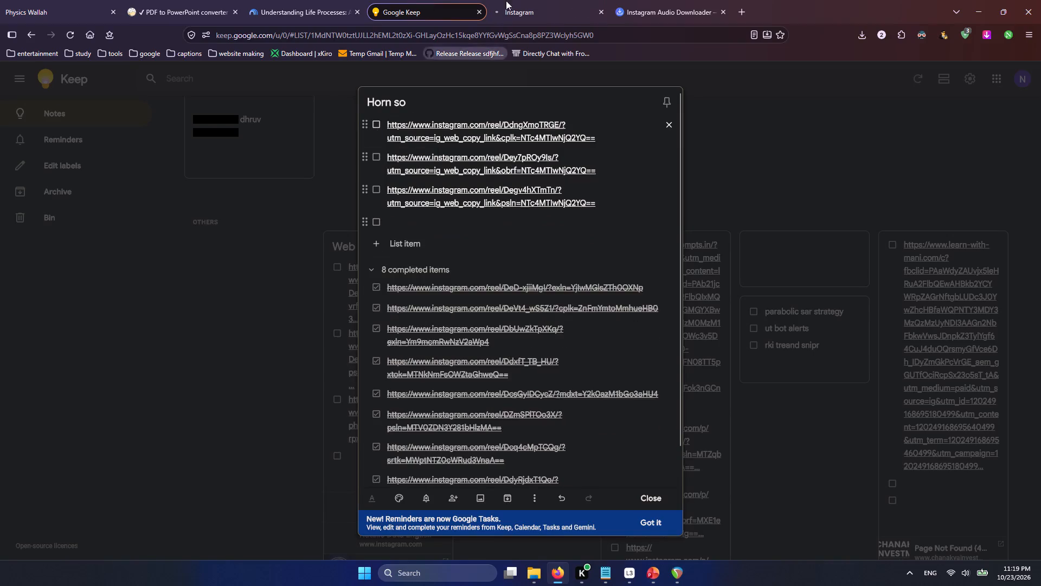
Dismiss the sign-up prompt on the opened WDG4 reel and listen to it with the sound on.
click(556, 0)
click(410, 1)
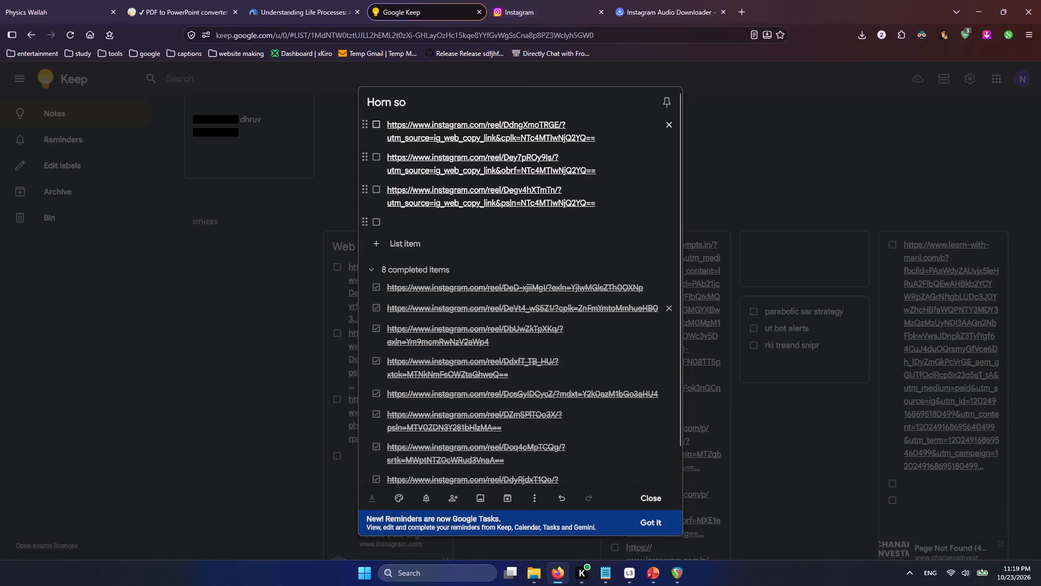
scroll(420, 333, down, 4)
scroll(458, 332, up, 4)
click(523, 0)
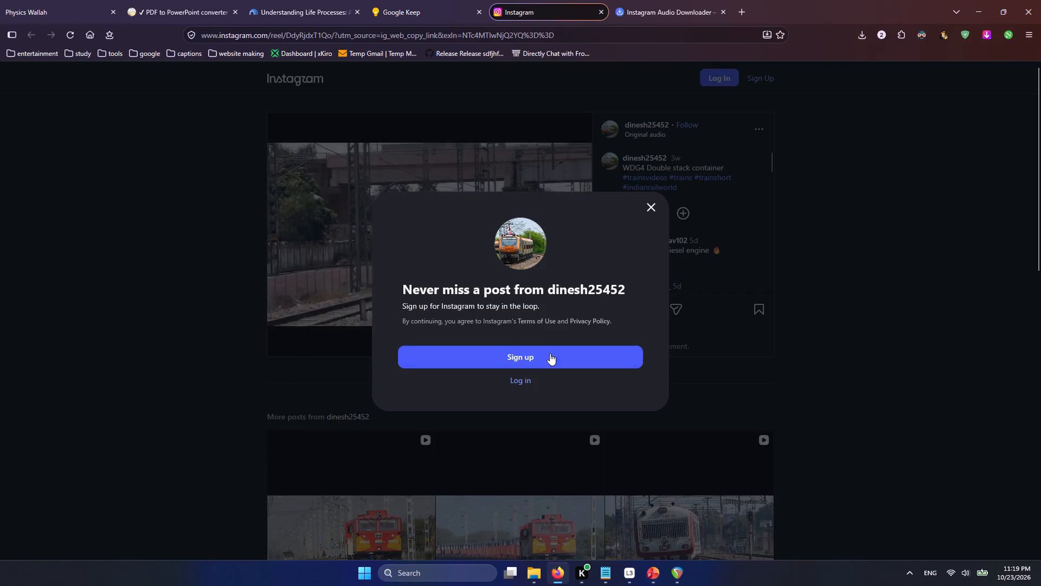
click(649, 206)
click(576, 313)
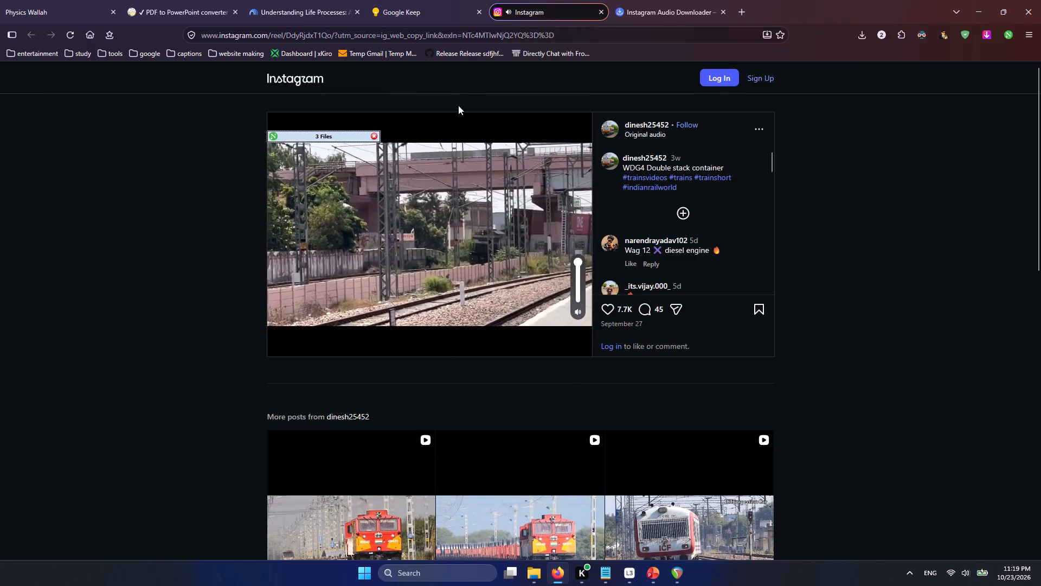
Tick off the DdngXmoTRGE reel link in the Horn so note.
click(396, 0)
click(378, 126)
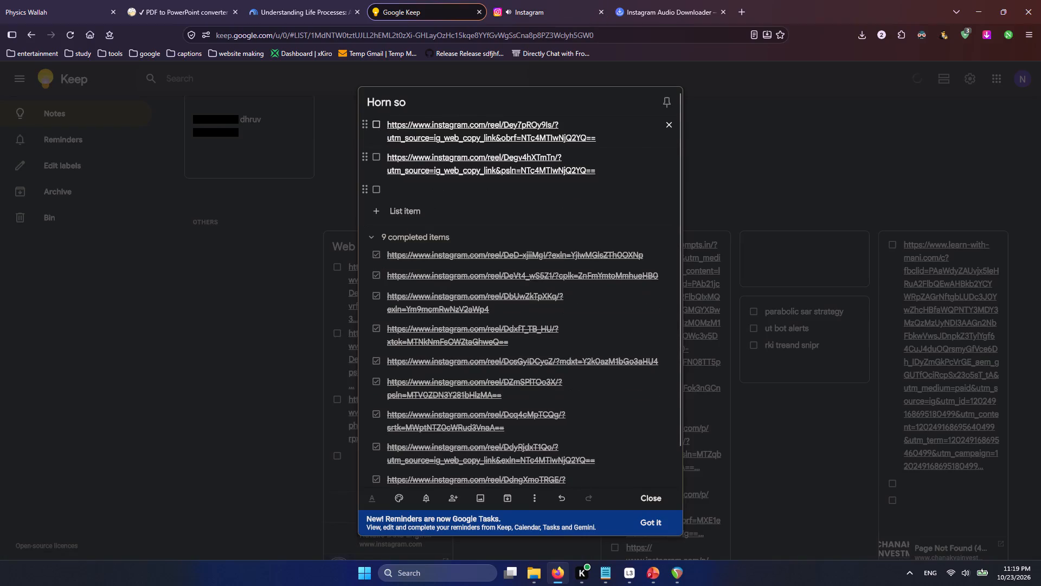
Open the Dey7pROy9Is reel from the Horn so note, close the previous reel and listen with the sound on.
click(394, 126)
click(409, 150)
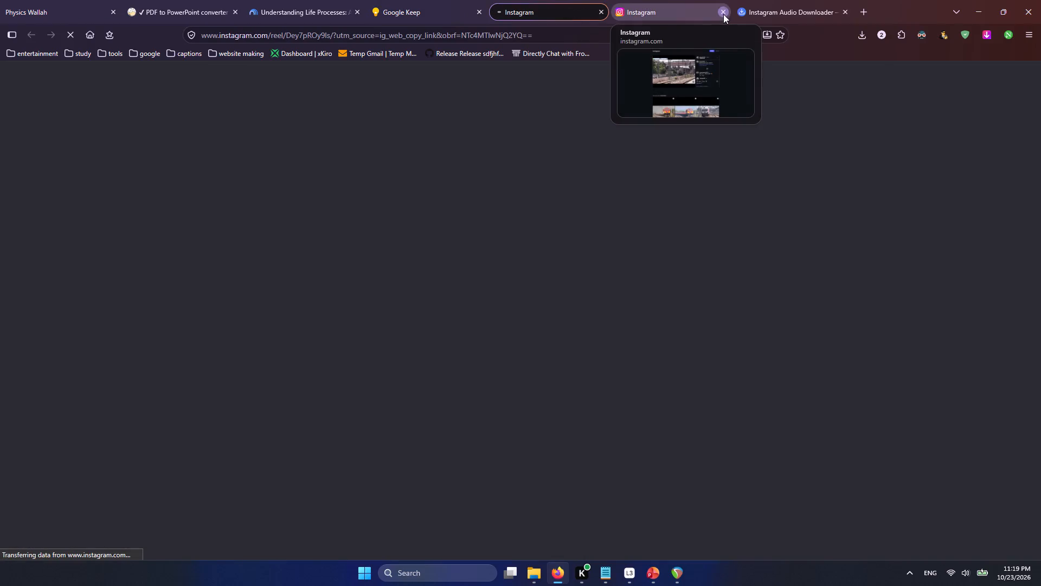
click(723, 14)
click(460, 0)
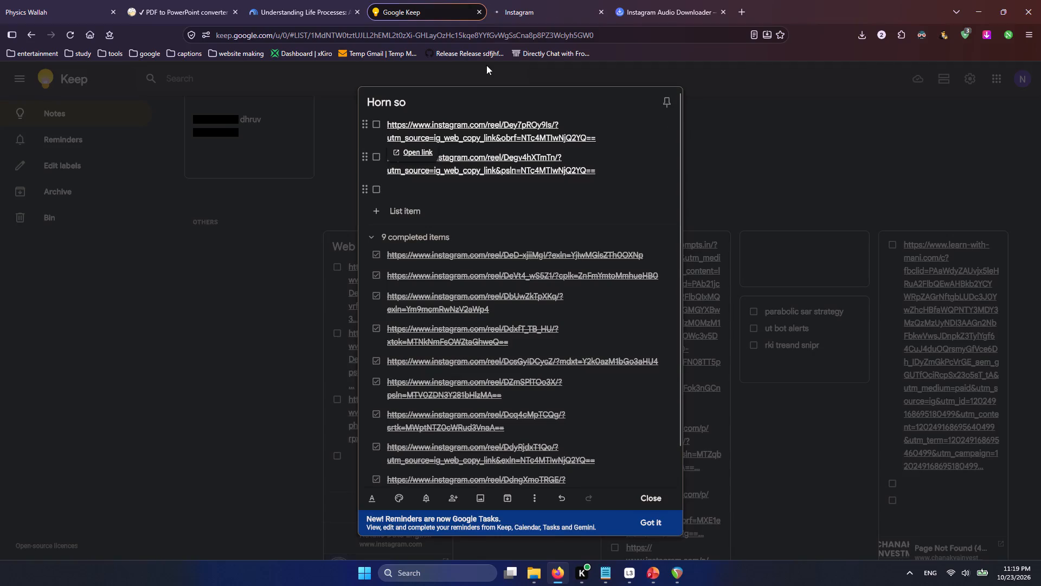
click(557, 0)
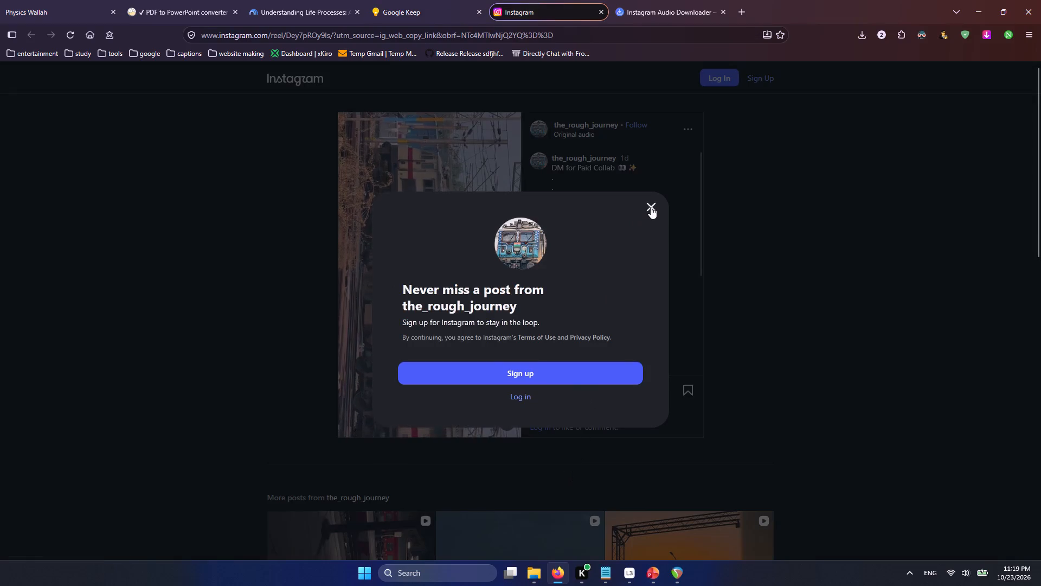
click(651, 207)
click(502, 418)
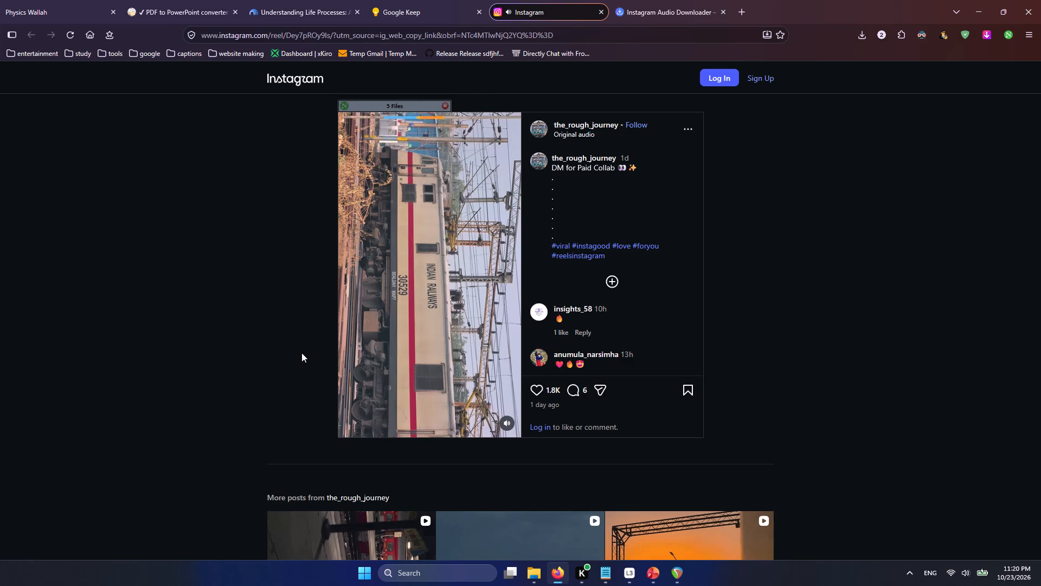
Copy the Dey7pROy9Is reel's address and submit it to the ReelSave Instagram Audio Downloader.
click(374, 27)
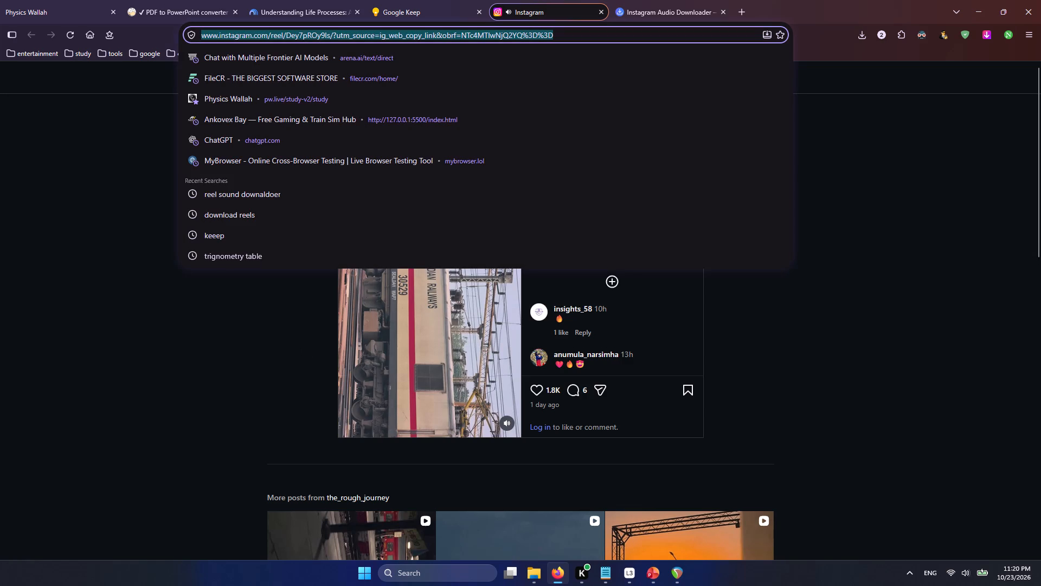
key(ctrl+c)
click(661, 0)
click(438, 156)
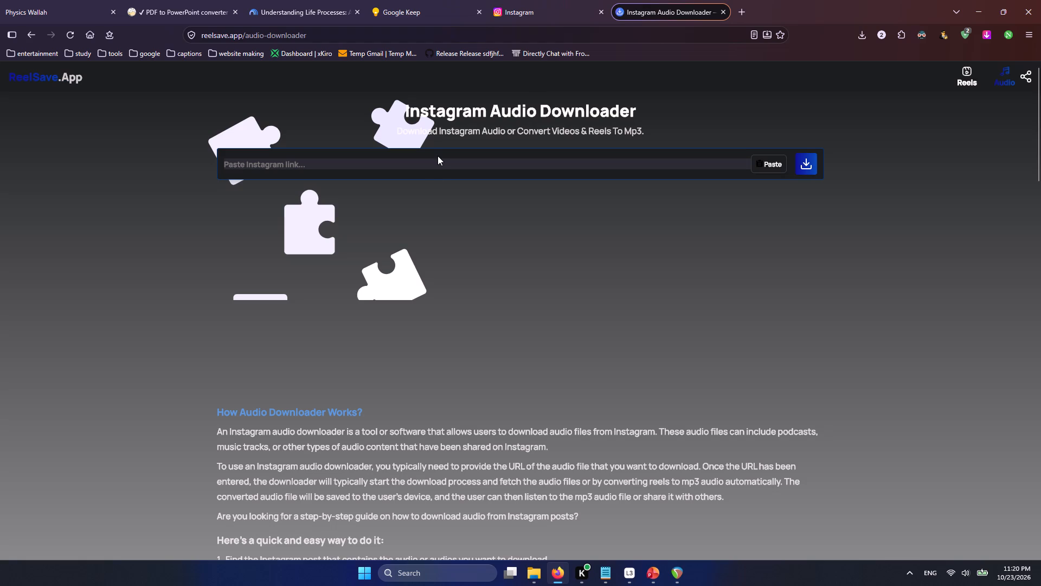
click(436, 172)
click(459, 165)
key(ctrl+v)
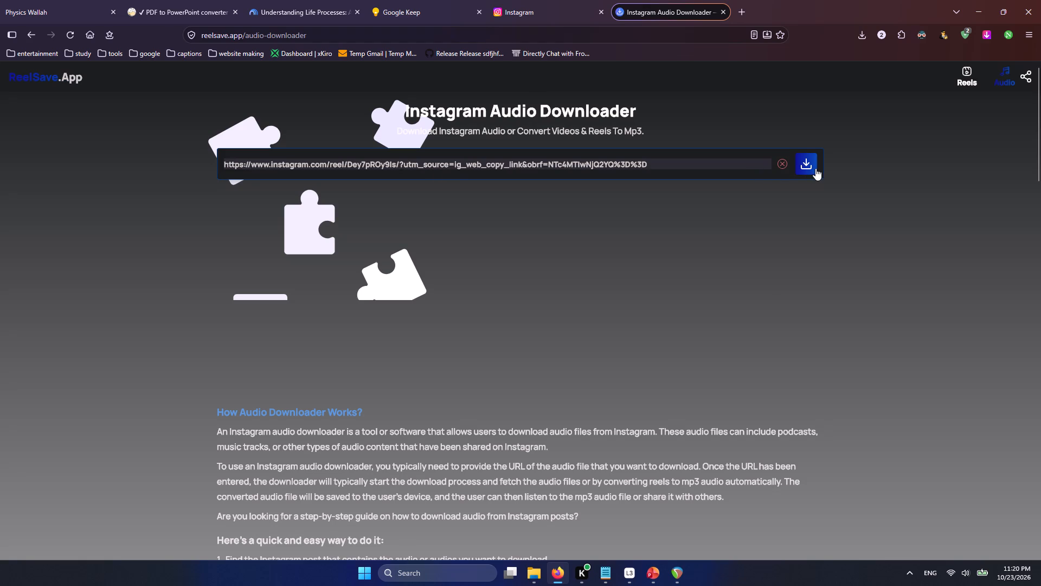
click(815, 168)
Close the Dey7pROy9Is reel, reopen it from the Horn so note, tick off its link and dismiss the sign-up prompt.
click(601, 9)
click(435, 0)
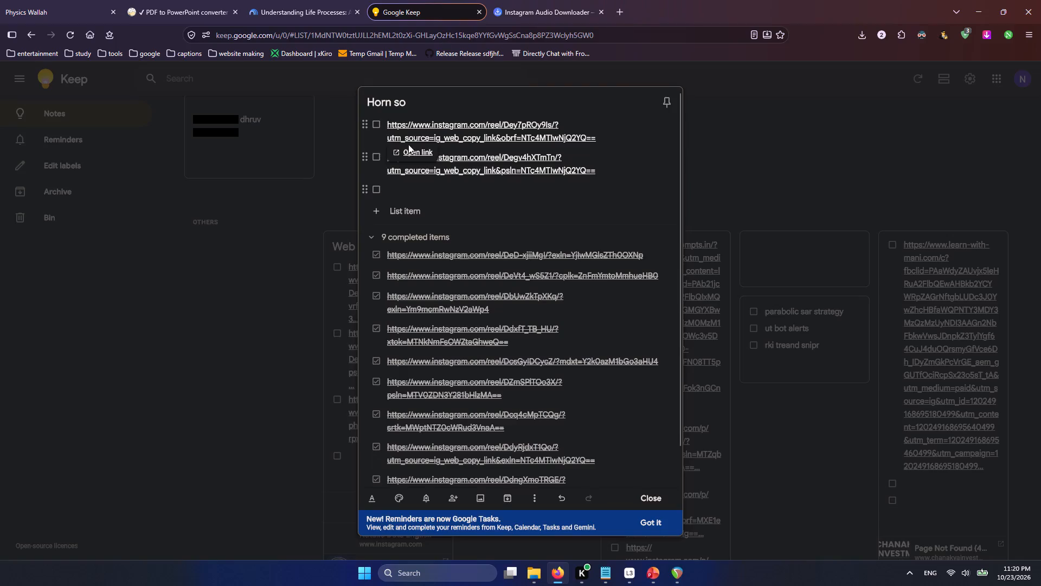
click(404, 125)
click(413, 149)
click(411, 7)
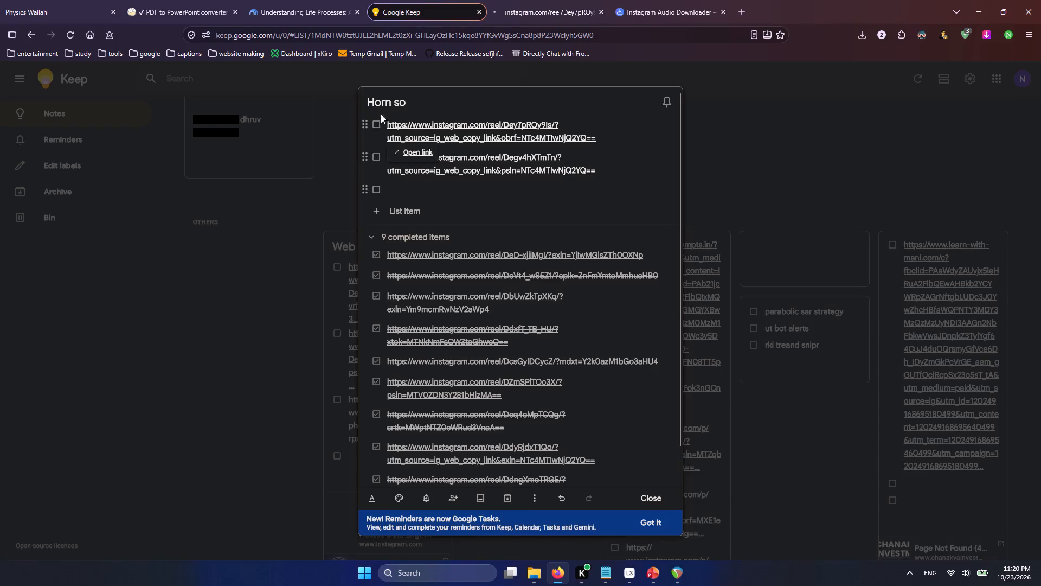
click(375, 122)
click(548, 0)
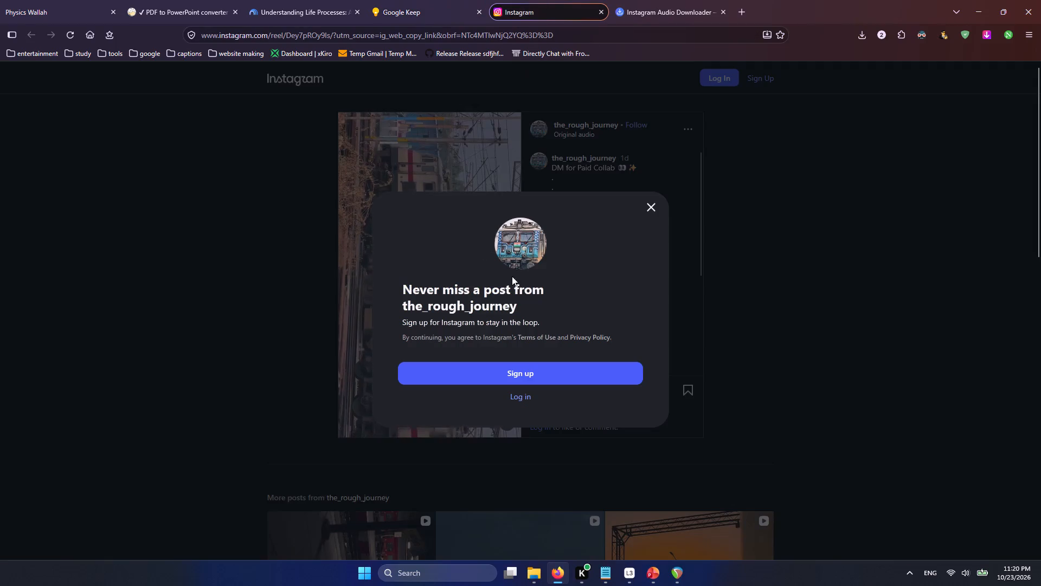
click(657, 206)
Open the Degv4hXTmTn reel from the Horn so note, tick off its link and close the previous reel.
click(420, 0)
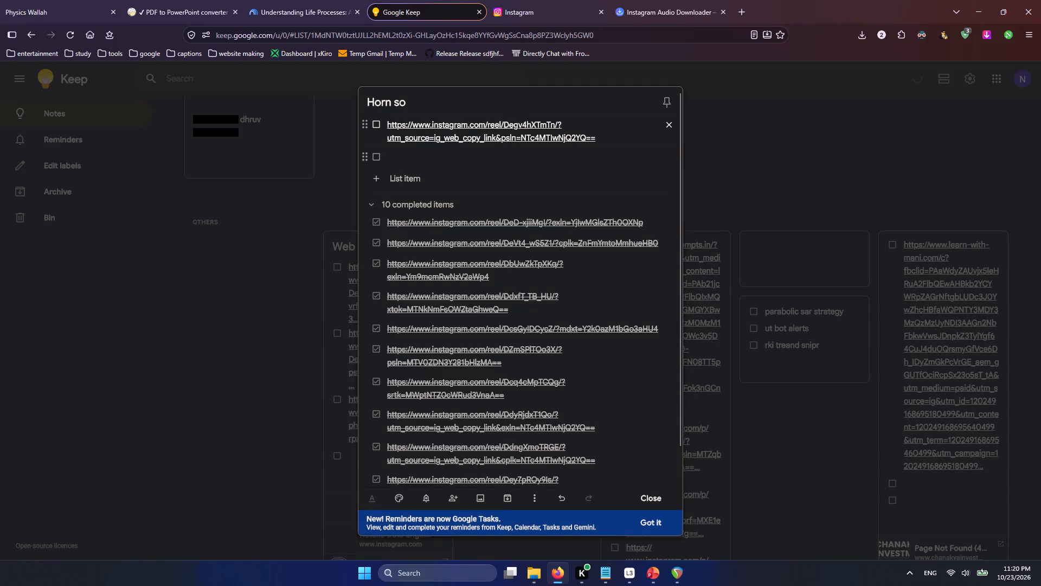
click(419, 140)
click(426, 151)
click(391, 0)
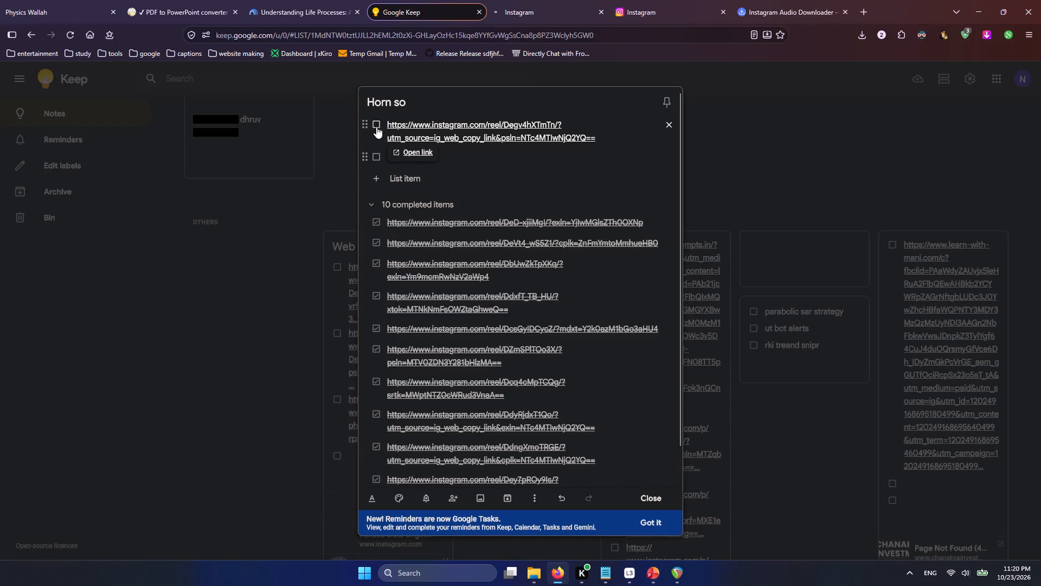
click(376, 126)
click(544, 0)
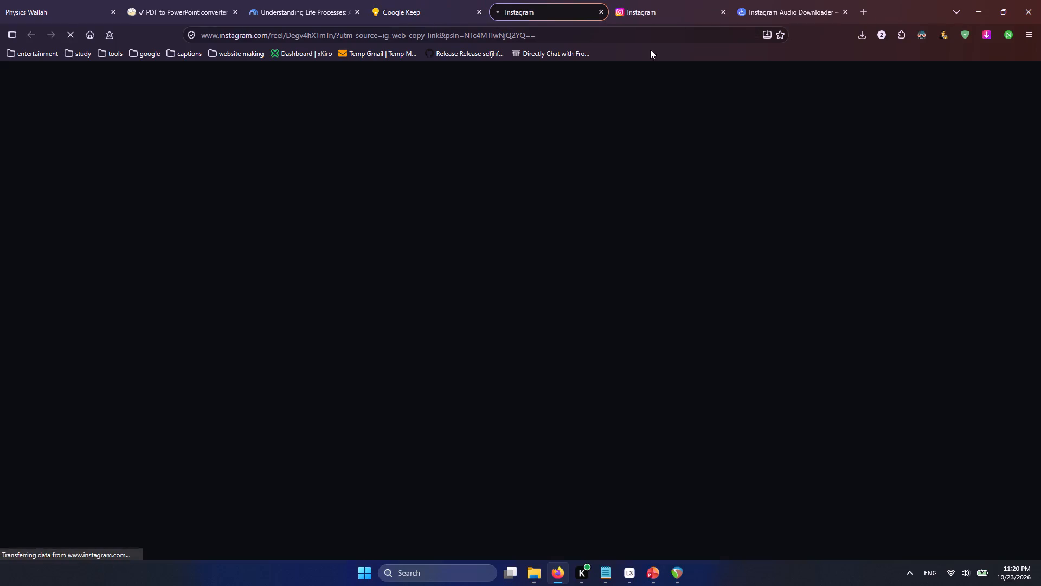
click(719, 9)
Dismiss the sign-up prompt on the WAG7 reel, listen with the sound on and reload the page.
click(658, 202)
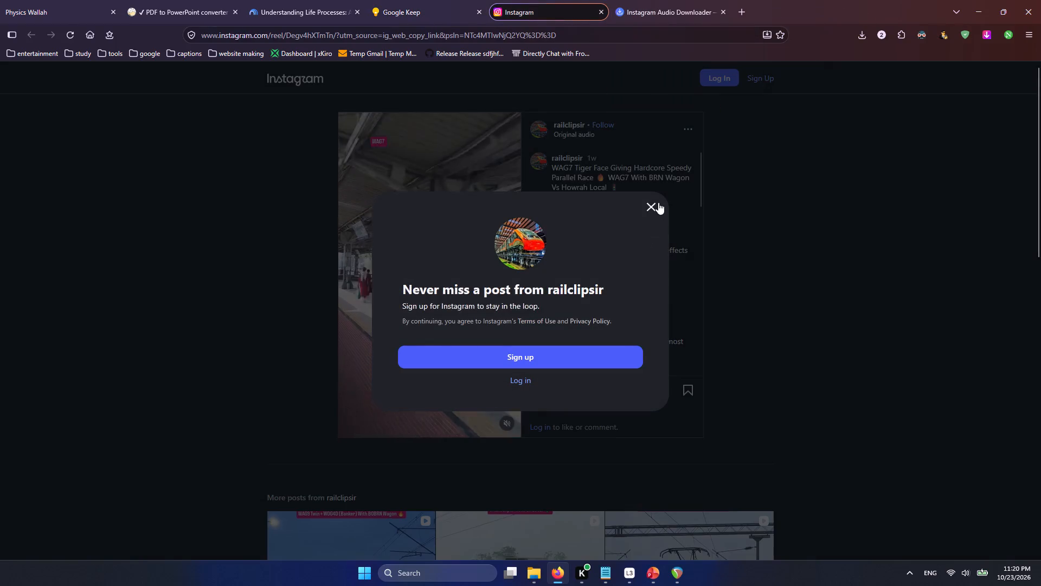
click(514, 419)
click(506, 419)
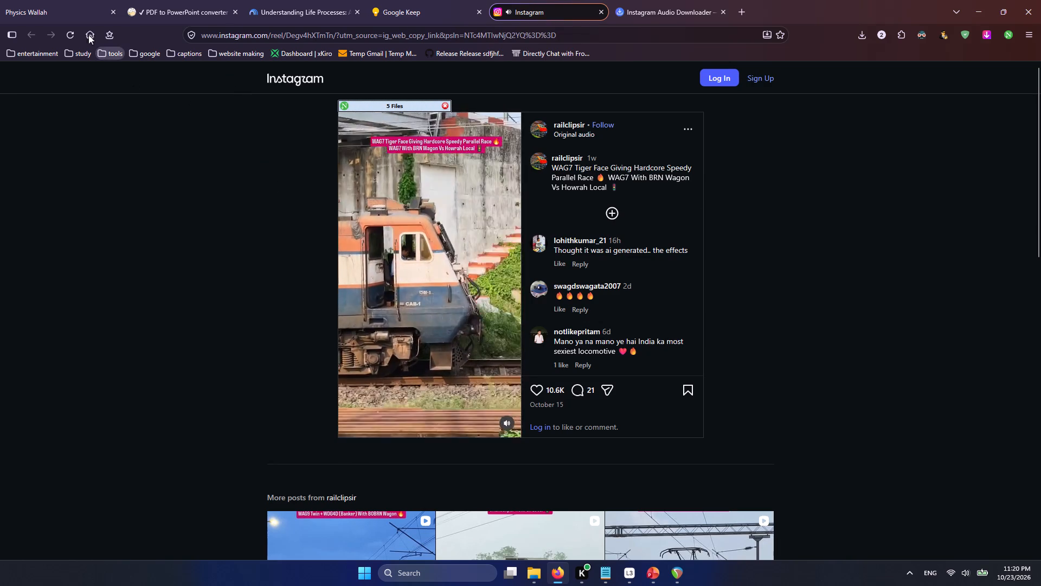
click(67, 35)
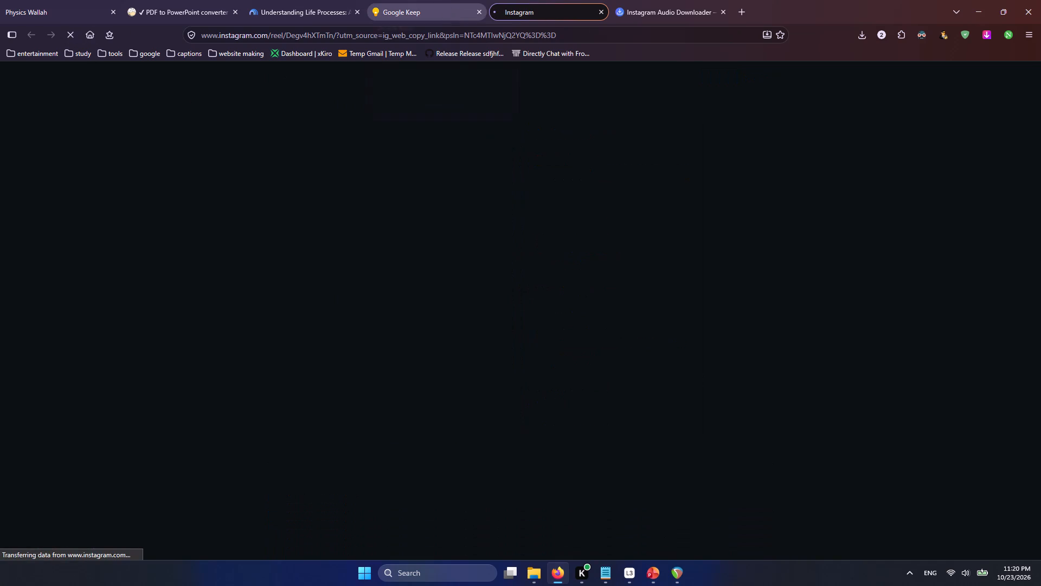
Download the converted reel audio from ReelSave through Neat Download Manager.
click(640, 0)
click(556, 207)
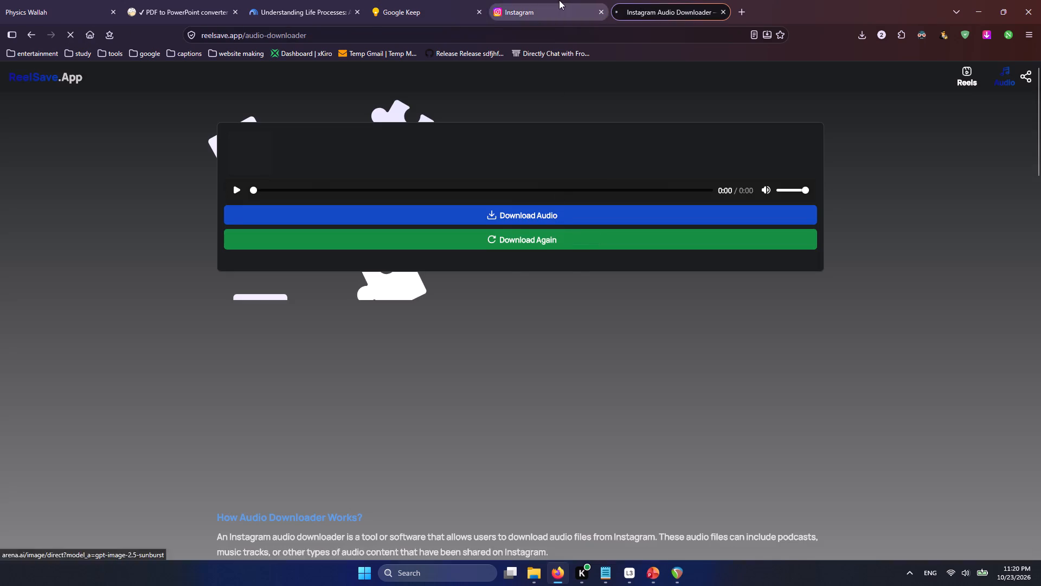
click(561, 0)
click(230, 264)
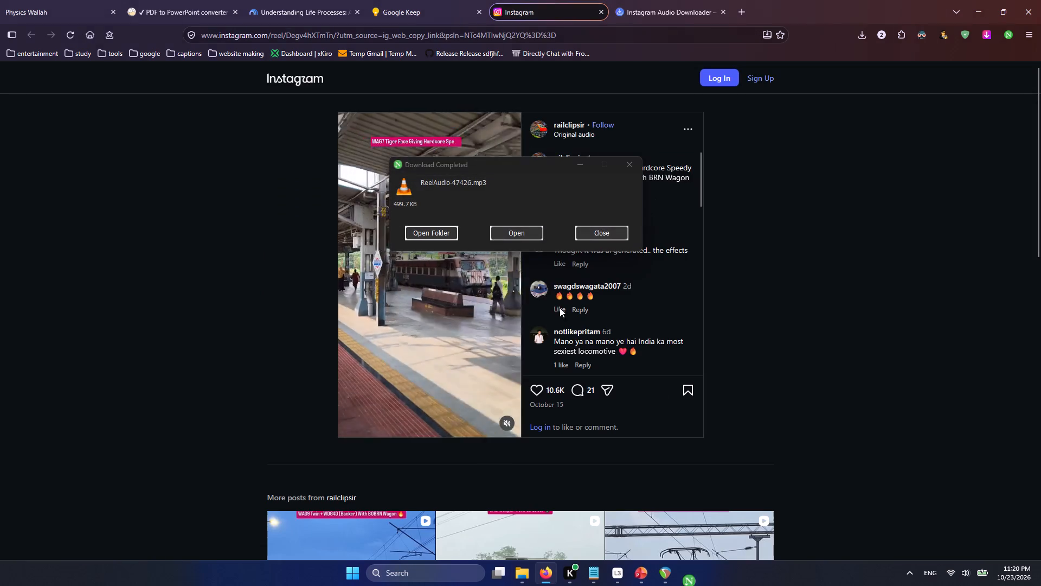
Open the download's folder and import ReelAudio-47426.mp3 into the empty REAPER project on a new track at the project start.
click(449, 220)
click(440, 233)
drag(518, 389, 530, 396)
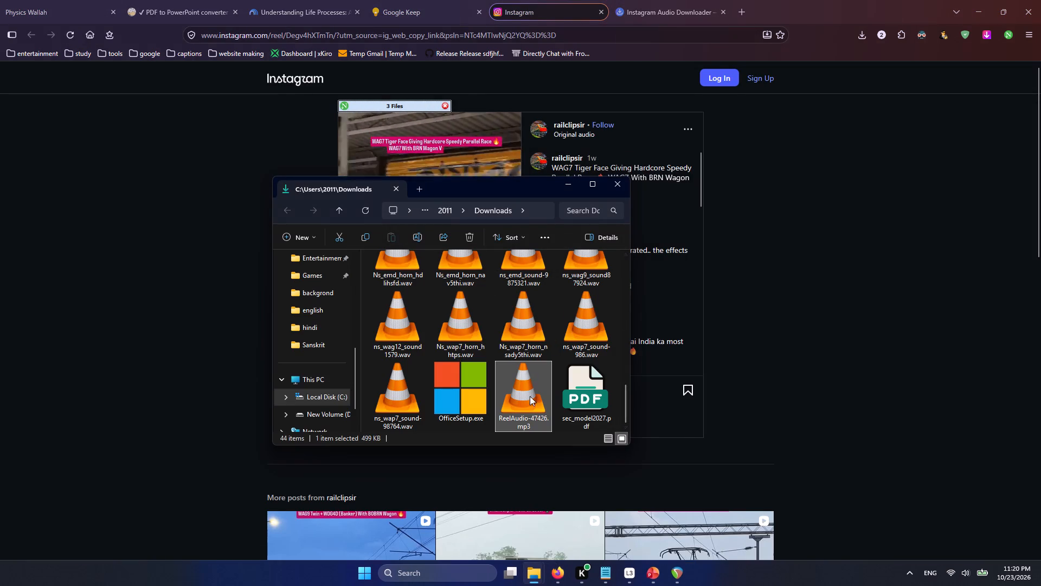
drag(530, 396, 675, 582)
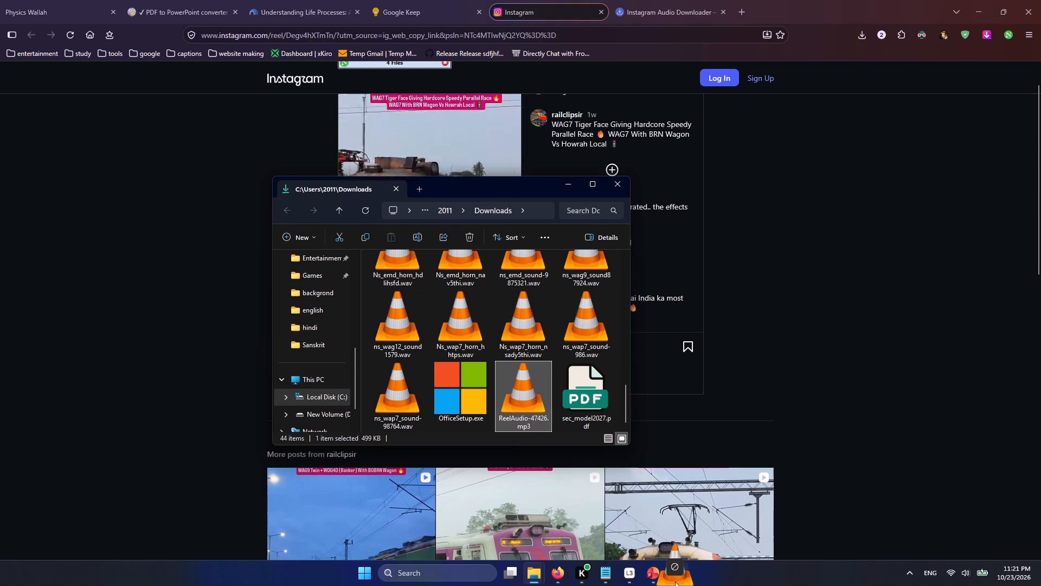
drag(675, 582, 190, 179)
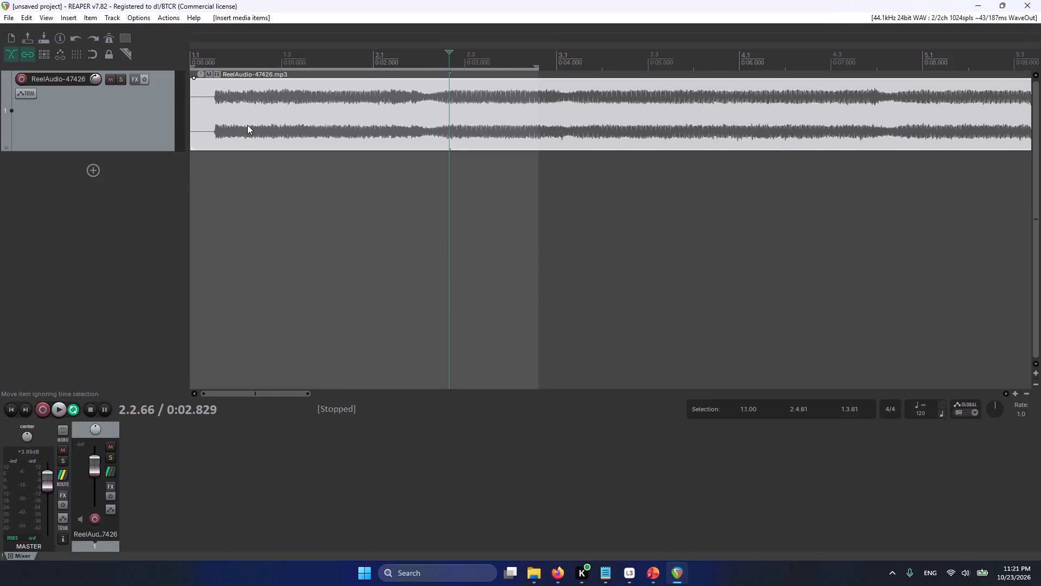
Listen through ReelAudio-47426 with repeat turned off to find the horn, pausing playback at about 14.4.49.
key(Return)
scroll(282, 106, down, 3)
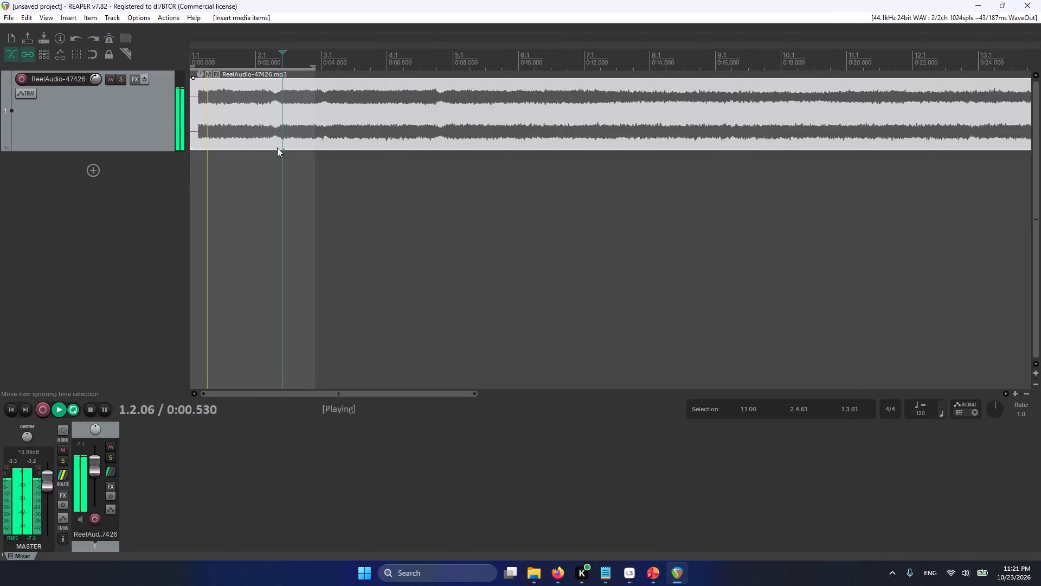
key(r)
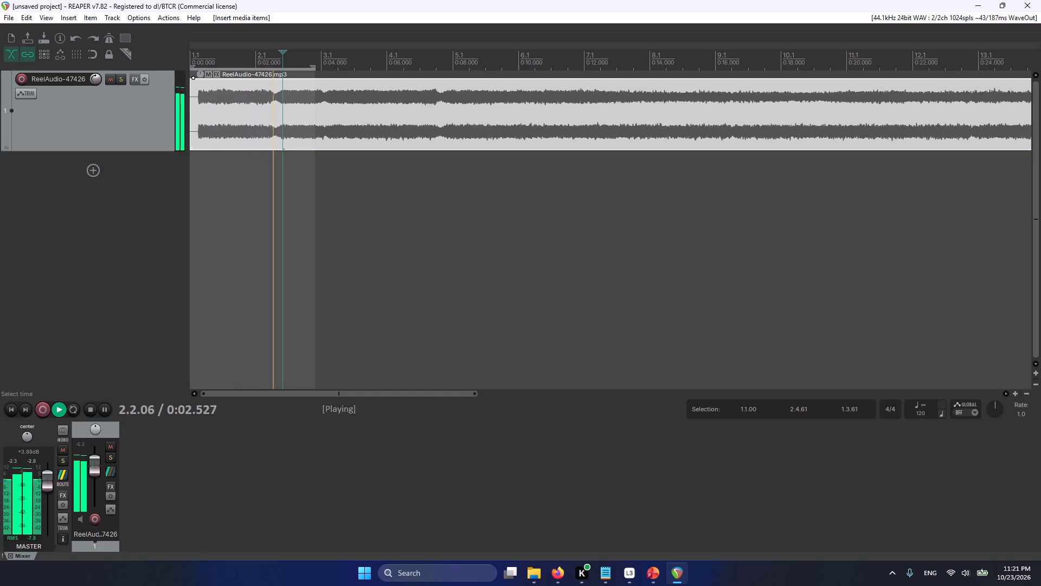
scroll(624, 106, down, 3)
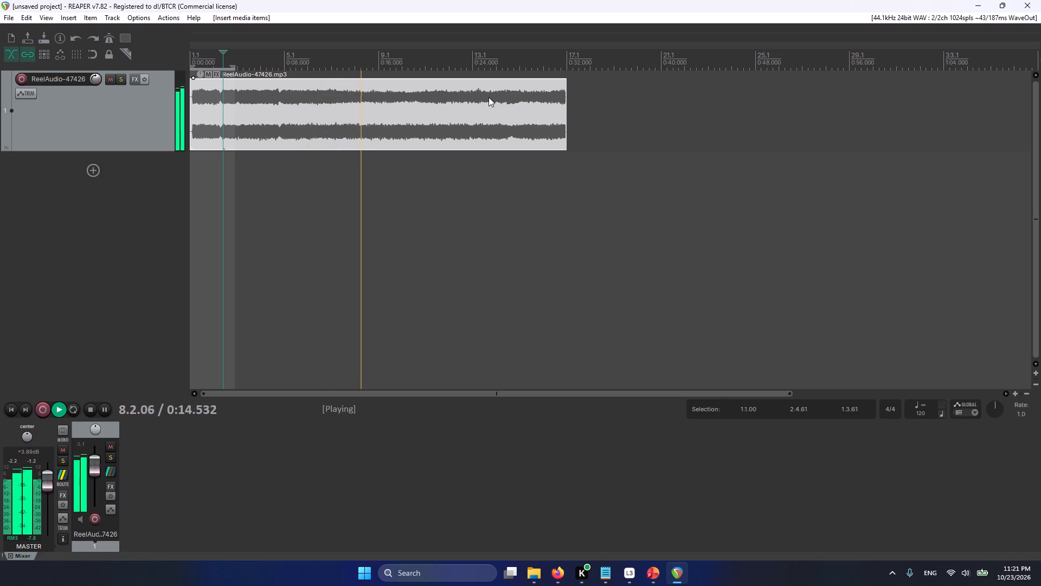
text(llllll)
key(k)
text(kkkk.,.,)
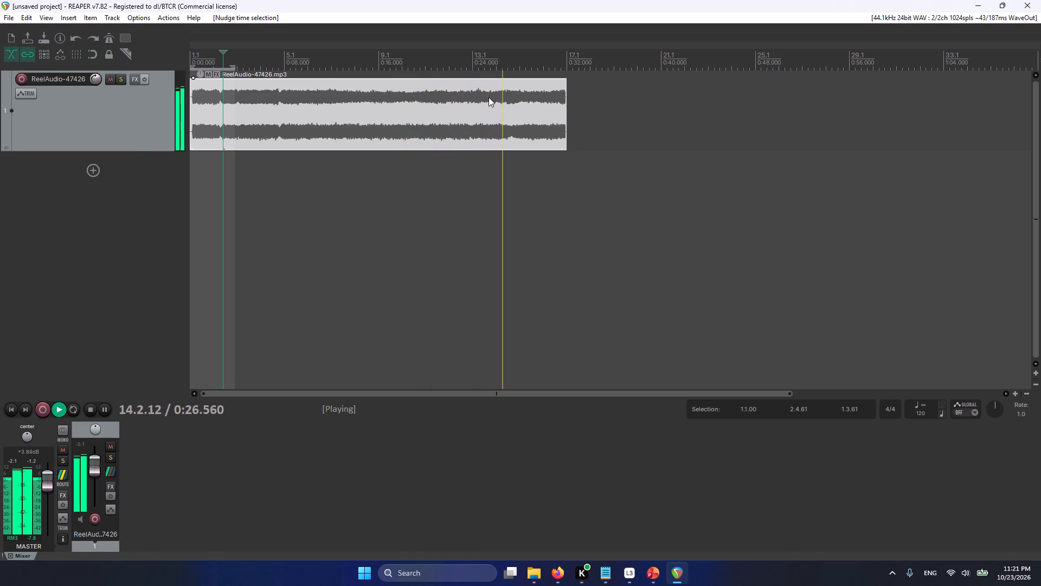
key(Return)
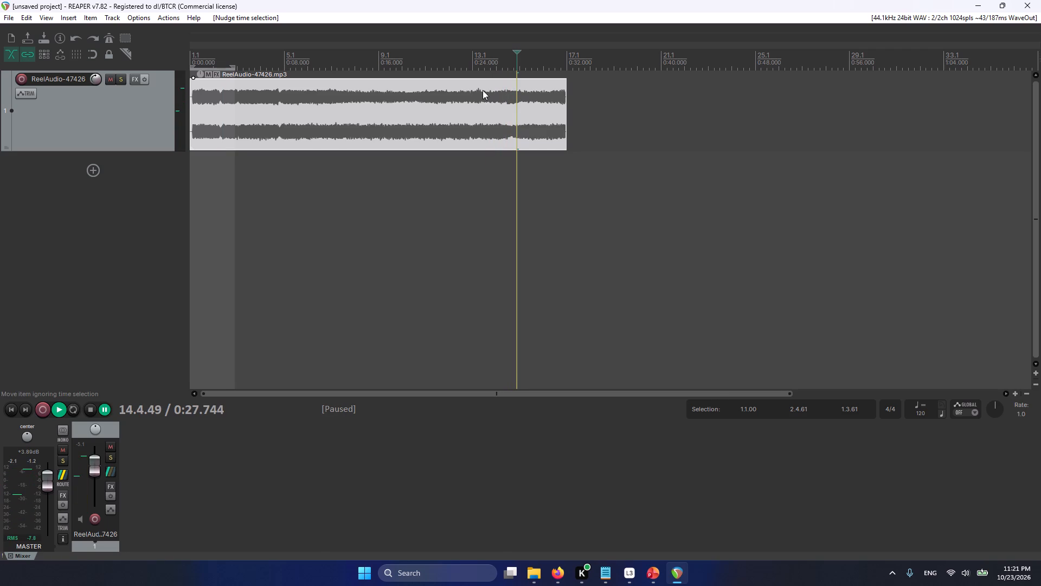
Find the horn's start by ear, split the item at 14.2.10 and delete everything before it.
scroll(556, 88, up, 6)
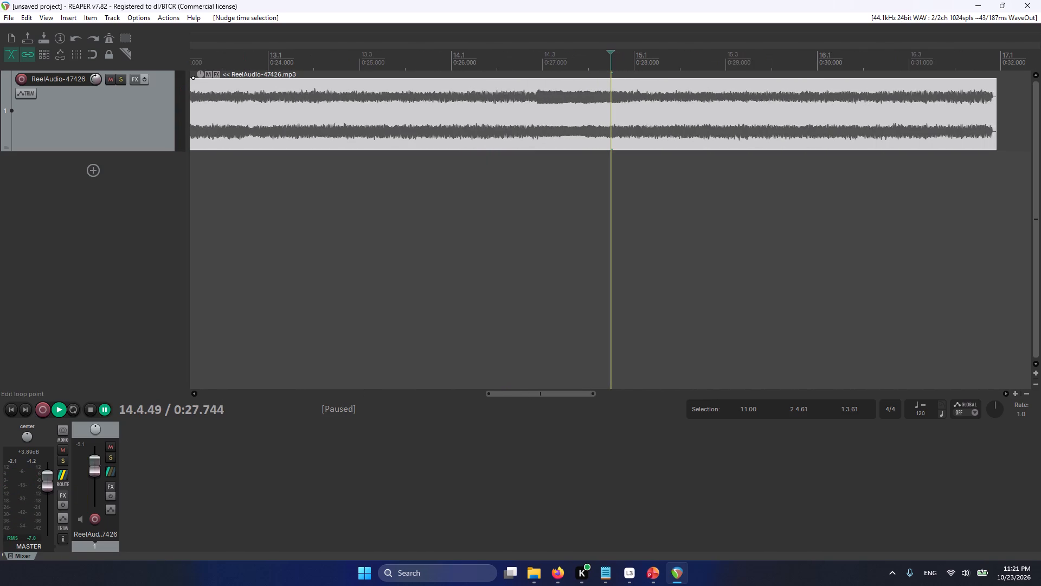
click(530, 60)
key(Return)
click(494, 66)
key(Return)
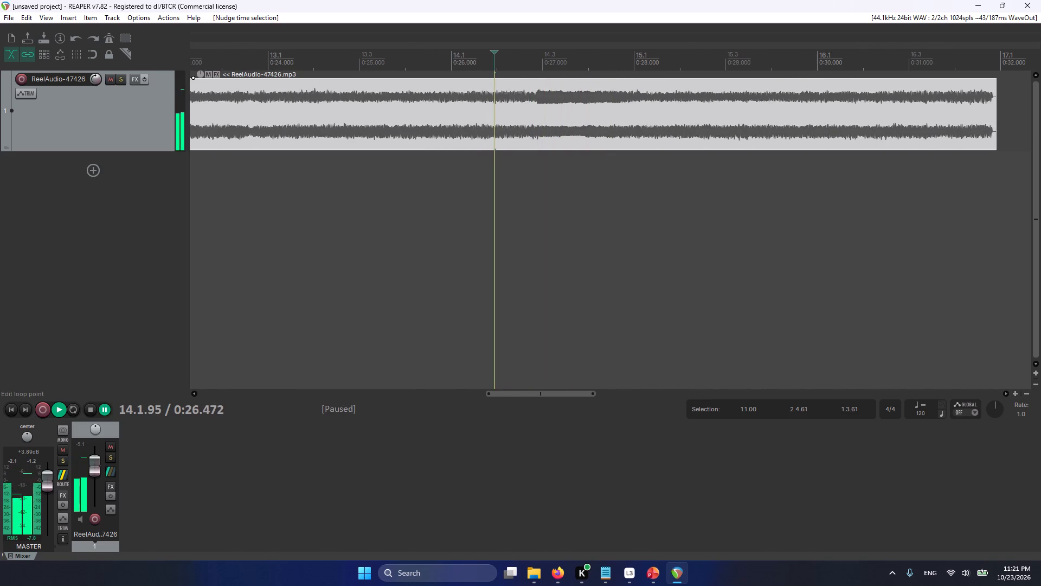
key(Return)
click(520, 66)
click(517, 67)
triple_click(513, 67)
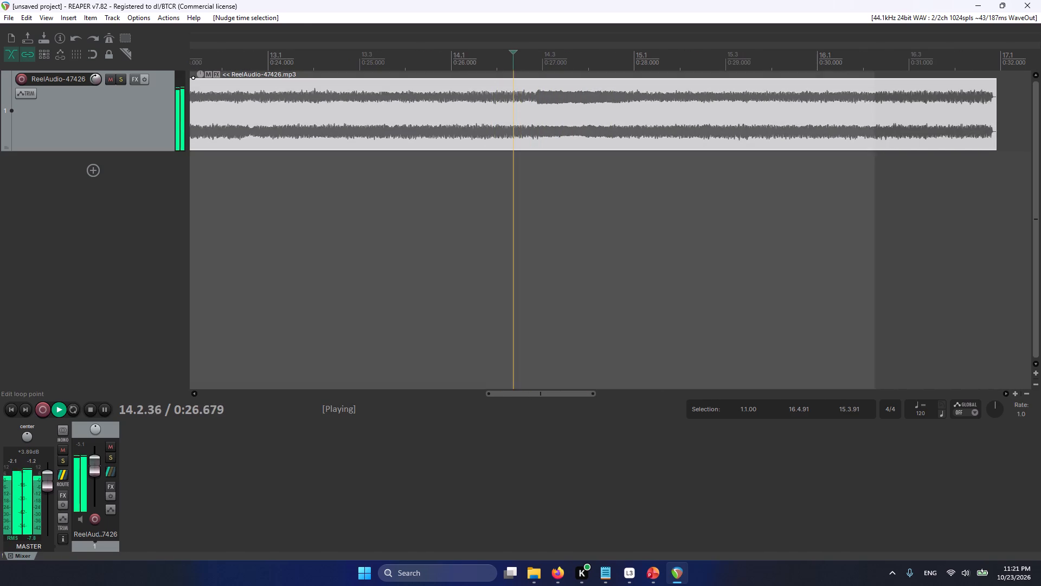
click(506, 68)
click(501, 68)
key(Return)
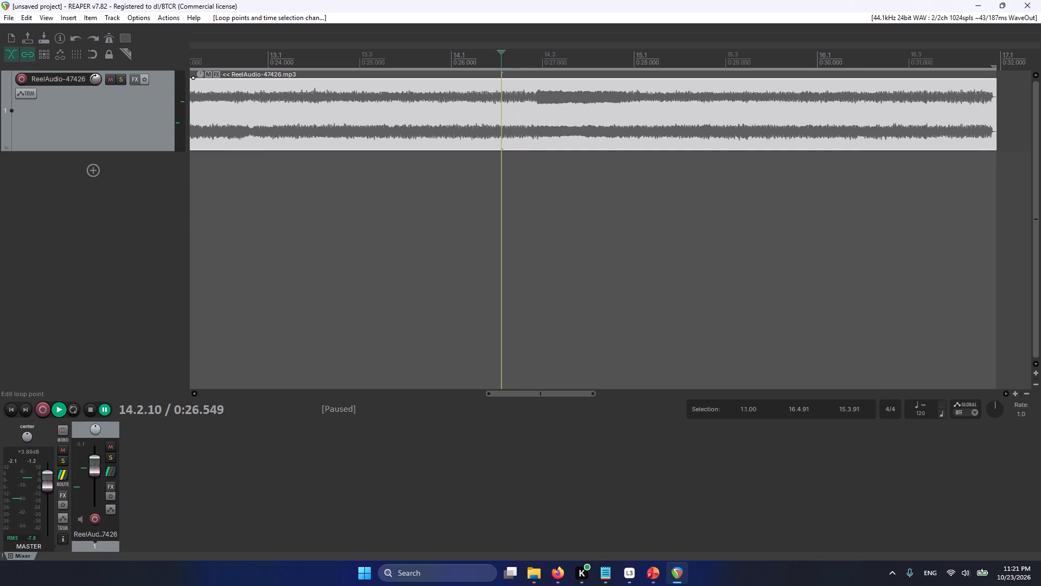
key(d)
click(624, 157)
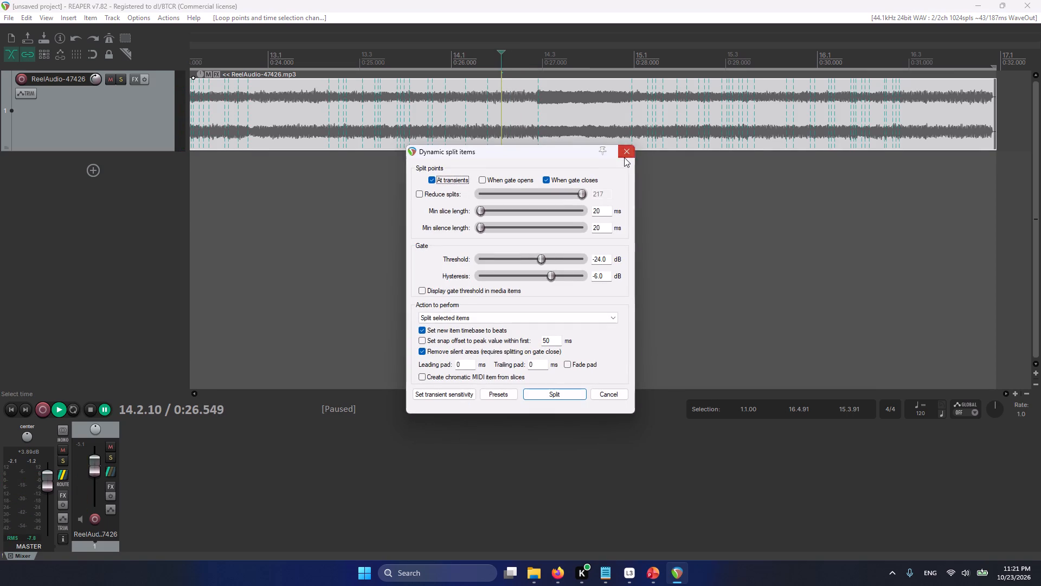
key(s)
click(468, 101)
key(Delete)
Move the remaining horn item to the project start at 1.1.00.
drag(608, 116, 85, 116)
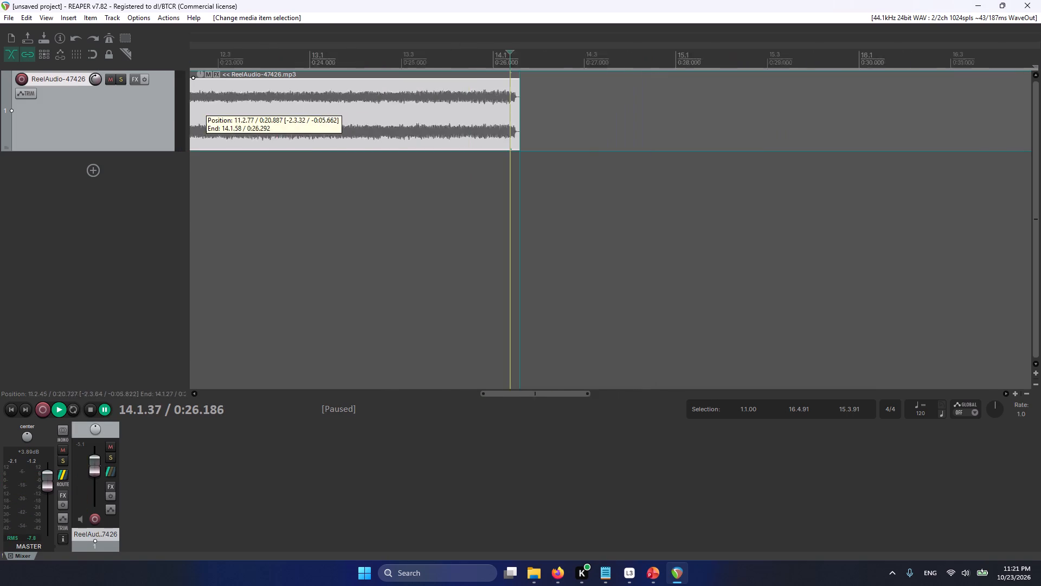
drag(85, 116, 89, 134)
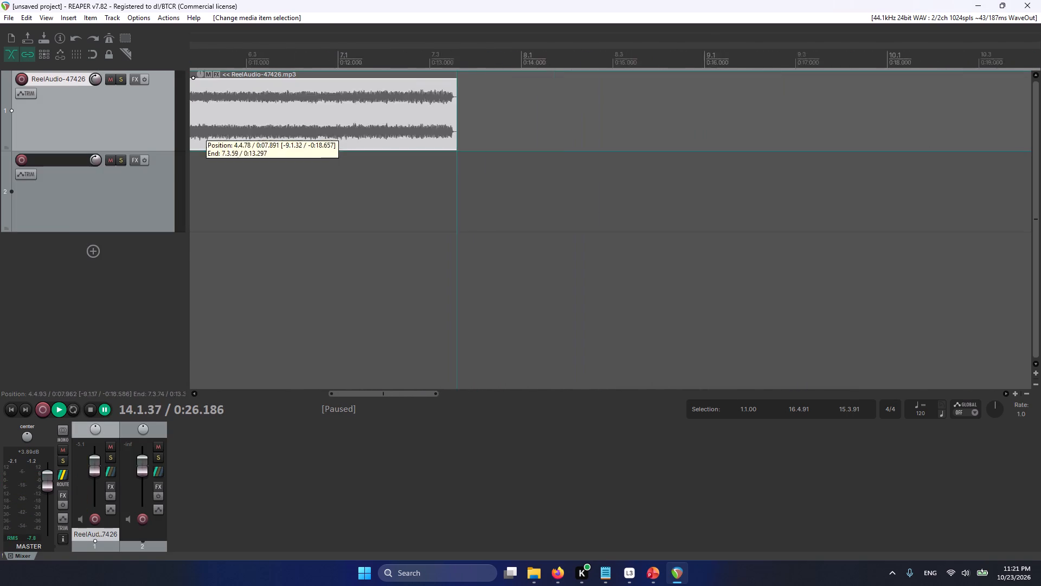
drag(89, 134, 165, 108)
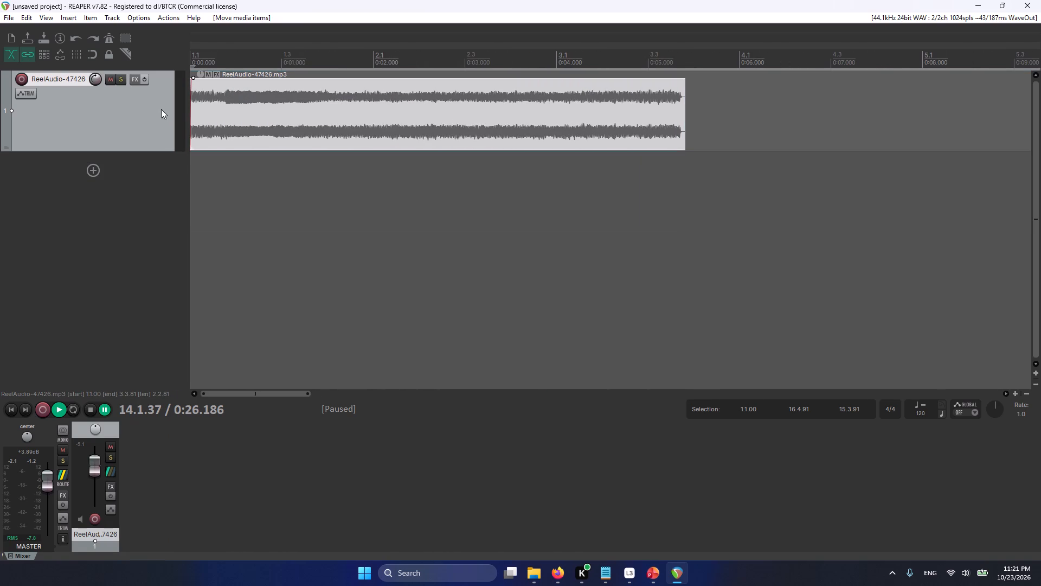
click(121, 219)
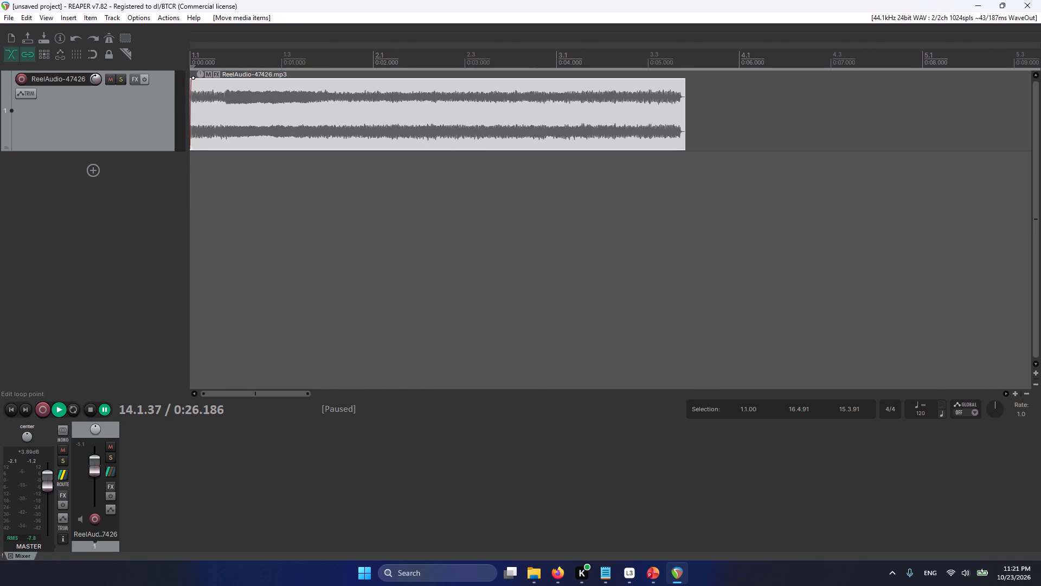
Audition the opening of the moved item and shorten the time selection to 1.1.00–2.1.11.
key(Home)
key(Return)
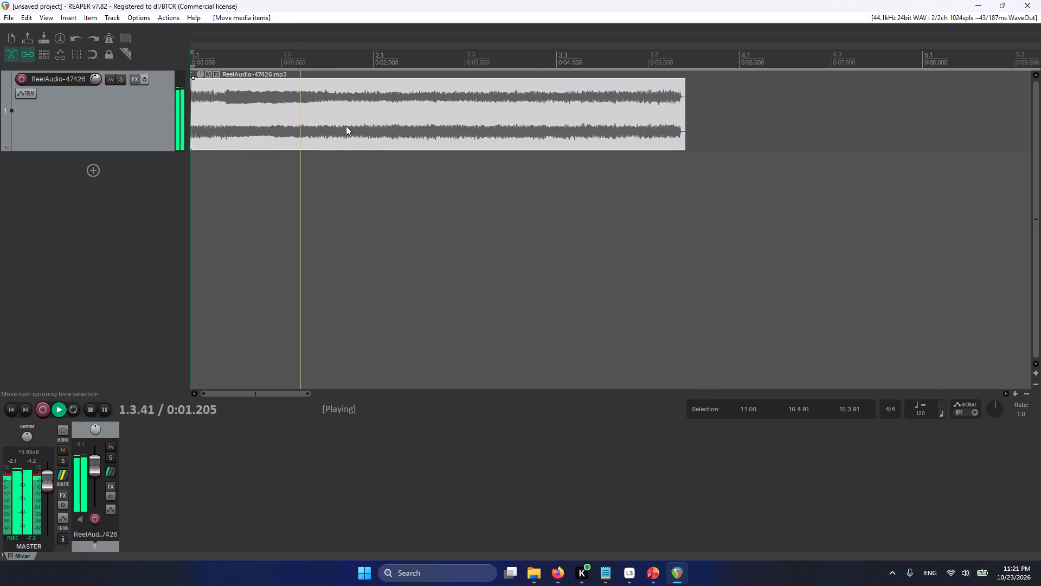
key(Return)
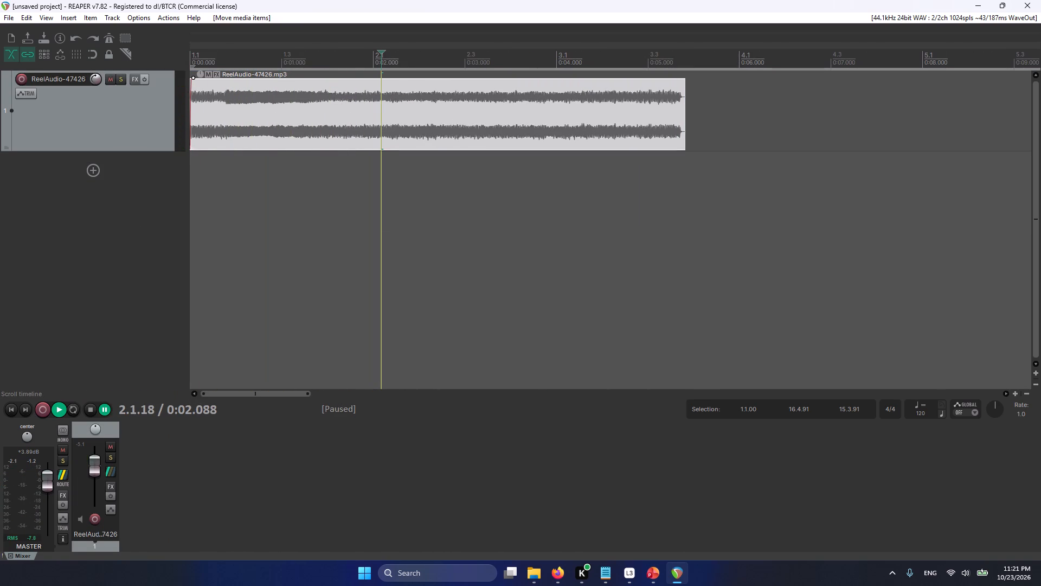
drag(378, 54, 356, 56)
drag(379, 51, 257, 52)
key(Return)
key(Return)
drag(357, 68, 0, 90)
key(Return)
key(Return)
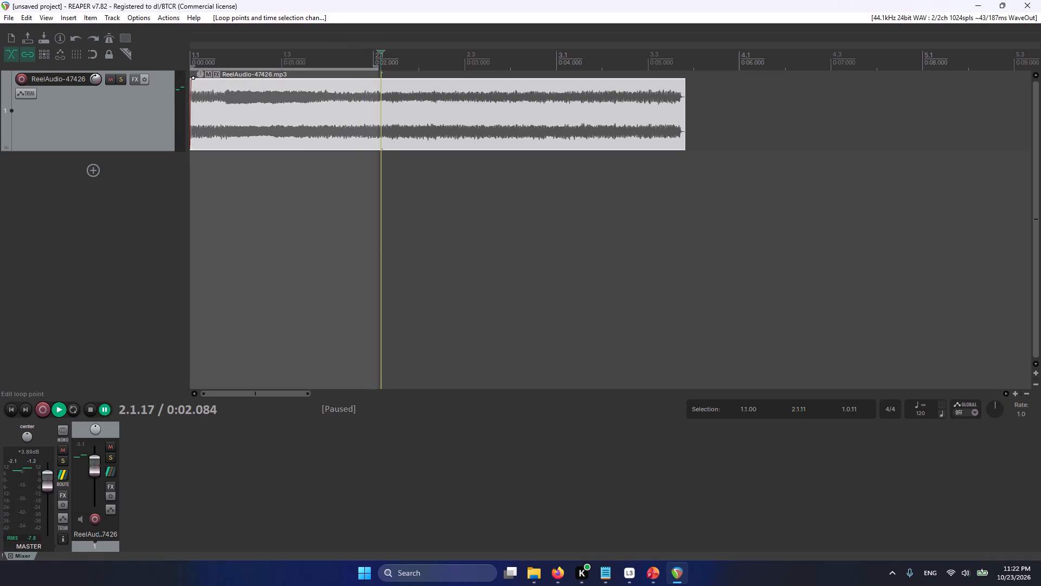
Search the web in Firefox for how to reduce noise in reaper, expand the overview, and return to REAPER.
key(alt+Tab)
key(alt+Tab)
key(alt+Tab)
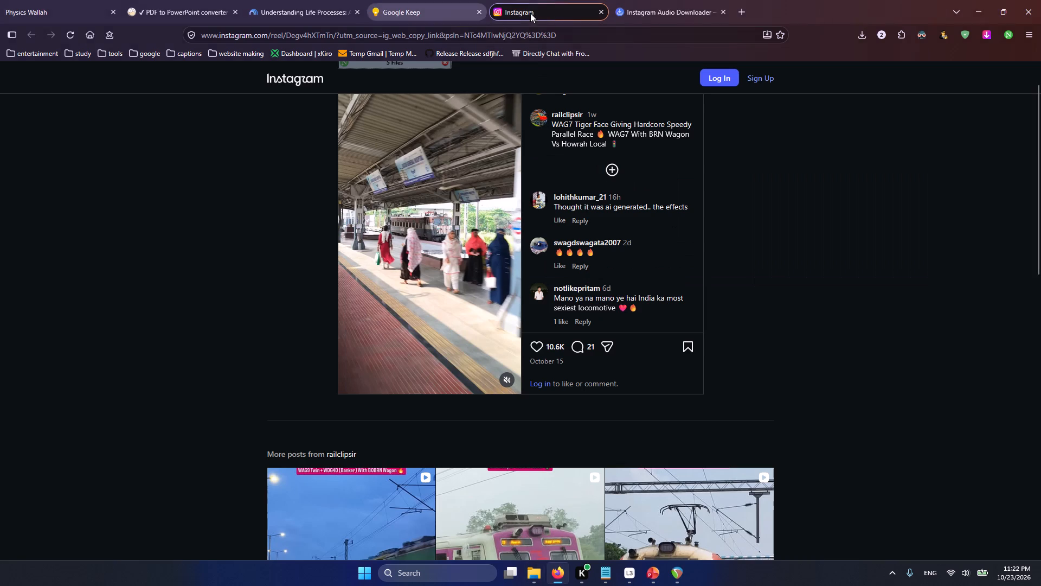
click(739, 6)
text(how to reduce noise in reaper)
key(Return)
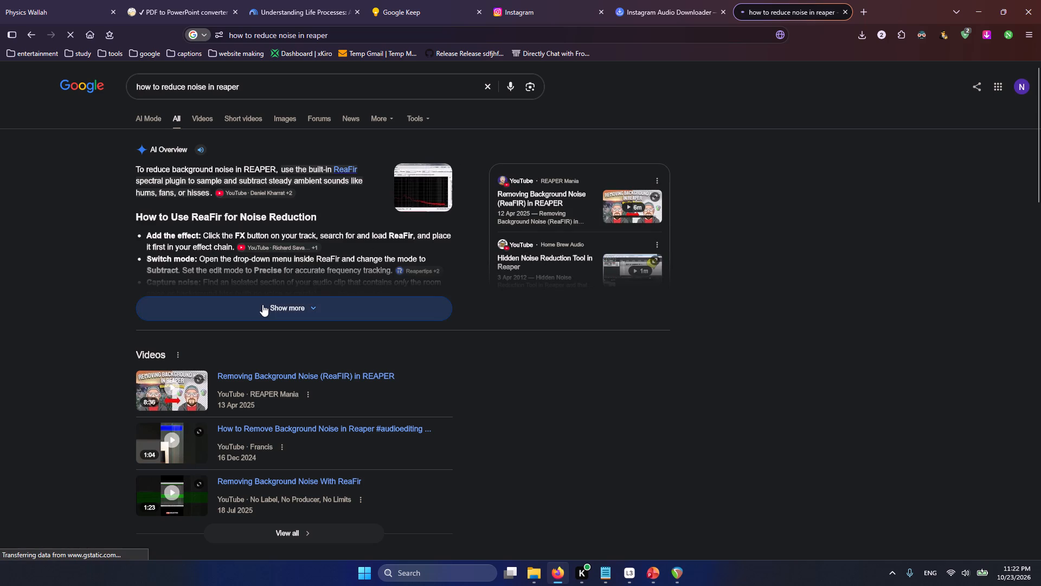
click(262, 304)
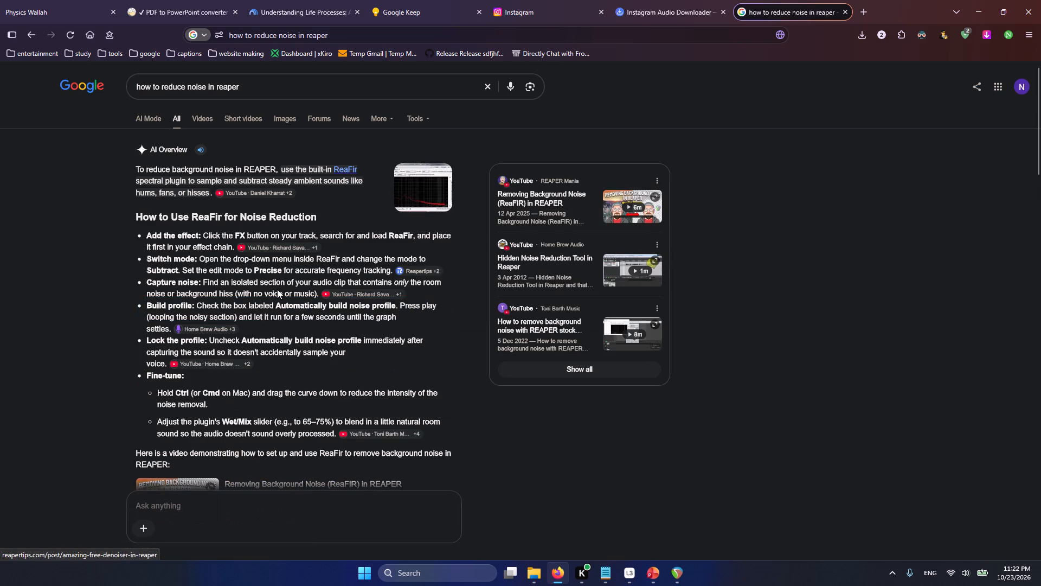
key(alt+Tab)
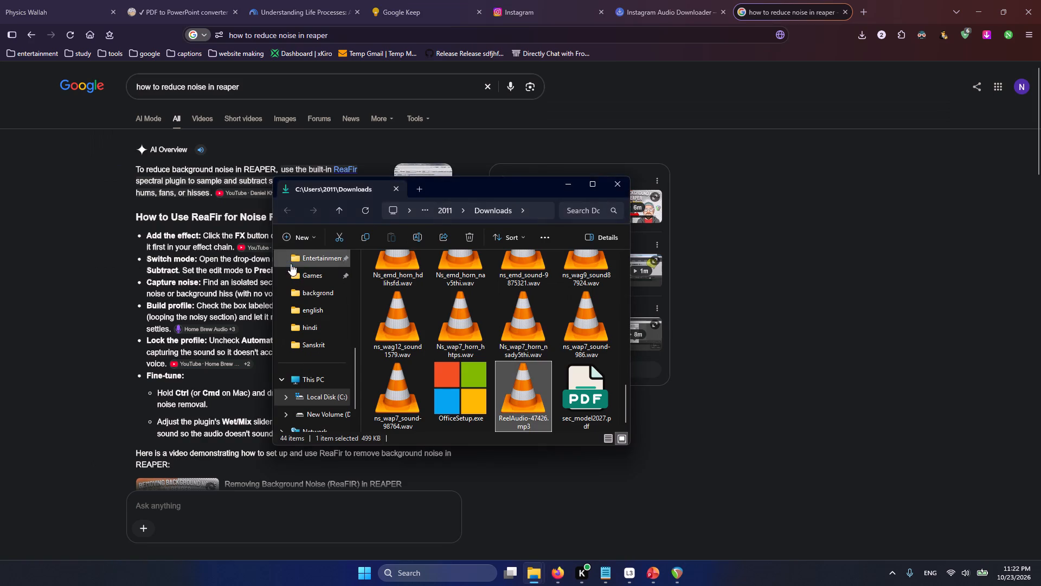
key(alt+Tab)
key(alt+Tab)
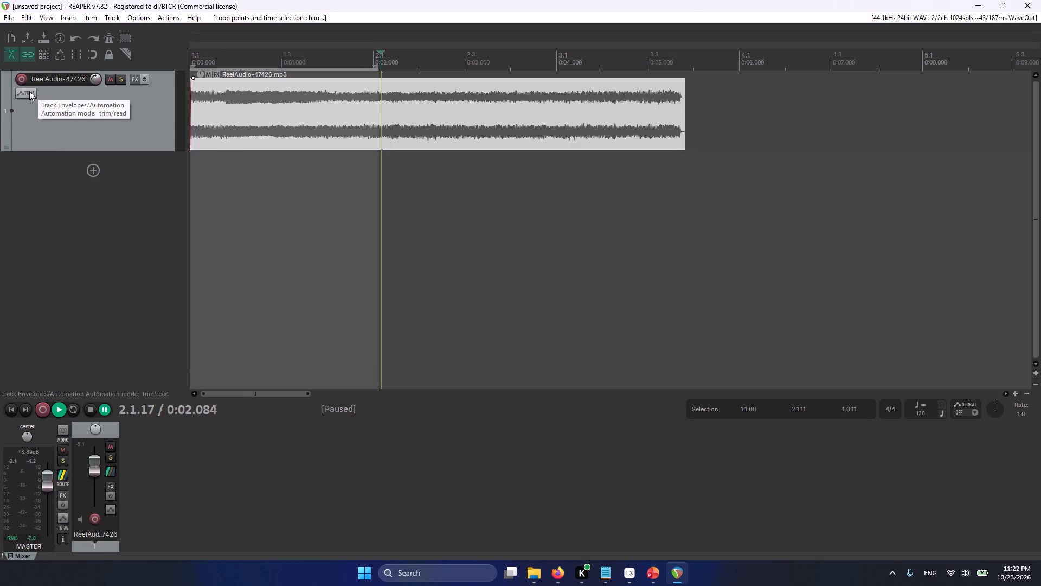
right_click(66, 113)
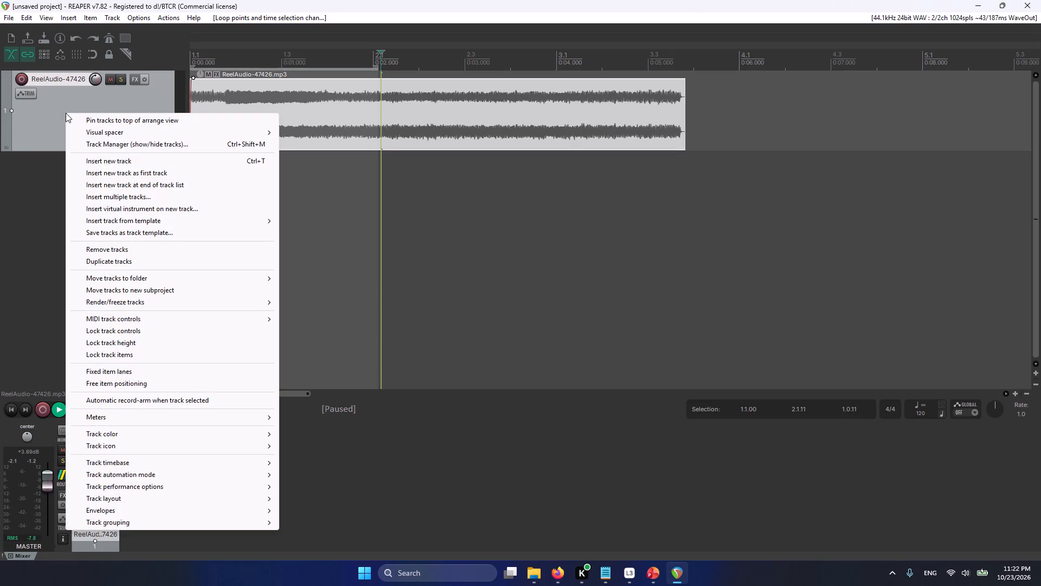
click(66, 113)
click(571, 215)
Add the ReaFir effect to the ReelAudio-47426 item, filtering the plugins by the name copied from the search overview.
click(445, 101)
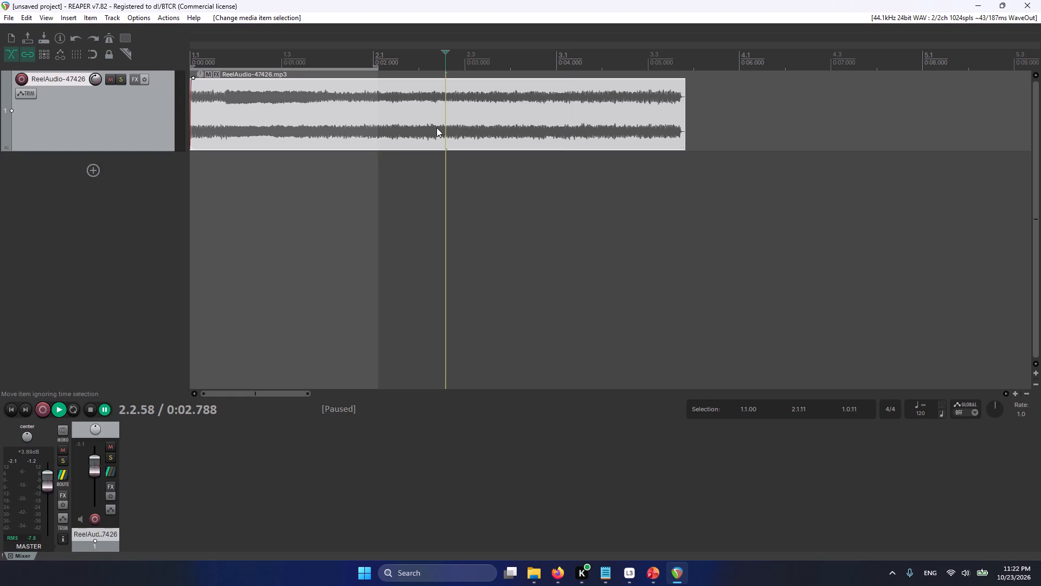
click(137, 77)
click(168, 87)
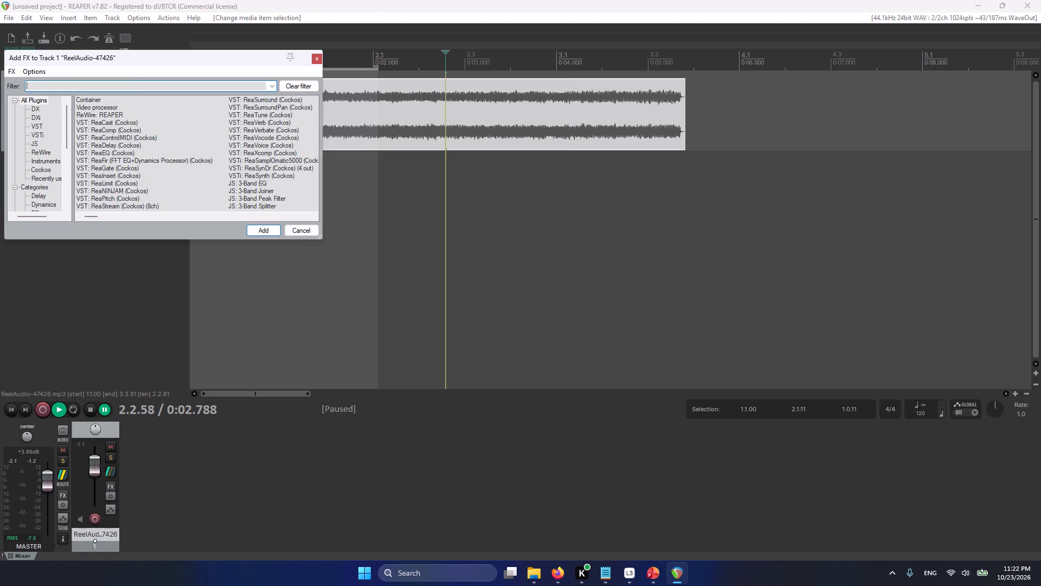
key(alt+Tab)
key(alt+Tab)
key(alt+Tab)
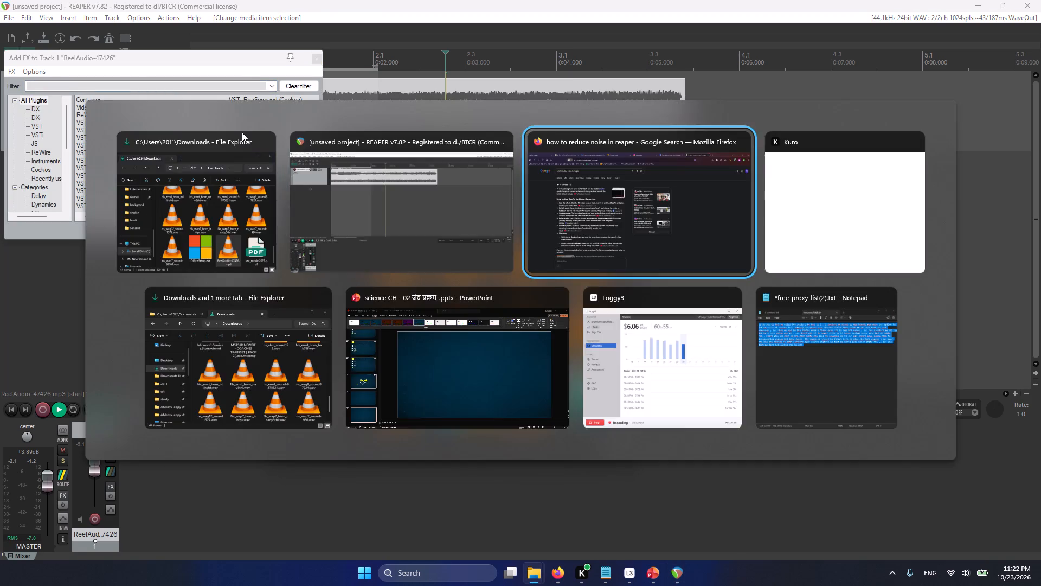
double_click(403, 234)
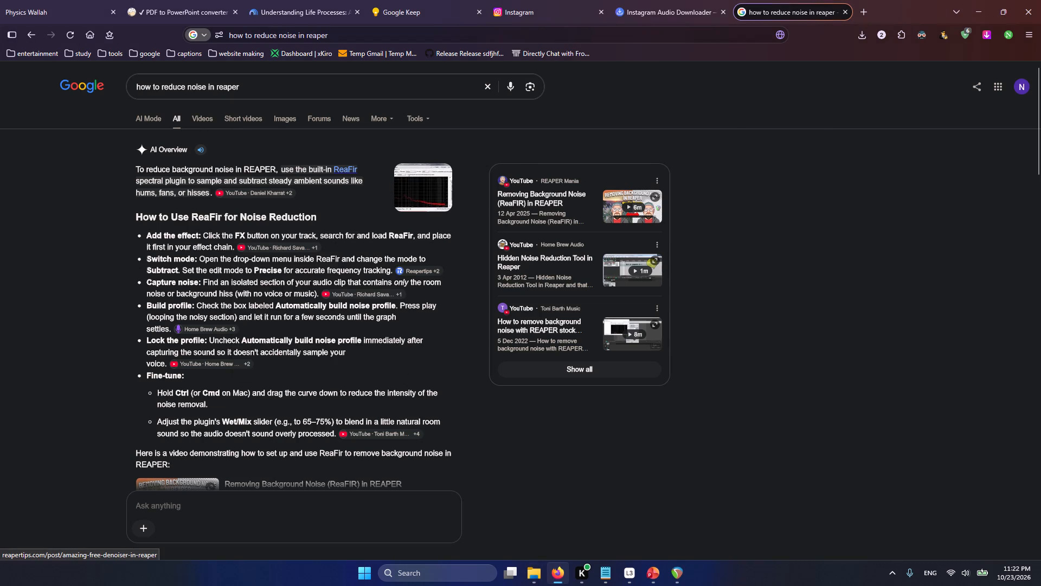
double_click(397, 237)
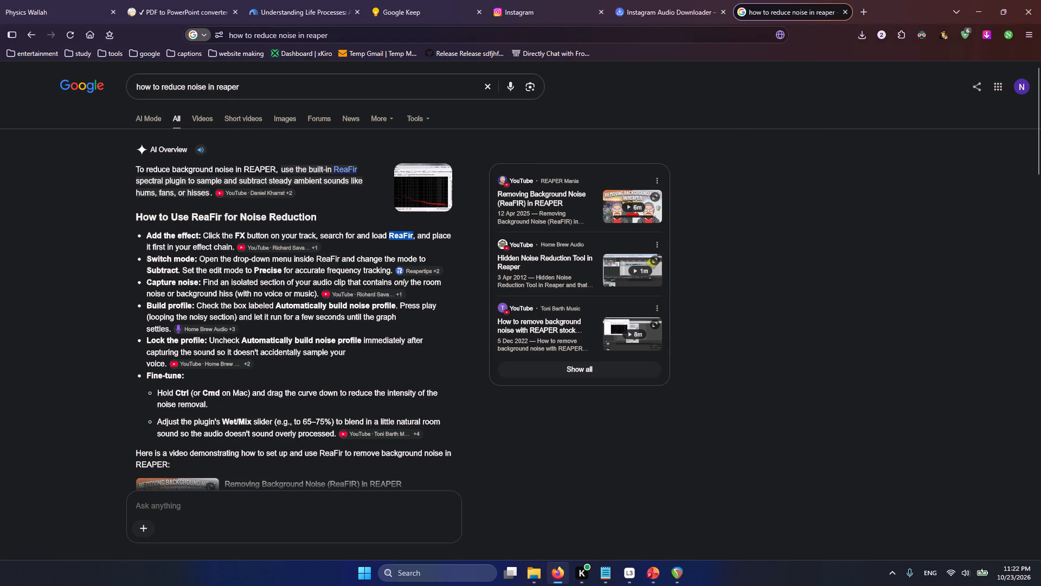
key(ctrl+c)
key(alt+Tab)
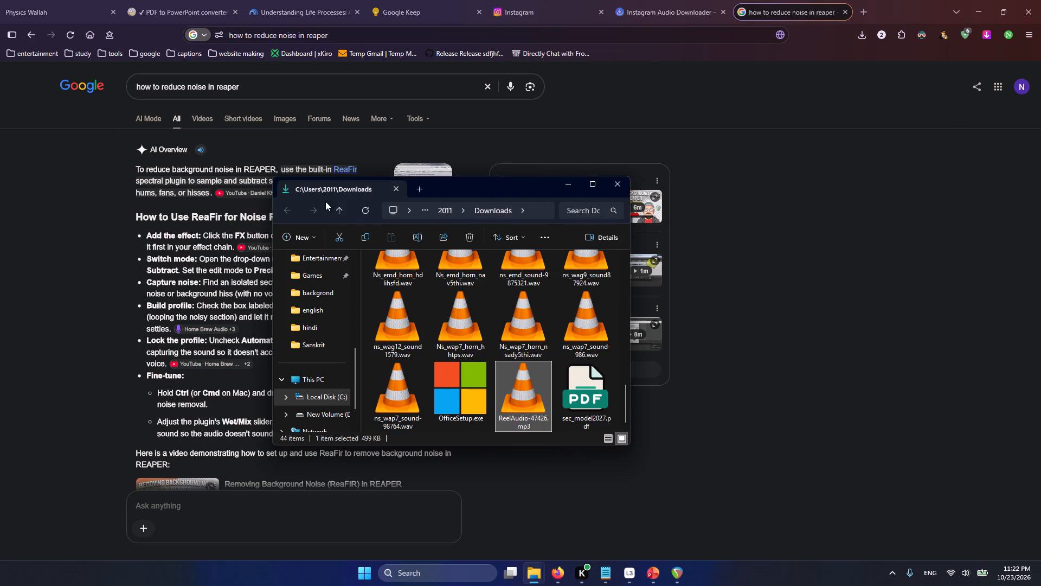
key(alt+Tab)
key(alt+Tab)
click(123, 86)
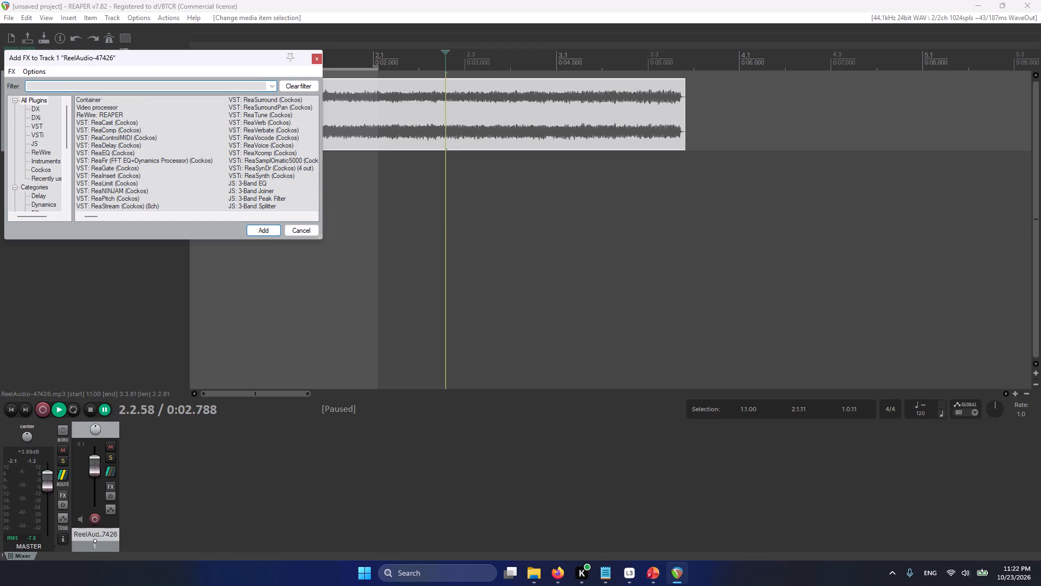
key(ctrl+v)
drag(130, 99, 408, 120)
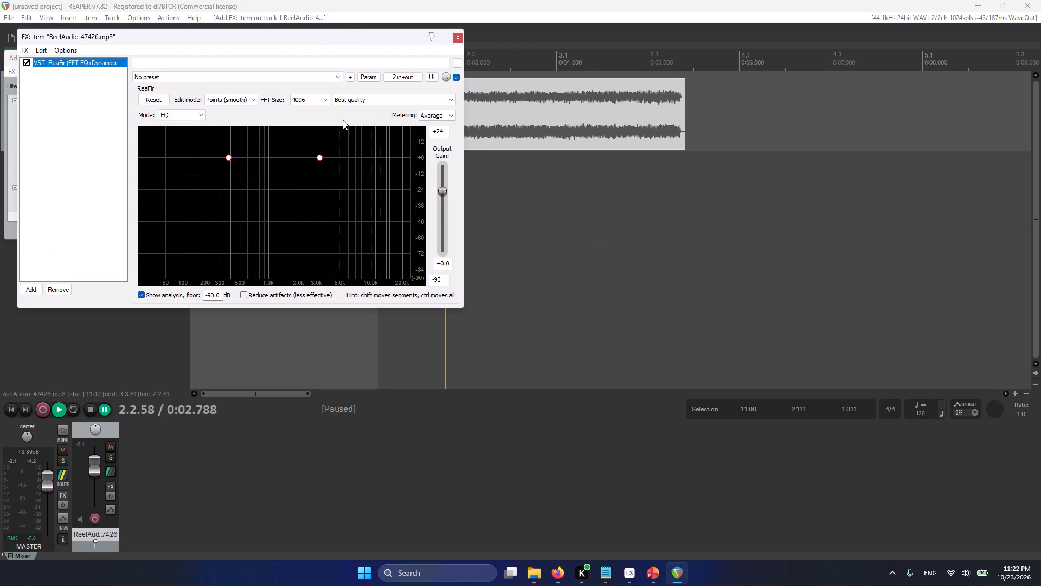
Switch back to Firefox to consult the ReaFir noise reduction instructions.
key(alt+Tab)
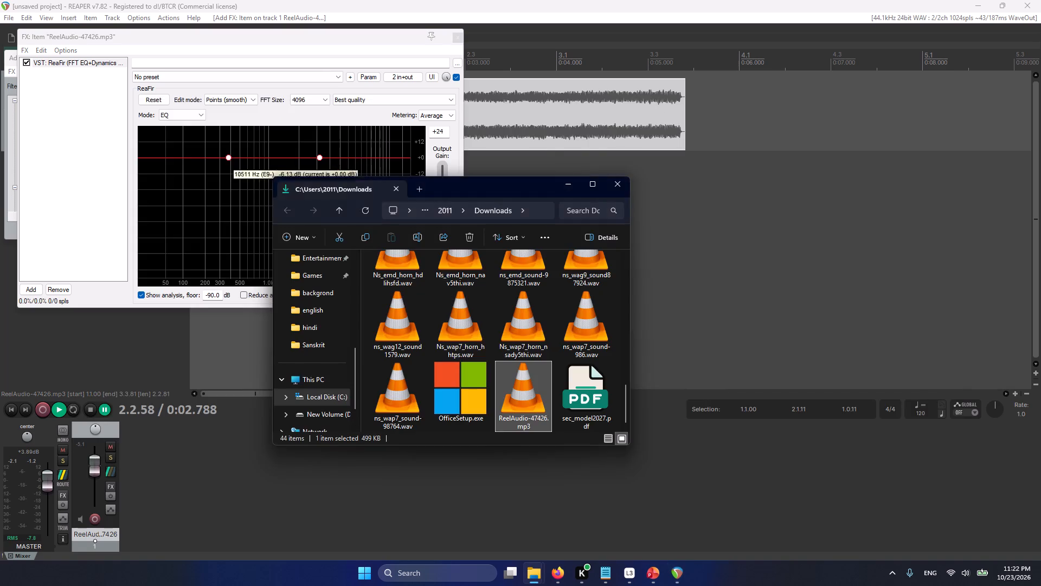
key(alt+Tab)
key(alt+Tab)
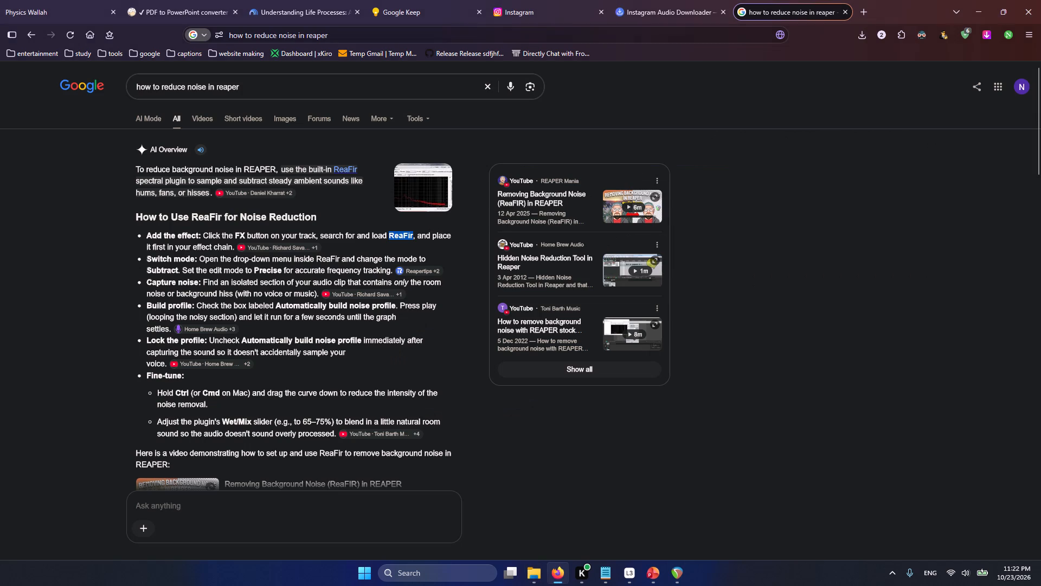
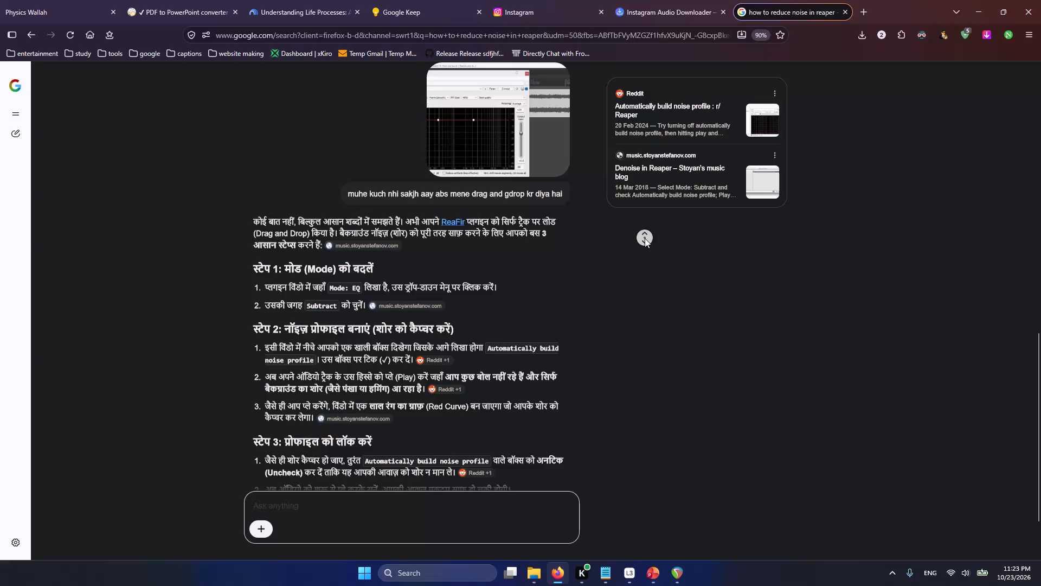
Read the remaining ReaFir noise reduction instructions and return to REAPER.
click(589, 339)
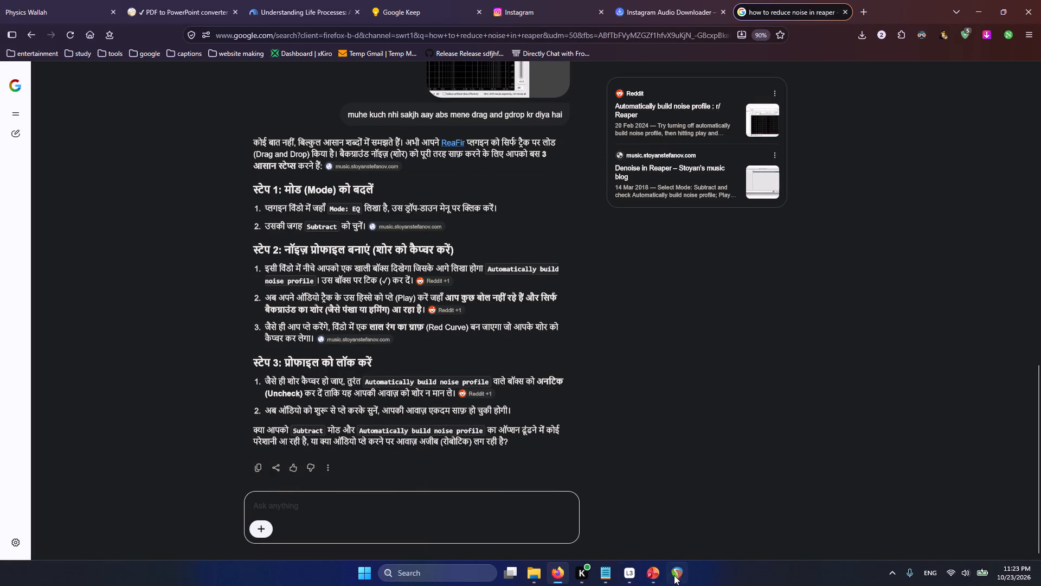
click(679, 564)
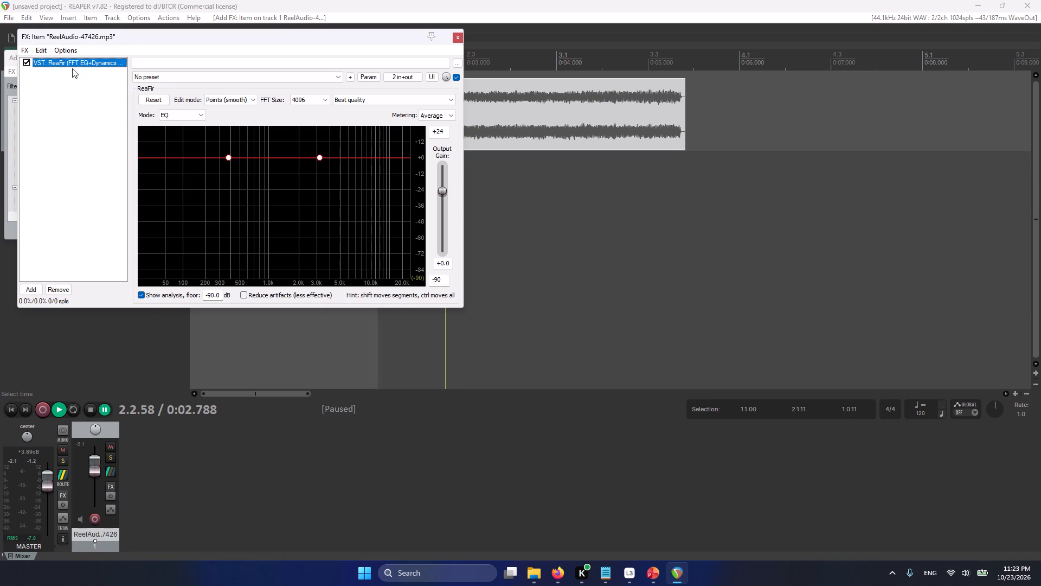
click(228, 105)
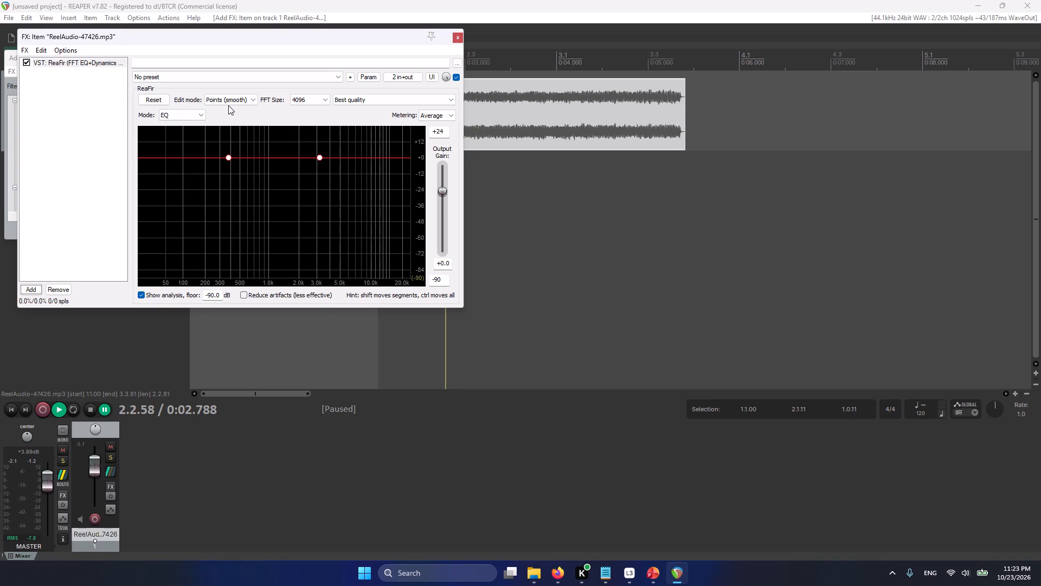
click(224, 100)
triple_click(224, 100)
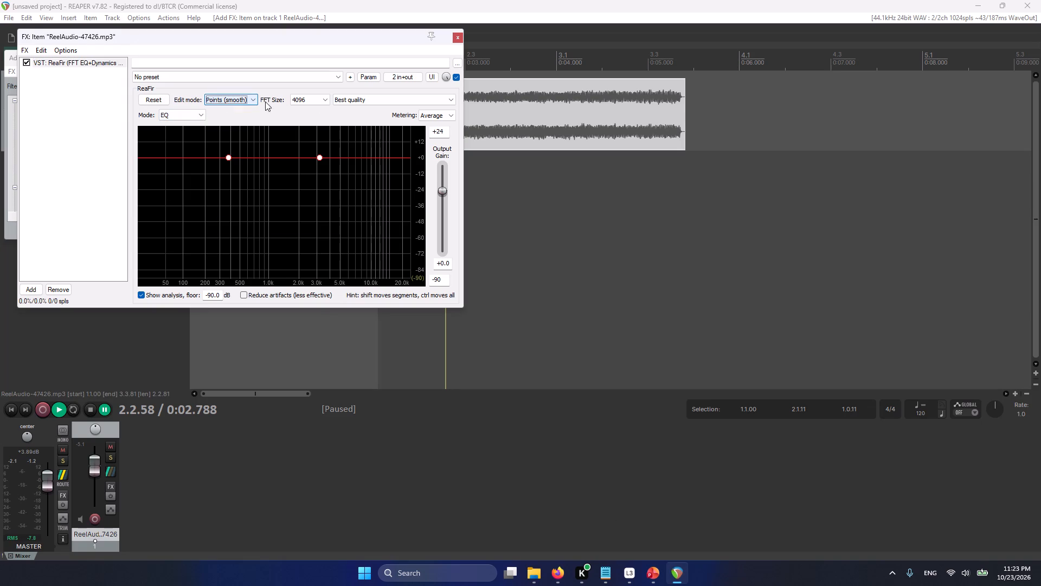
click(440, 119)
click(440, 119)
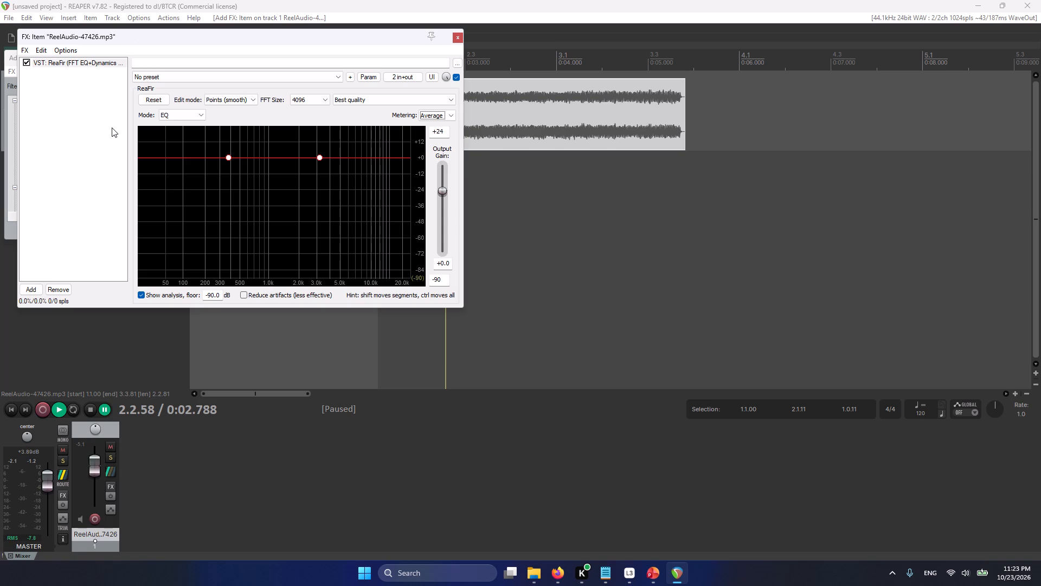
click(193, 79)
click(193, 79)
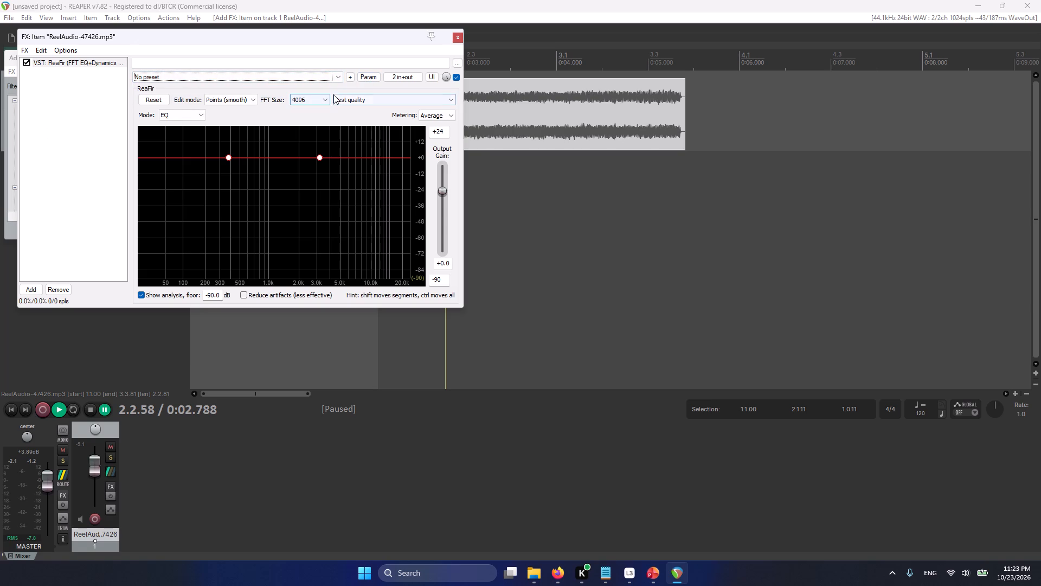
Recheck the instructions in Firefox, return to REAPER, and set the ReaFir mode to Subtract.
key(alt+Tab)
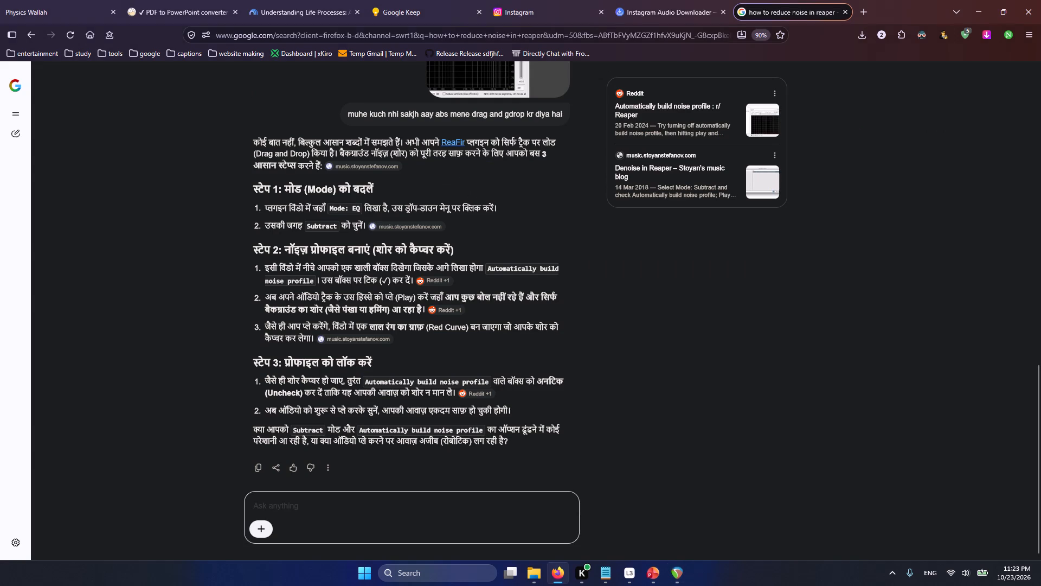
key(alt+Tab)
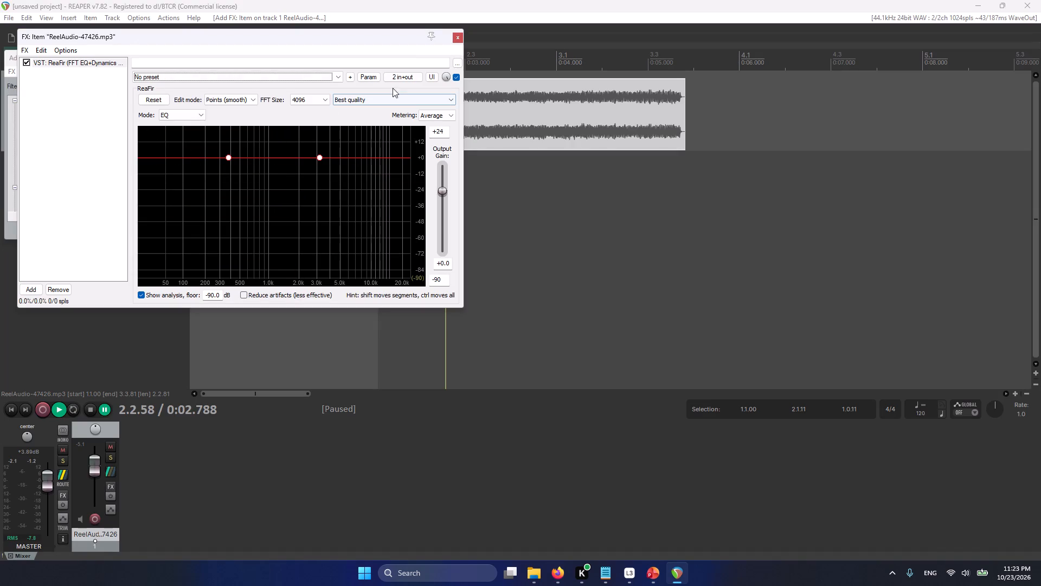
click(184, 75)
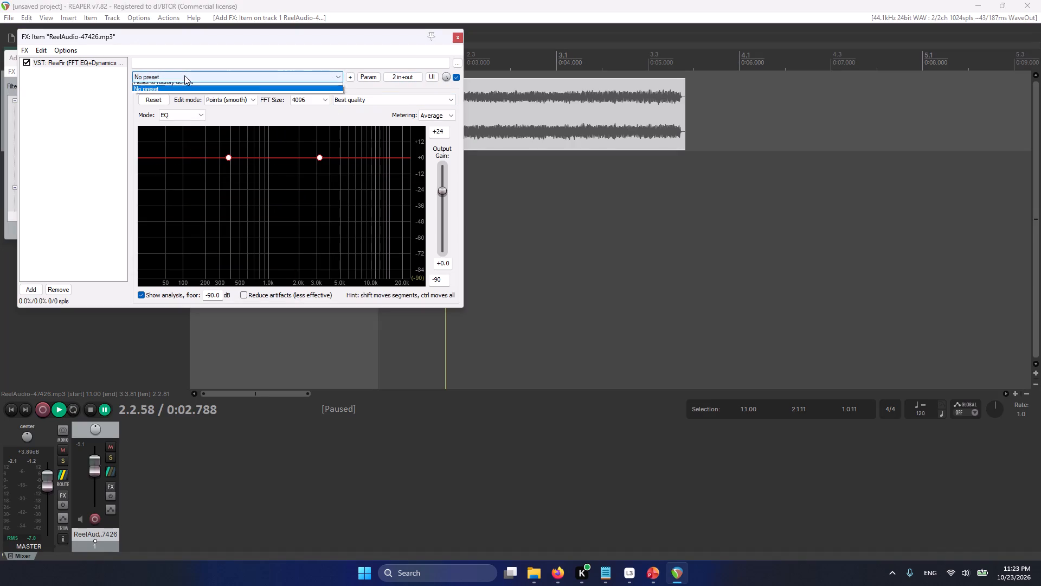
click(184, 75)
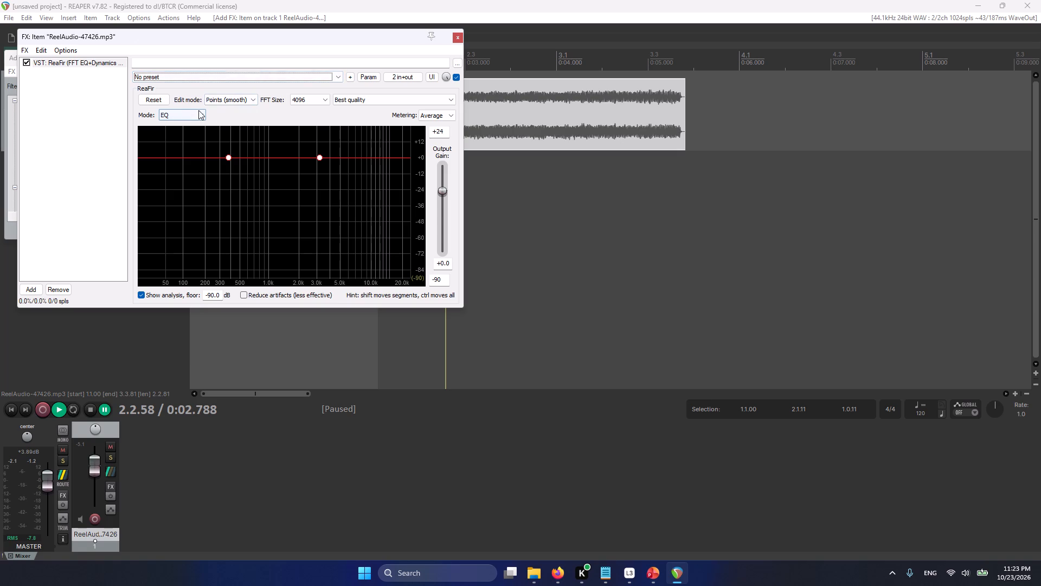
click(186, 112)
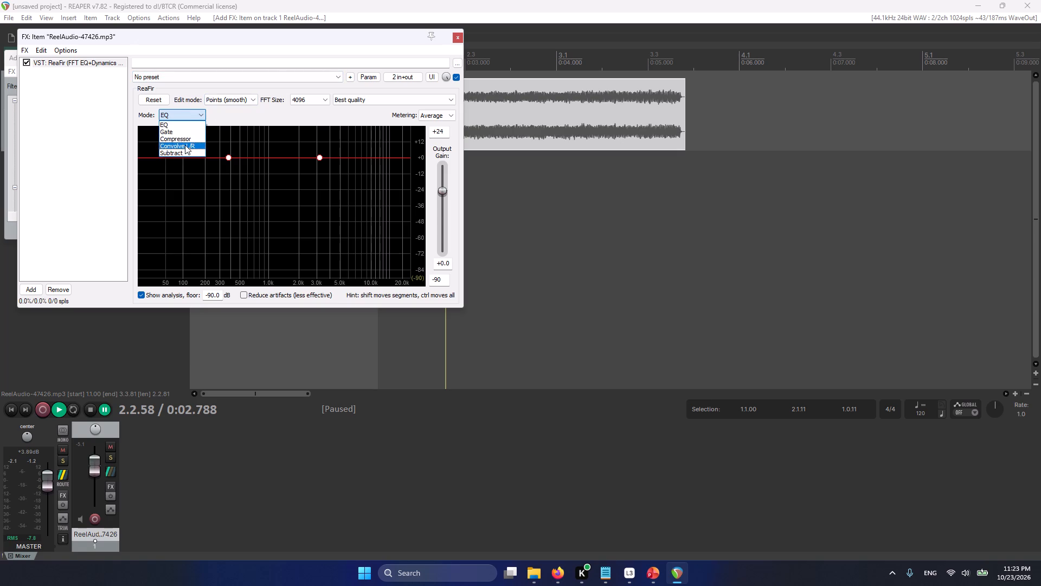
click(182, 150)
Enable automatic noise profile building in ReaFir, checking the Firefox instructions before and after.
key(alt+Tab)
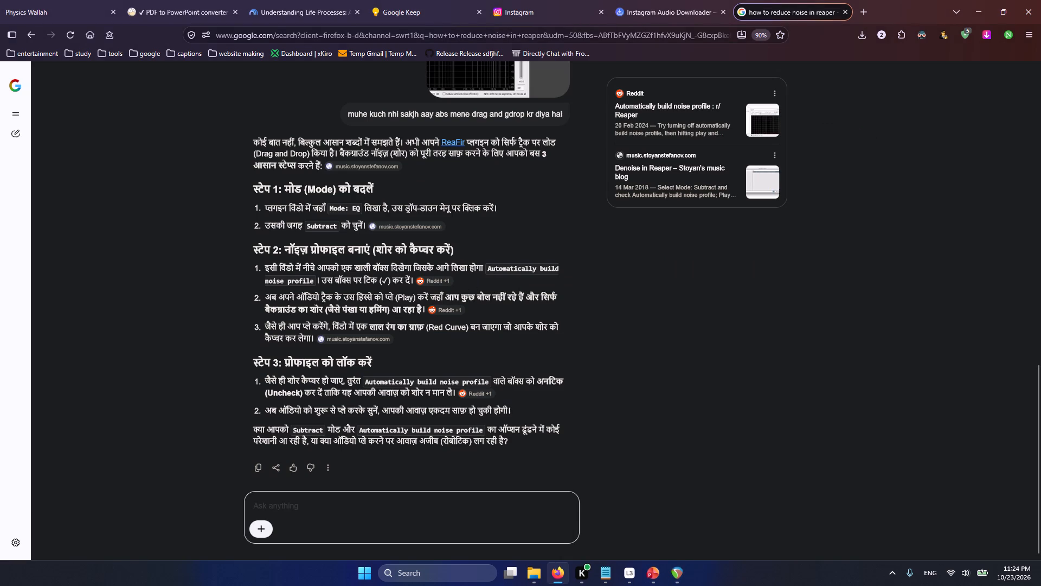
key(alt+Tab)
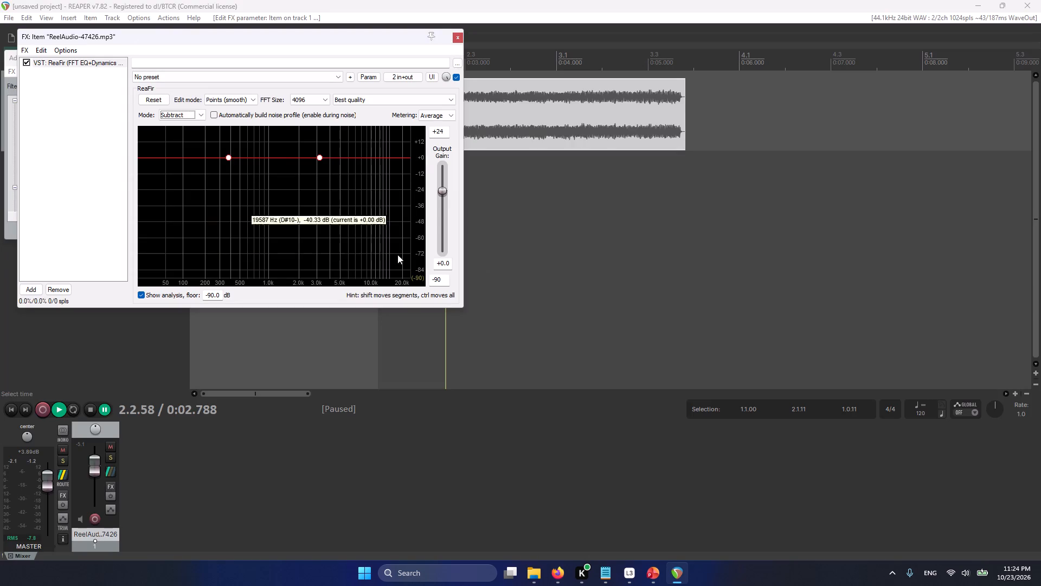
click(221, 114)
key(alt+Tab)
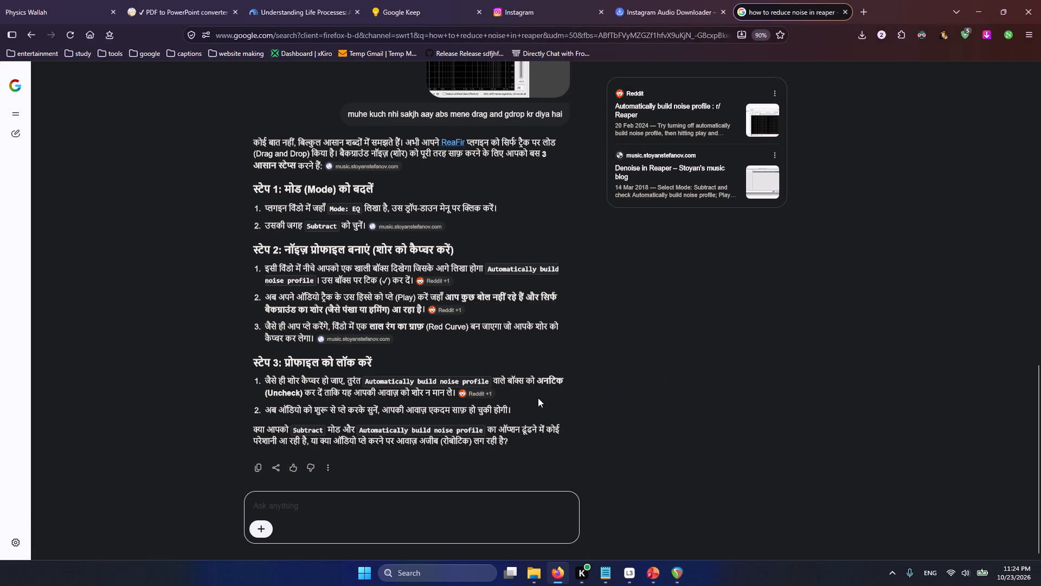
key(alt+Tab)
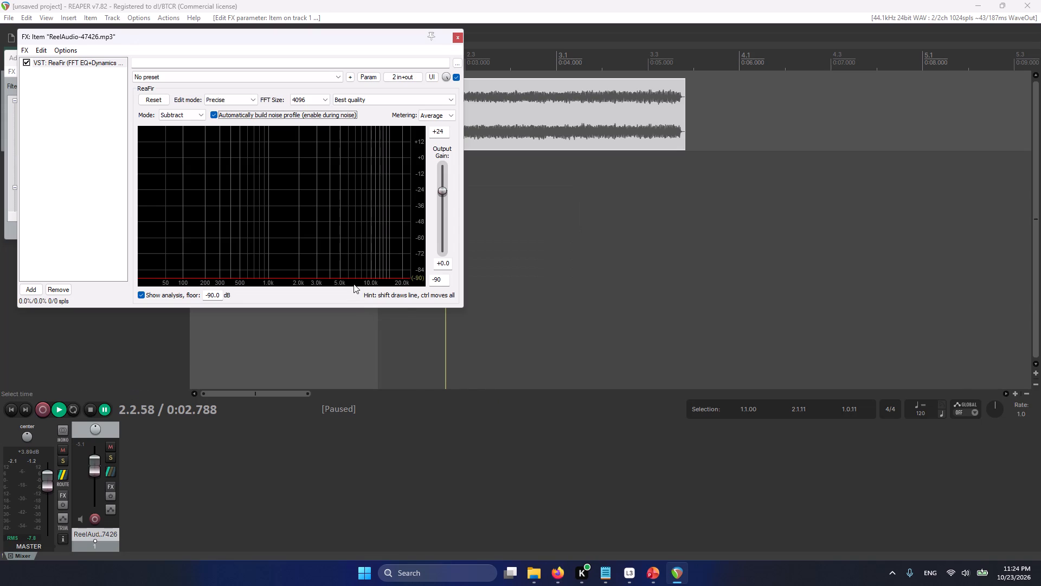
Consult the instructions again and disable automatic noise profile building in ReaFir.
key(alt+Tab)
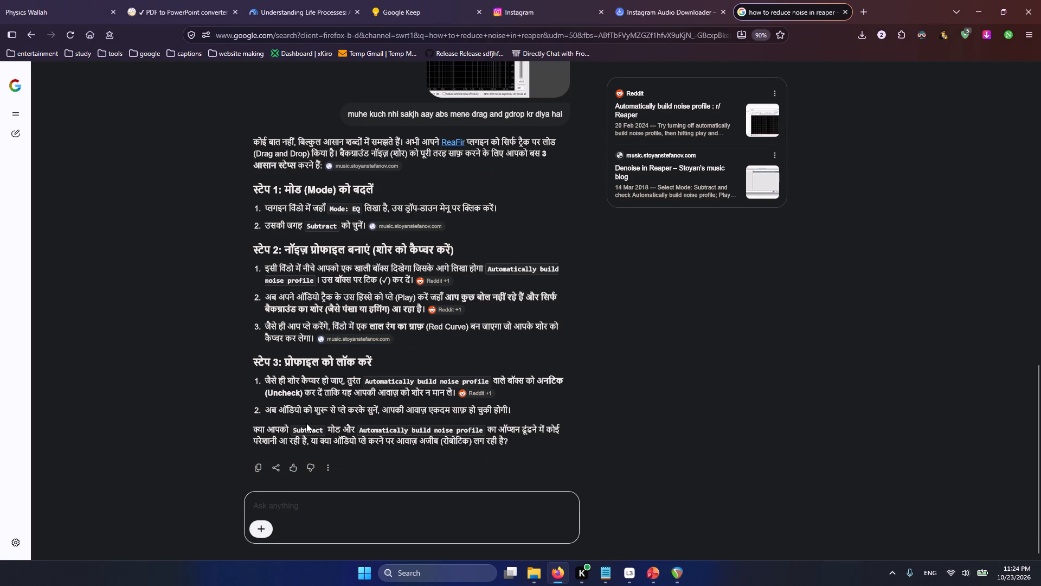
key(alt+Tab)
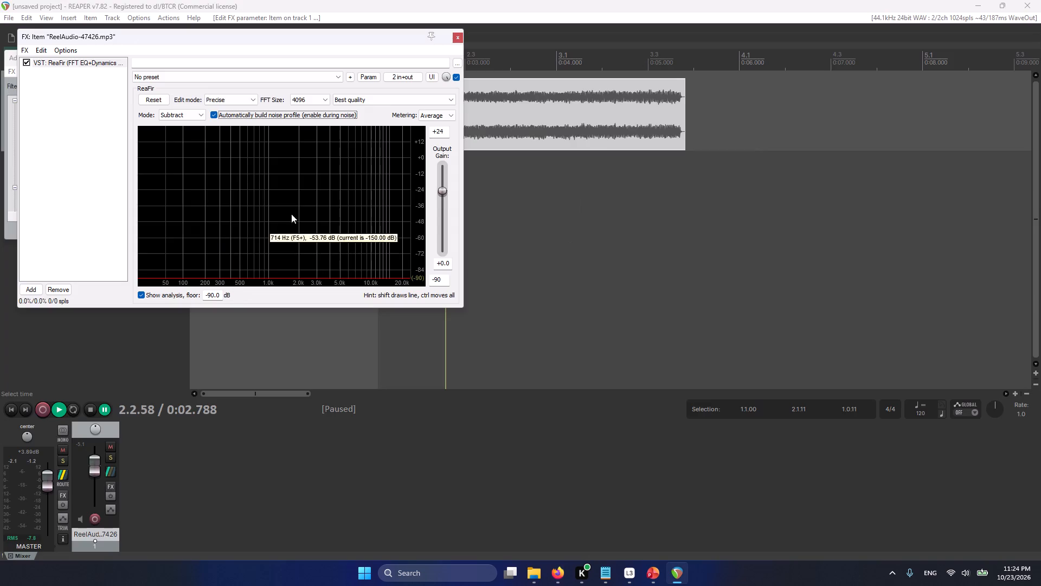
click(216, 119)
key(alt+Tab)
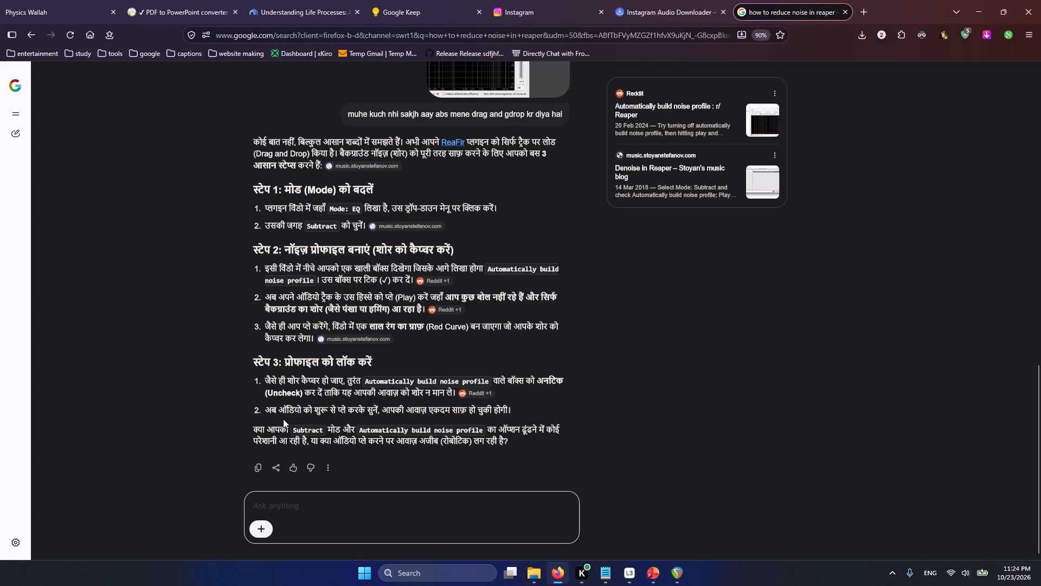
key(alt+Tab)
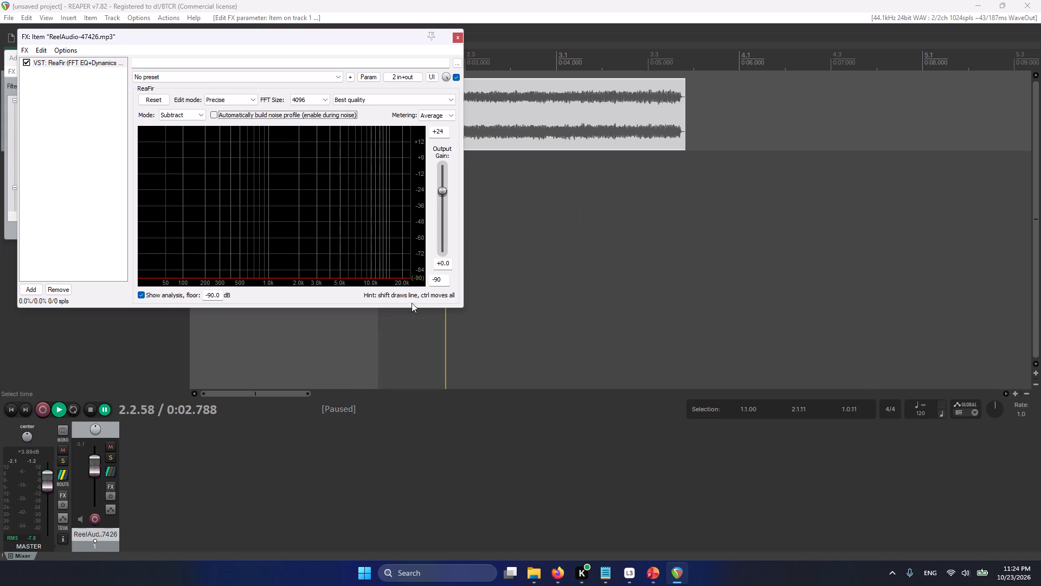
Close the item's ReaFir window, accept the Add FX dialog behind it, and close the effect chain.
click(457, 42)
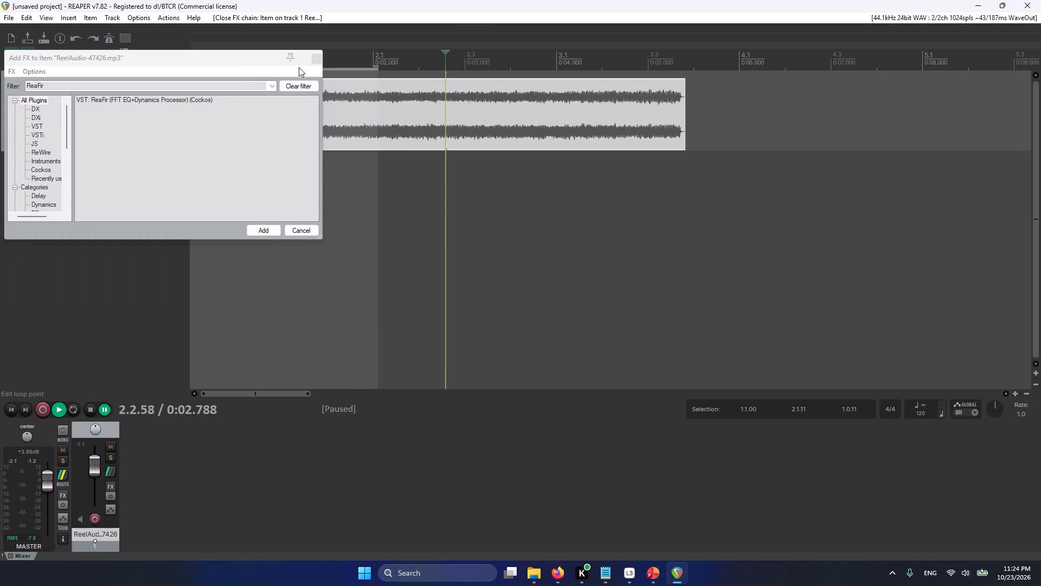
click(275, 231)
click(454, 41)
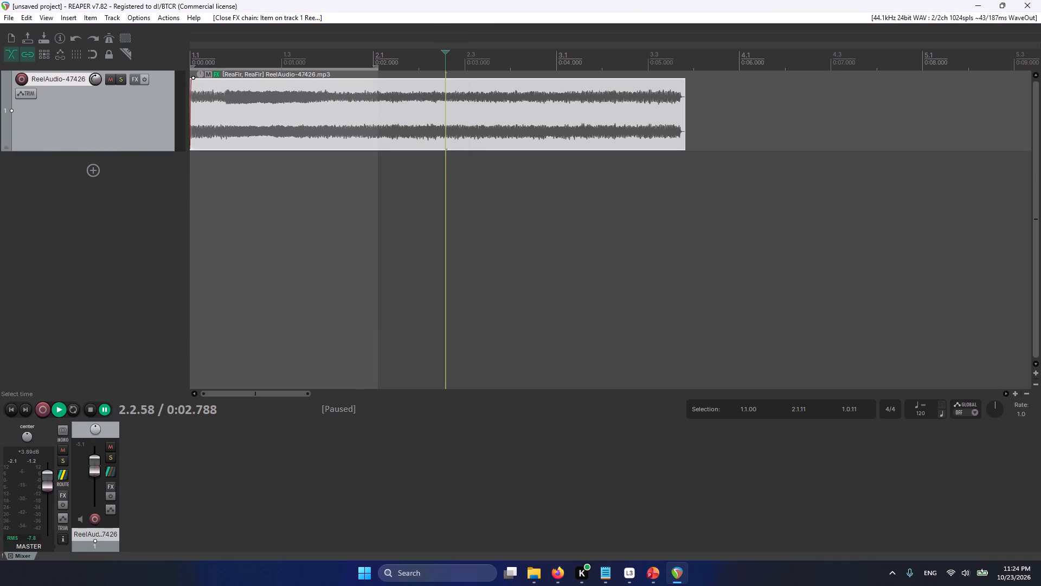
Return to the start of the ReelAudio-47426 item, play it through ReaFir to judge the noise reduction, and pause playback.
drag(444, 52, 0, 75)
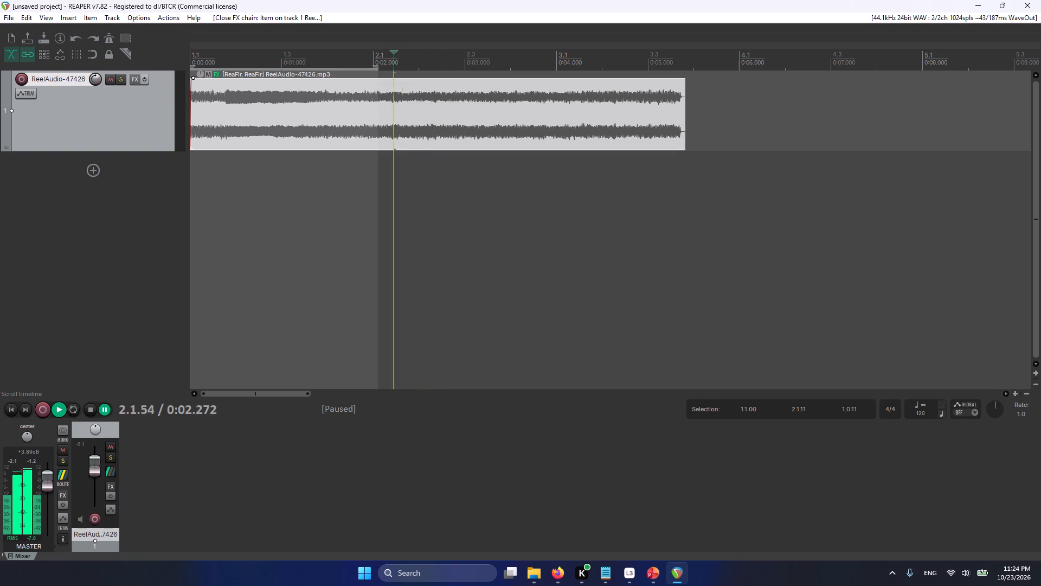
drag(0, 75, 0, 90)
key(Return)
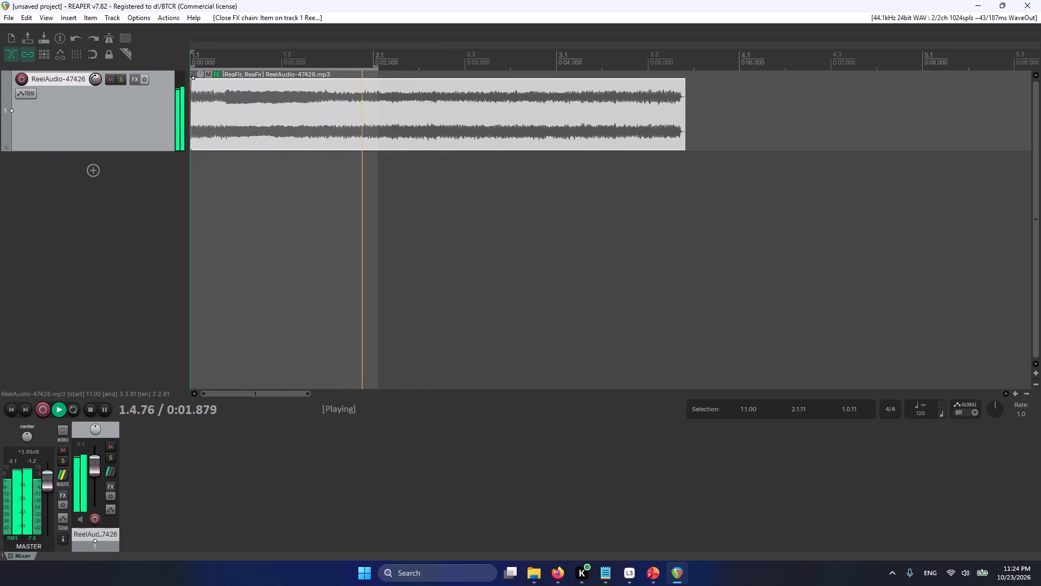
key(Return)
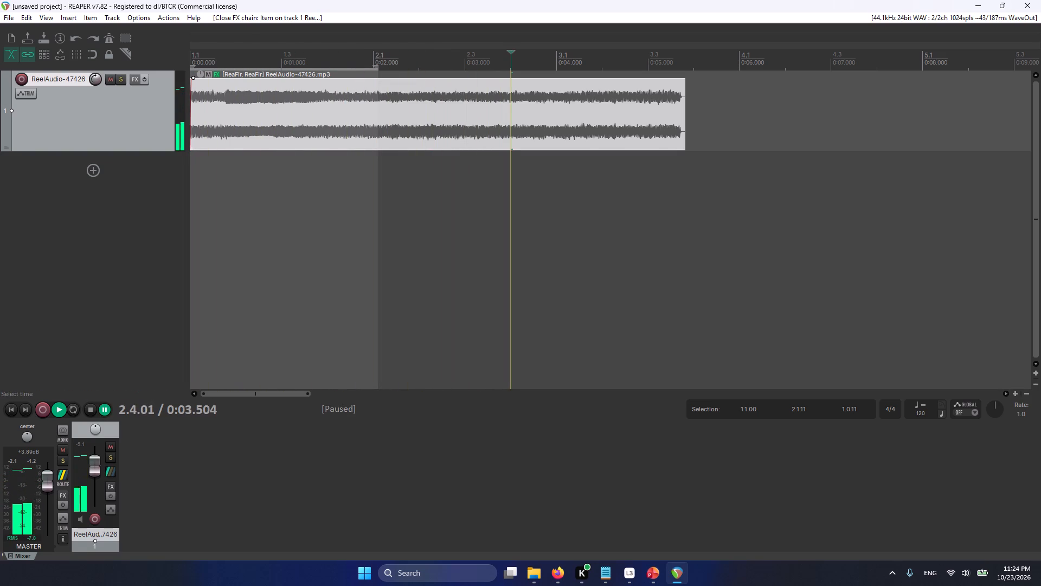
Switch to Firefox and tell the AI chat in Hinglish that only the horn sound is wanted, but generator and car noise is behind it.
key(alt+Tab)
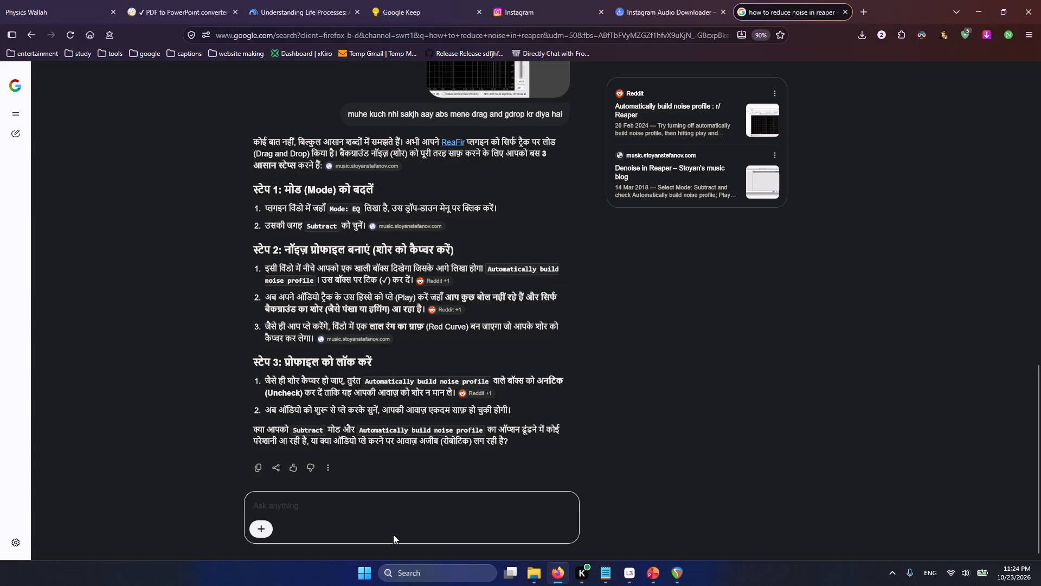
click(370, 501)
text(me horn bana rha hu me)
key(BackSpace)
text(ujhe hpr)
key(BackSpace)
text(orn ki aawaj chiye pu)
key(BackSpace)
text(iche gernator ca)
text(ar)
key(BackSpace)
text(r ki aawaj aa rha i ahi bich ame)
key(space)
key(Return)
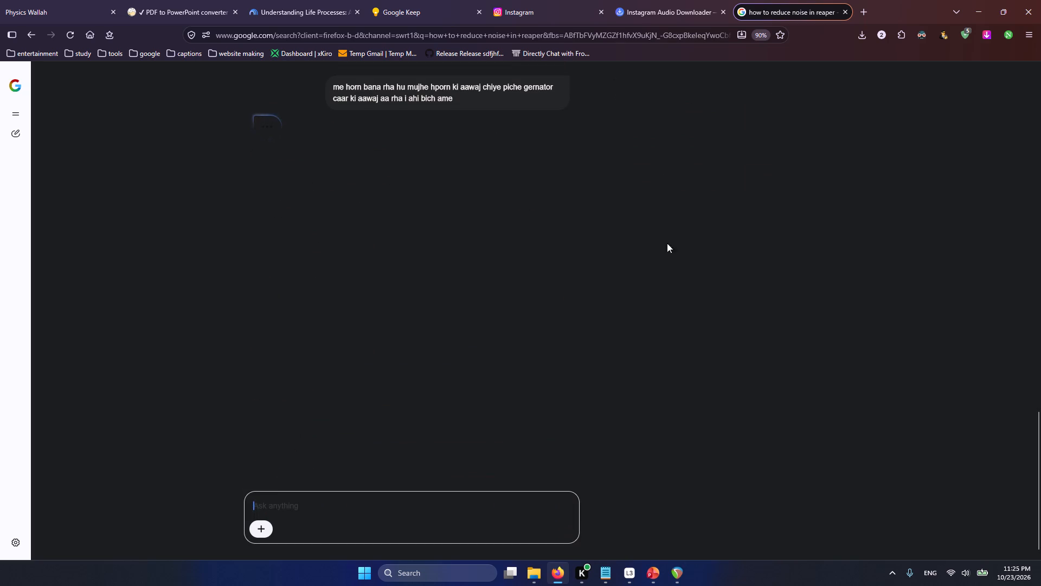
Increase Dark Reader's text stroke and enter the test text "ohgif" in the chat's question box to check its readability.
click(918, 39)
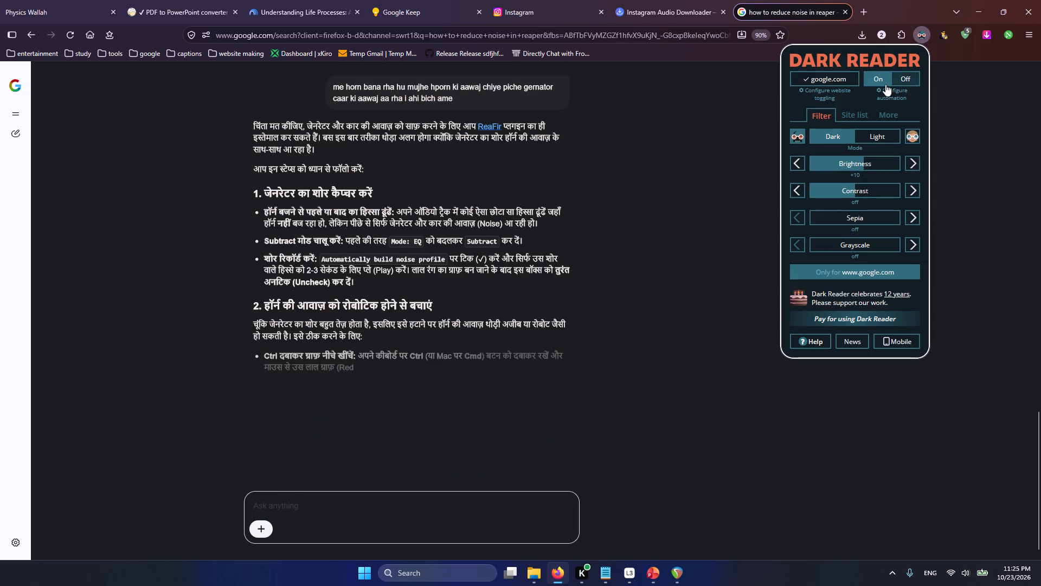
click(859, 117)
click(899, 114)
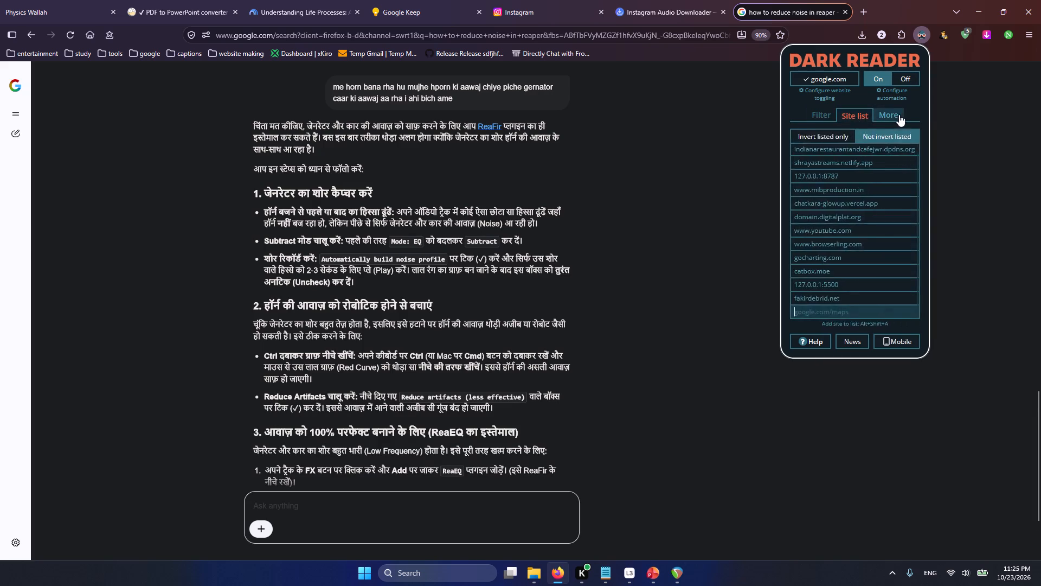
click(912, 161)
click(912, 161)
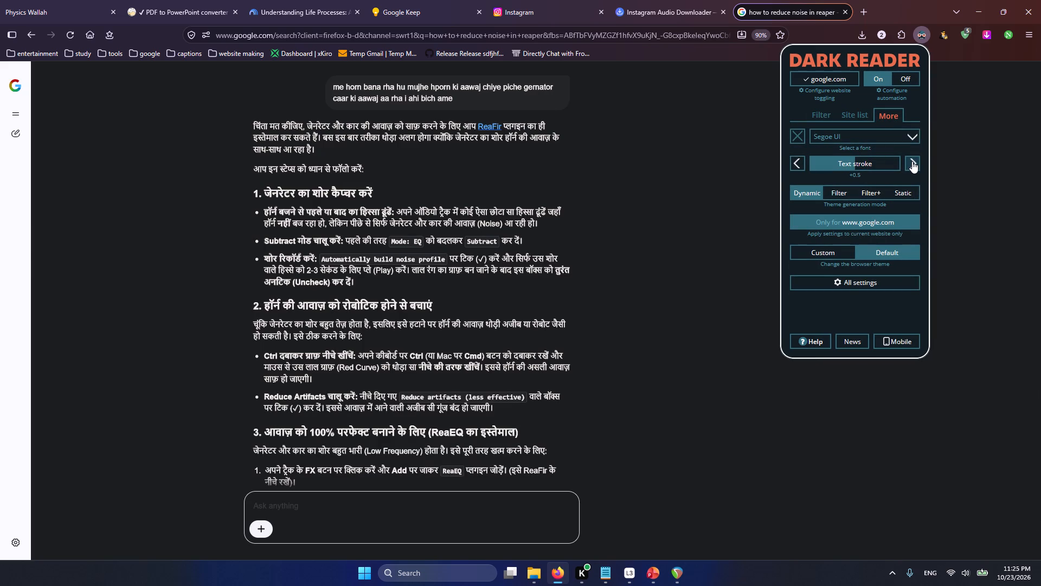
click(912, 161)
click(327, 505)
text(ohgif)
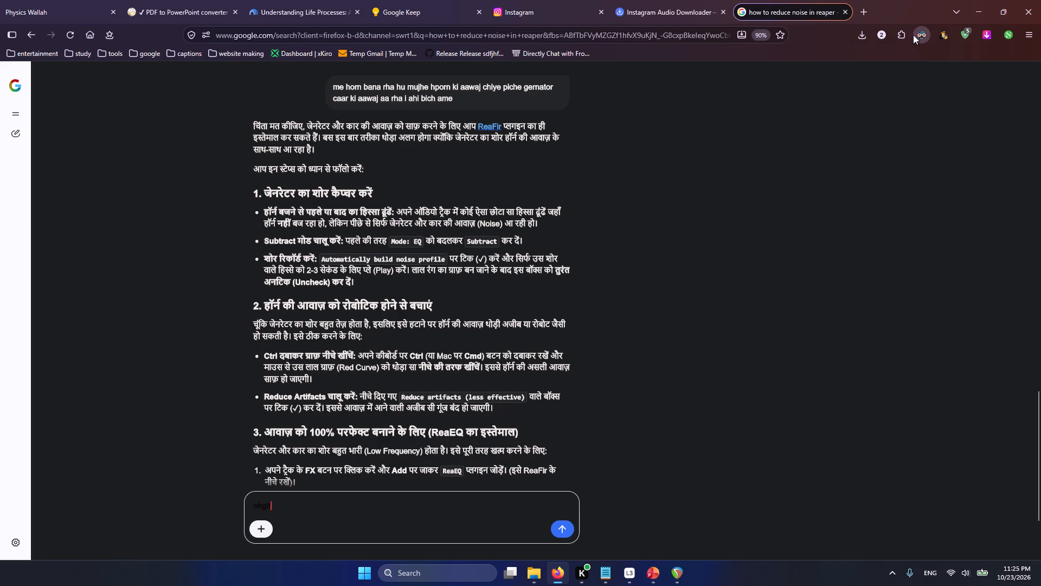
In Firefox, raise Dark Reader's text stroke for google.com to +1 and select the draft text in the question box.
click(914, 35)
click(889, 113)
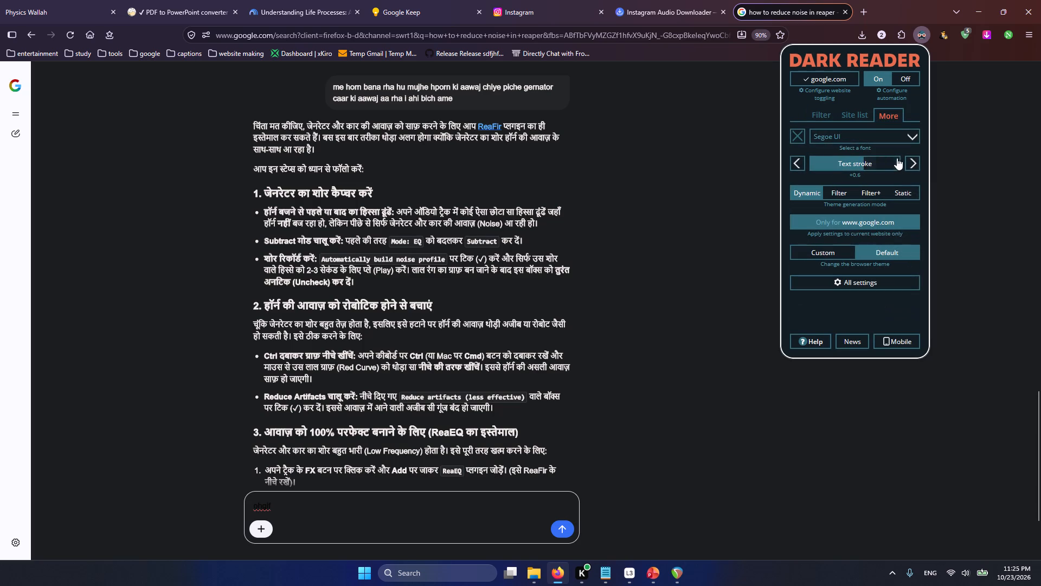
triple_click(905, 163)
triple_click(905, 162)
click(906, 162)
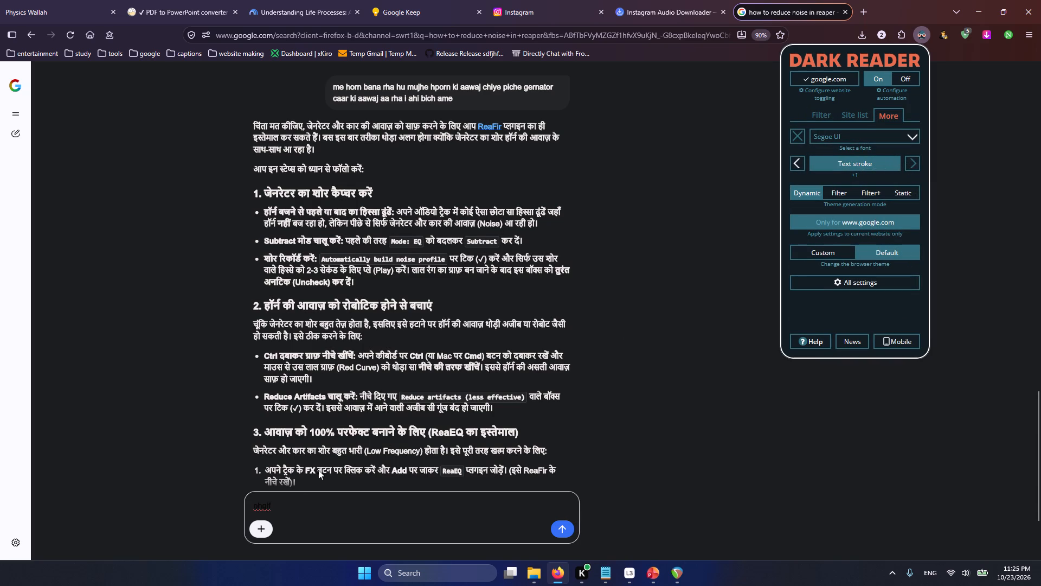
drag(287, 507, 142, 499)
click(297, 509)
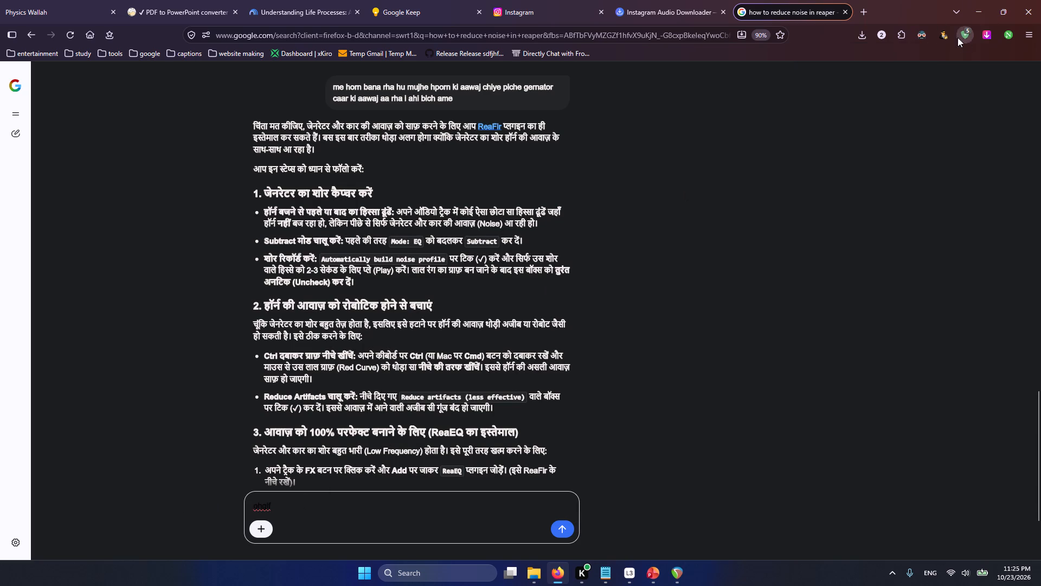
Reduce Dark Reader's text stroke for google.com to +0.3, trying the font, browser theme and site-only options.
click(920, 34)
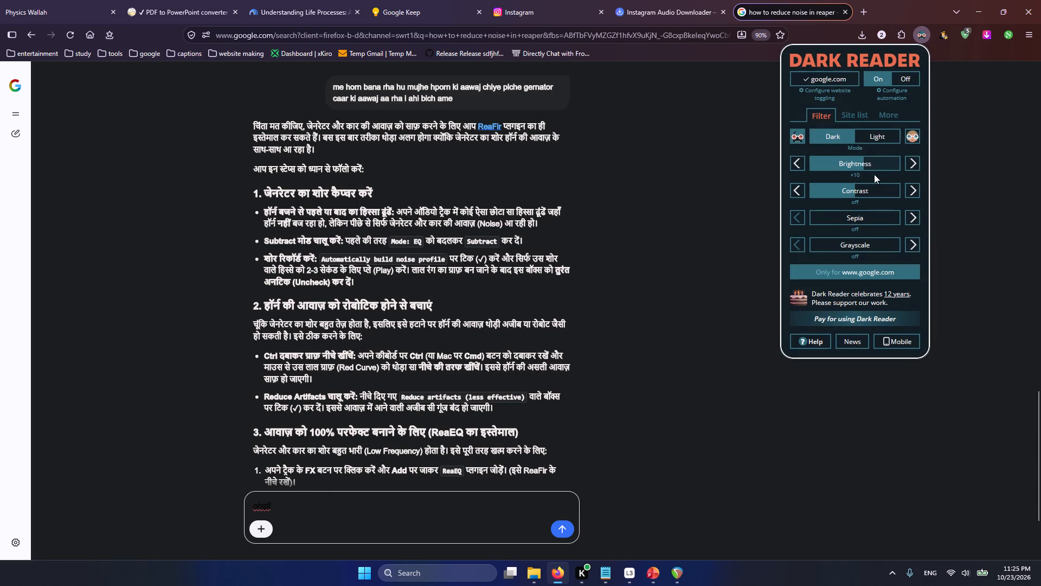
click(891, 111)
click(861, 162)
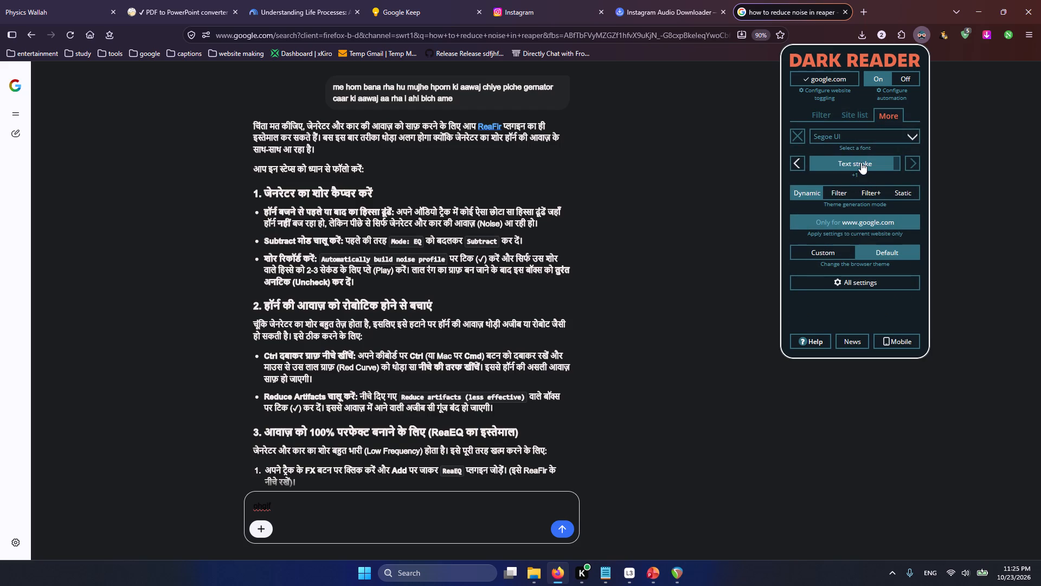
drag(859, 162, 950, 158)
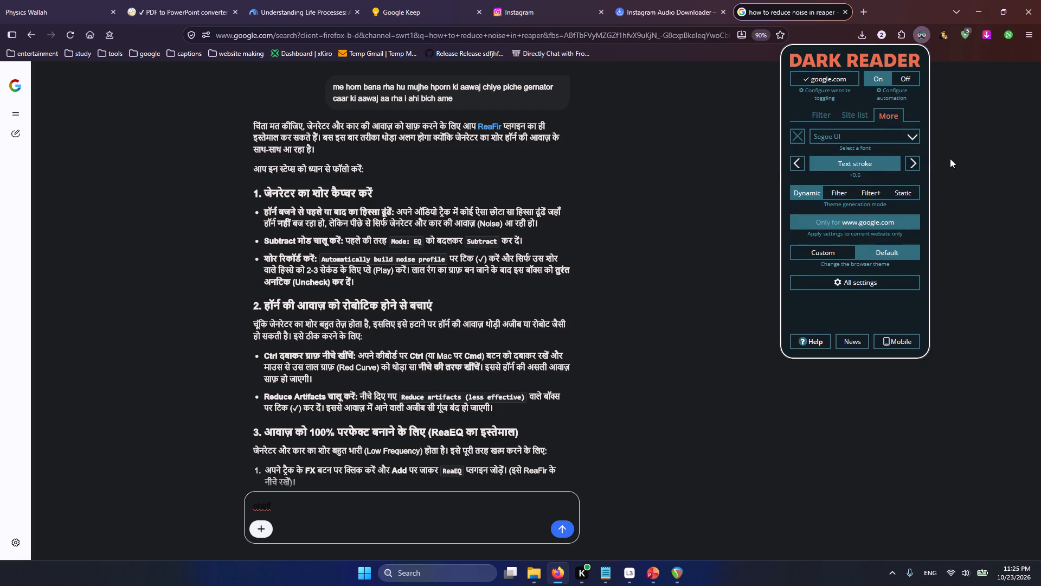
drag(950, 158, 772, 169)
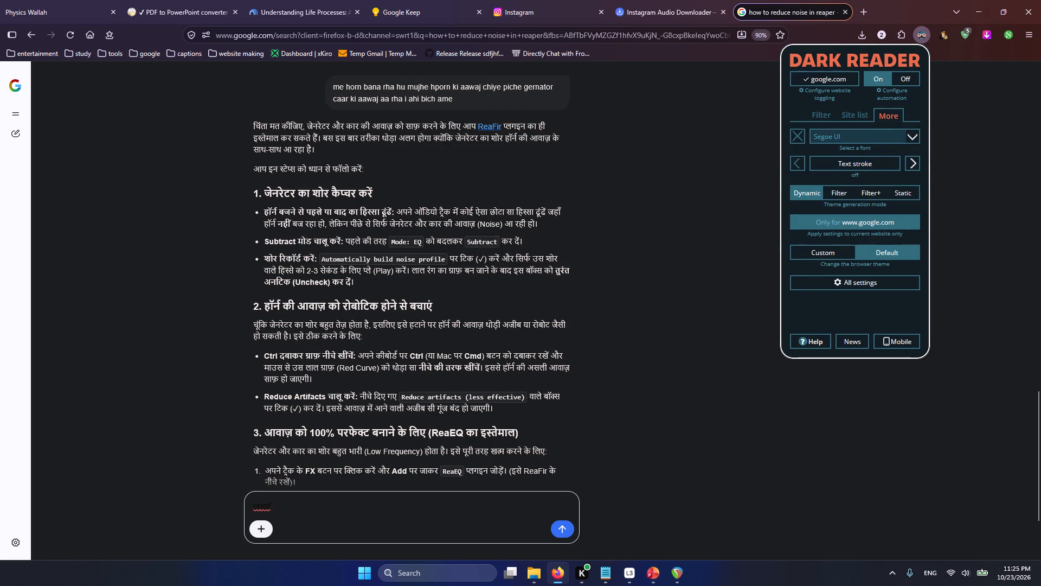
click(801, 138)
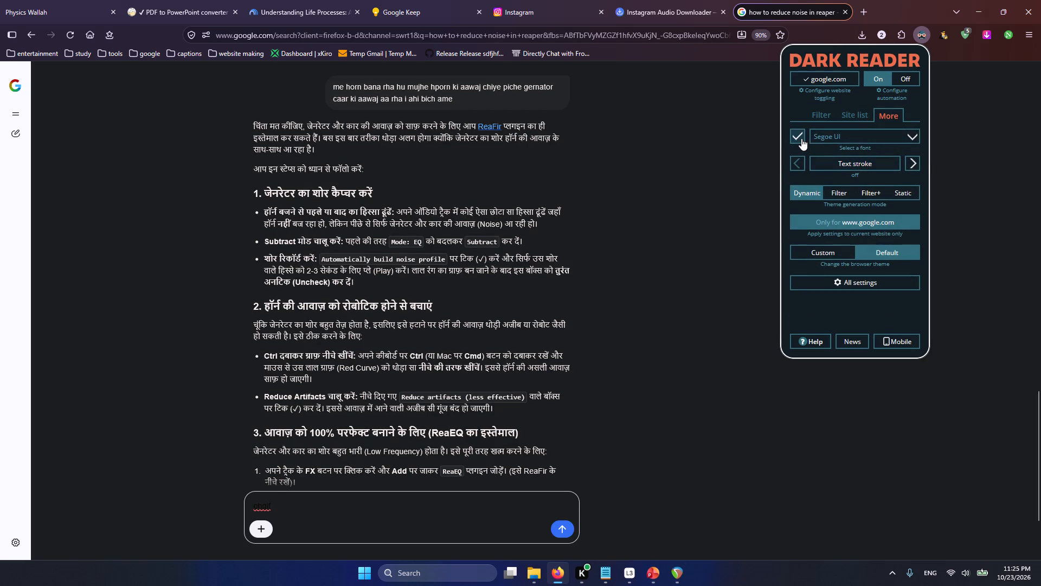
click(801, 138)
click(883, 254)
click(883, 254)
click(867, 227)
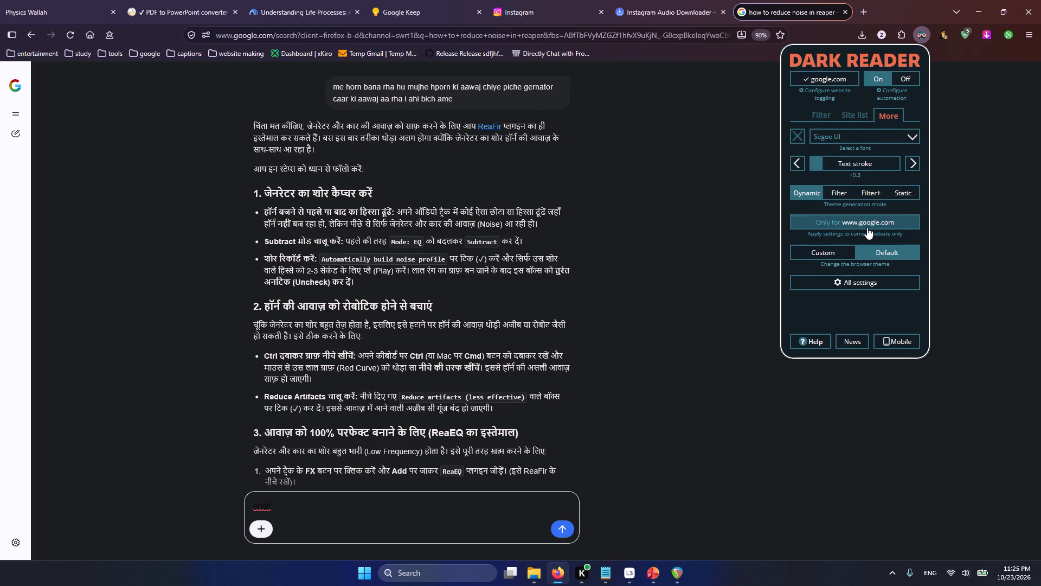
click(867, 227)
Check Dark Reader's site list and filter settings, switch it off and back on for google.com, and close its popup.
click(859, 117)
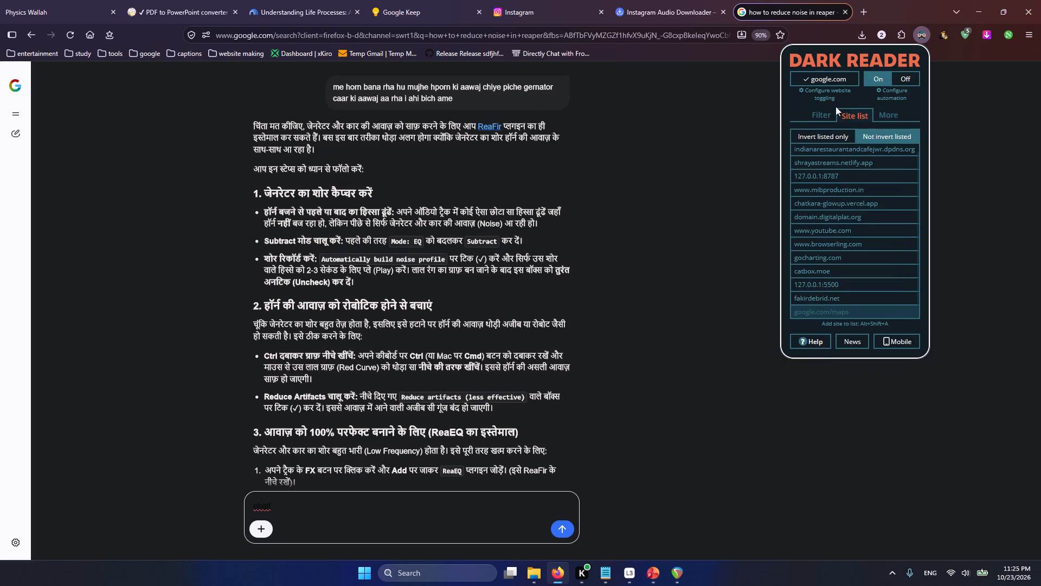
click(814, 110)
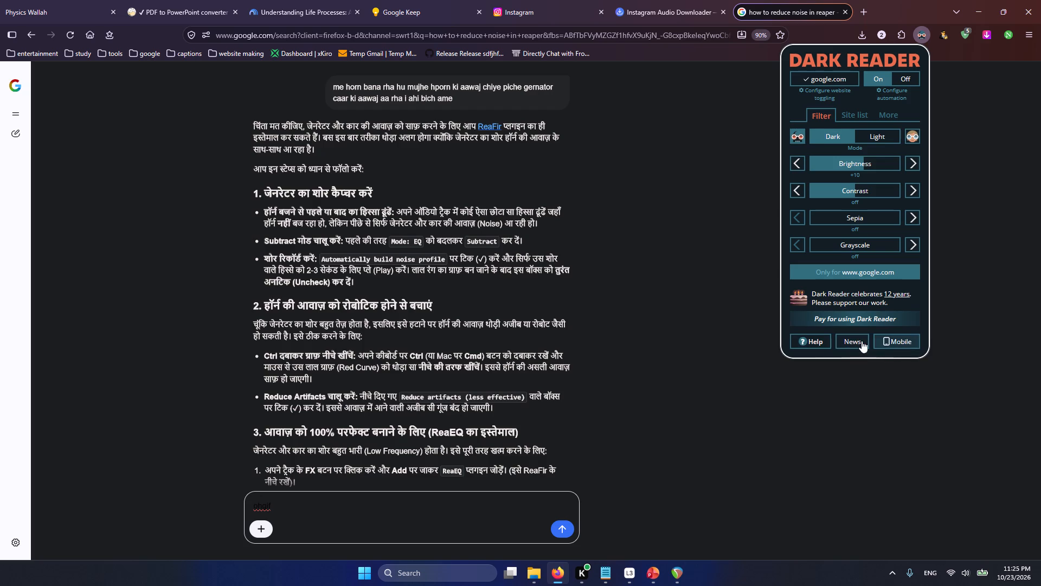
click(839, 76)
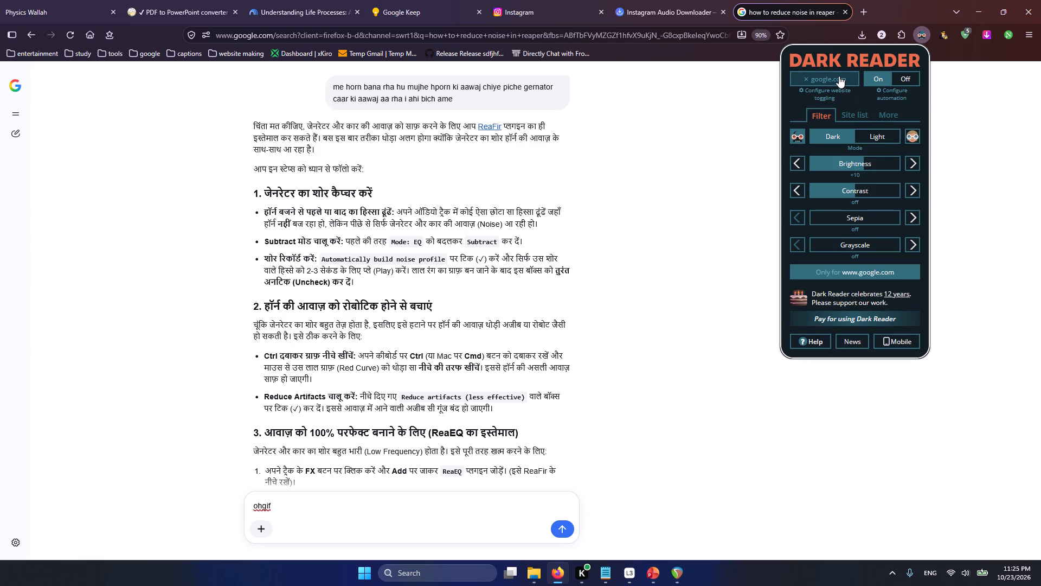
click(839, 76)
click(636, 288)
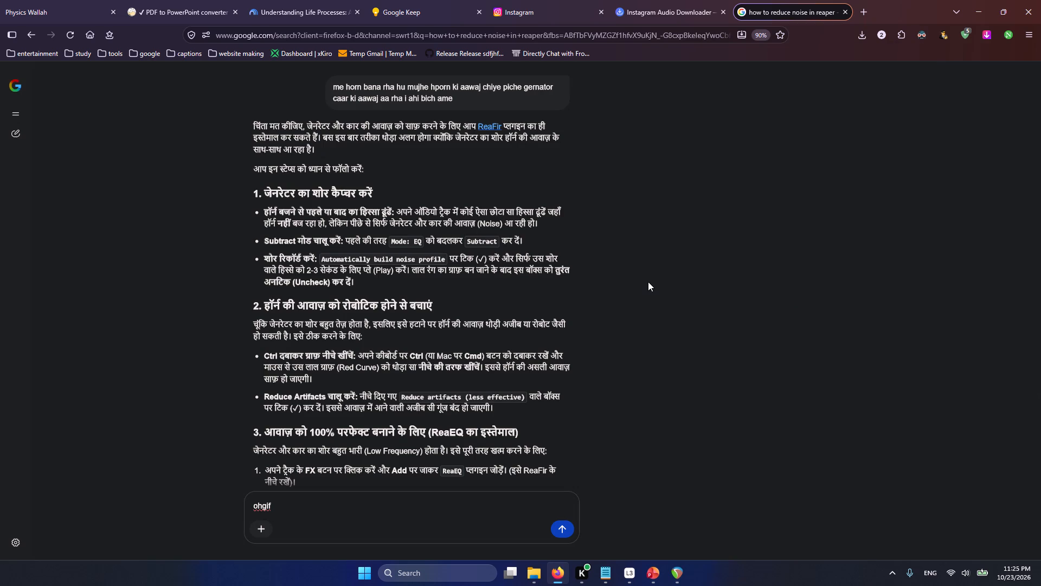
In REAPER, return the cursor to the start and add ReaFir to the ReelAudio-47426 track in Subtract mode with automatic noise-profile building on.
key(alt+Tab)
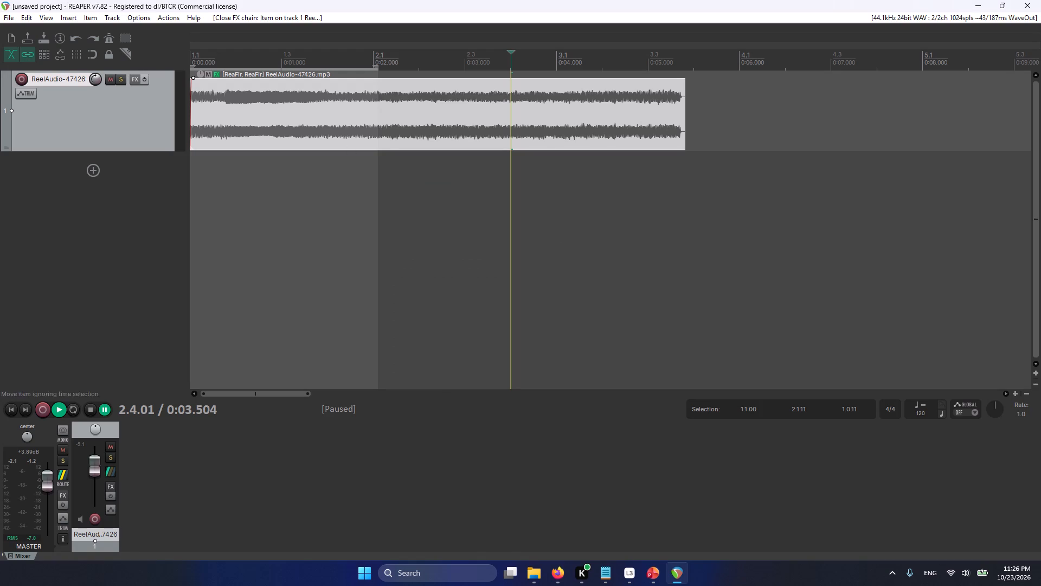
drag(510, 52, 0, 159)
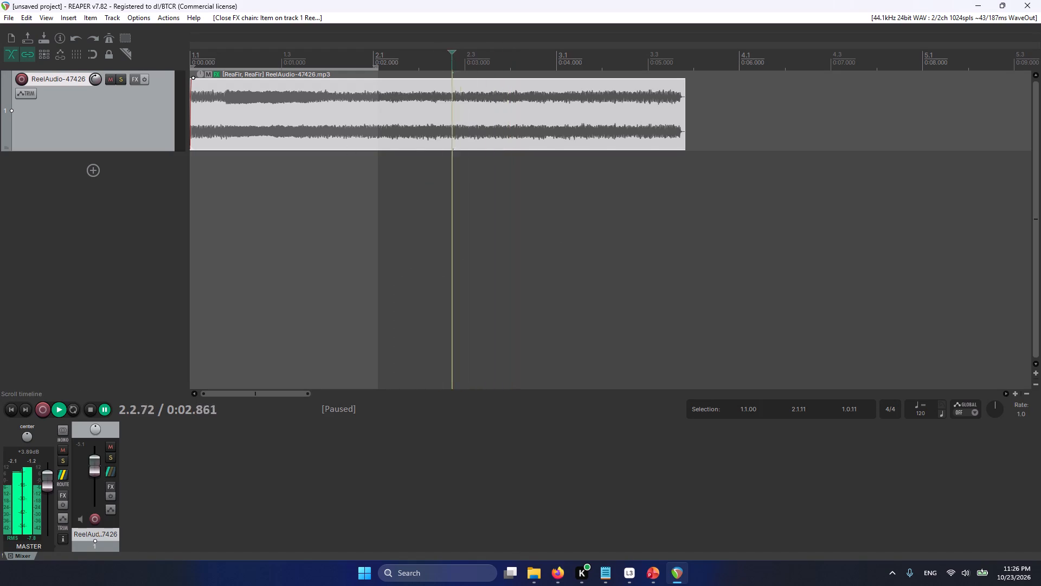
drag(0, 159, 0, 193)
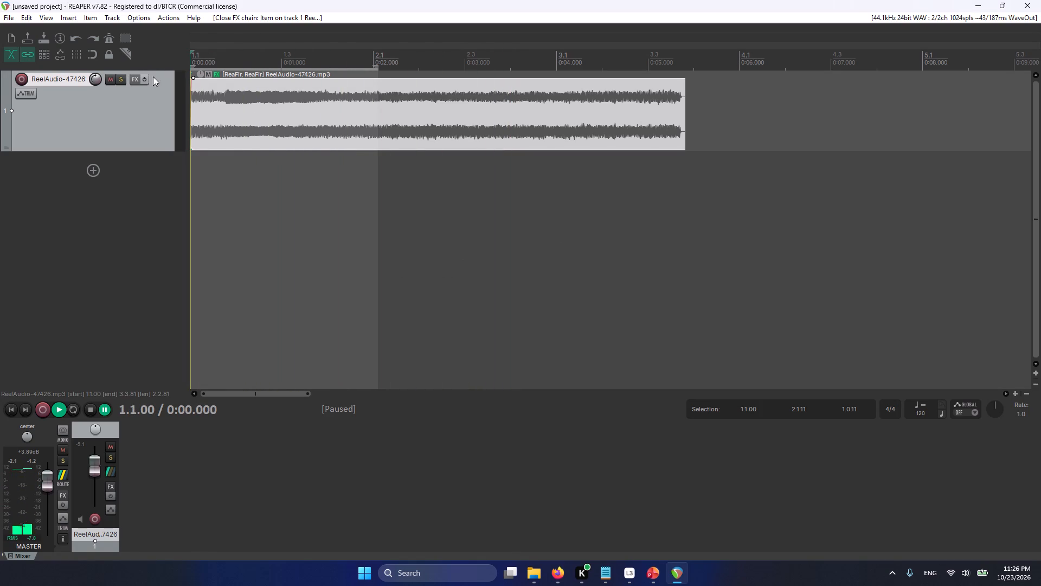
click(139, 81)
double_click(164, 97)
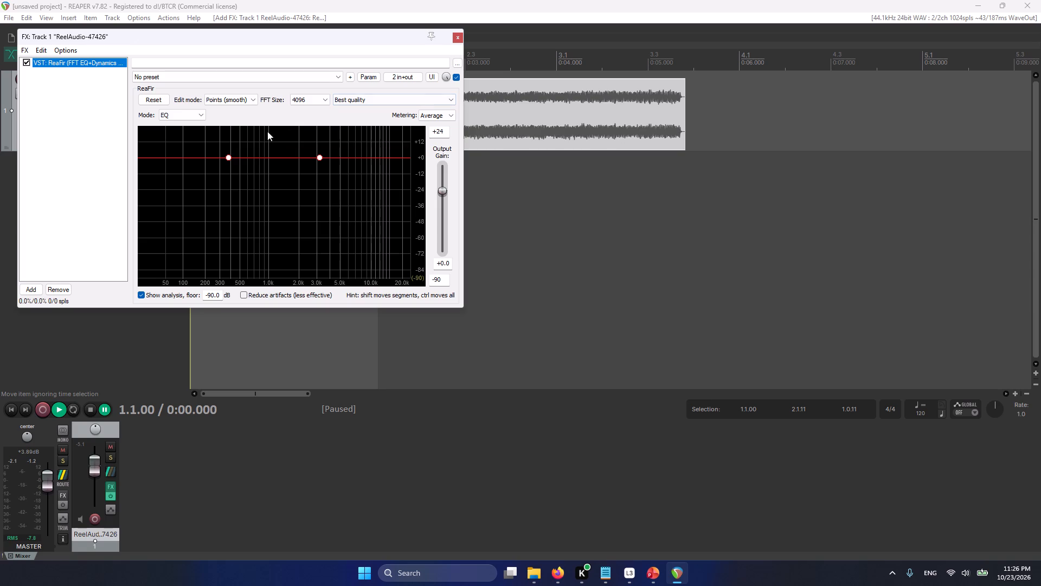
click(179, 117)
click(175, 150)
click(230, 114)
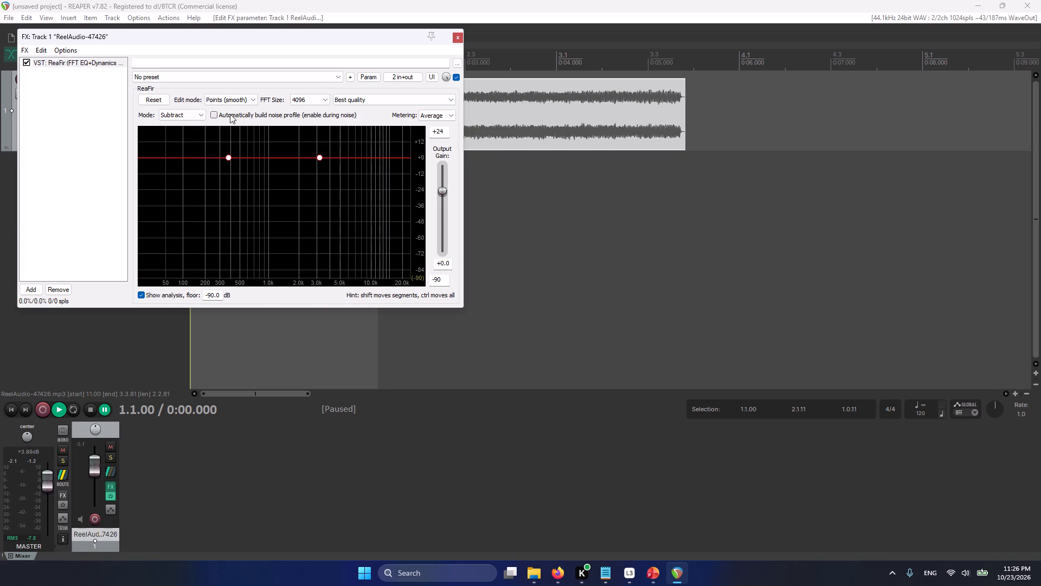
key(Return)
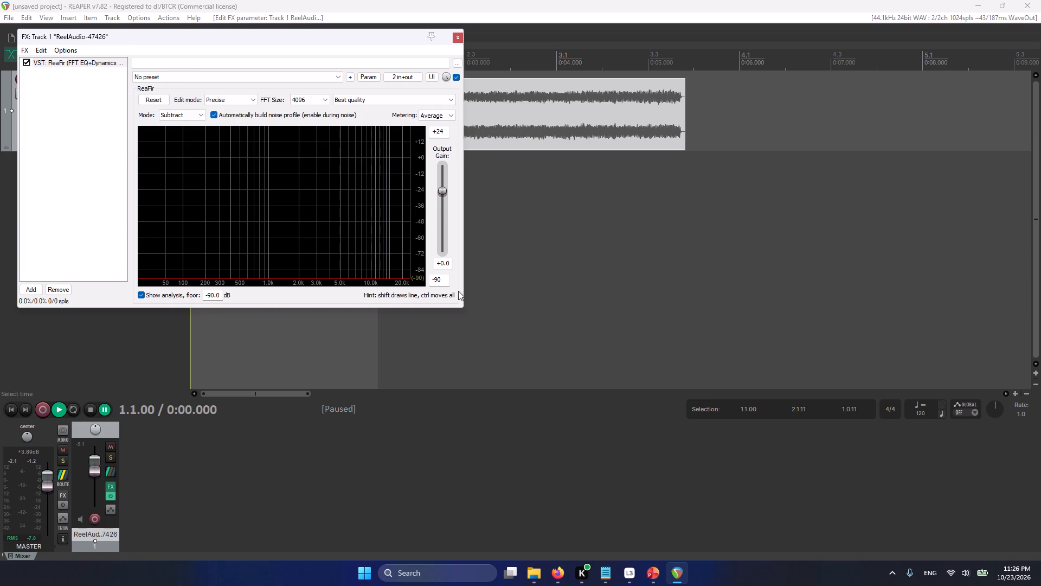
Move the effect window clear of the waveform, capture a noise profile by playing from about 0:02.18, and turn automatic profile building off.
click(438, 347)
drag(385, 37, 572, 171)
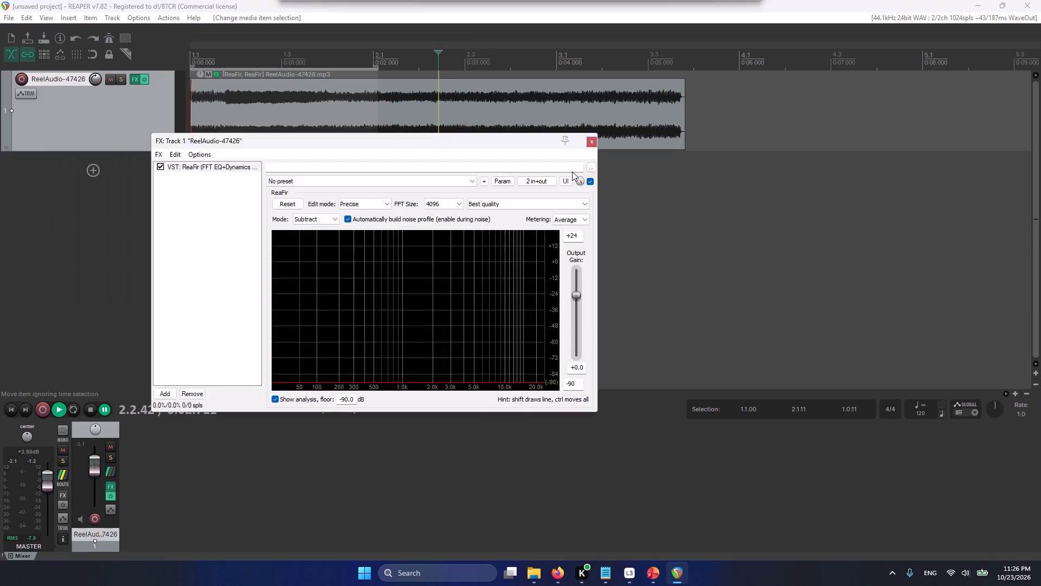
drag(572, 171, 796, 260)
click(442, 46)
drag(442, 50, 408, 52)
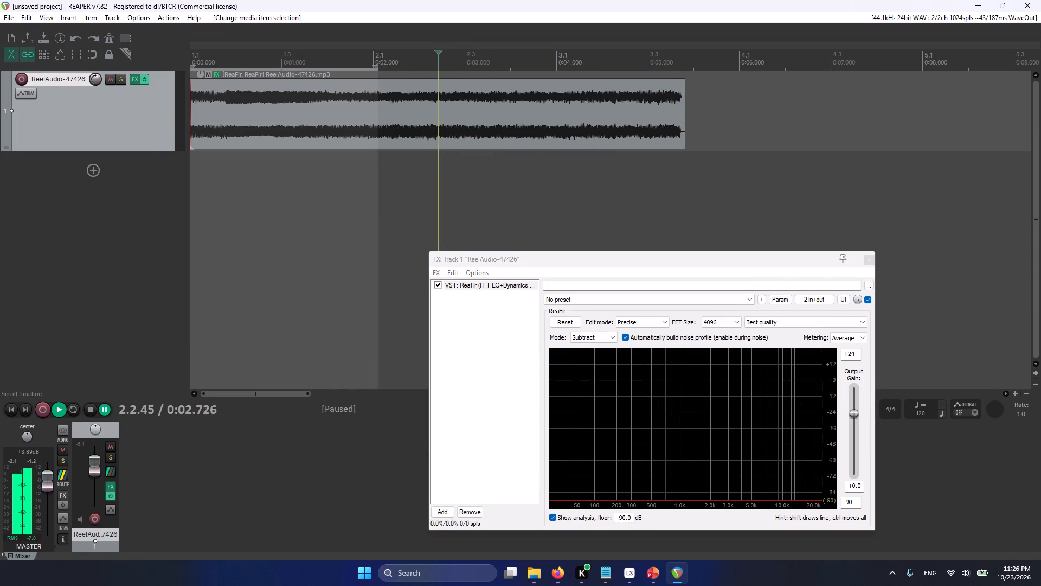
drag(408, 52, 390, 54)
key(Return)
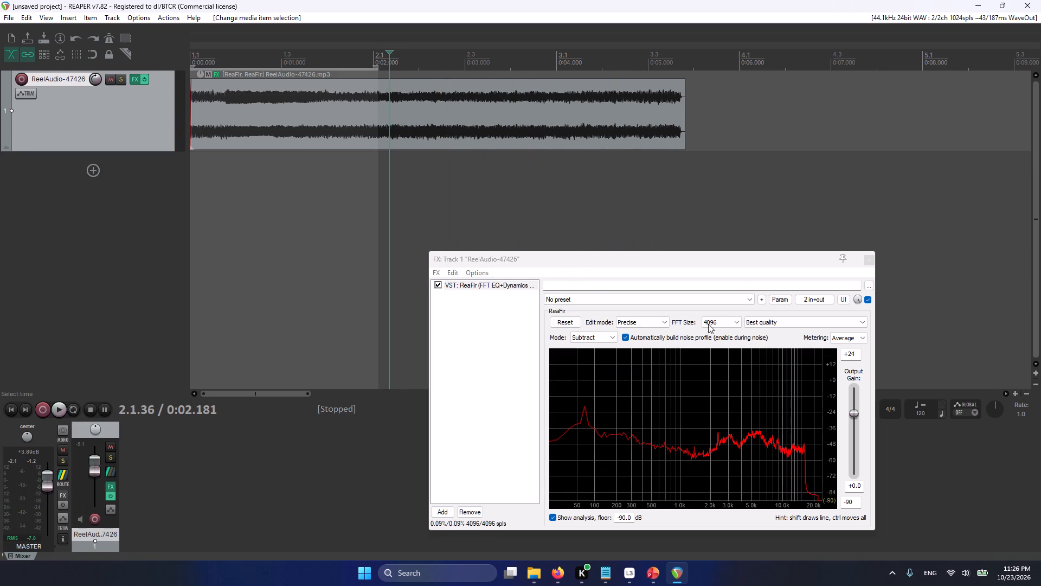
click(637, 334)
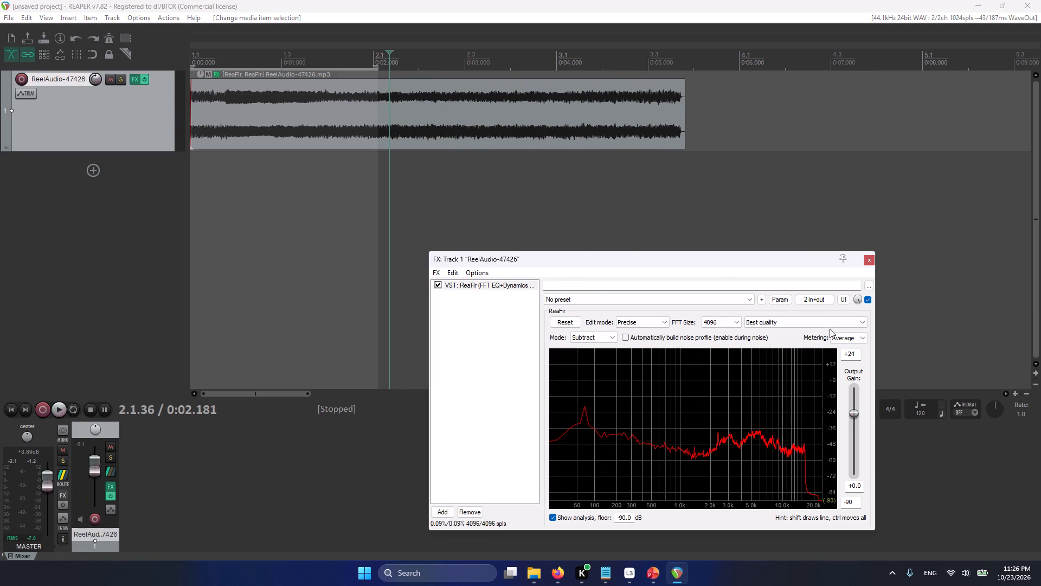
Play the track from the start to listen to the effect of the noise subtraction.
drag(390, 52, 0, 62)
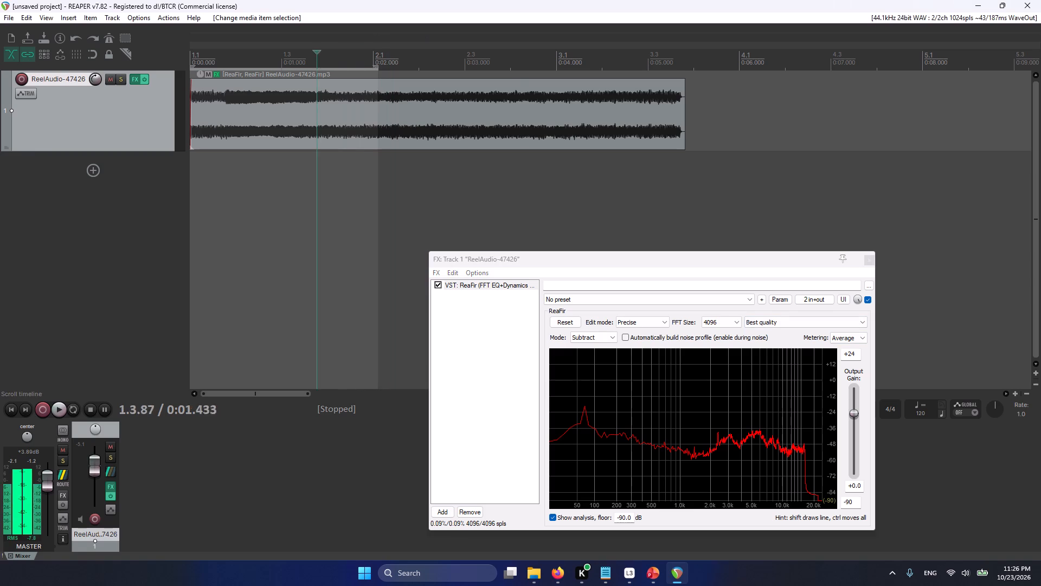
drag(0, 62, 0, 68)
key(Return)
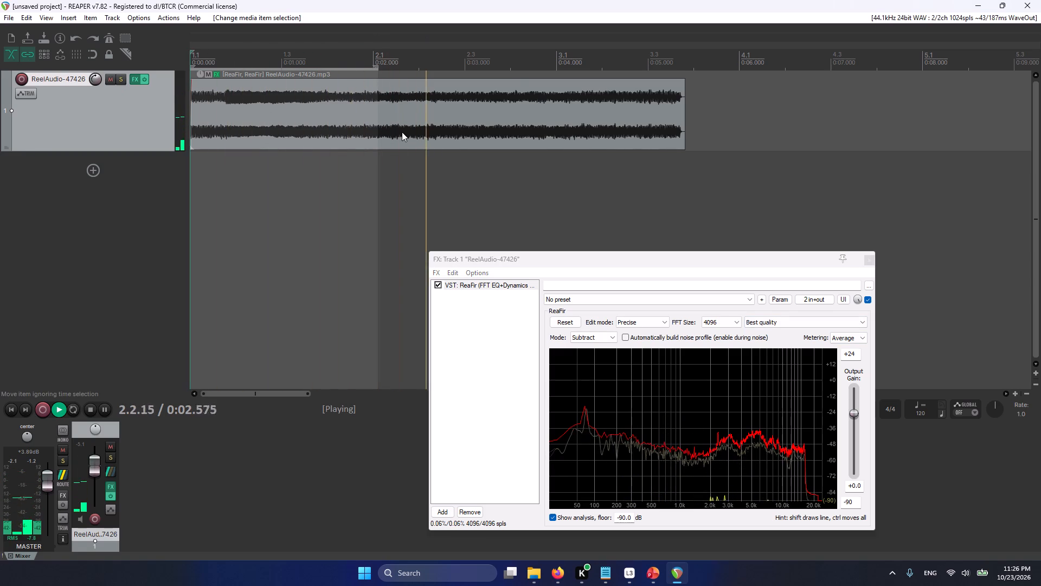
key(Return)
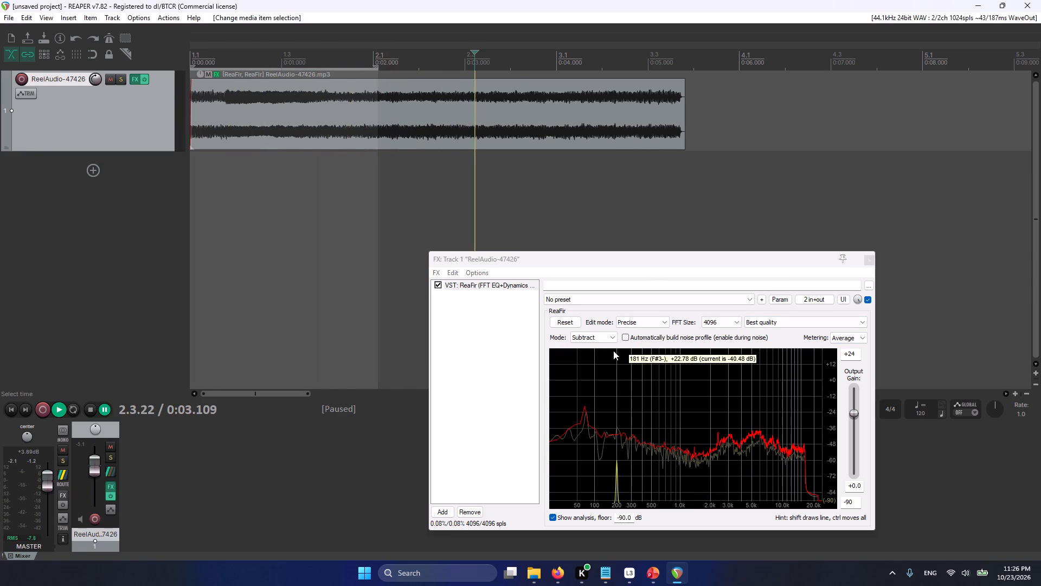
Set ReaFir's output gain to -23.8 dB during playback and replay the track from the start.
key(Return)
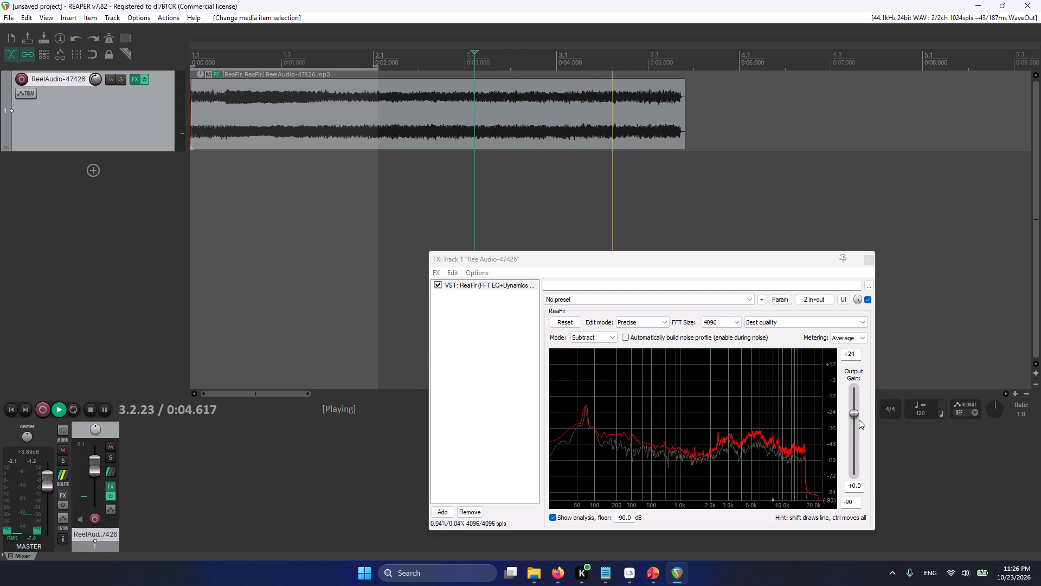
drag(851, 414, 856, 448)
key(Return)
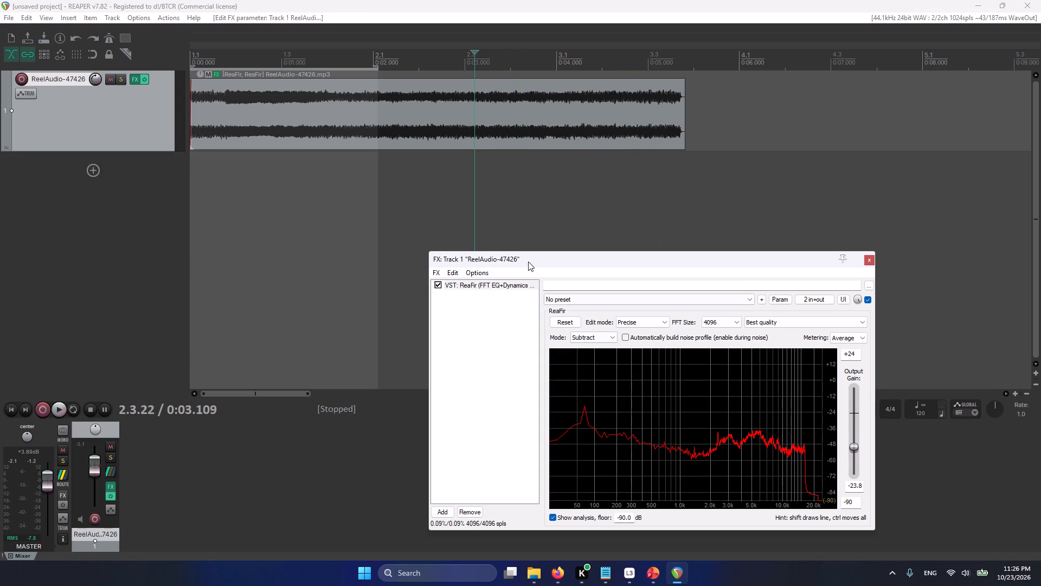
key(Return)
drag(474, 52, 0, 65)
key(Return)
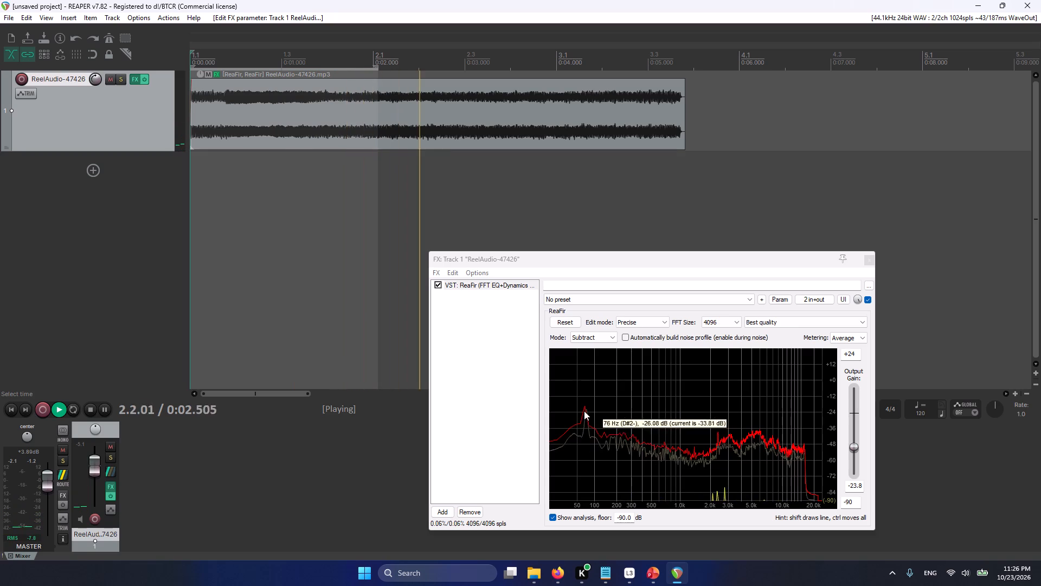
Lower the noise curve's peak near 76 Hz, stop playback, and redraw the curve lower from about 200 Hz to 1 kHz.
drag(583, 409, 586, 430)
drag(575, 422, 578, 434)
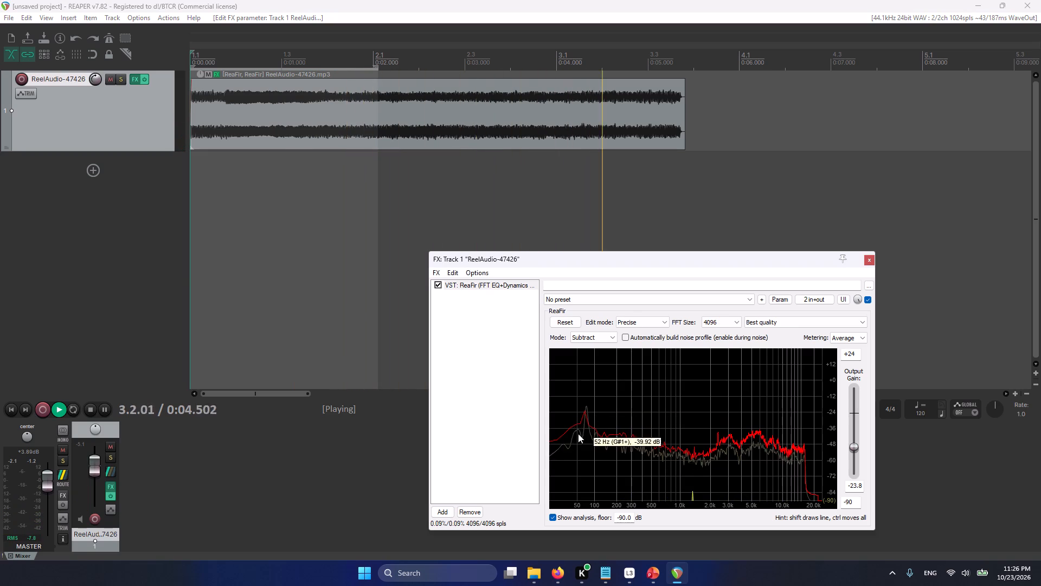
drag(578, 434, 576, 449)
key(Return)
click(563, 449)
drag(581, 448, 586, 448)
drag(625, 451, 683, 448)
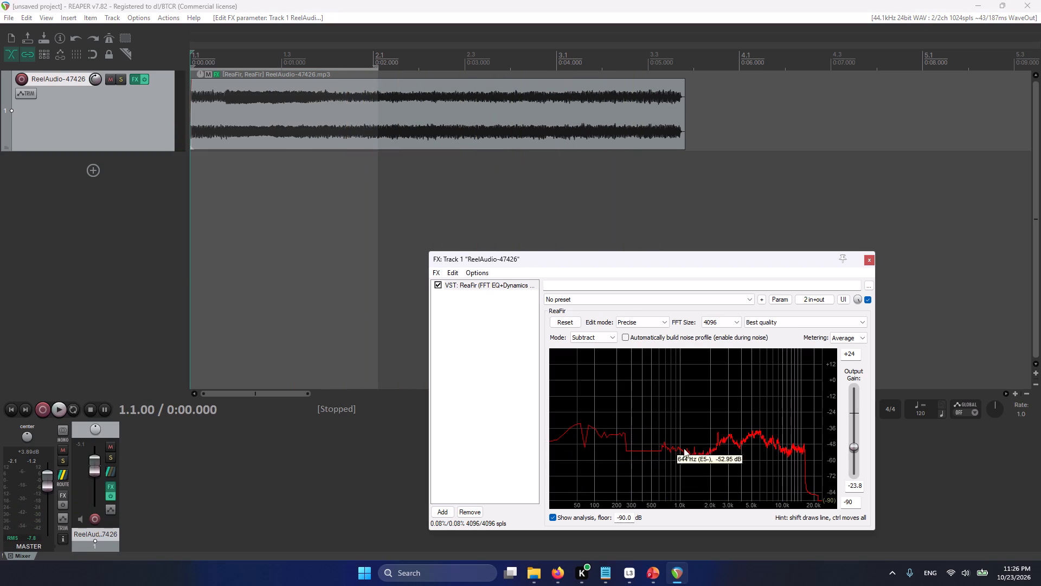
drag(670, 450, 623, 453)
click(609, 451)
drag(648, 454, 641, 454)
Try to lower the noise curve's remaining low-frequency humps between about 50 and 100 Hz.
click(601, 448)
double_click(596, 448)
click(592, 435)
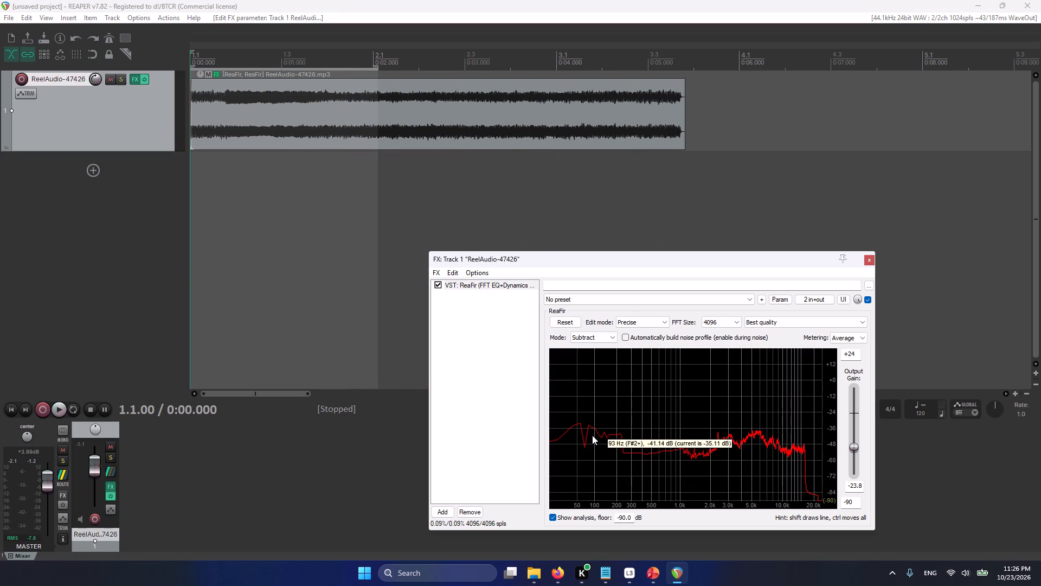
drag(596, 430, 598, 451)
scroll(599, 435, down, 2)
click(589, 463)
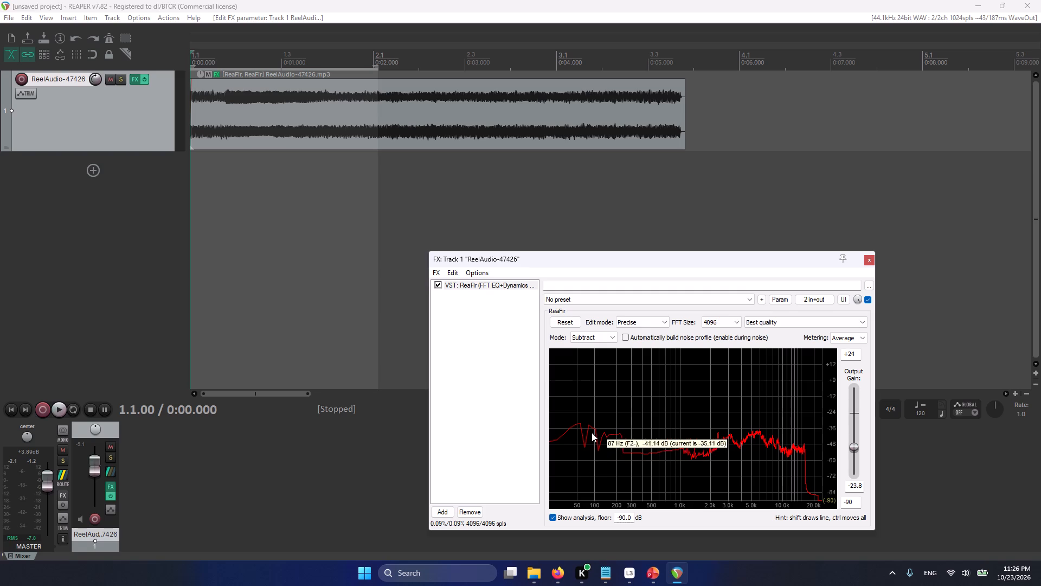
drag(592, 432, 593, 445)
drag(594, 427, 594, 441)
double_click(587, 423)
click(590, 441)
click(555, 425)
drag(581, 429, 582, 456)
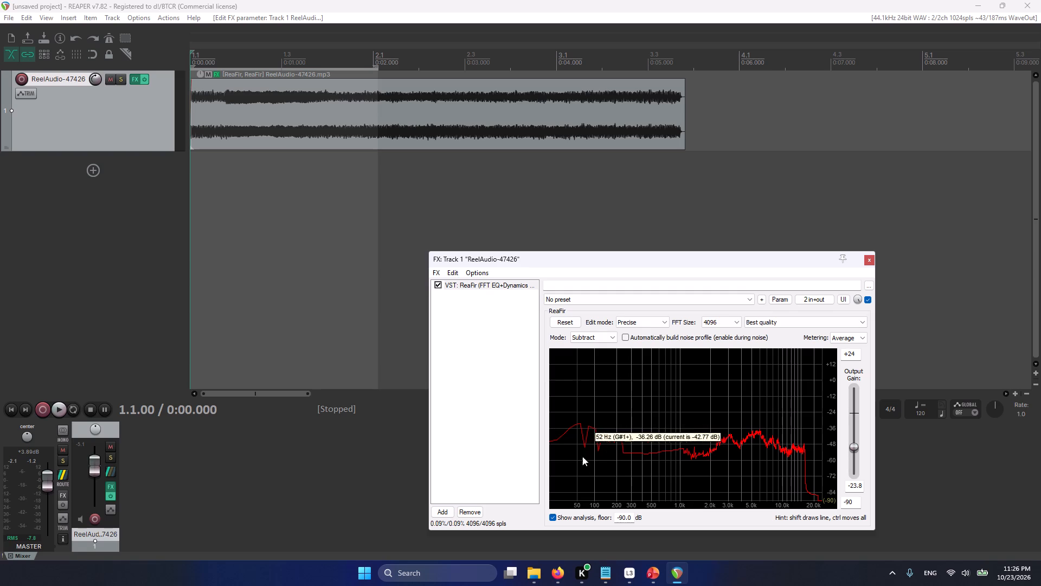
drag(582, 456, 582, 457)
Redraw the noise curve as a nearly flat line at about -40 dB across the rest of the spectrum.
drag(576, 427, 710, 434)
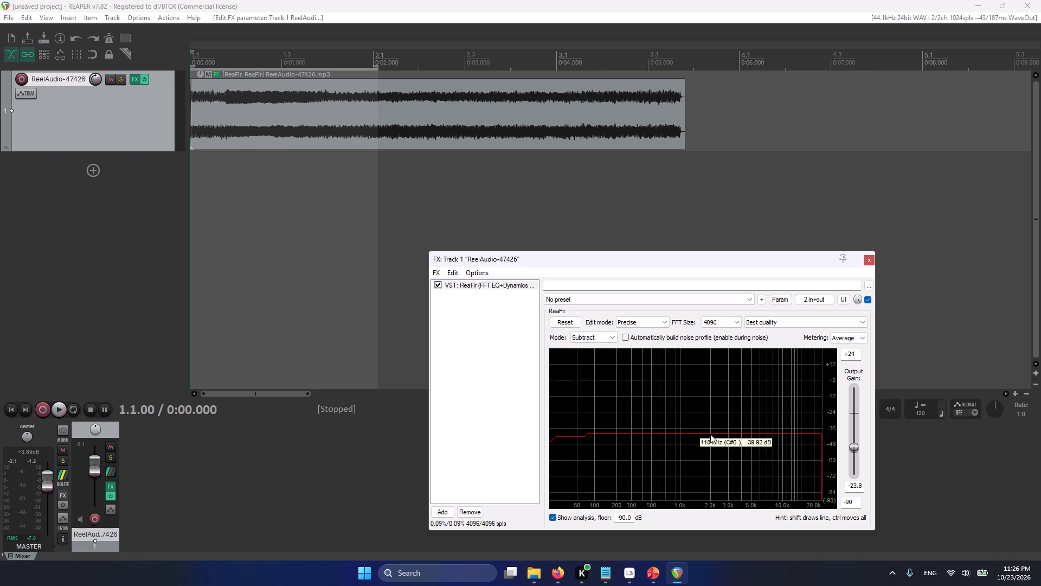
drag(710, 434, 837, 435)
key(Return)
Set the time selection from the track's start to about 0:01.616 and listen to the audio from the beginning.
drag(338, 51, 188, 63)
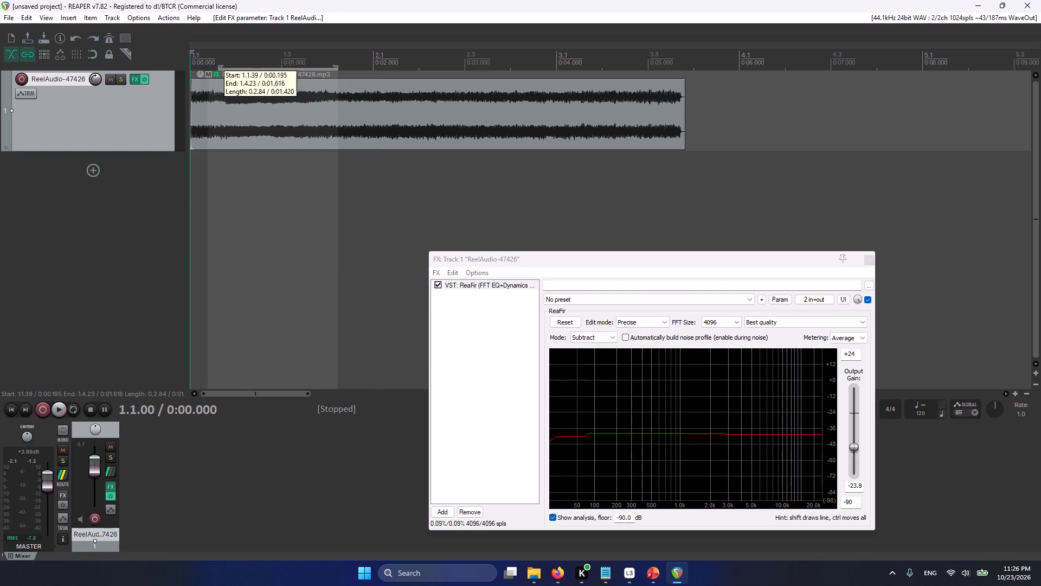
drag(188, 63, 63, 62)
click(193, 53)
drag(193, 53, 169, 53)
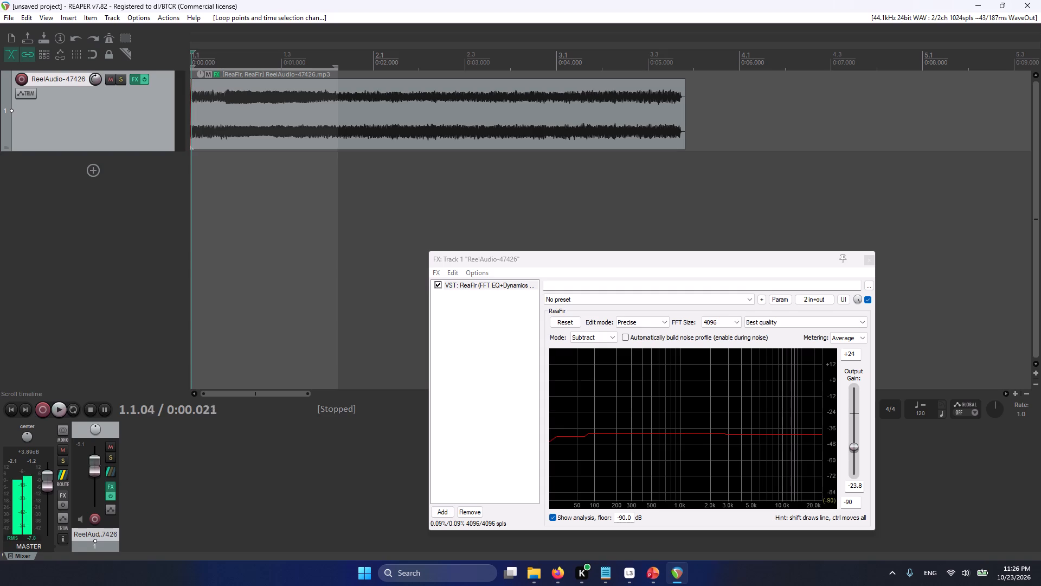
drag(169, 53, 163, 53)
key(Return)
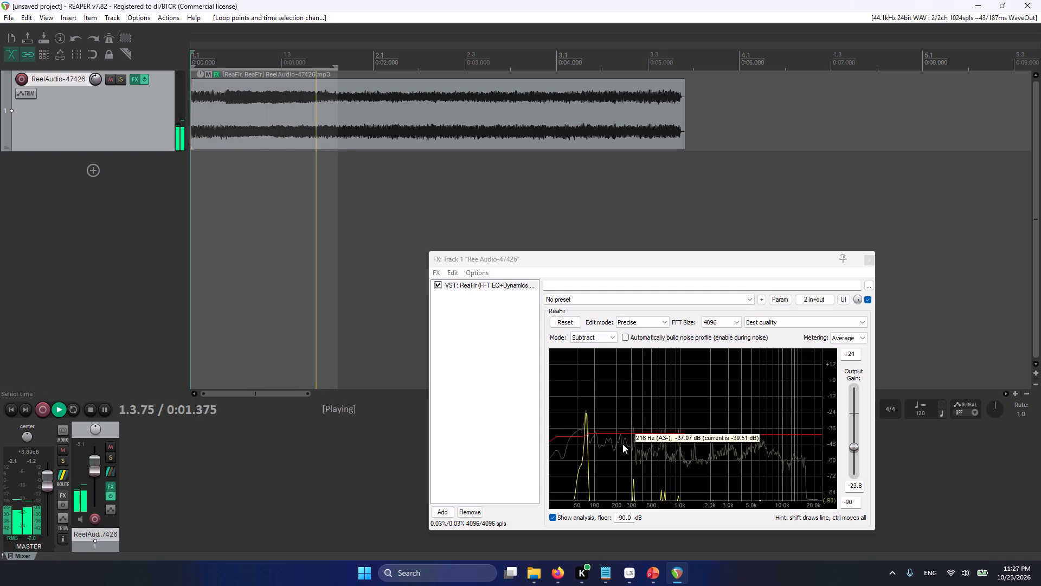
key(Return)
In Firefox, replace the draft question with "horn ki aawa j ko hi mita diya" and send it to the assistant.
key(alt+Tab)
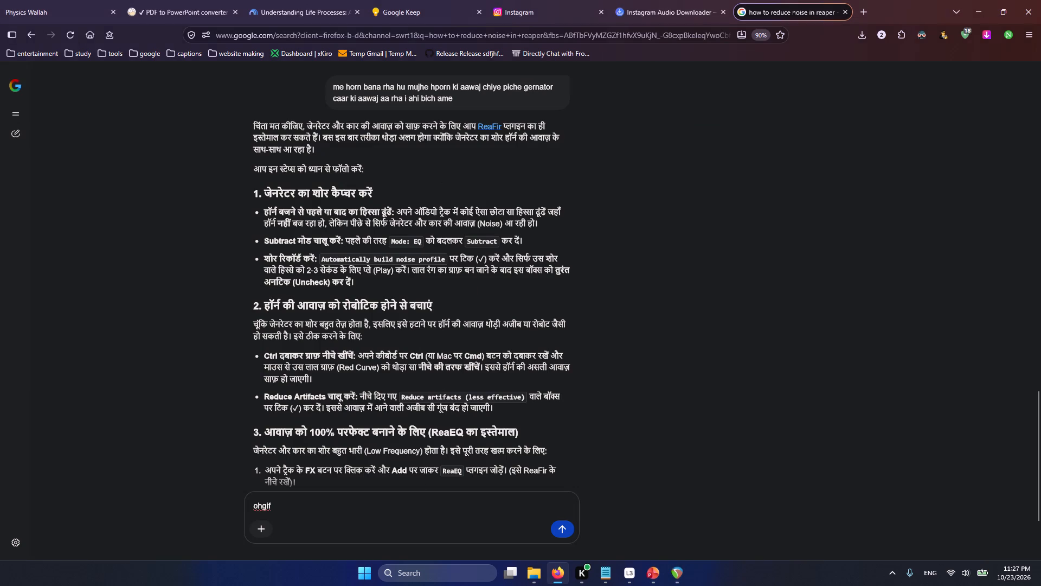
click(278, 506)
click(286, 511)
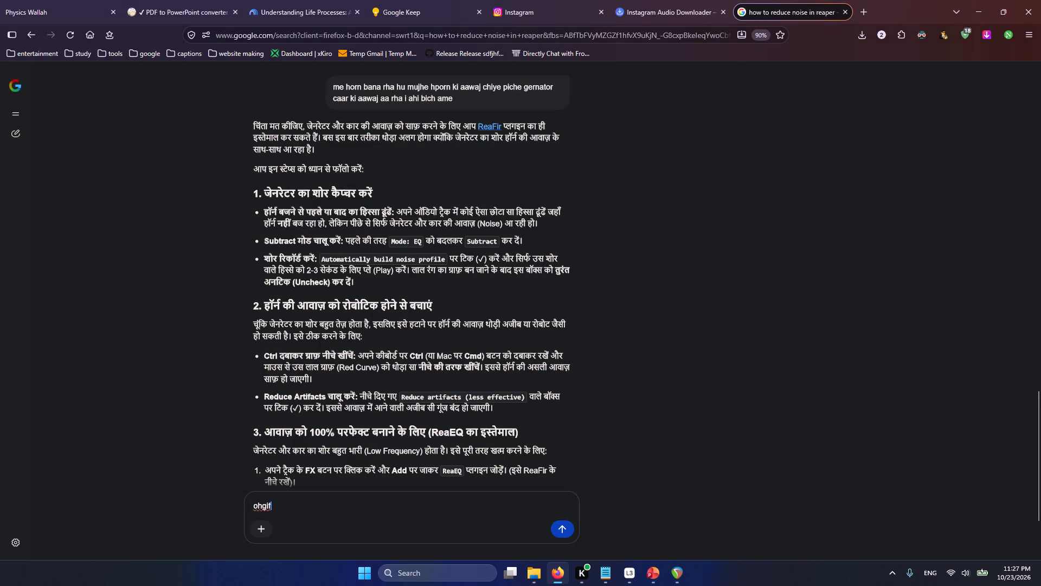
click(273, 508)
drag(273, 508, 160, 523)
text(horn ki aawa jo)
key(BackSpace)
key(space)
text(ko hi mita diya)
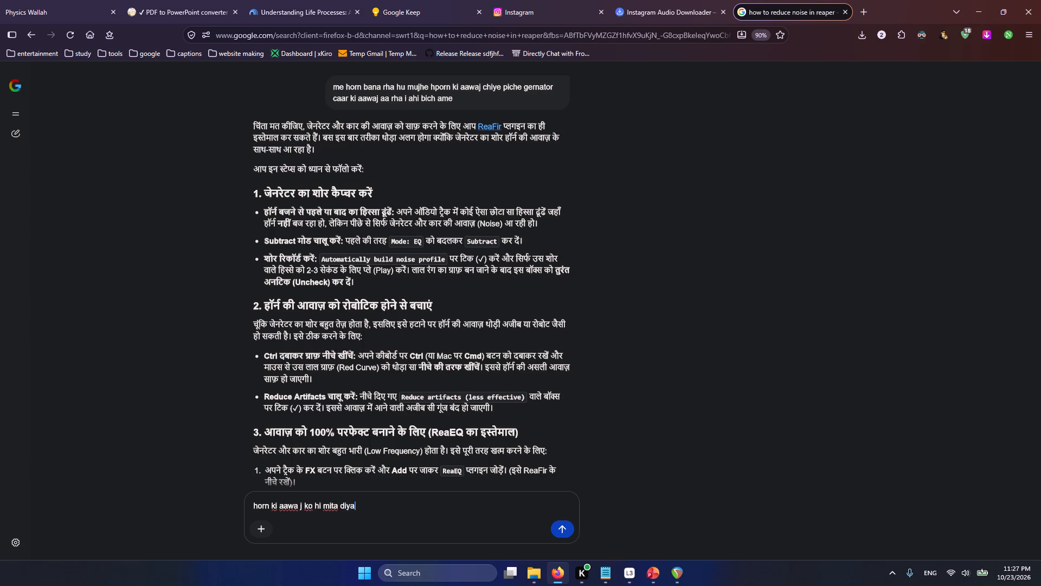
key(space)
key(Return)
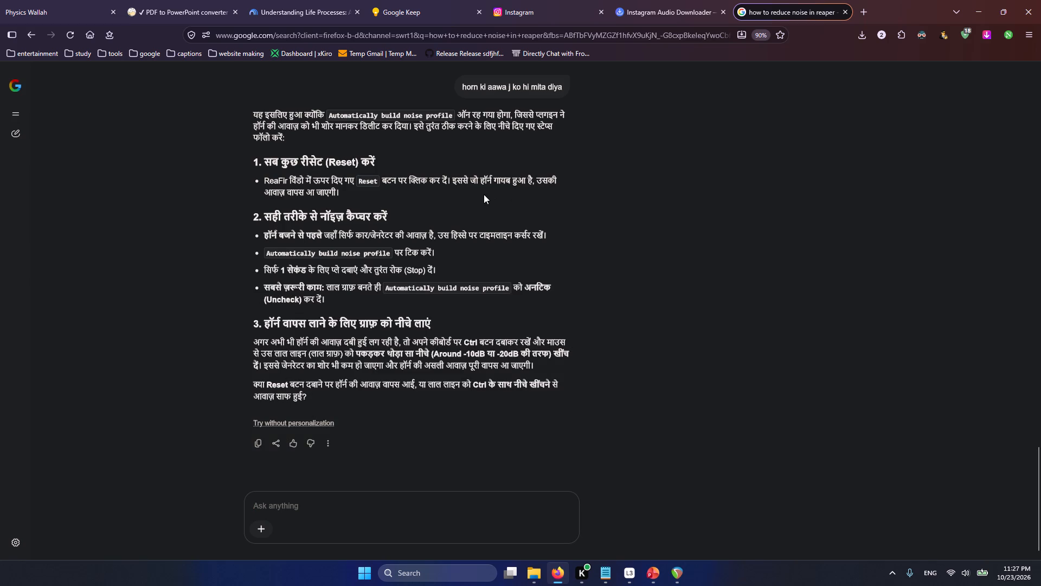
Back in REAPER, reset ReaFir's curve per the assistant's guidance, place the cursor at about 0:01.604, and reselect Subtract mode.
key(alt+Tab)
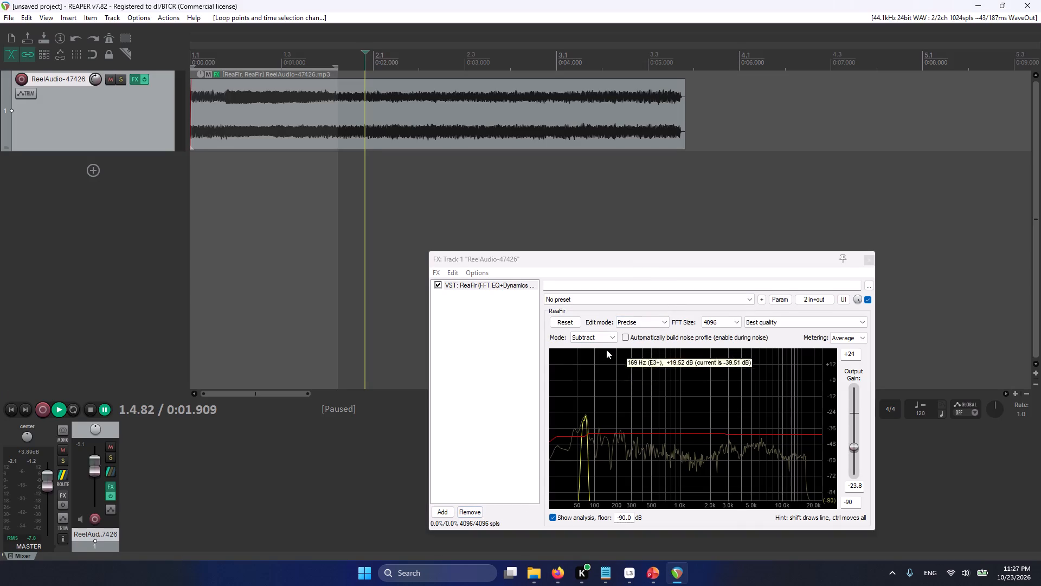
click(568, 326)
key(alt+Tab)
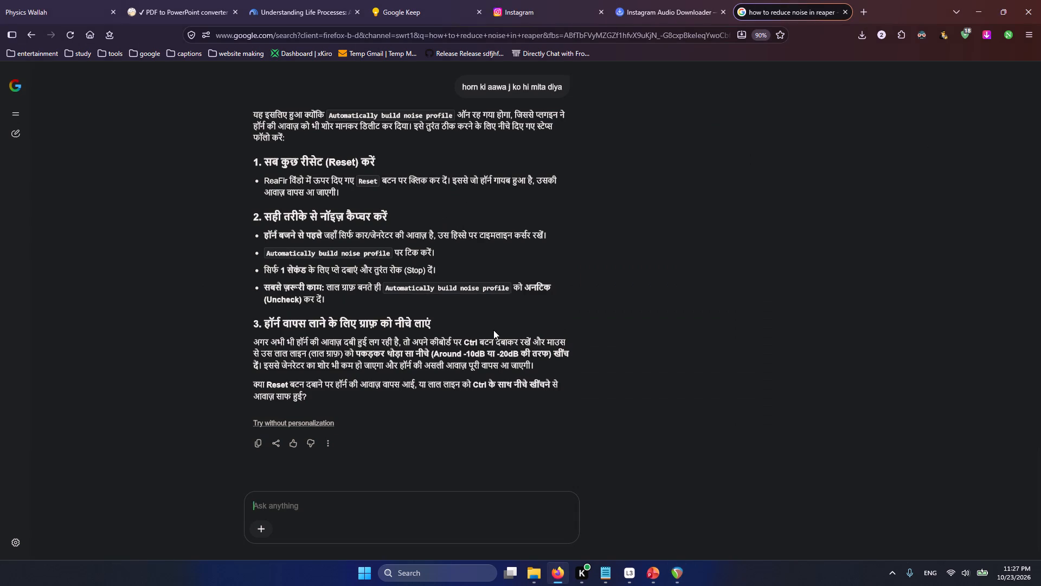
key(alt+Tab)
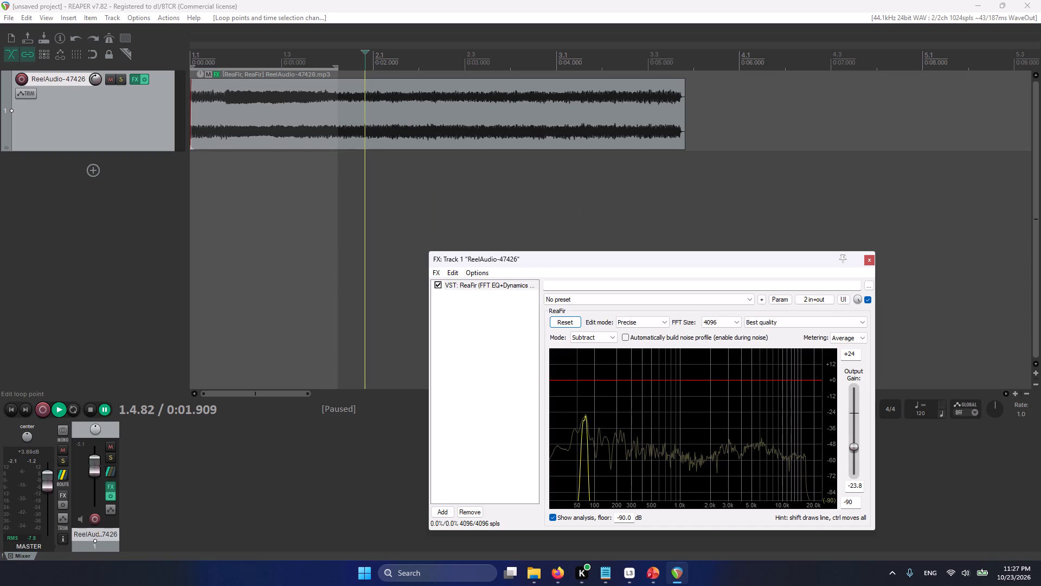
drag(368, 52, 339, 54)
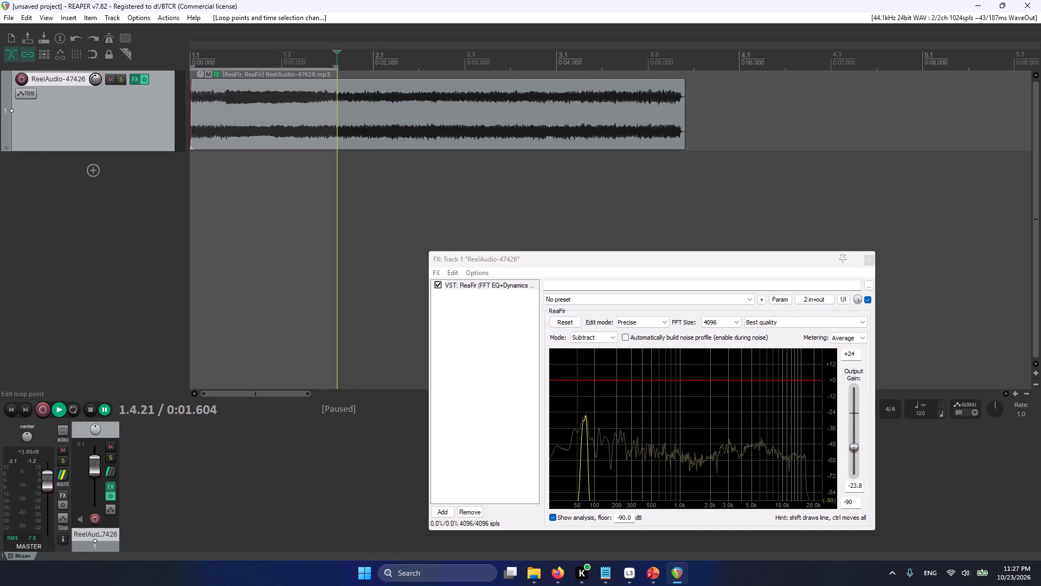
click(588, 336)
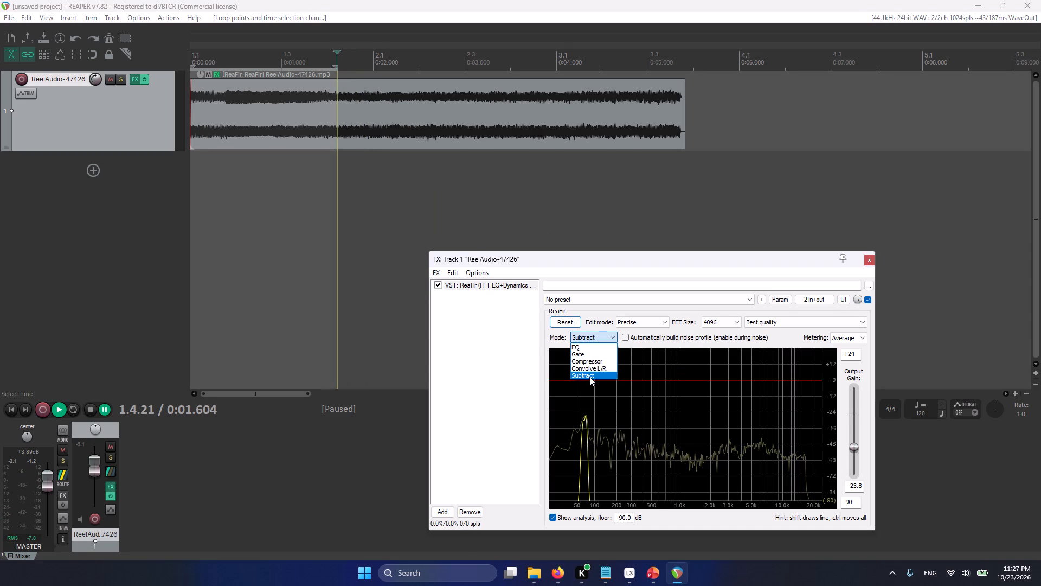
click(589, 375)
click(564, 315)
triple_click(567, 324)
click(567, 324)
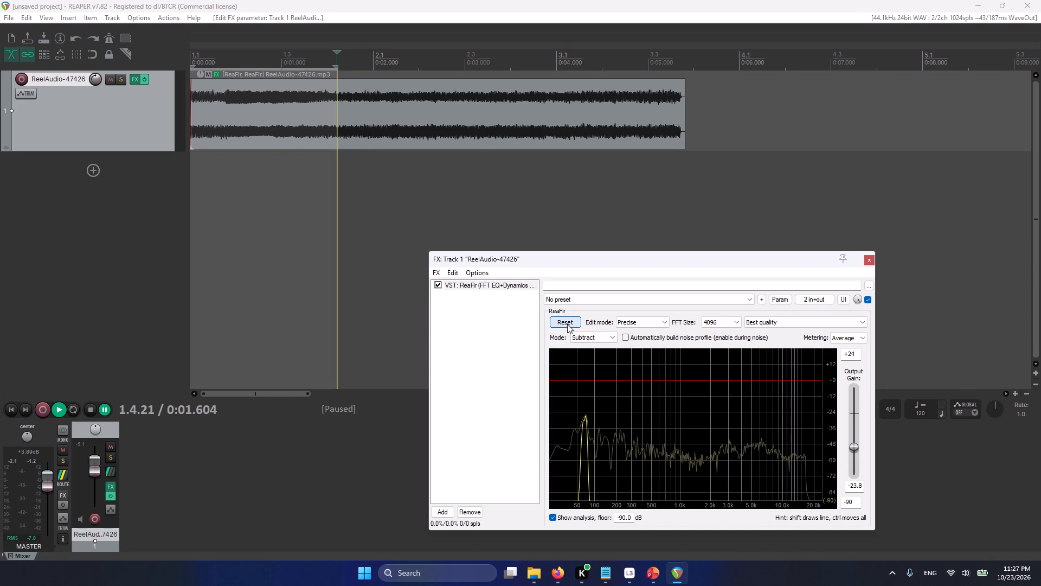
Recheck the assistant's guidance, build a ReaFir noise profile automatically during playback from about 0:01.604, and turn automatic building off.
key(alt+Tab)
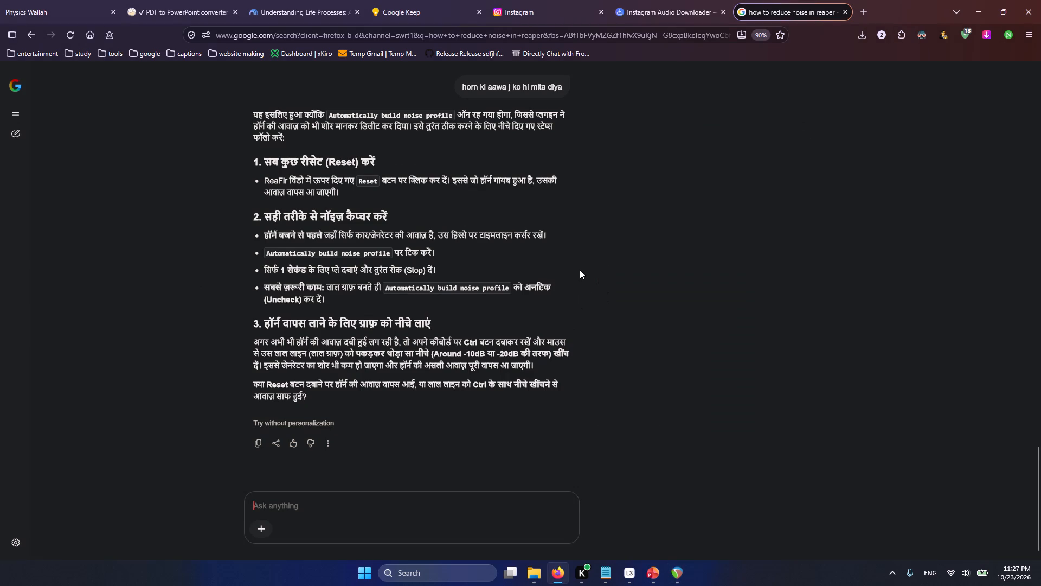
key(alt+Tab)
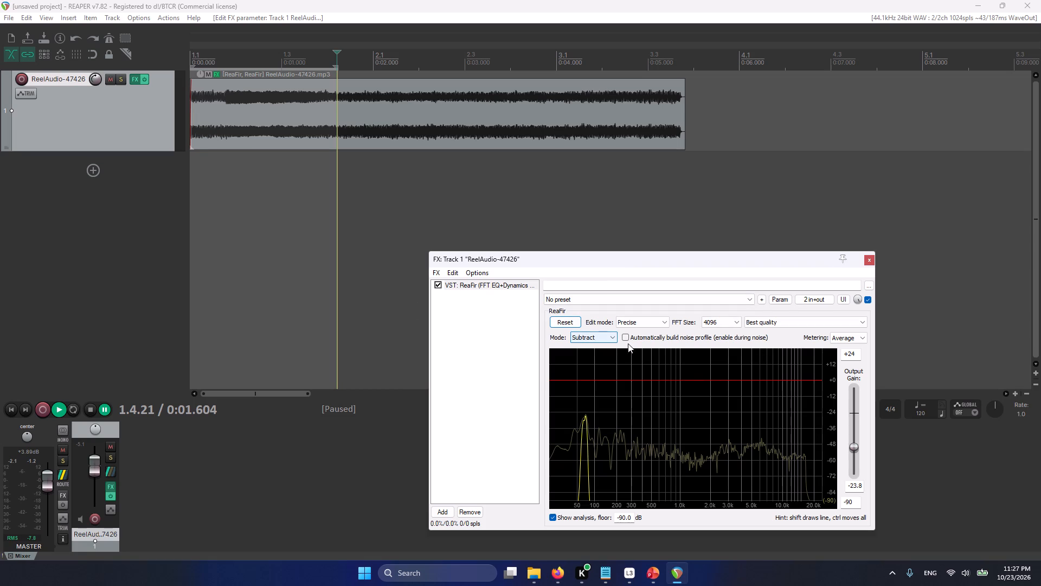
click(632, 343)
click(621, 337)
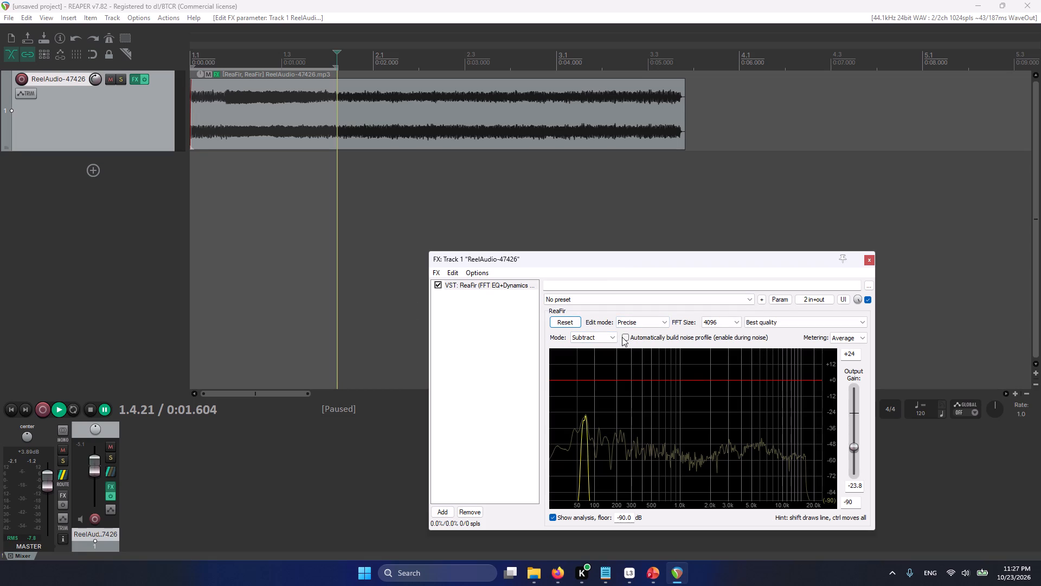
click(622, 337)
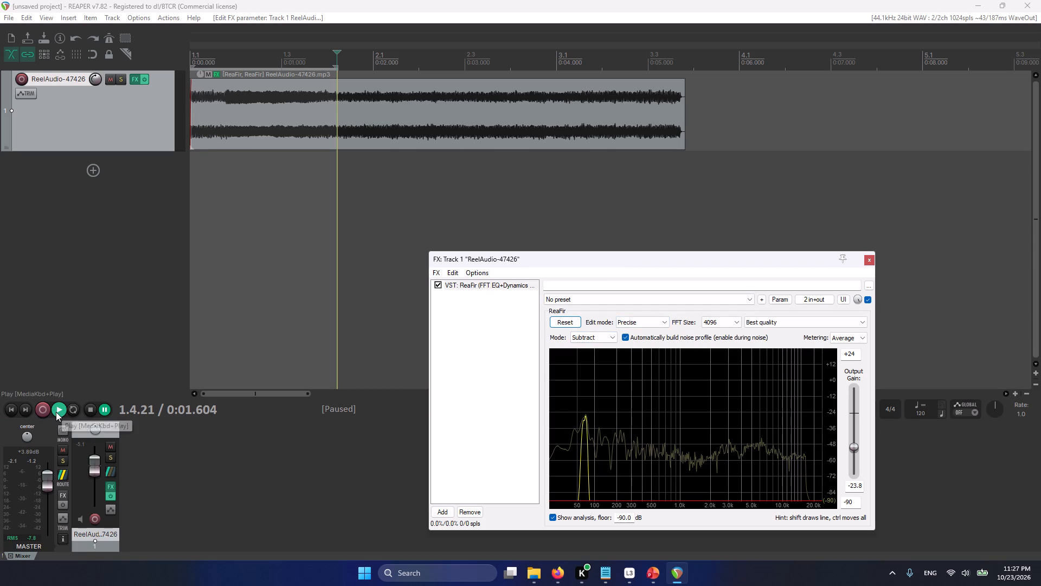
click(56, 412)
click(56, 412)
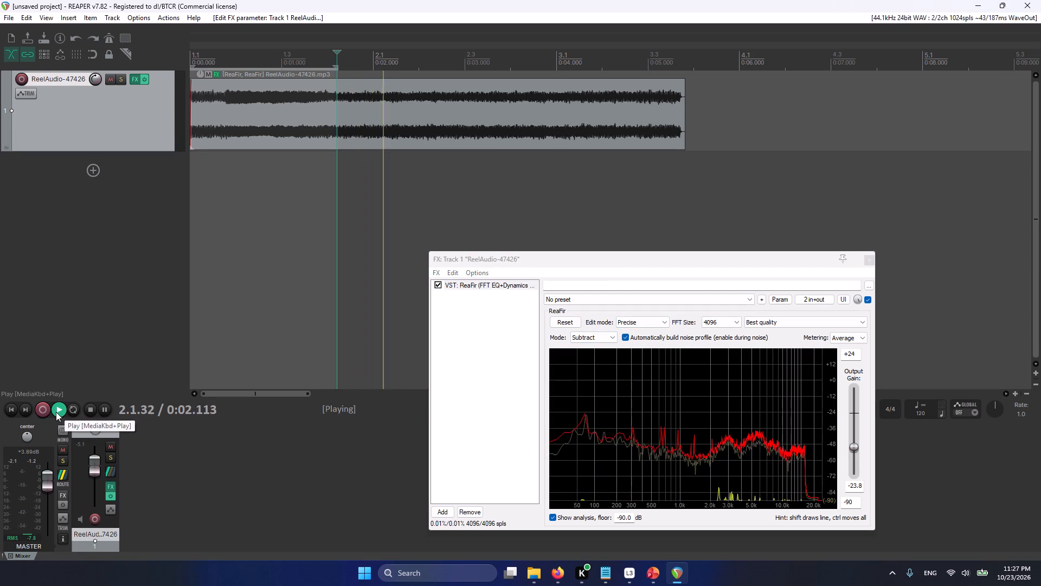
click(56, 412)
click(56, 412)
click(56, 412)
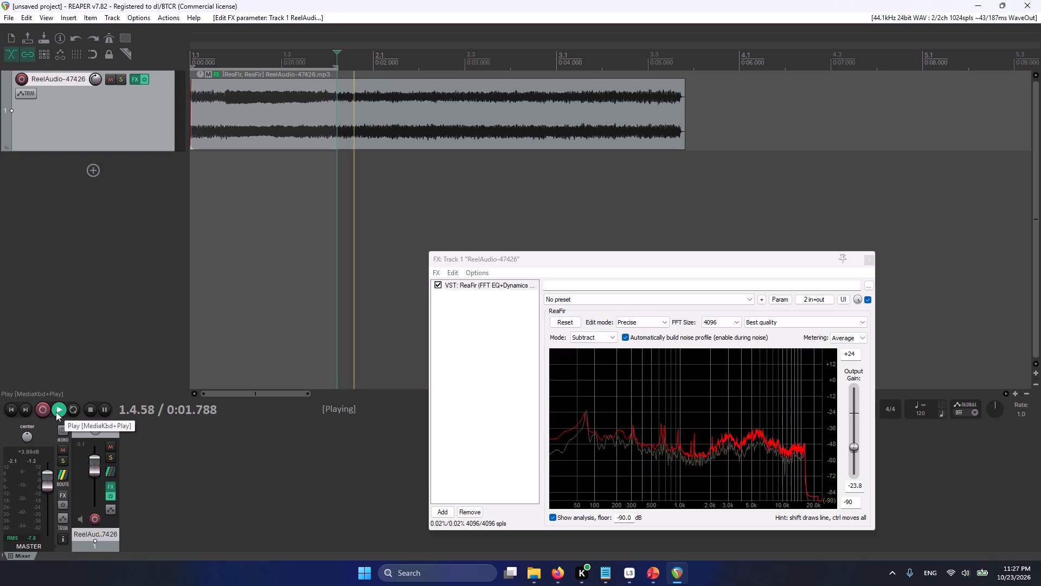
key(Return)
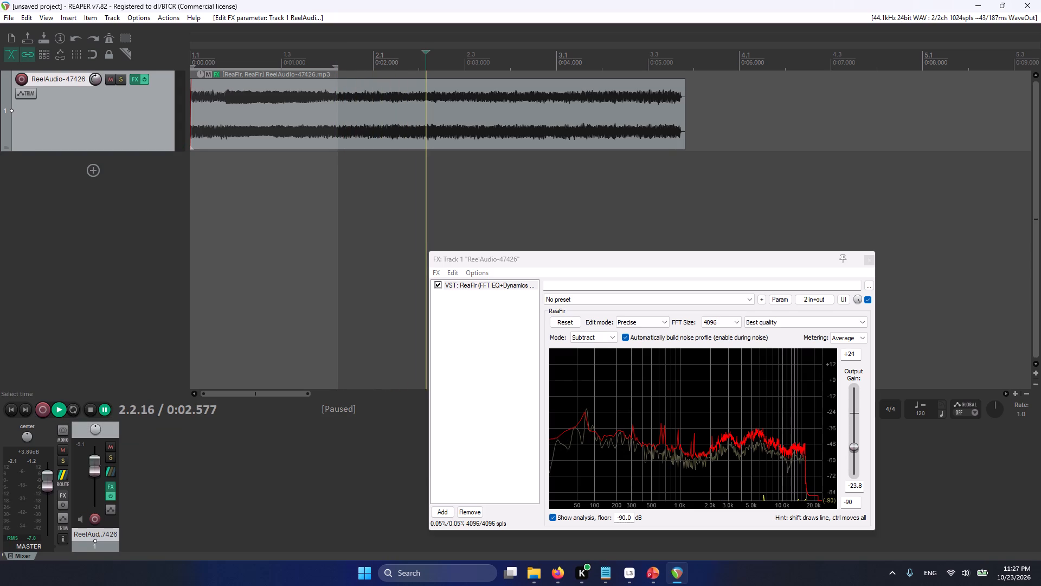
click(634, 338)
Reset ReaFir and build a fresh noise profile automatically during a brief playback from about 0:01.624, and turn automatic building off.
click(569, 323)
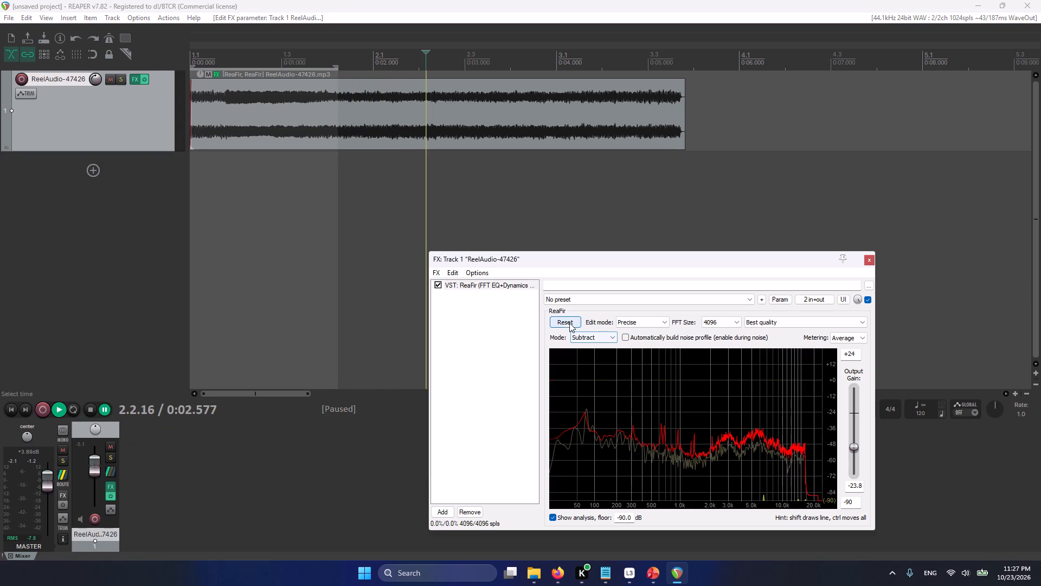
drag(425, 53, 346, 58)
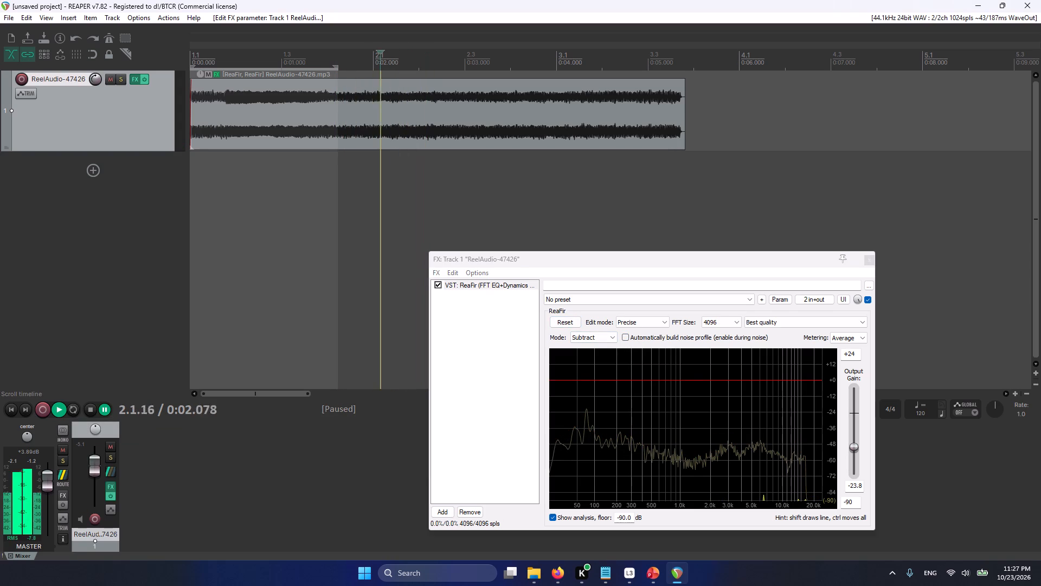
drag(346, 58, 338, 59)
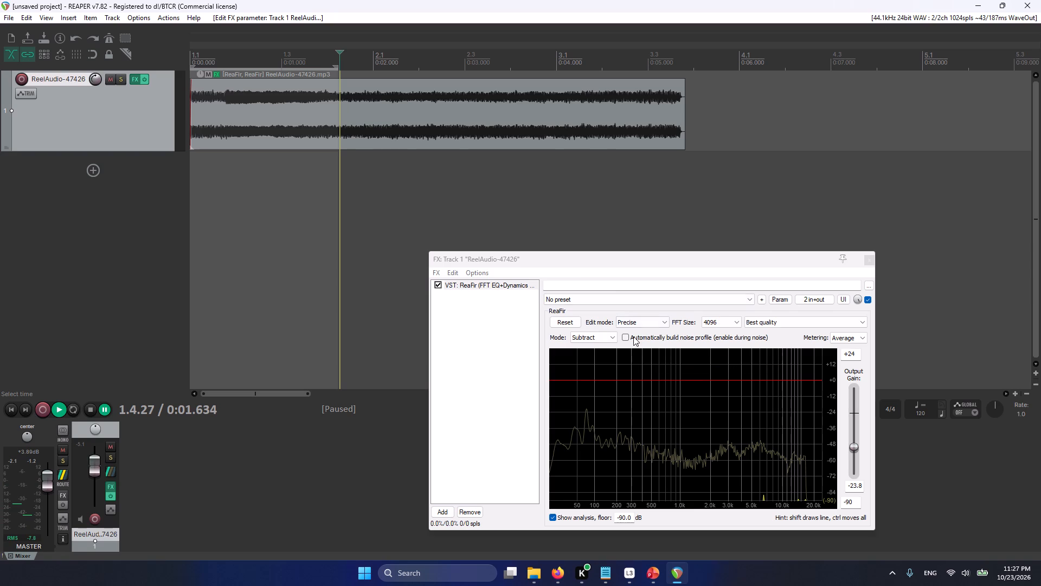
click(633, 337)
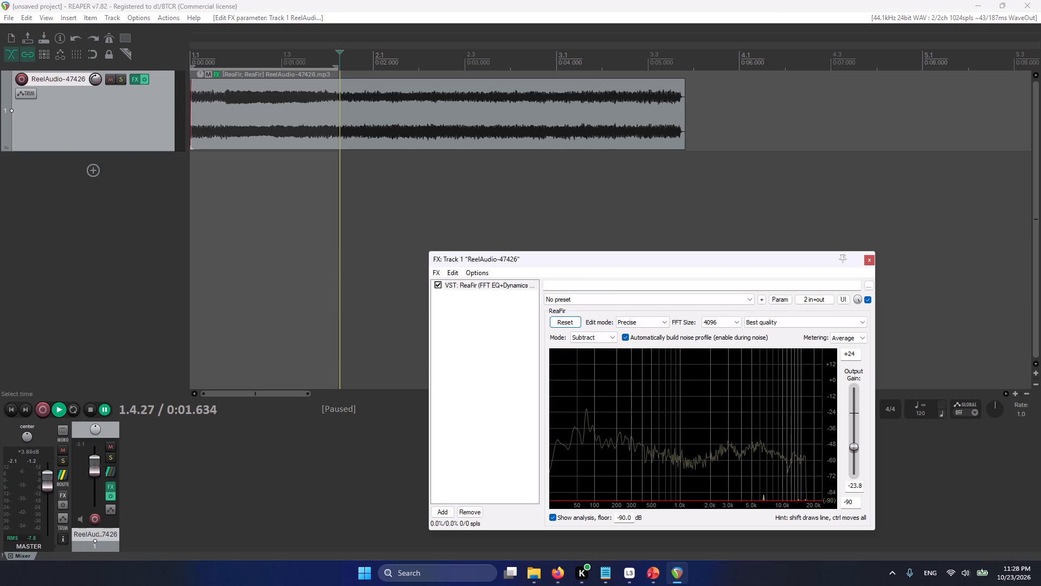
click(338, 49)
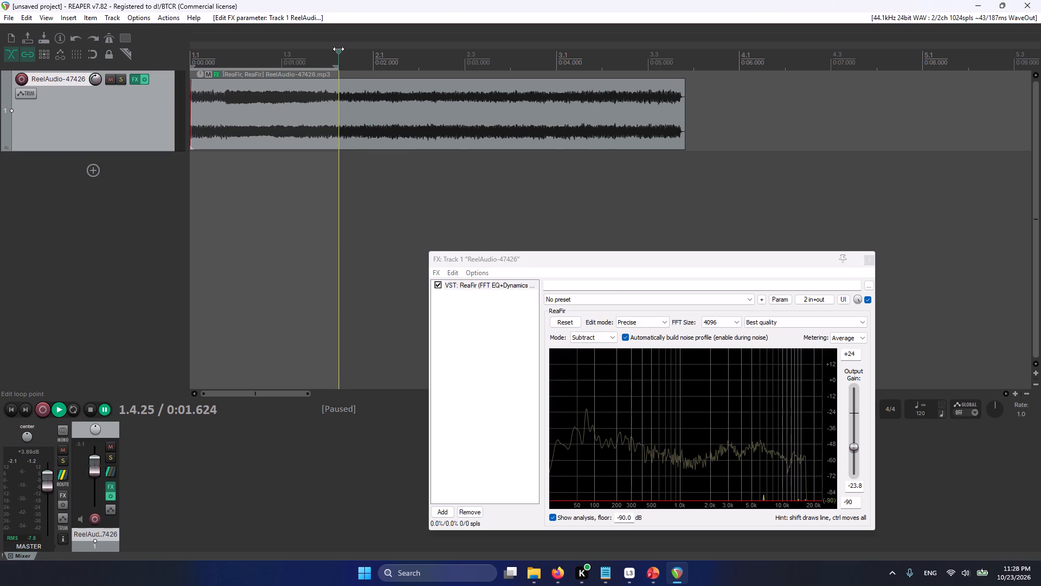
key(Return)
key(Return)
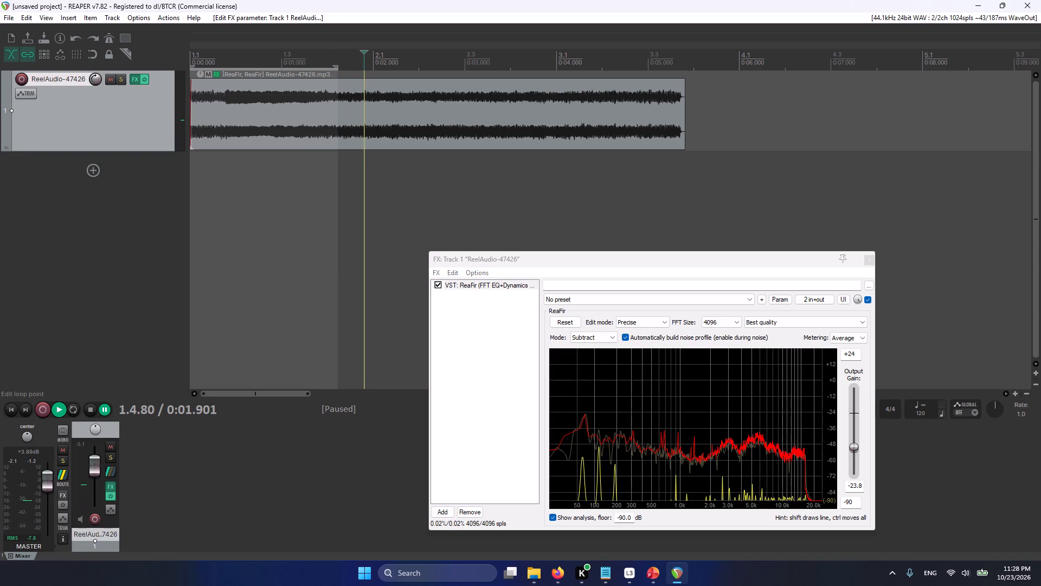
click(631, 336)
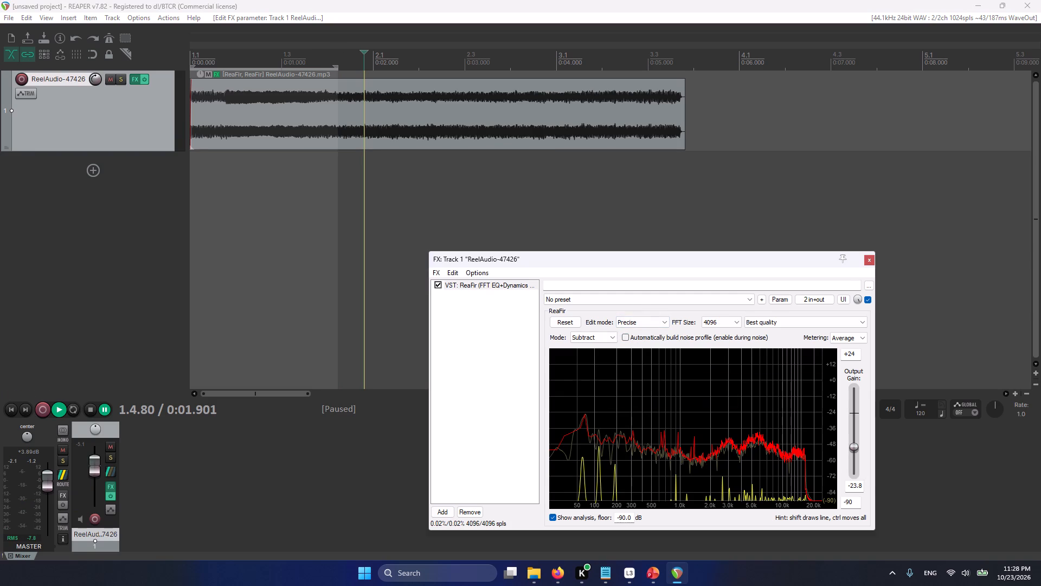
Close the track's FX window and listen to the processed audio from the beginning of the track.
click(871, 261)
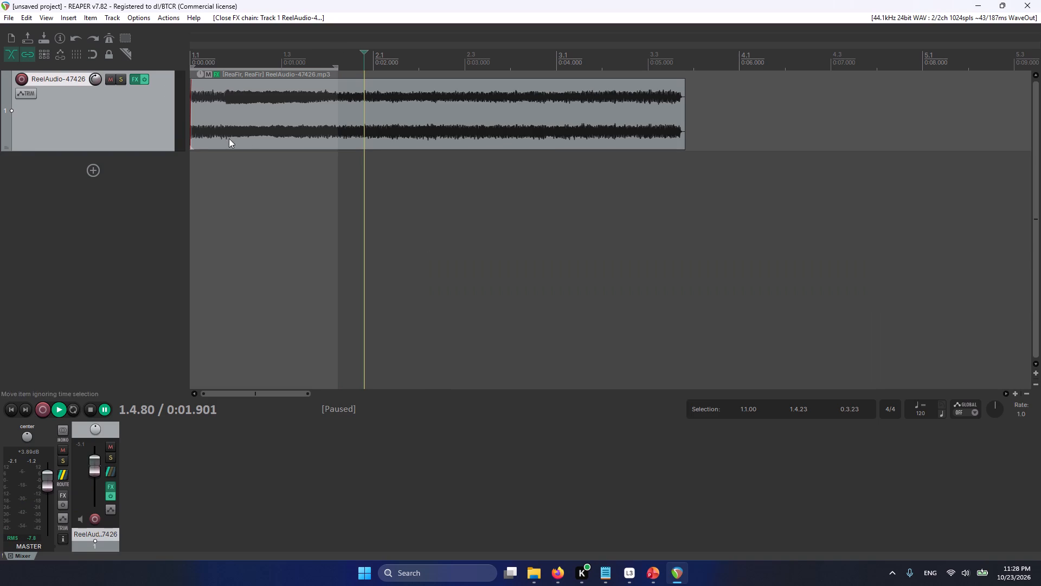
click(133, 79)
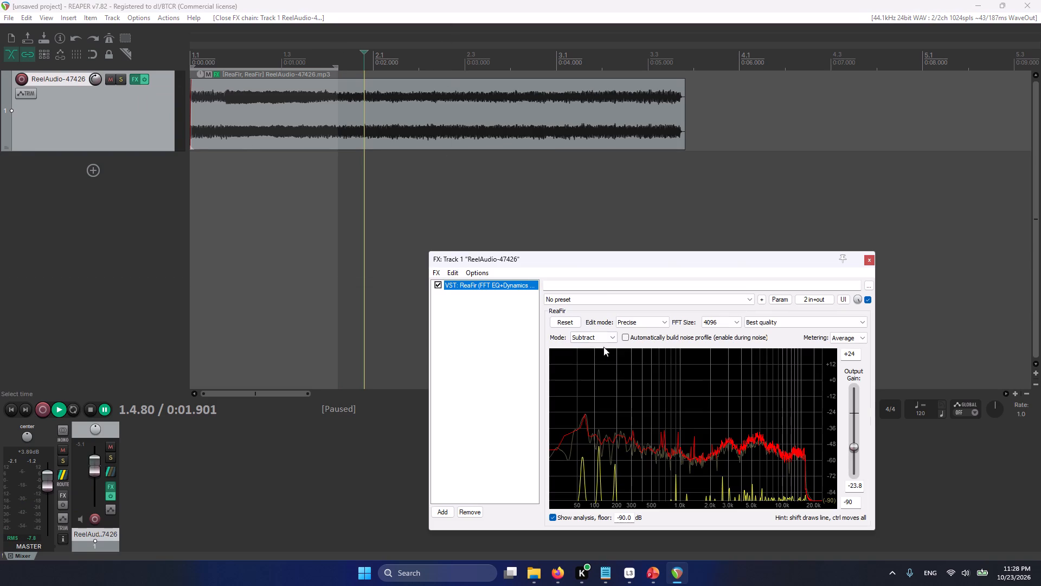
click(870, 260)
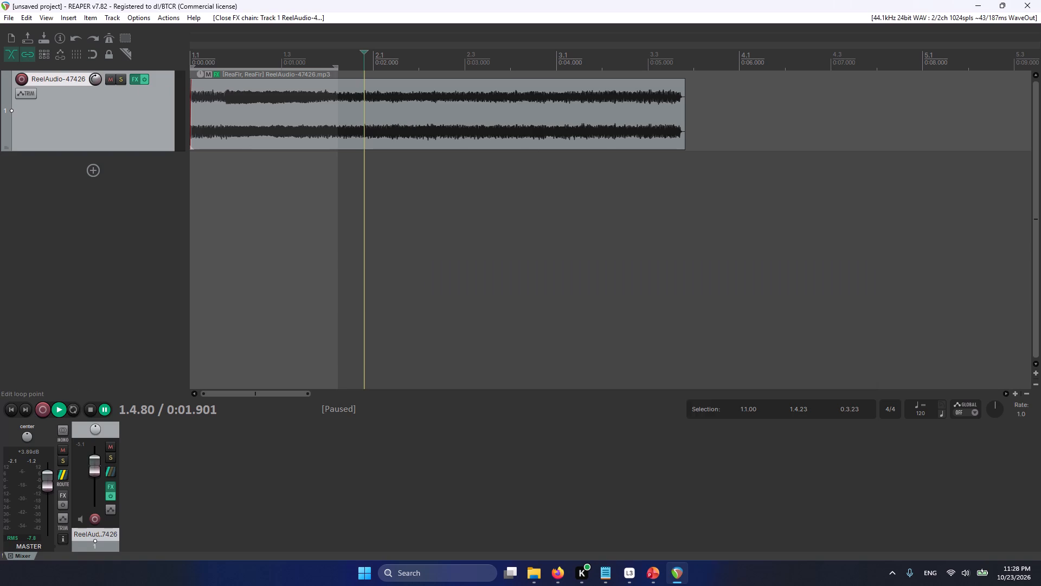
drag(365, 53, 0, 33)
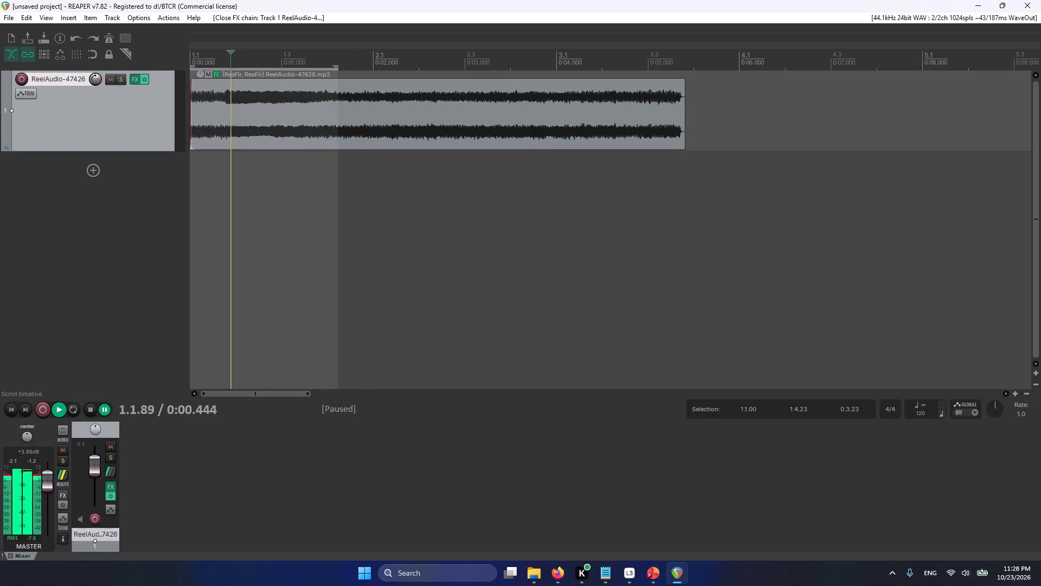
drag(0, 33, 0, 37)
key(Return)
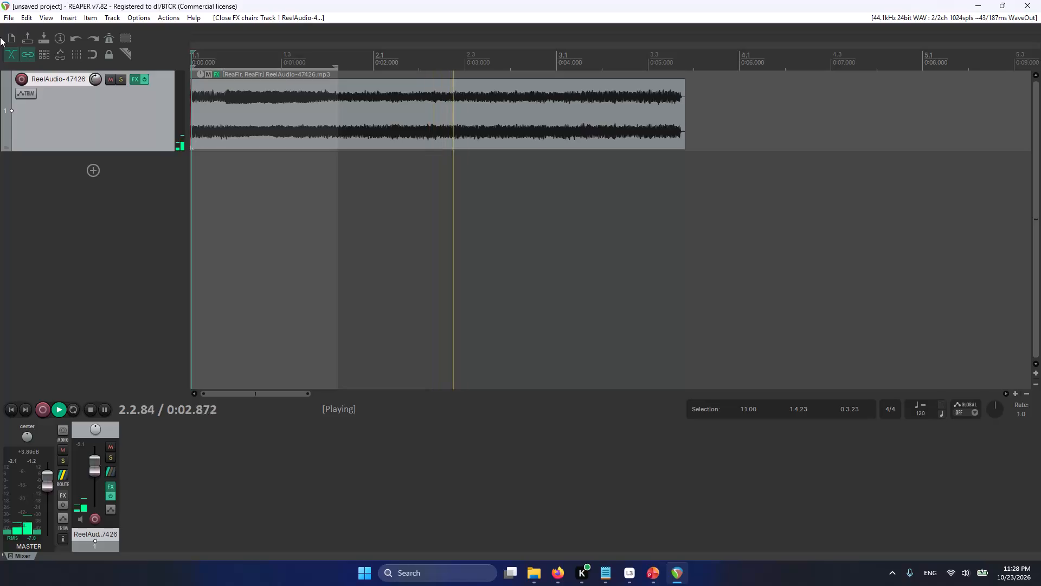
key(Return)
In Firefox, send the assistant "are horn ki aawaj aarhi hai par bhut kam matla isme 70% horn ko bhi hata ya hai".
key(alt+Tab)
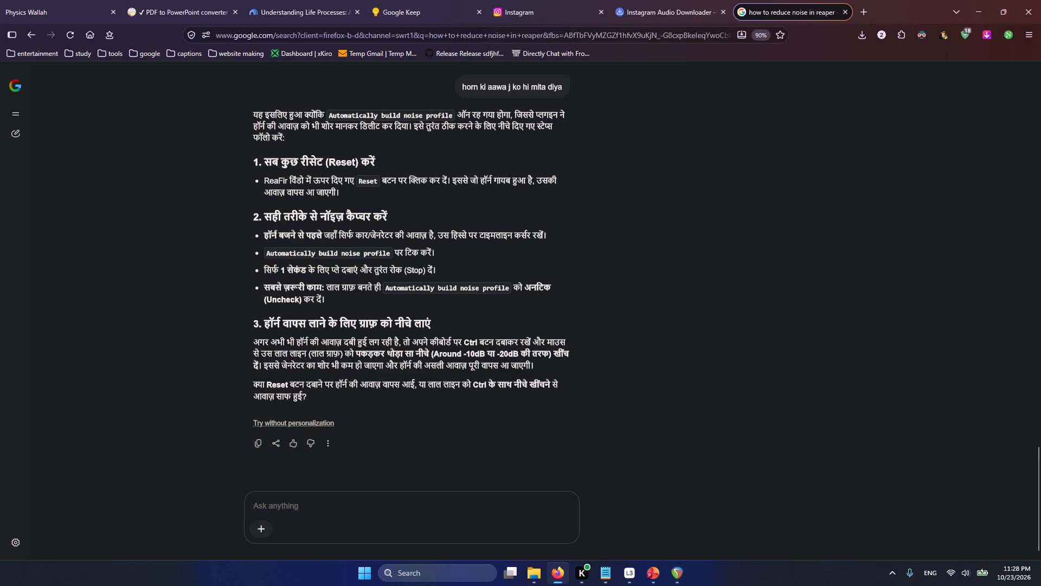
click(292, 502)
text(are horn ki aawaj aarhi hai par bhut kam)
key(space)
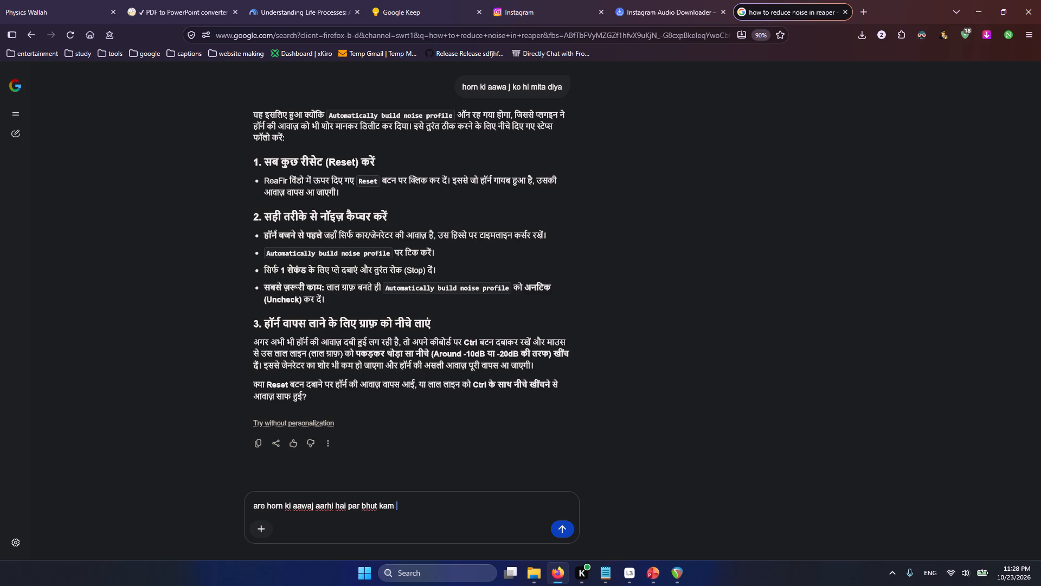
text(matla isme 87)
key(BackSpace)
key(BackSpace)
text(70% horn ki)
key(BackSpace)
text(o bhi hata ya hai)
key(space)
key(Return)
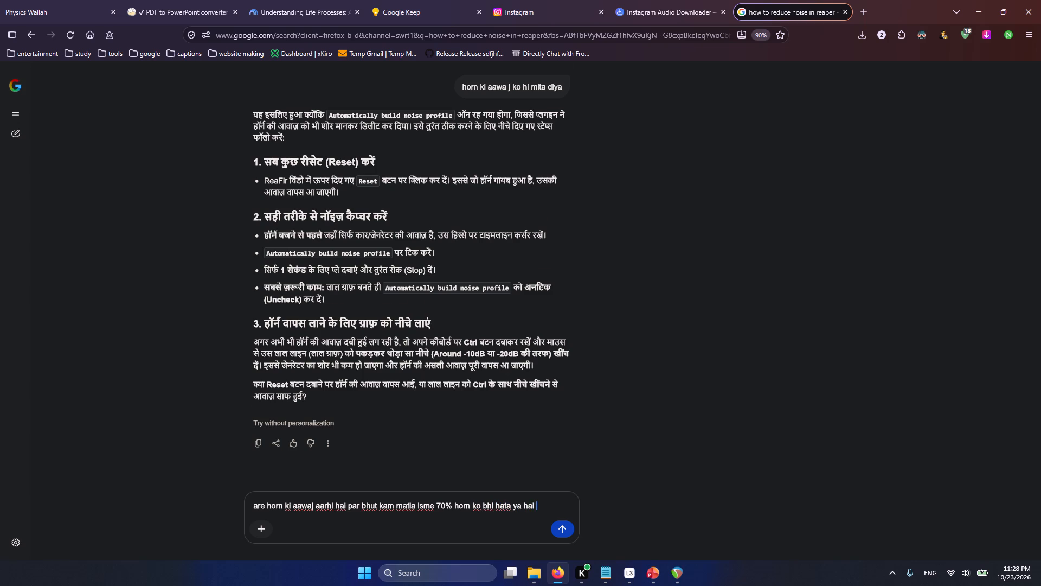
key(Return)
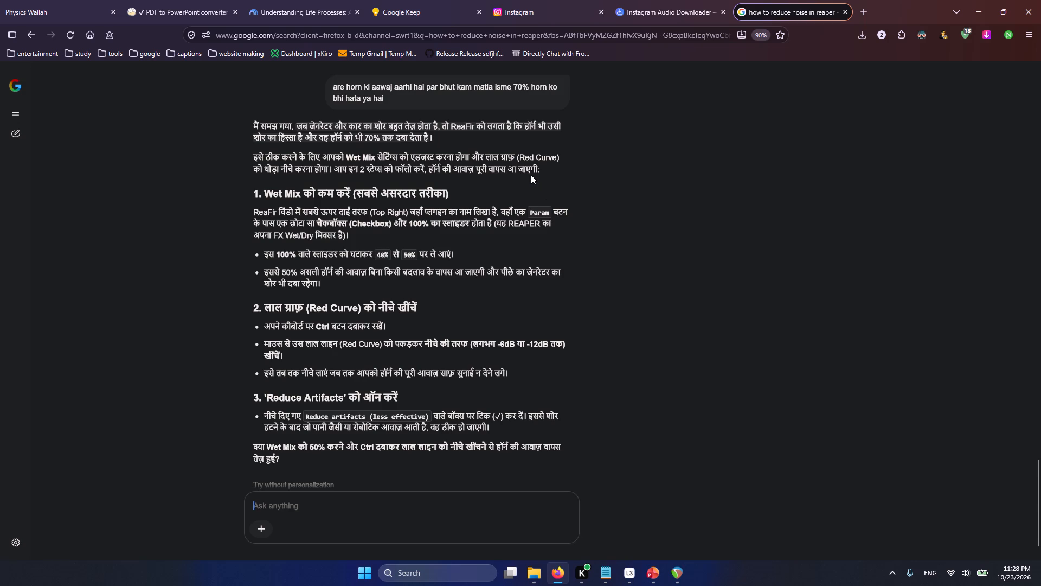
Back in REAPER, reopen the track's ReaFir effect and raise its output gain to about +0.3 dB.
key(alt+Tab)
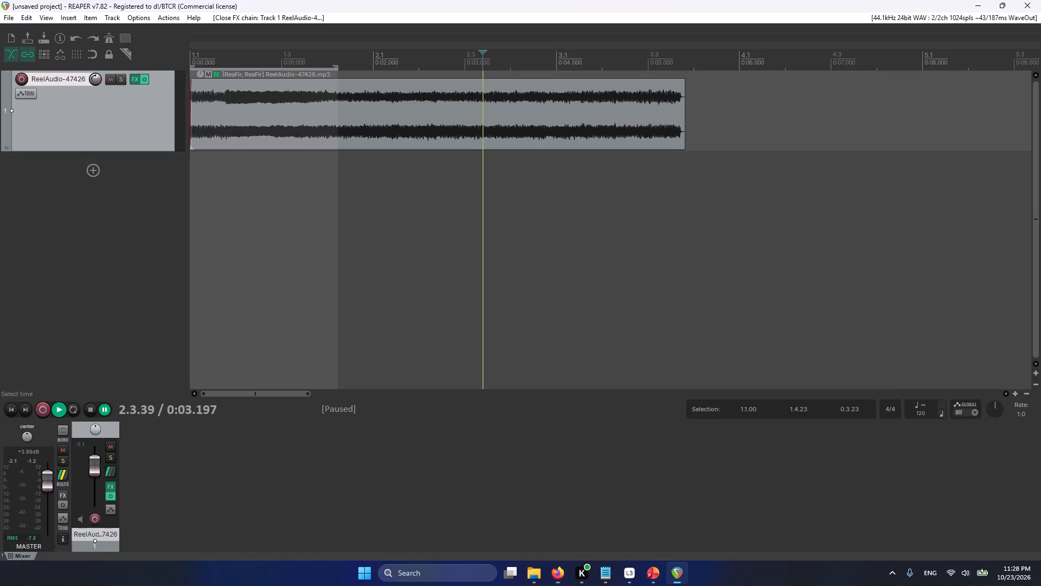
click(136, 81)
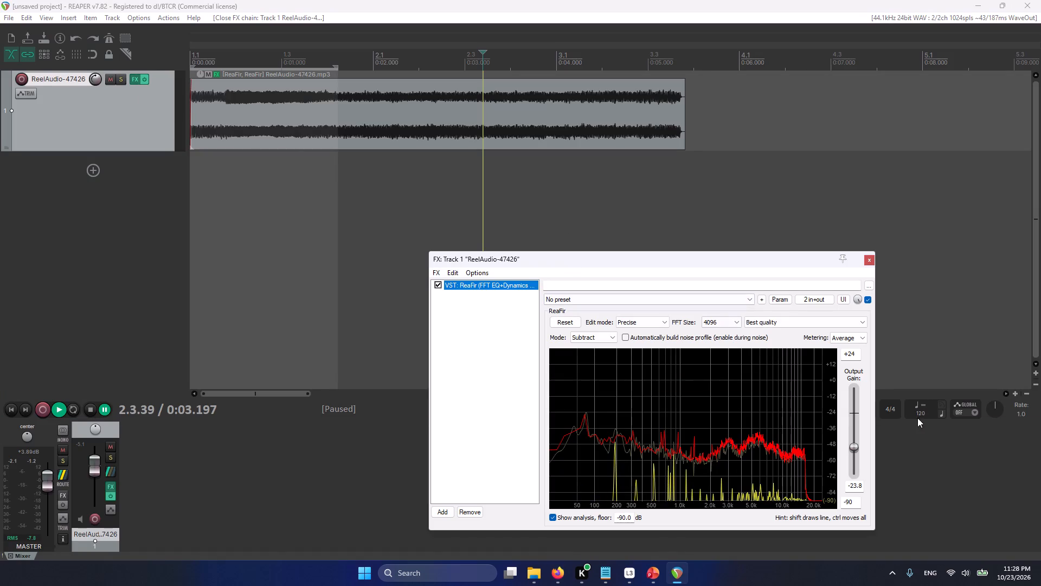
drag(854, 450, 853, 448)
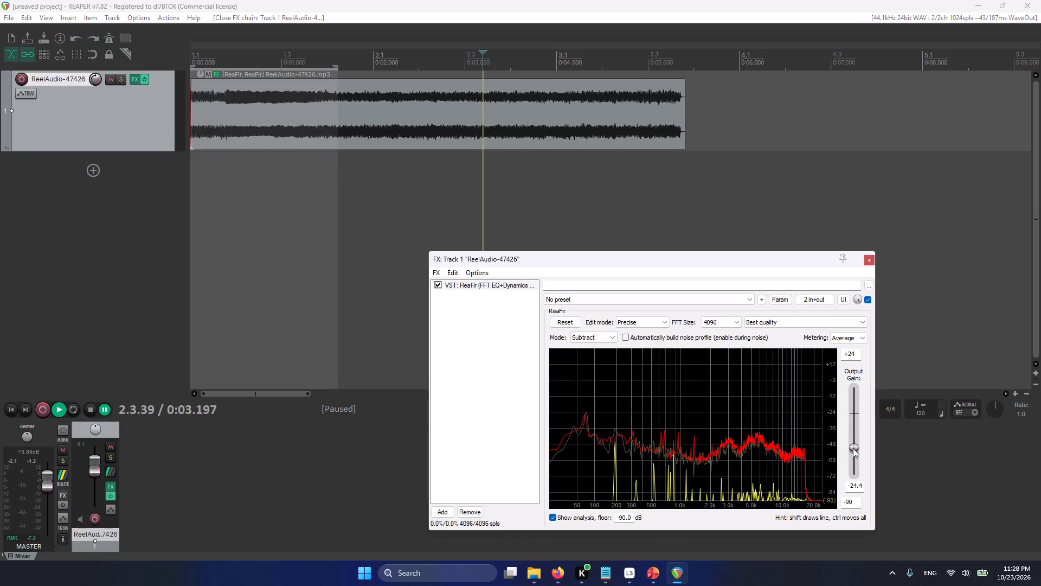
drag(853, 448, 858, 415)
drag(858, 415, 858, 416)
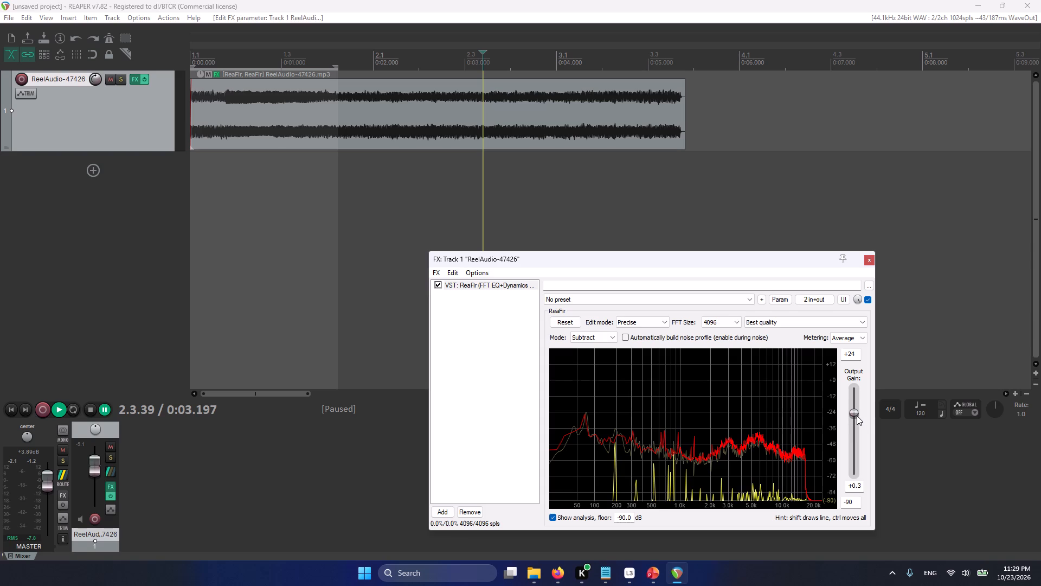
Read the assistant's advice in Firefox on reducing the wet mix, and look through ReaFir's channel routing and extra options in REAPER.
key(alt+Tab)
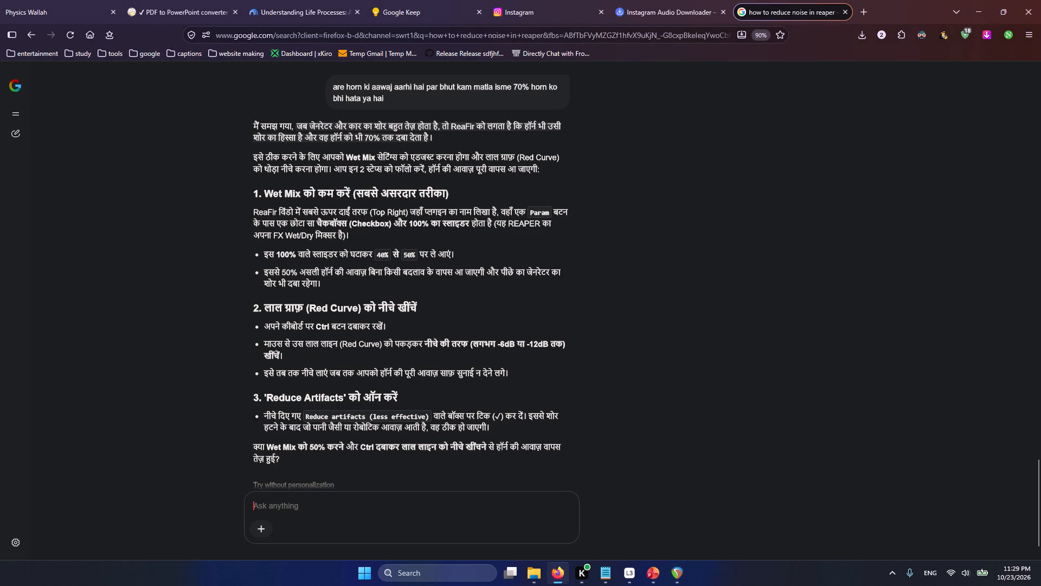
key(alt+Tab)
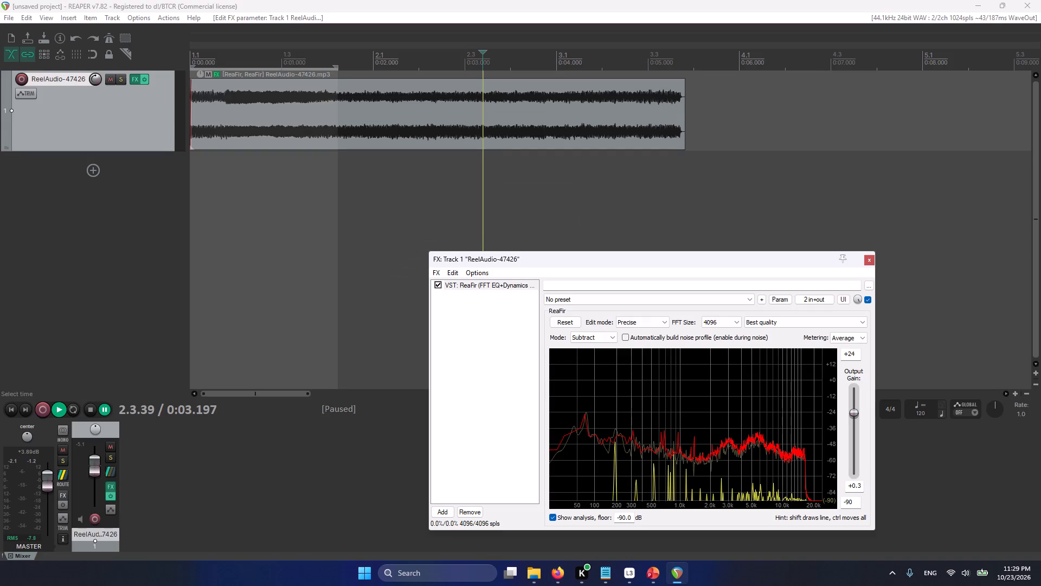
click(819, 302)
click(819, 302)
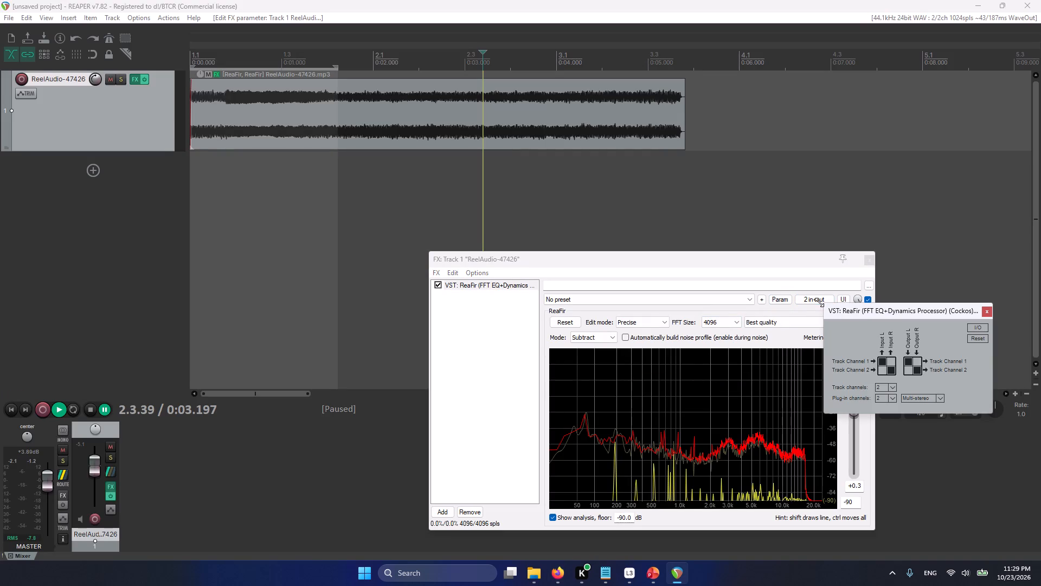
click(808, 304)
click(793, 311)
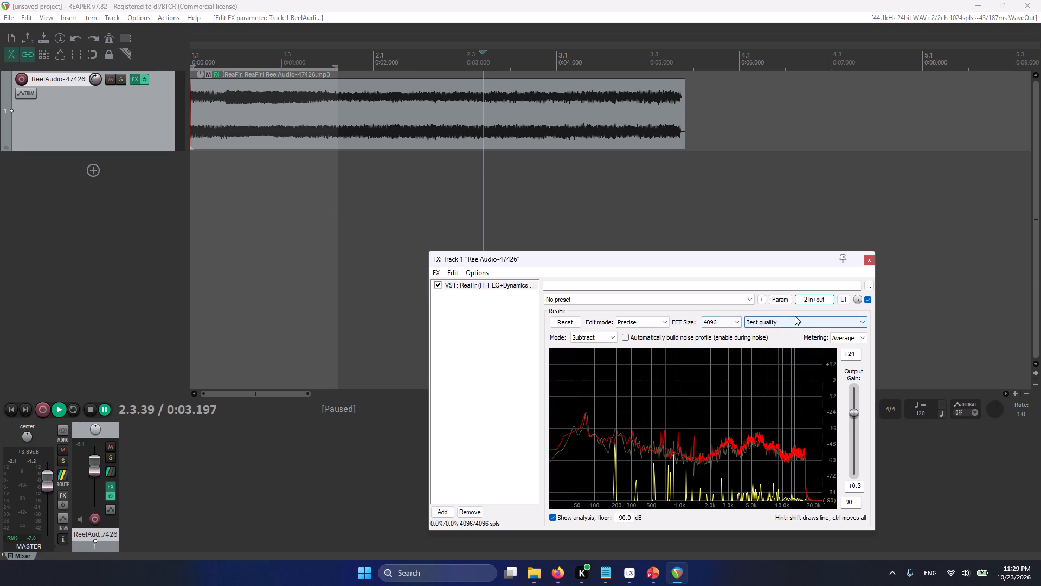
key(alt+Tab)
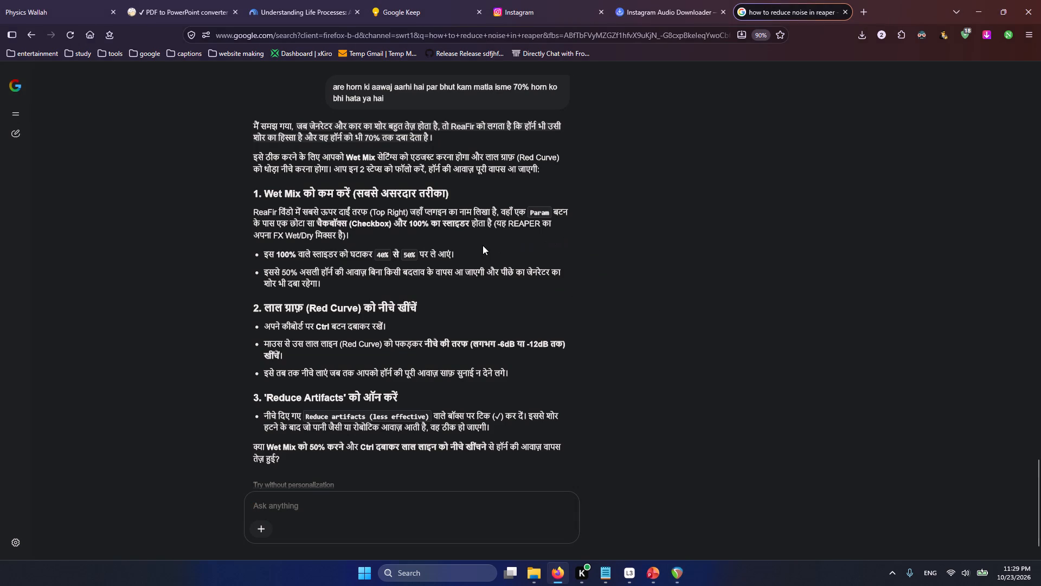
key(alt+Tab)
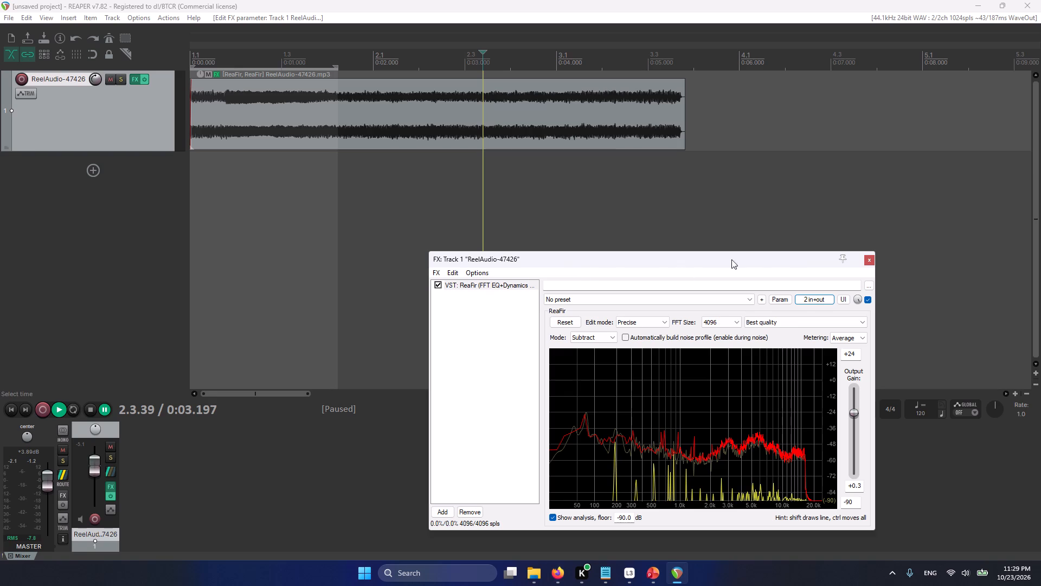
click(762, 301)
click(762, 301)
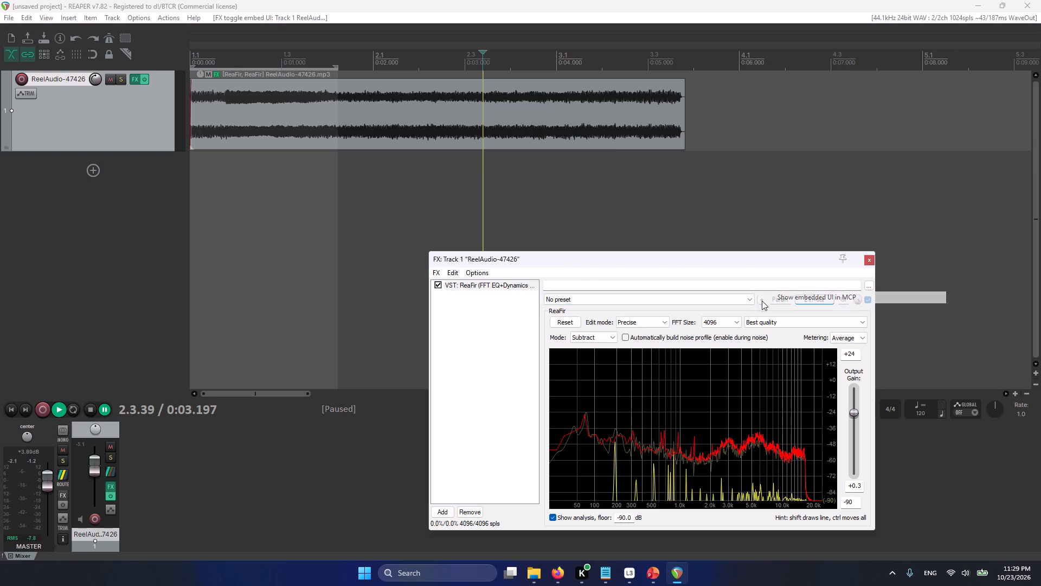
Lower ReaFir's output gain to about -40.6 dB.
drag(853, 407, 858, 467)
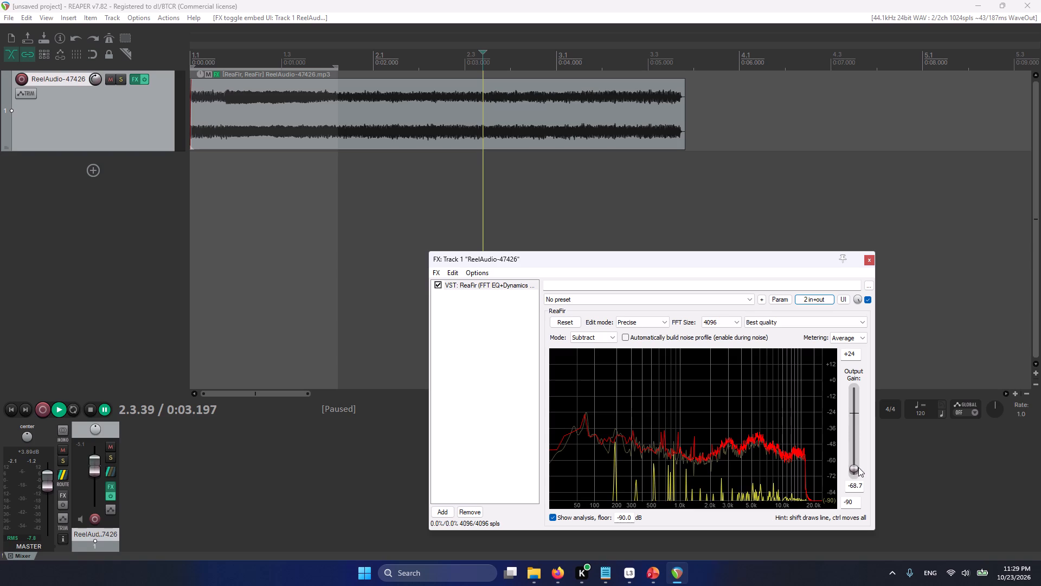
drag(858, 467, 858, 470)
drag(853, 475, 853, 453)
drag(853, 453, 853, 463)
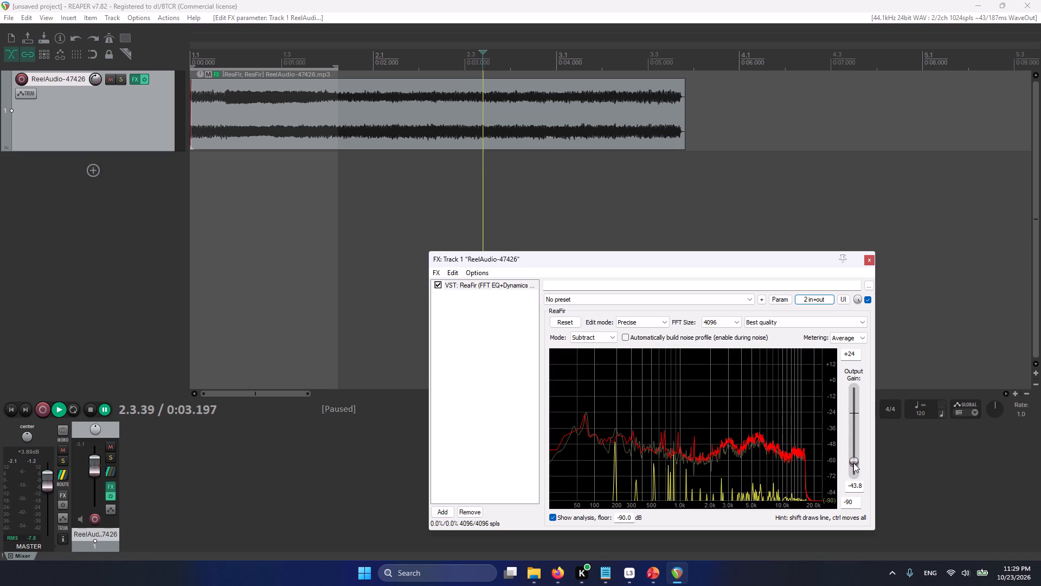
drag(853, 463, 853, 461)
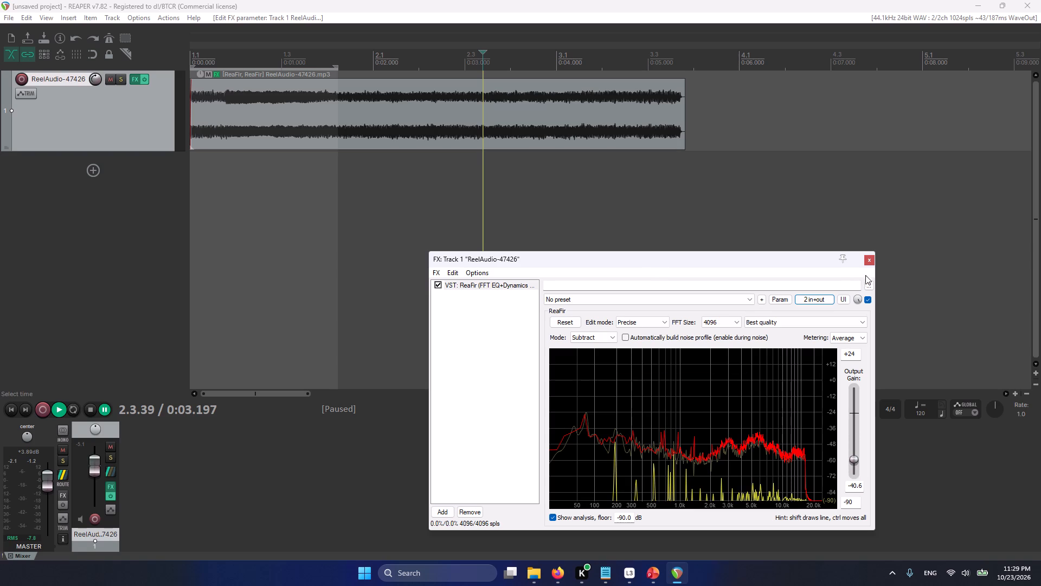
Close the track's FX window and listen to the processed audio from the beginning of the track.
double_click(871, 266)
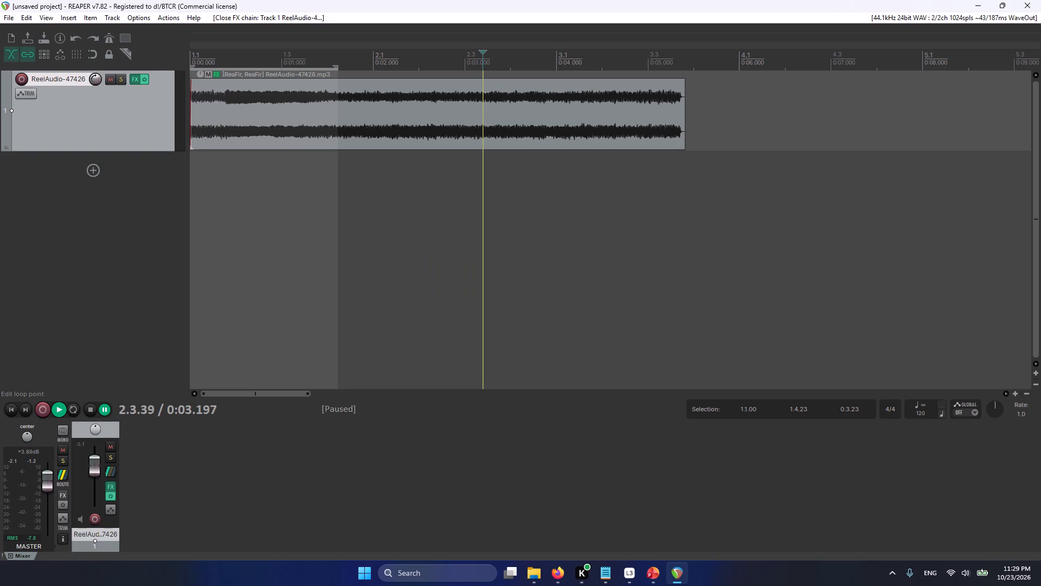
drag(483, 50, 0, 145)
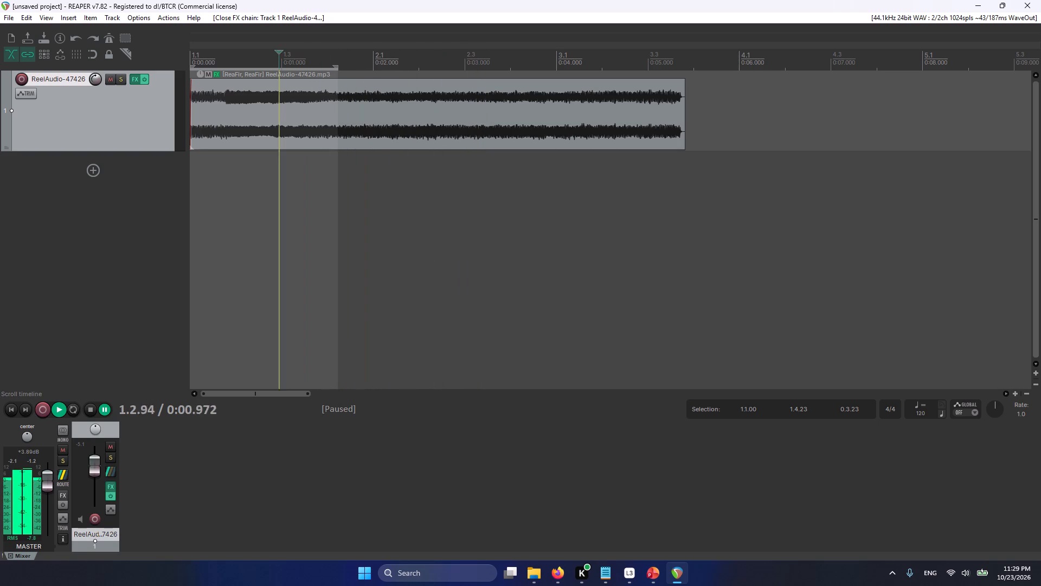
drag(0, 145, 0, 150)
key(Return)
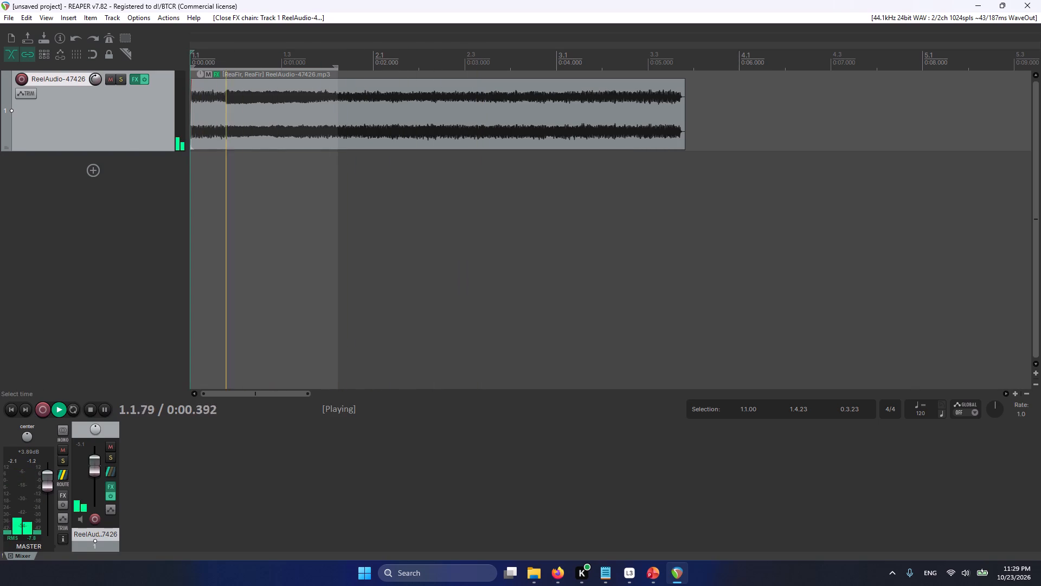
key(Return)
key(alt+Tab)
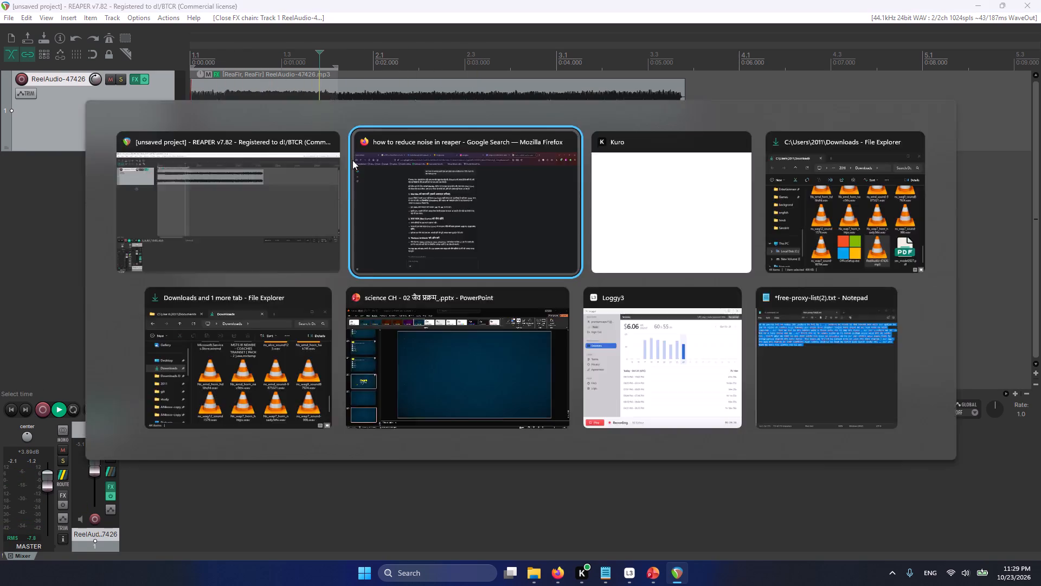
key(alt+Tab)
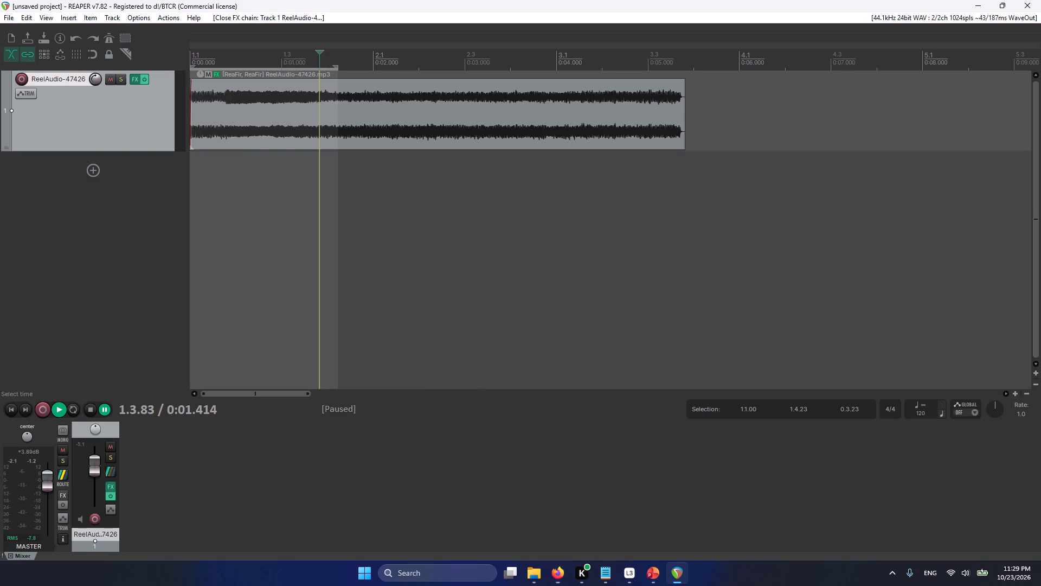
Reopen the track's ReaFir effect, raise its output gain to +12.0 dB, and close the FX window.
click(134, 82)
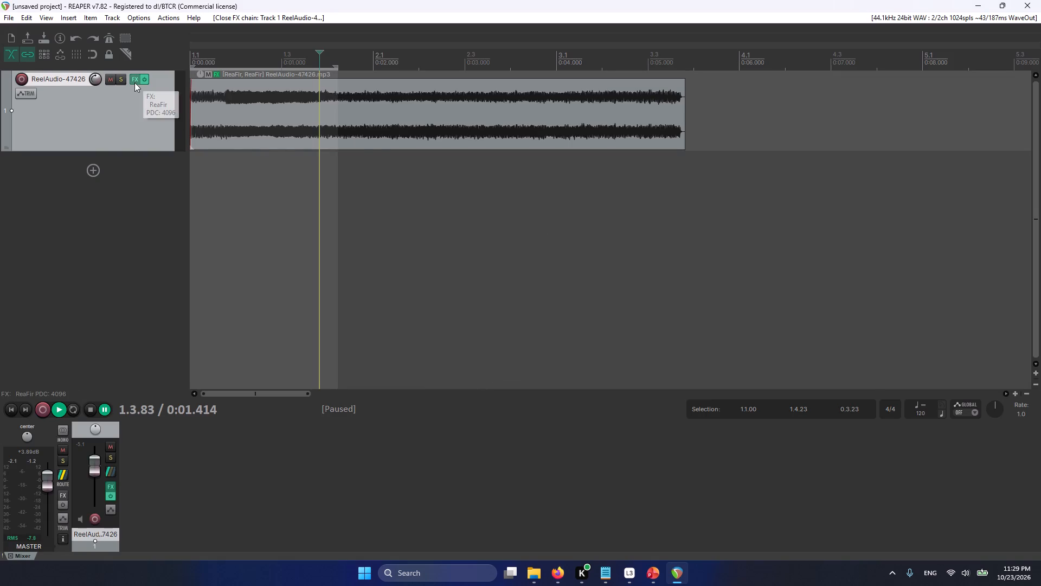
drag(857, 459, 862, 403)
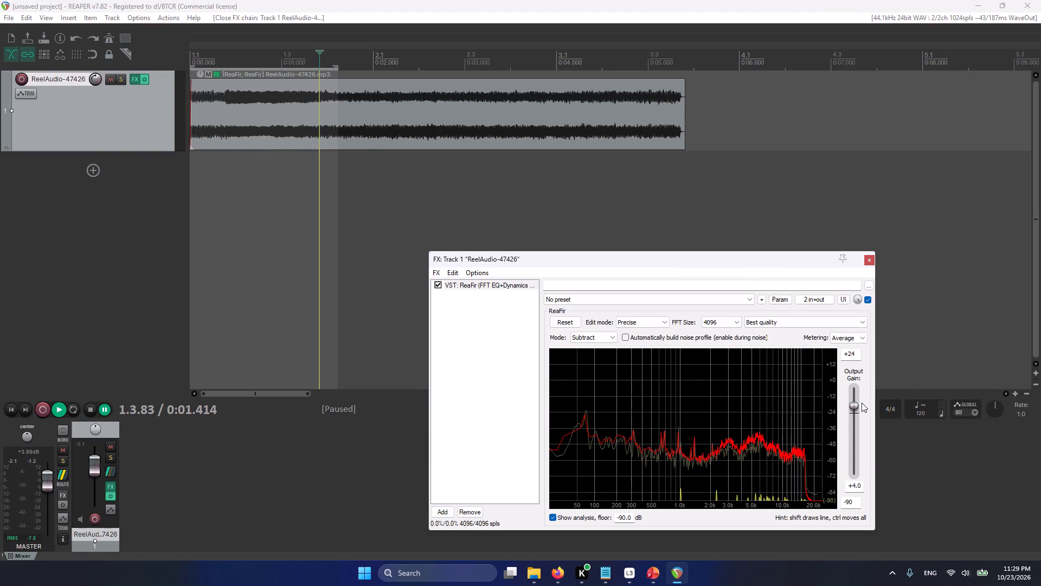
drag(862, 403, 862, 366)
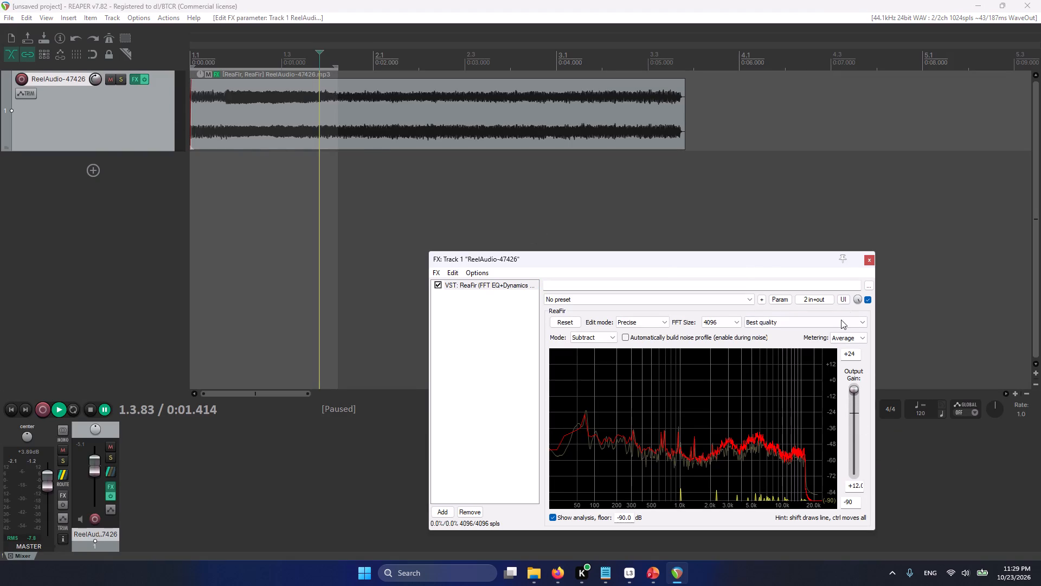
click(869, 260)
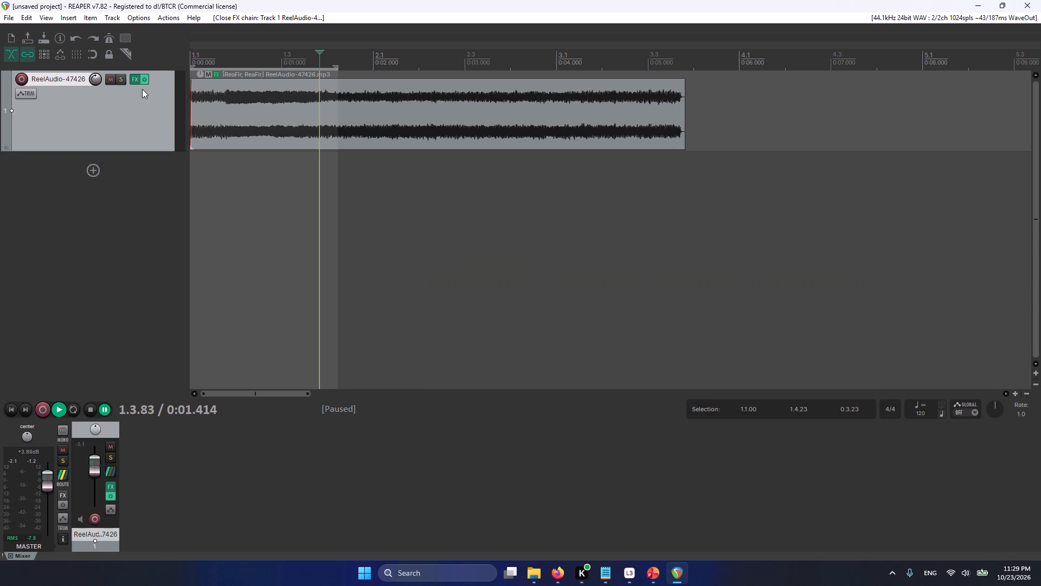
Bypass the track's effects and listen to the unprocessed audio from the beginning, closing the FX window.
click(133, 81)
click(147, 80)
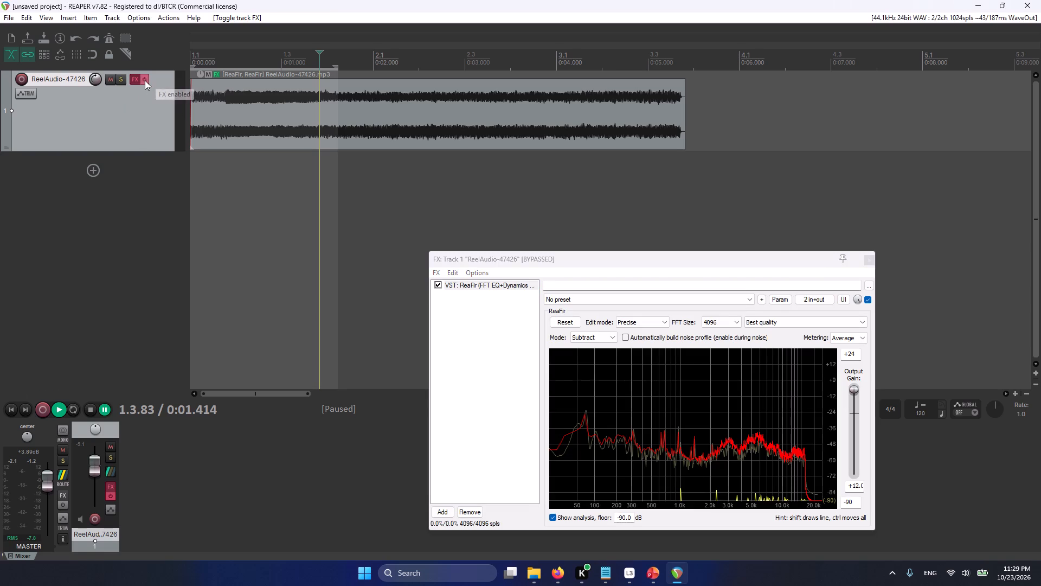
drag(319, 50, 0, 72)
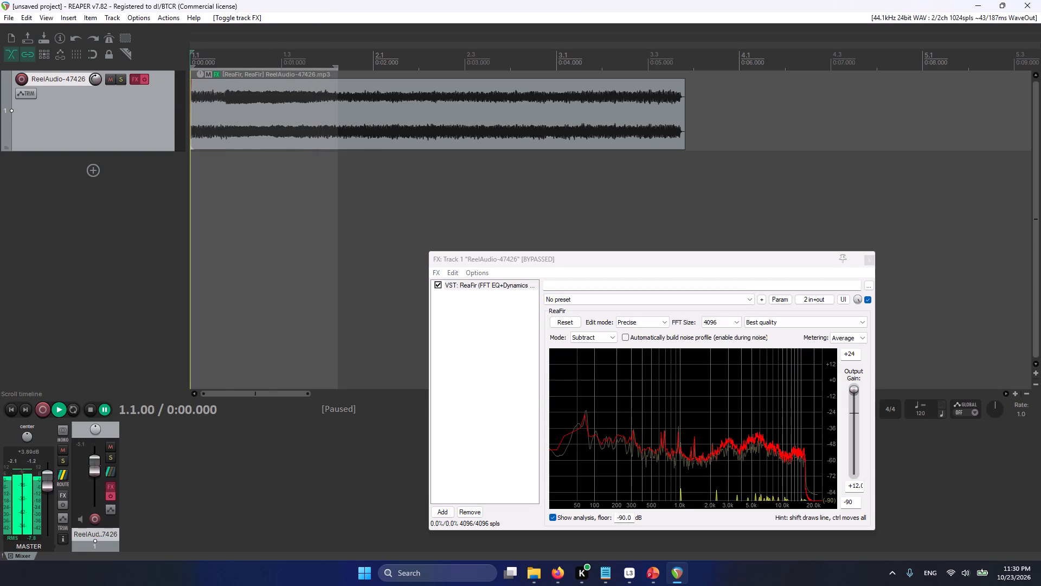
drag(0, 72, 0, 74)
key(Return)
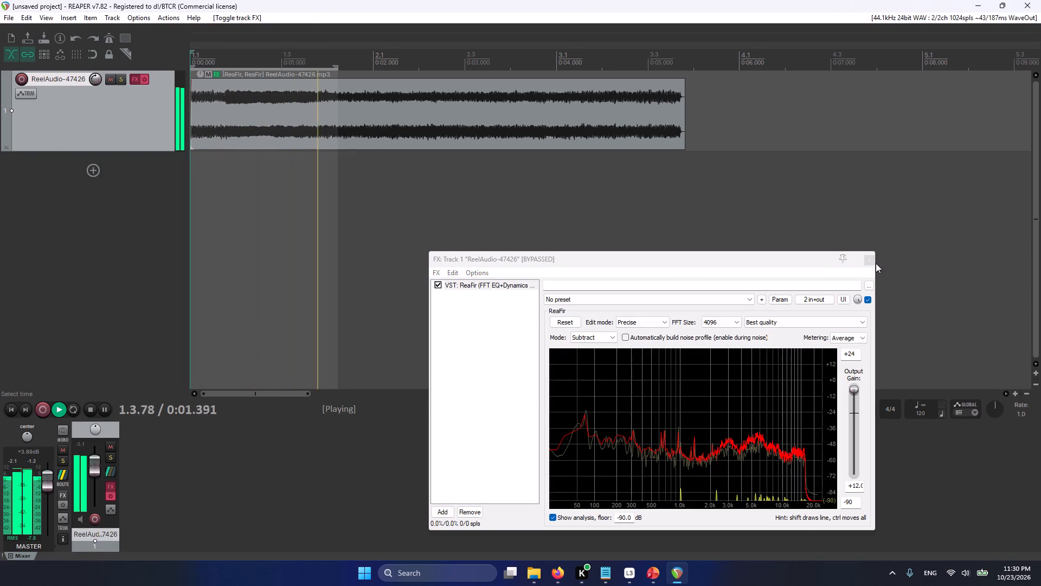
click(869, 263)
key(Return)
Delete the ReelAudio-47426.mp3 audio item from the track.
click(350, 107)
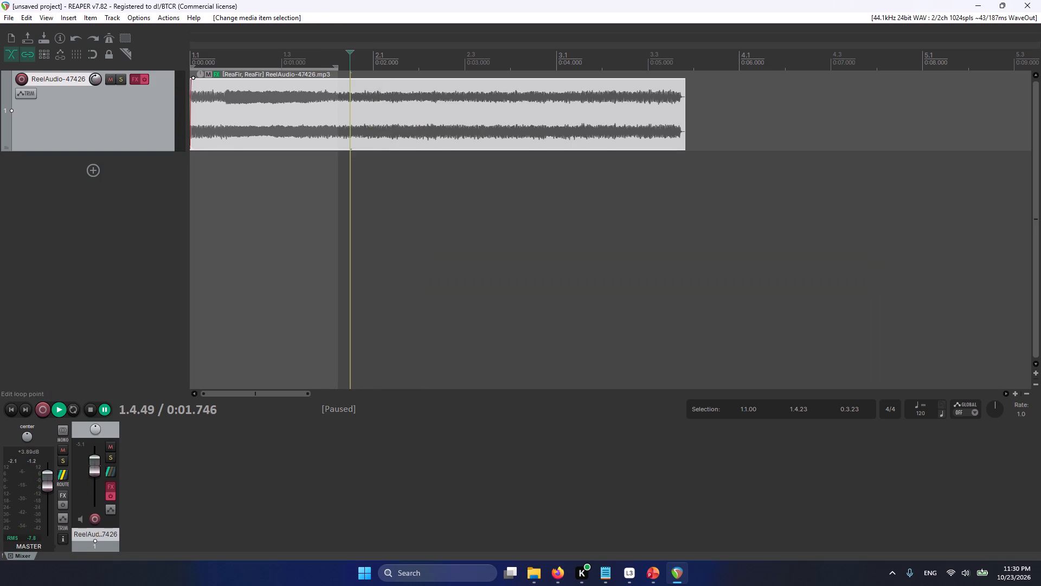
key(Delete)
Close REAPER with the current unsaved project.
click(1040, 0)
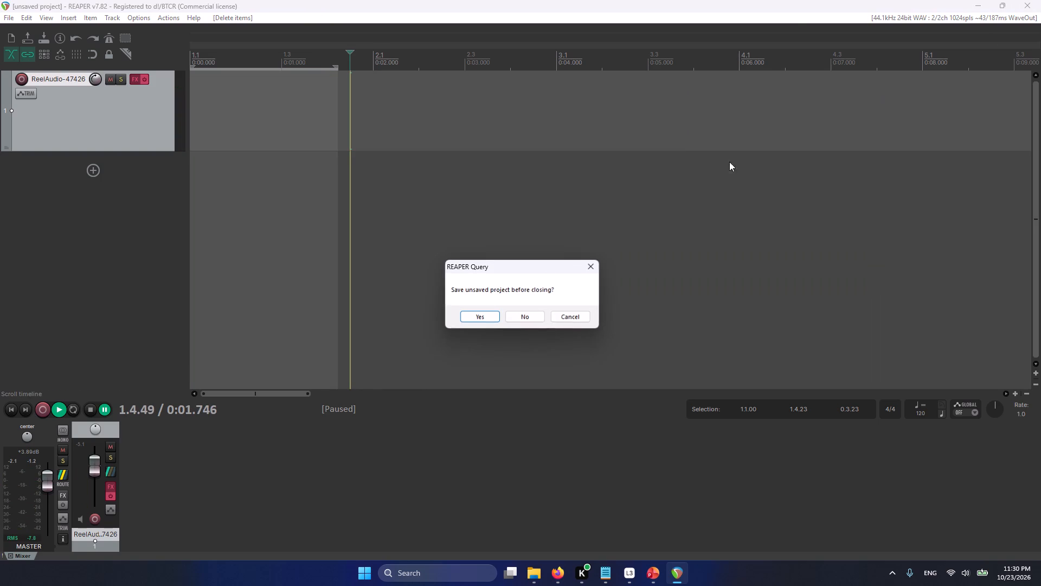
Discard the unsaved project to finish closing REAPER.
click(527, 320)
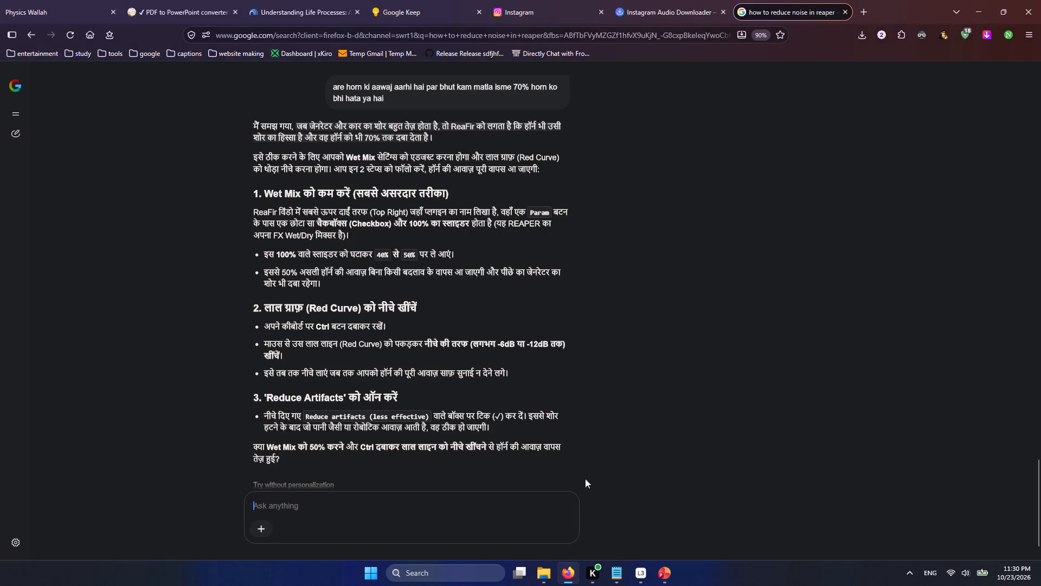
Switch to the Downloads folder in File Explorer and delete ReelAudio-47426.mp3.
click(534, 576)
click(617, 492)
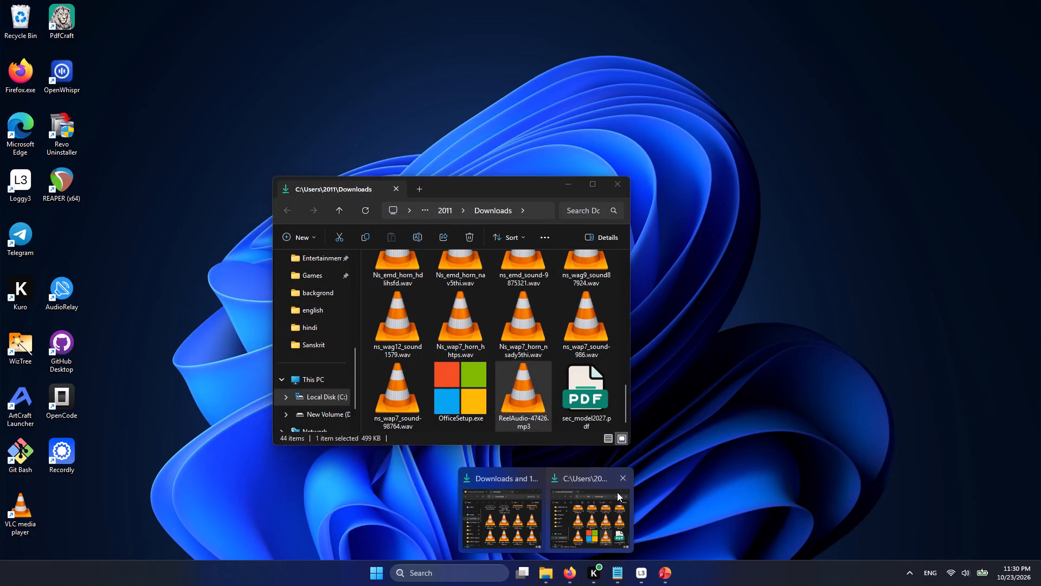
click(534, 405)
key(Delete)
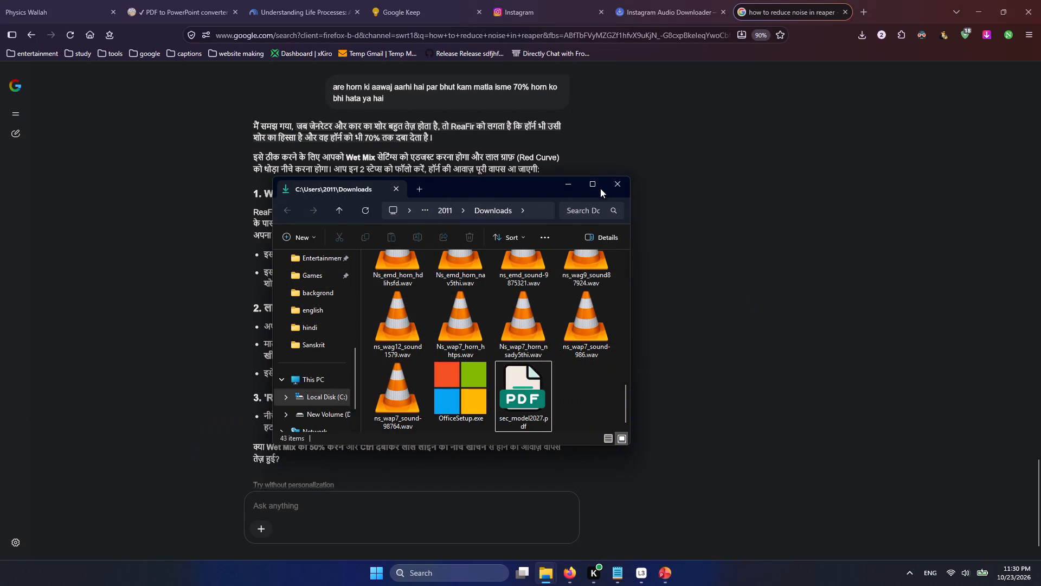
Maximize the Downloads window, play ns_alco_sound123.wav to check its sound, and close the player.
click(598, 182)
double_click(927, 216)
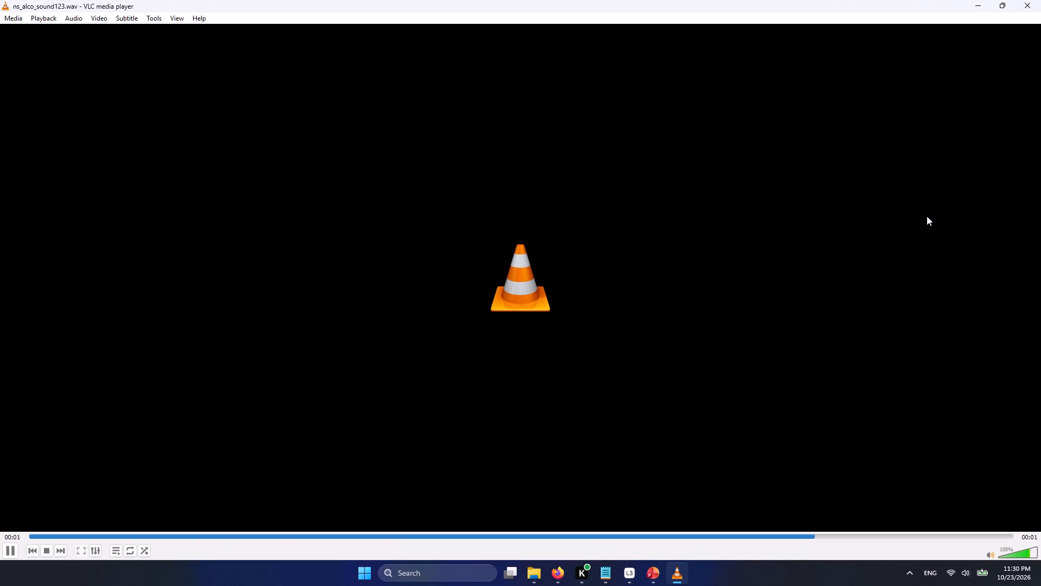
click(1028, 0)
Select all eleven rendered train WAV files in Downloads, from ns_alco_sound123.wav through ns_wap7_sound-98764.wav.
drag(484, 419, 539, 419)
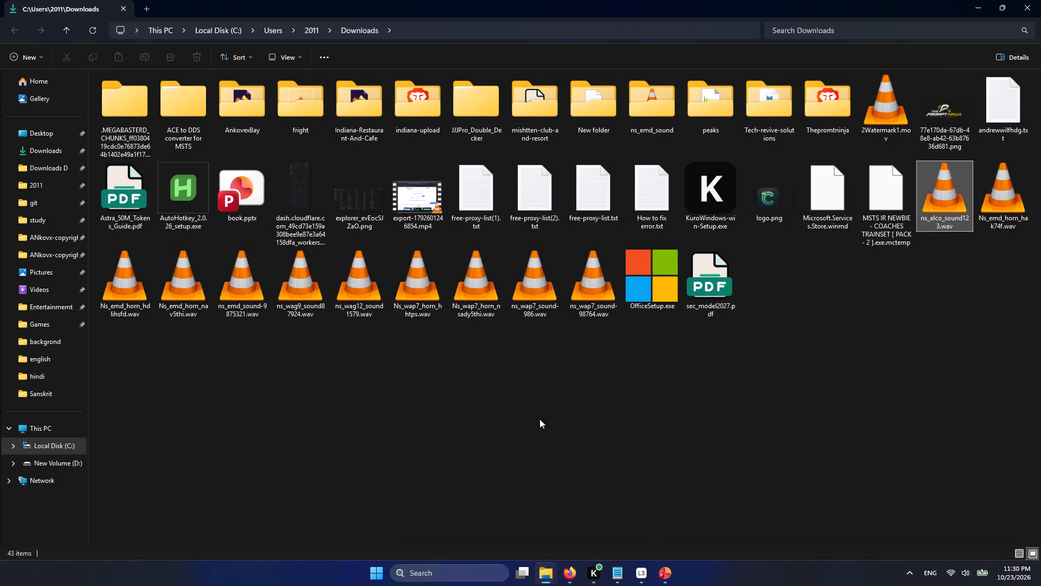
drag(539, 419, 662, 419)
click(941, 213)
ctrl+shift+click(600, 282)
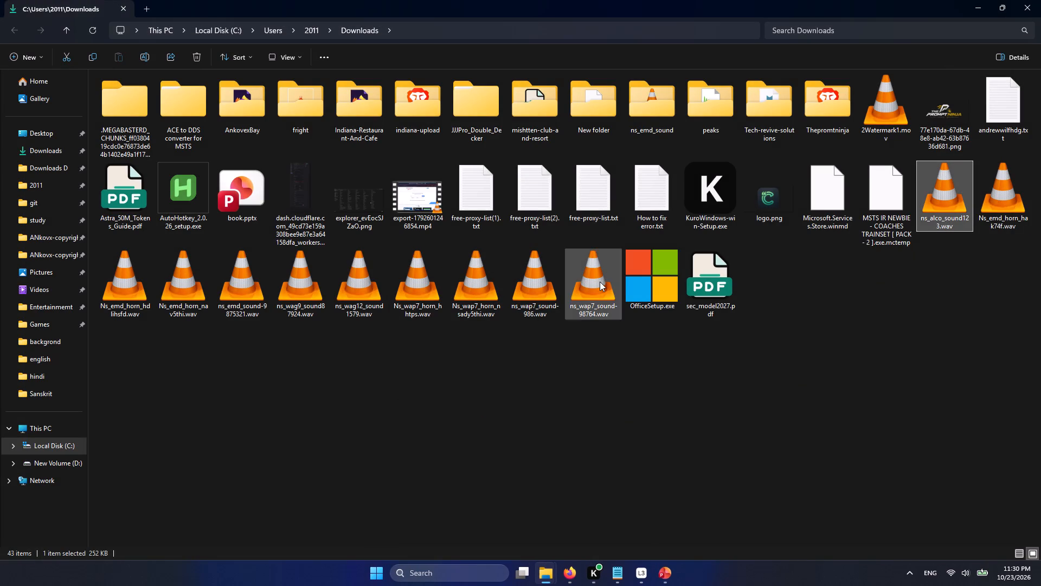
Search Windows for "instagram", launch the Instagram app, and open its messages.
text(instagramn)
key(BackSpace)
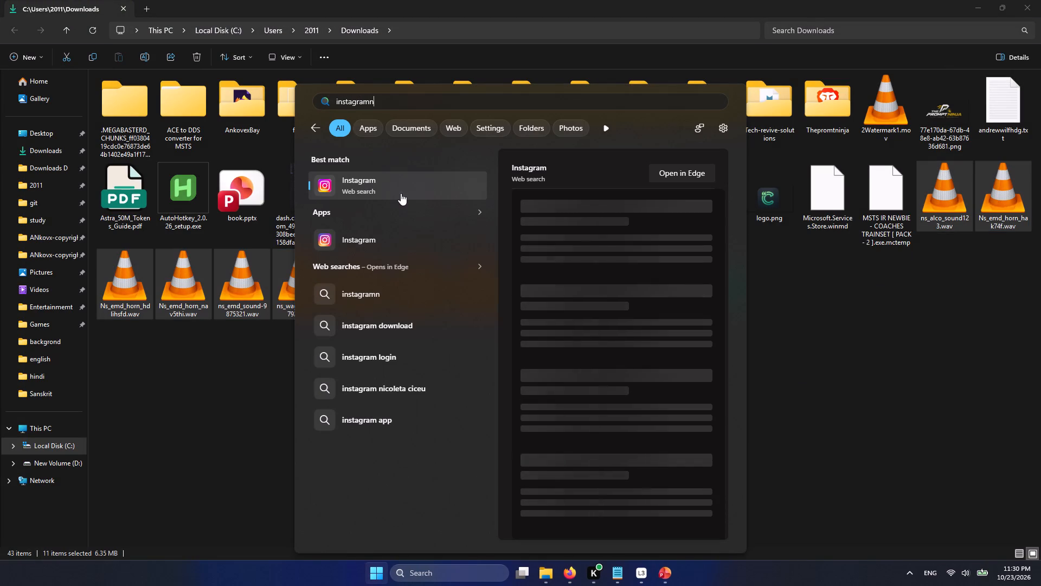
click(376, 181)
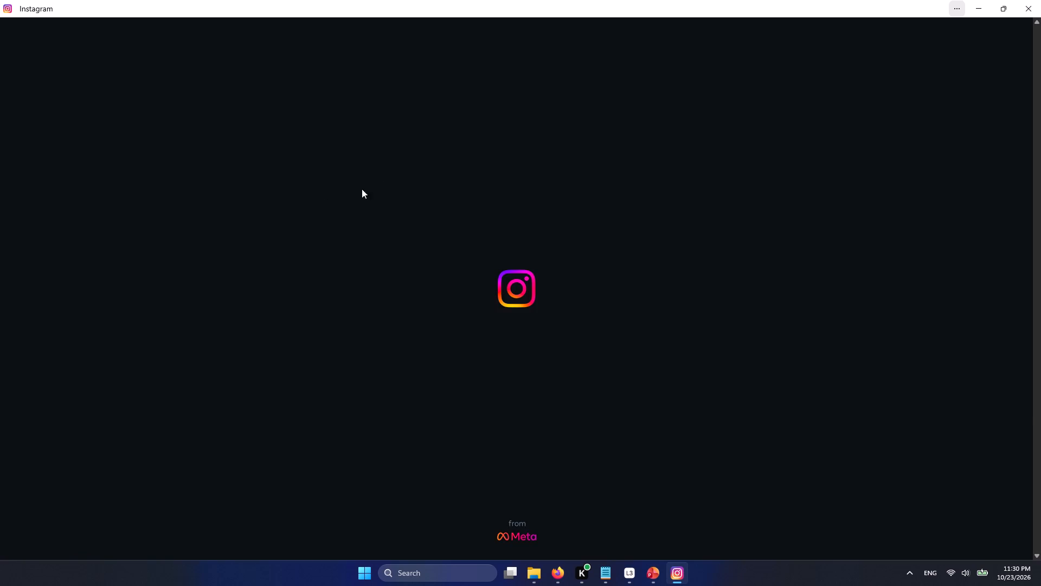
click(20, 241)
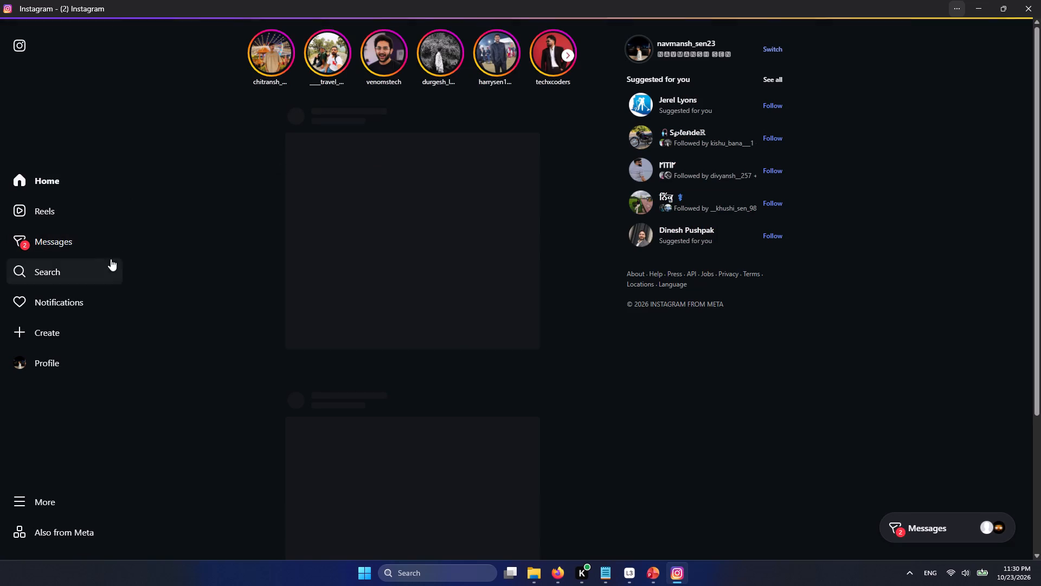